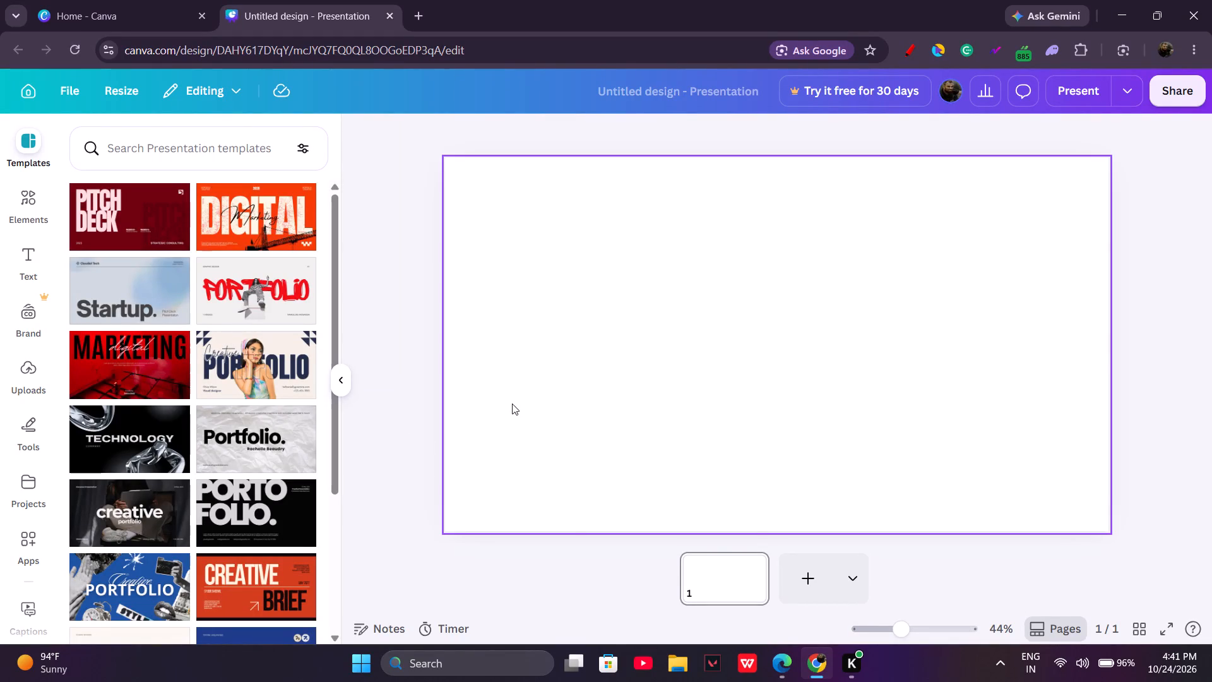
Change the blank slide's background color to the bright pink from the default solid colors.
right_click(558, 405)
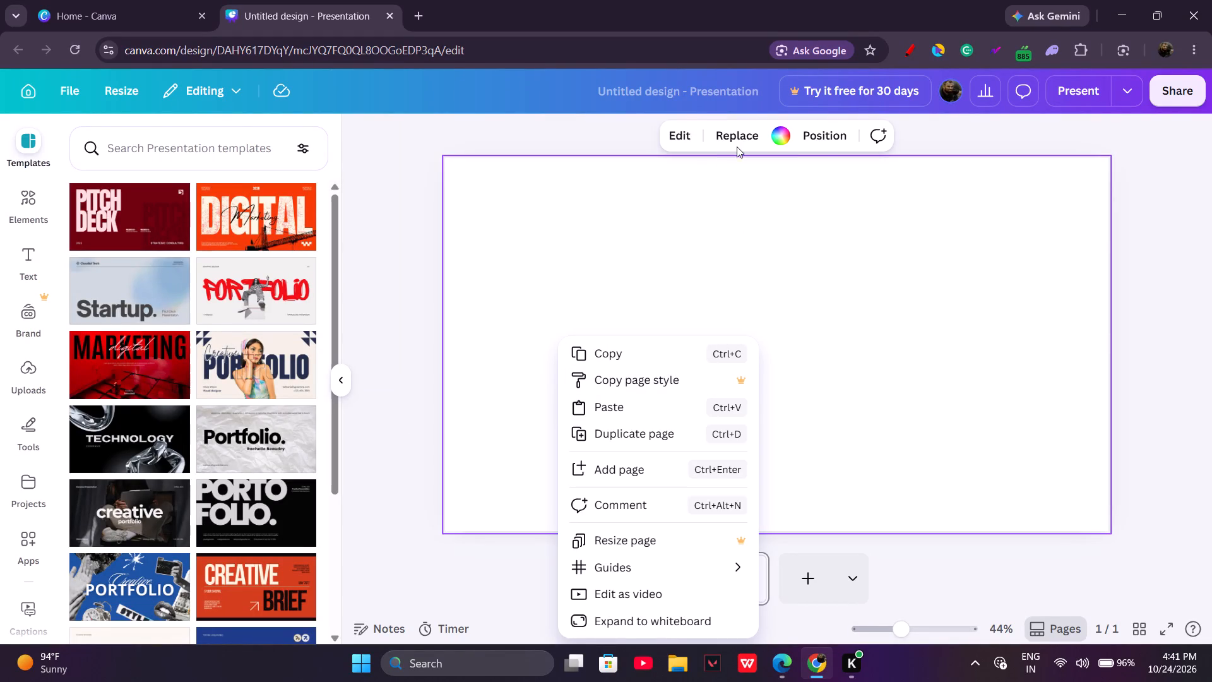
click(780, 141)
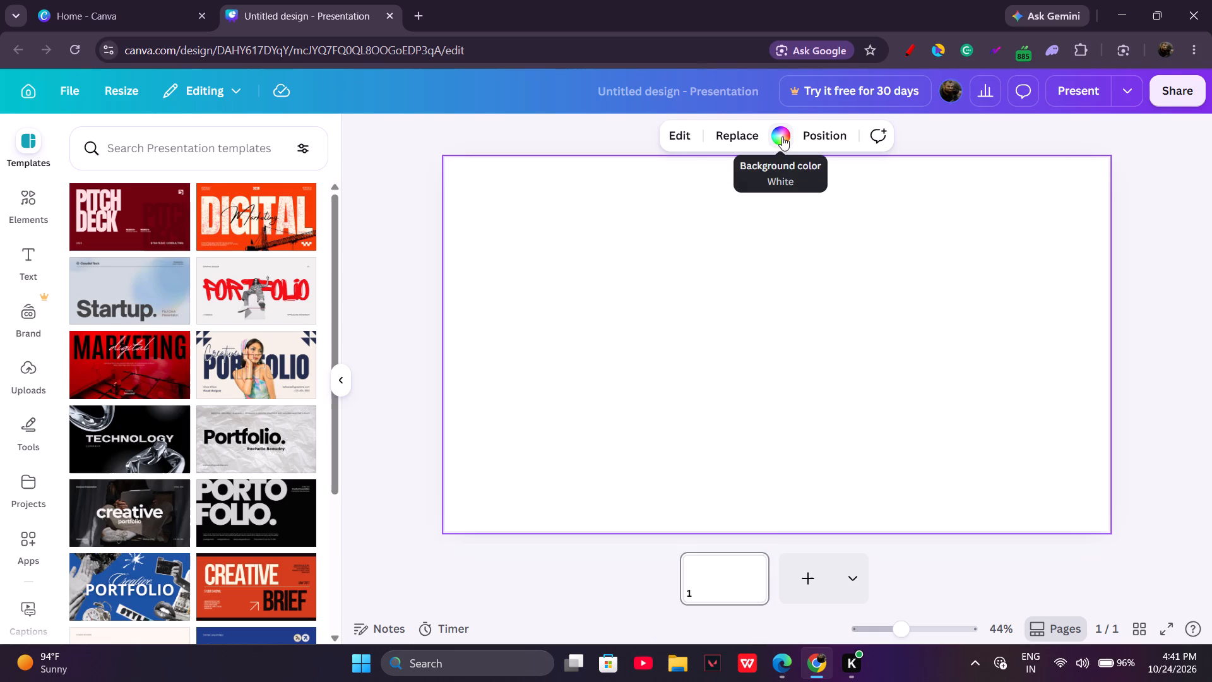
click(782, 136)
click(782, 136)
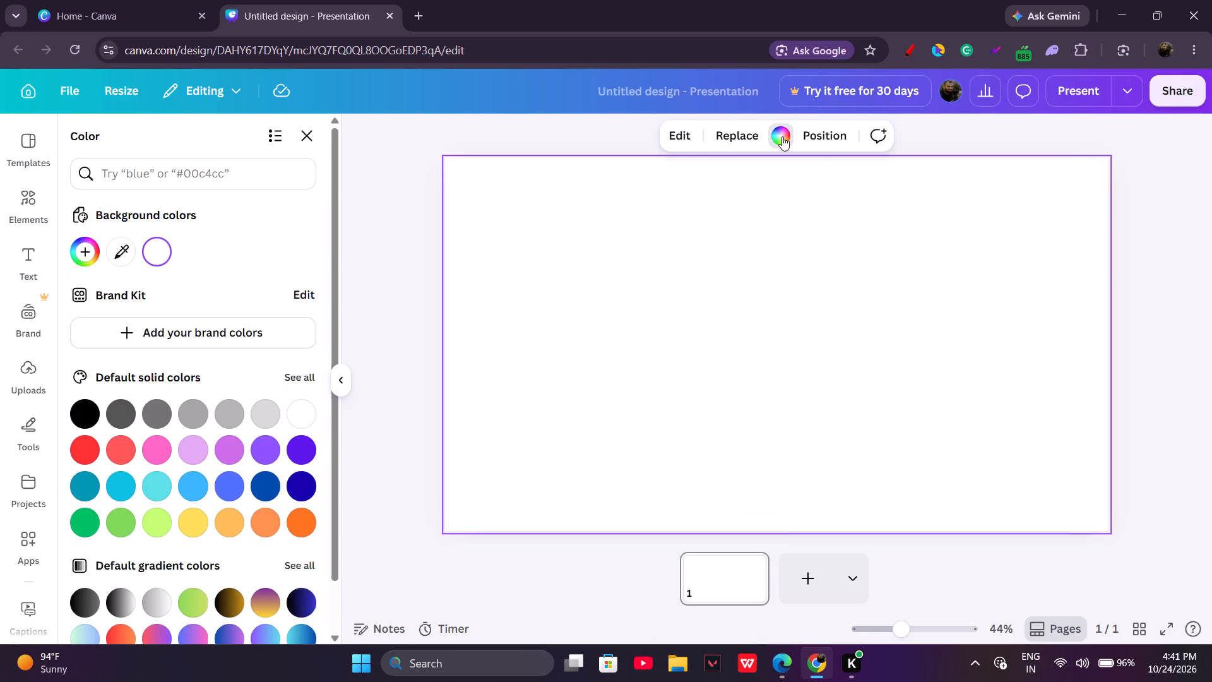
click(782, 136)
scroll(191, 469, down, 1)
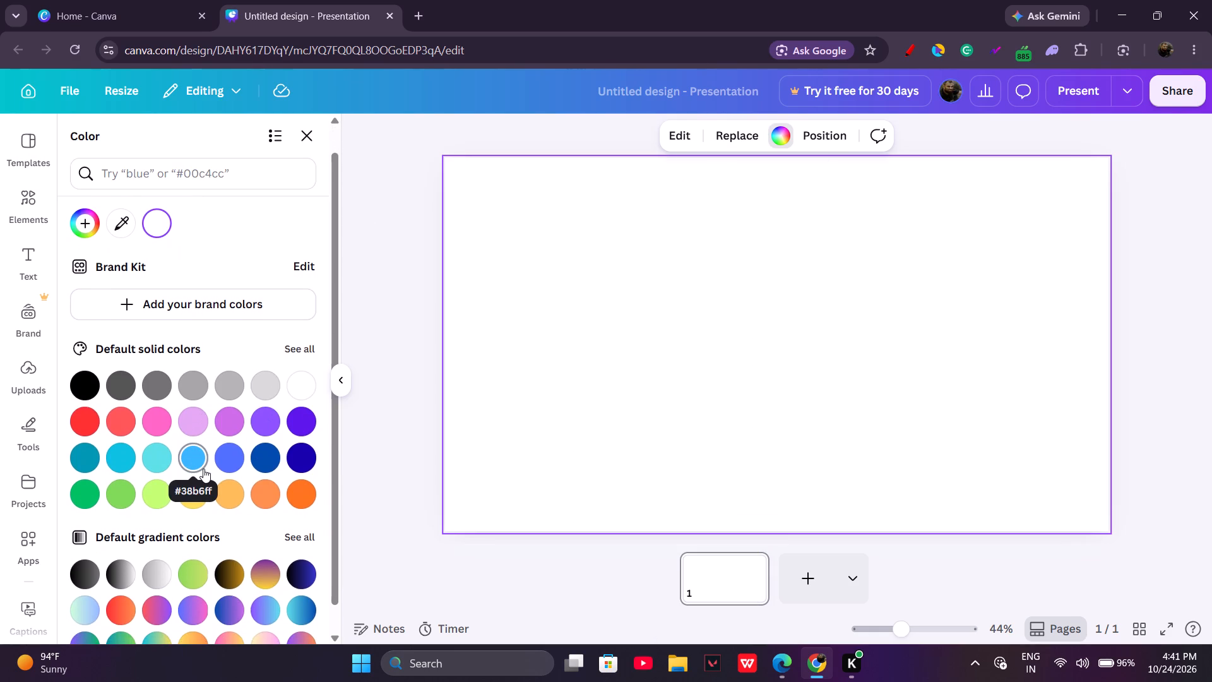
scroll(203, 469, down, 1)
click(153, 401)
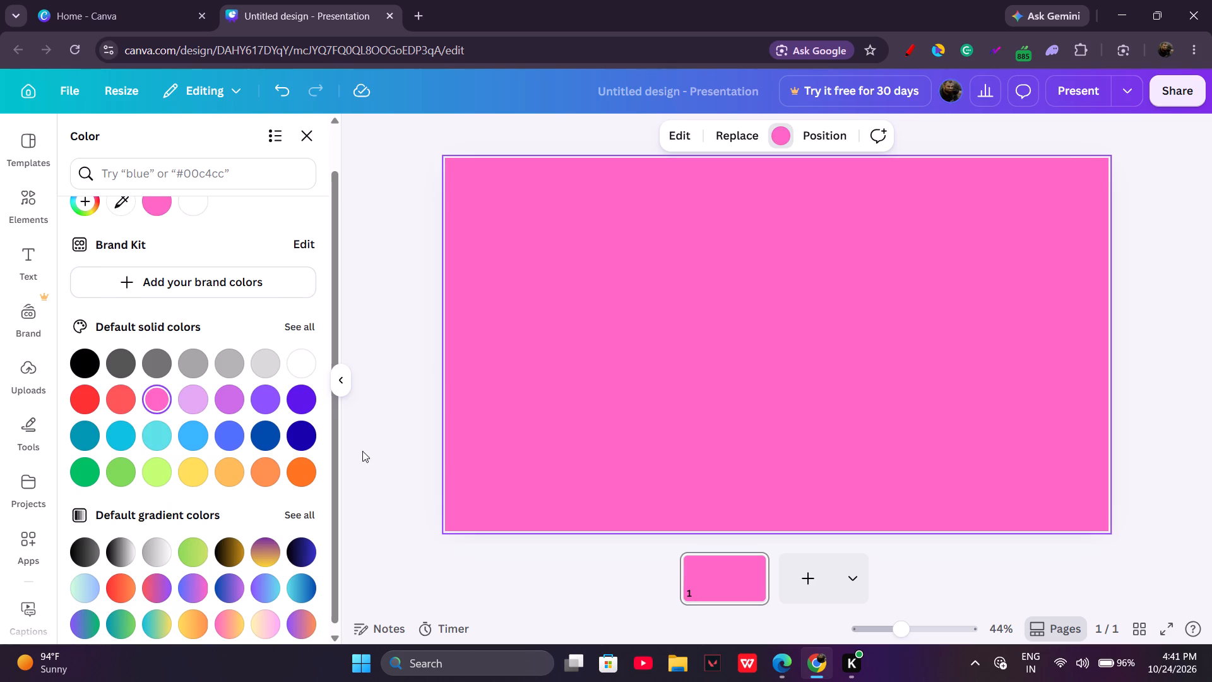
click(294, 139)
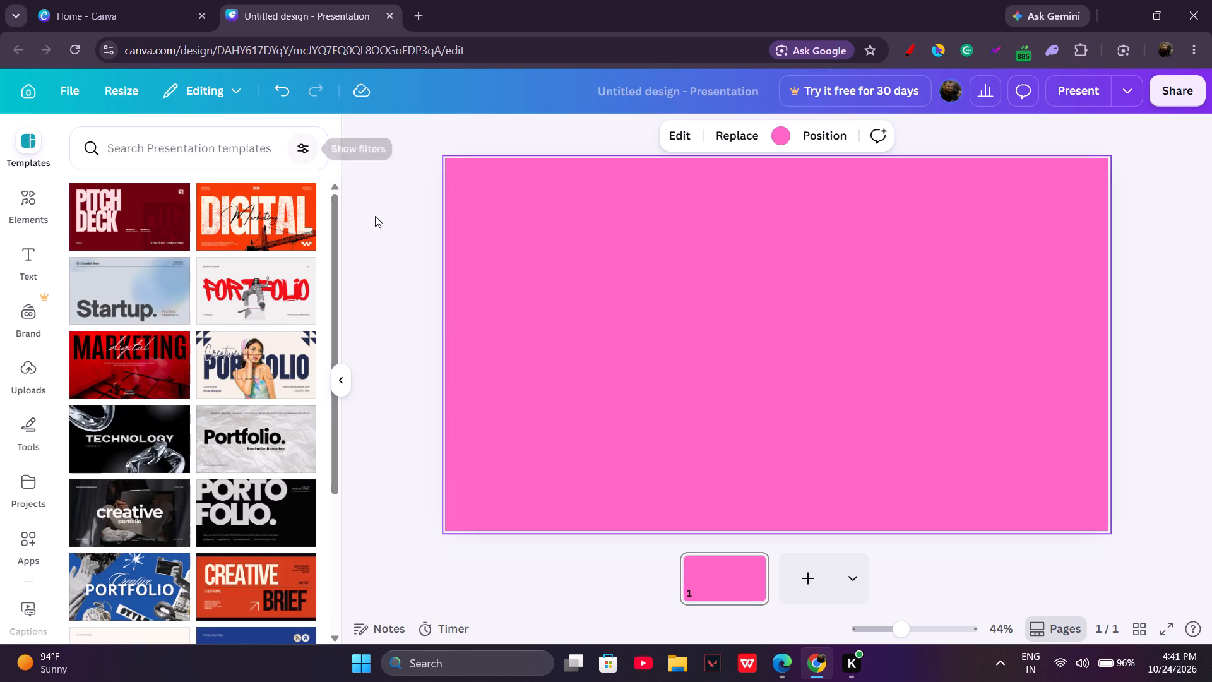
Add the "Golden Hour" text style from the recently used font combinations to the slide.
click(34, 270)
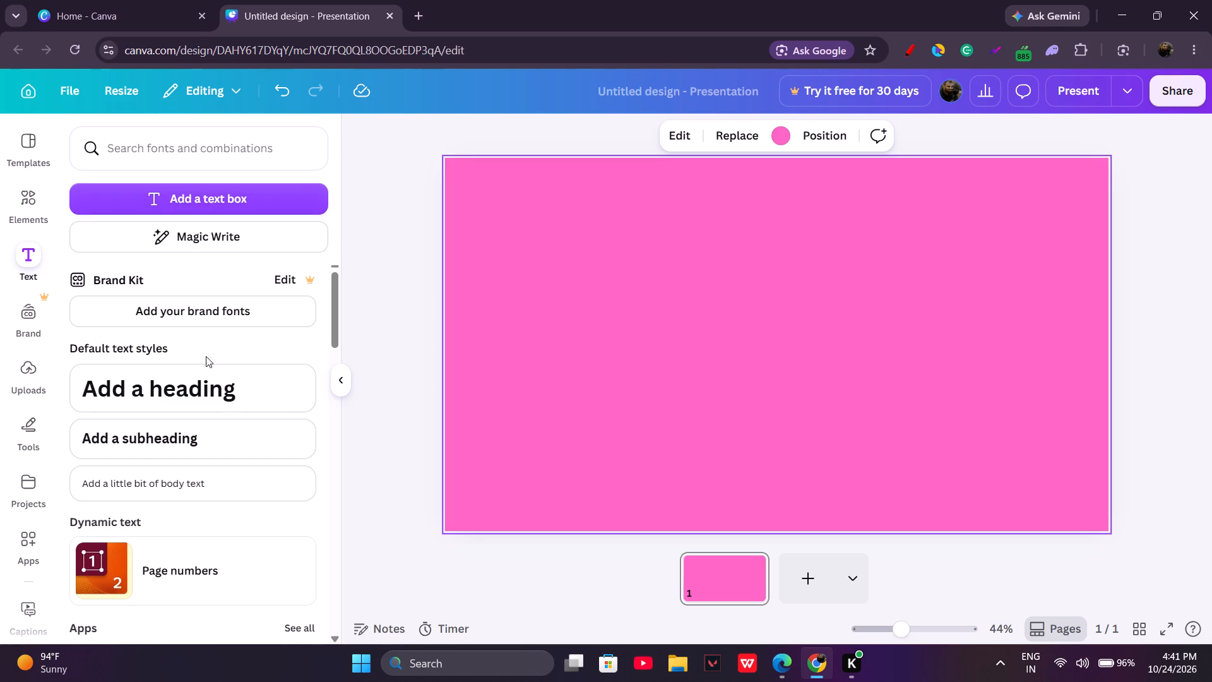
scroll(206, 356, down, 5)
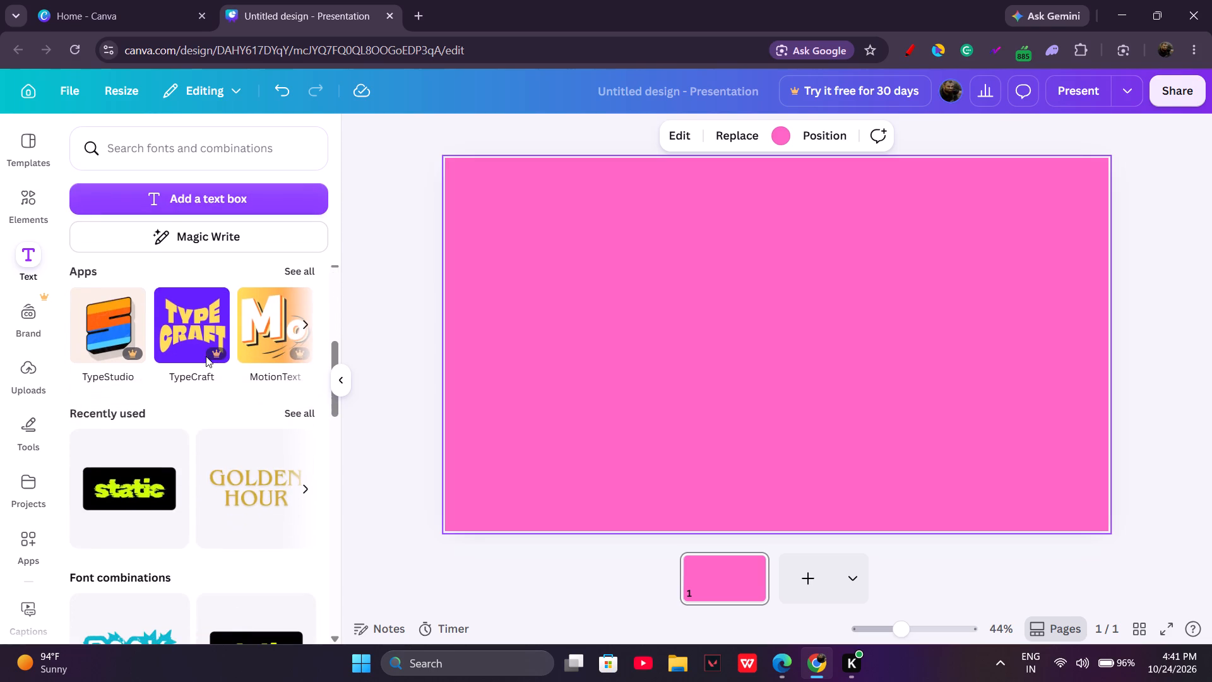
scroll(206, 356, down, 3)
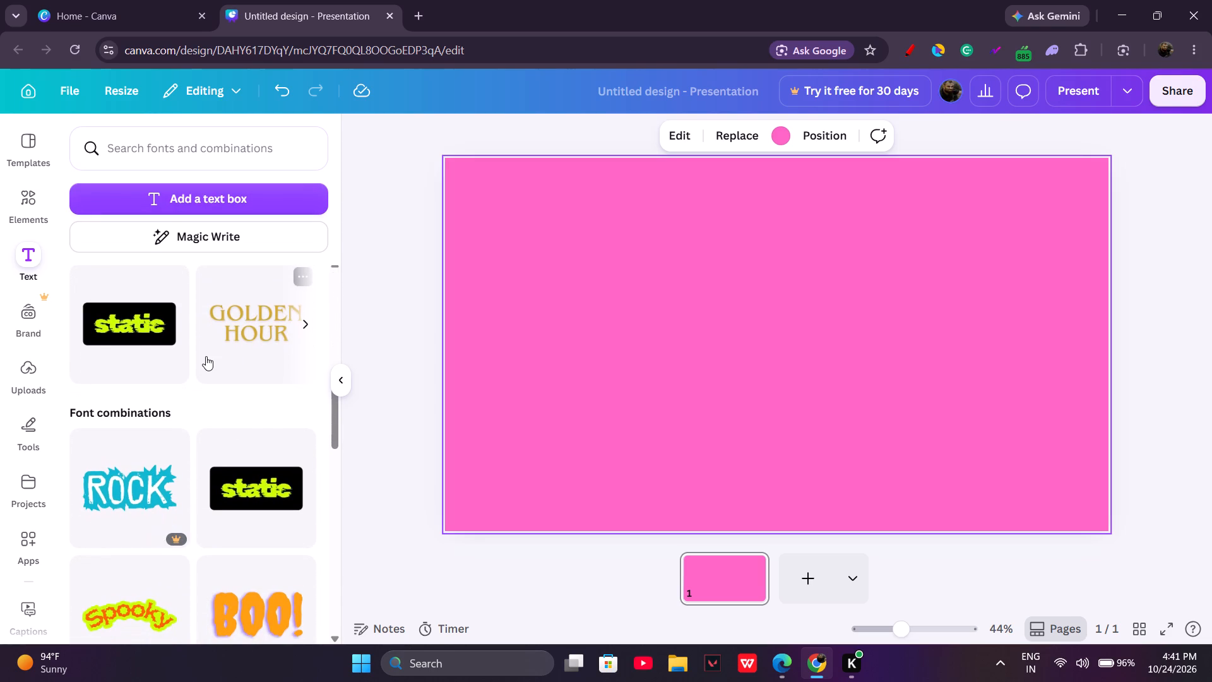
scroll(206, 356, down, 5)
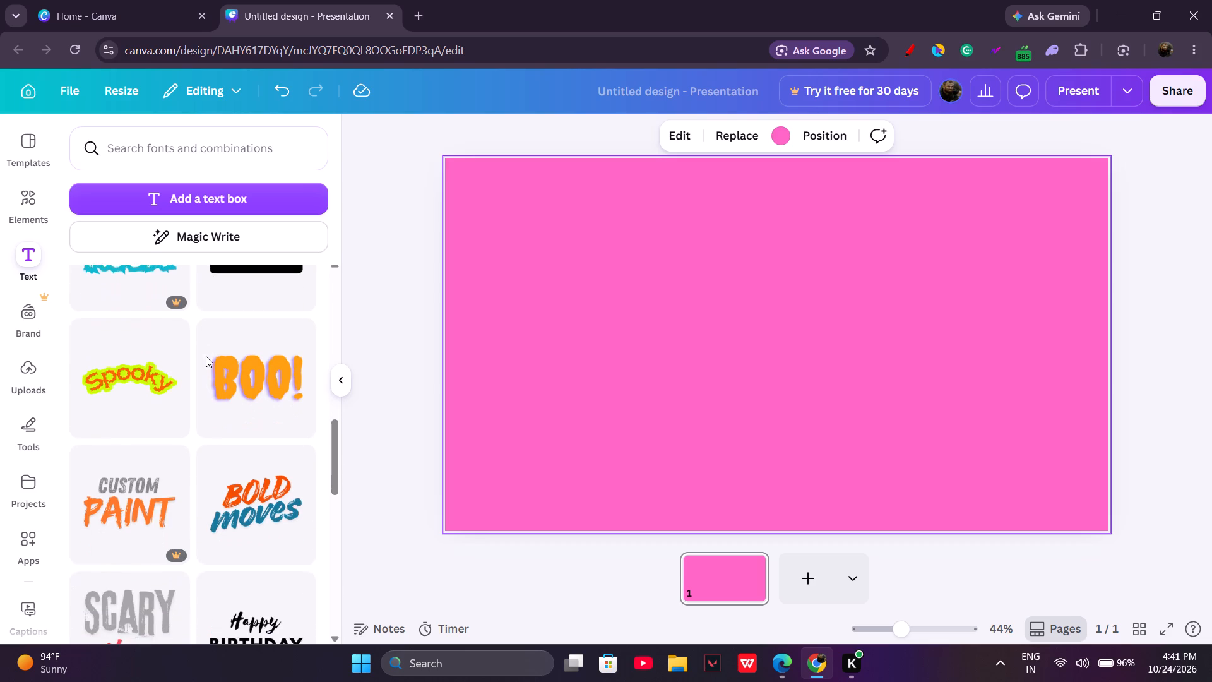
scroll(206, 356, down, 2)
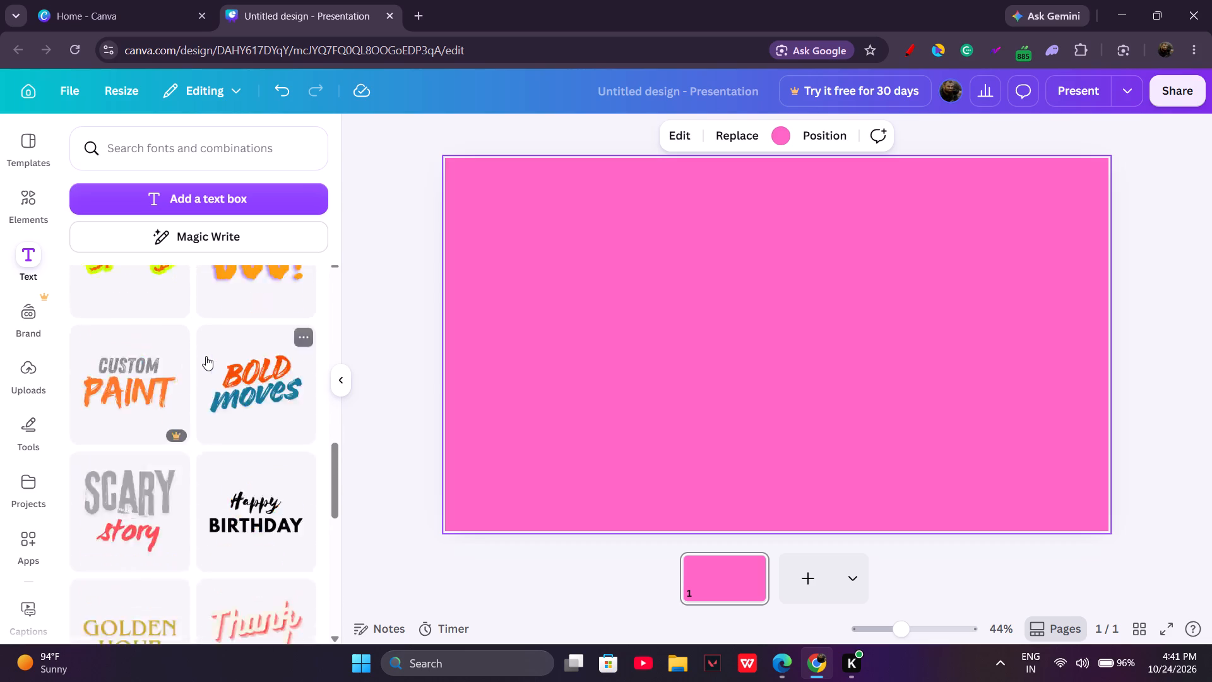
scroll(206, 356, up, 1)
scroll(206, 356, down, 3)
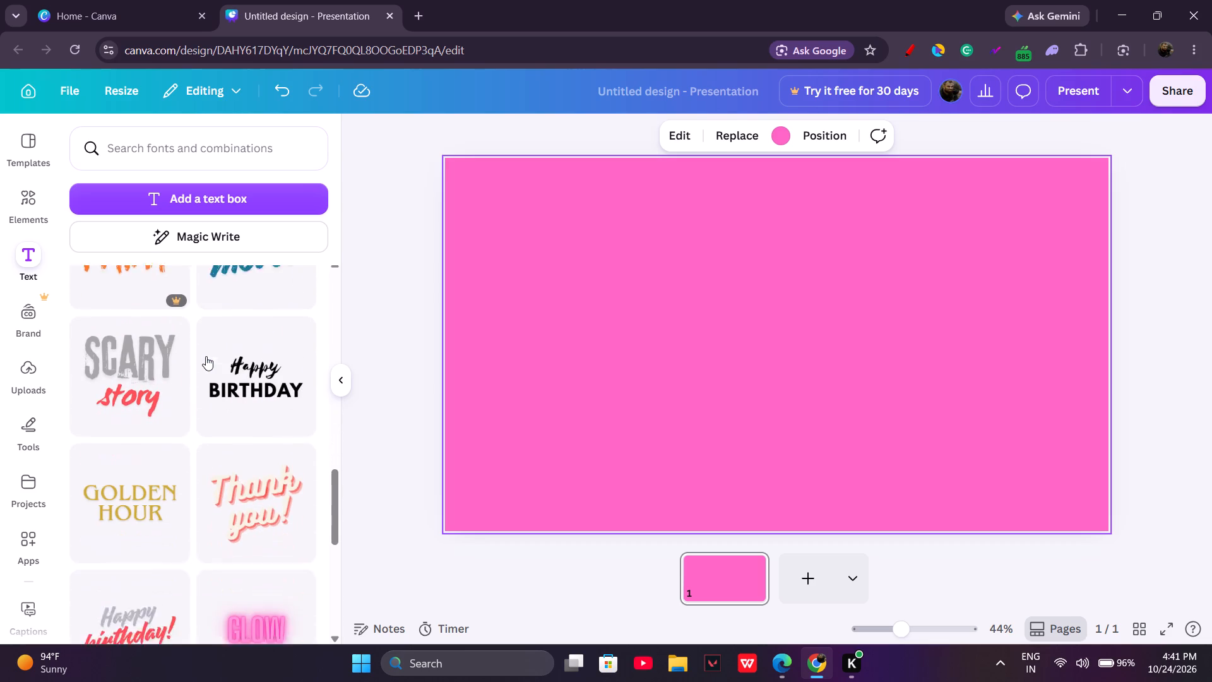
scroll(206, 356, down, 5)
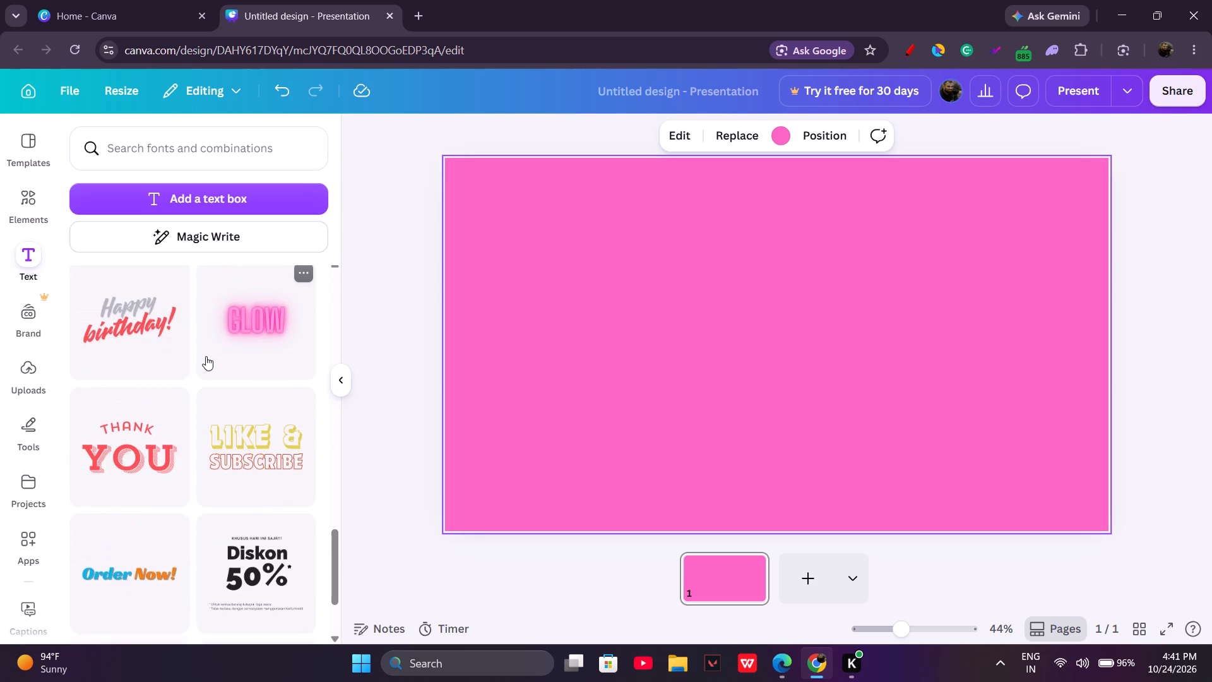
scroll(206, 356, down, 1)
scroll(206, 356, up, 8)
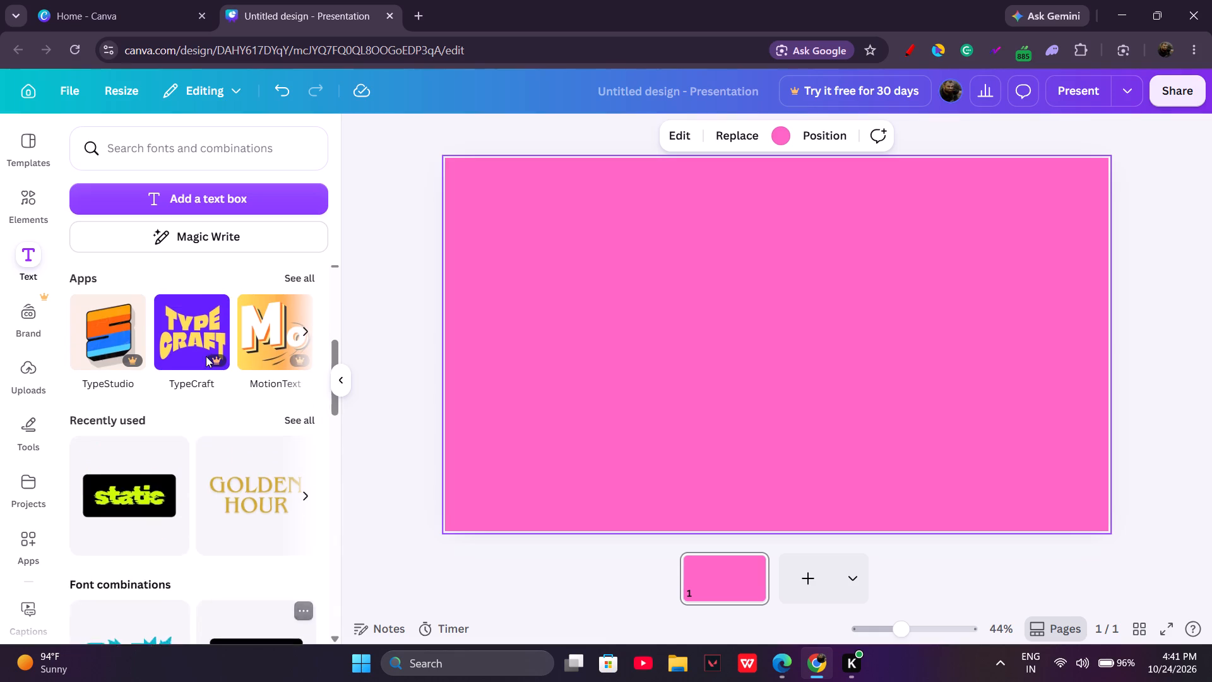
click(220, 401)
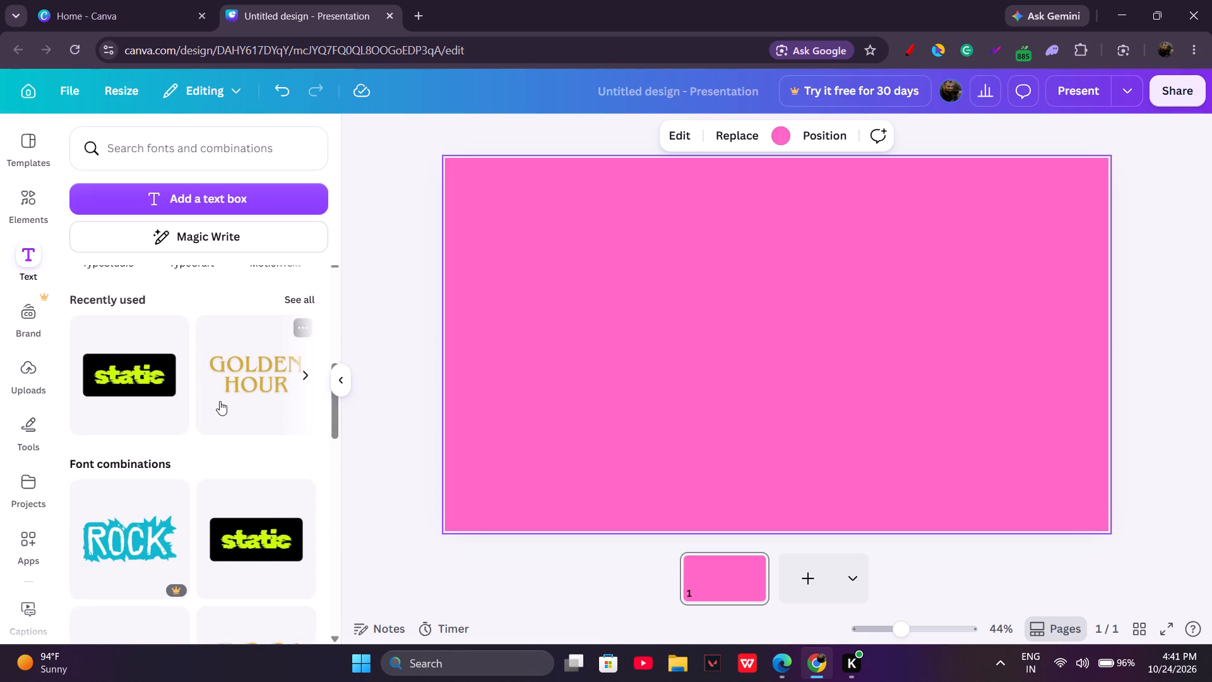
Replace the "Golden Hour" wording on the slide with "CLOVE".
click(876, 386)
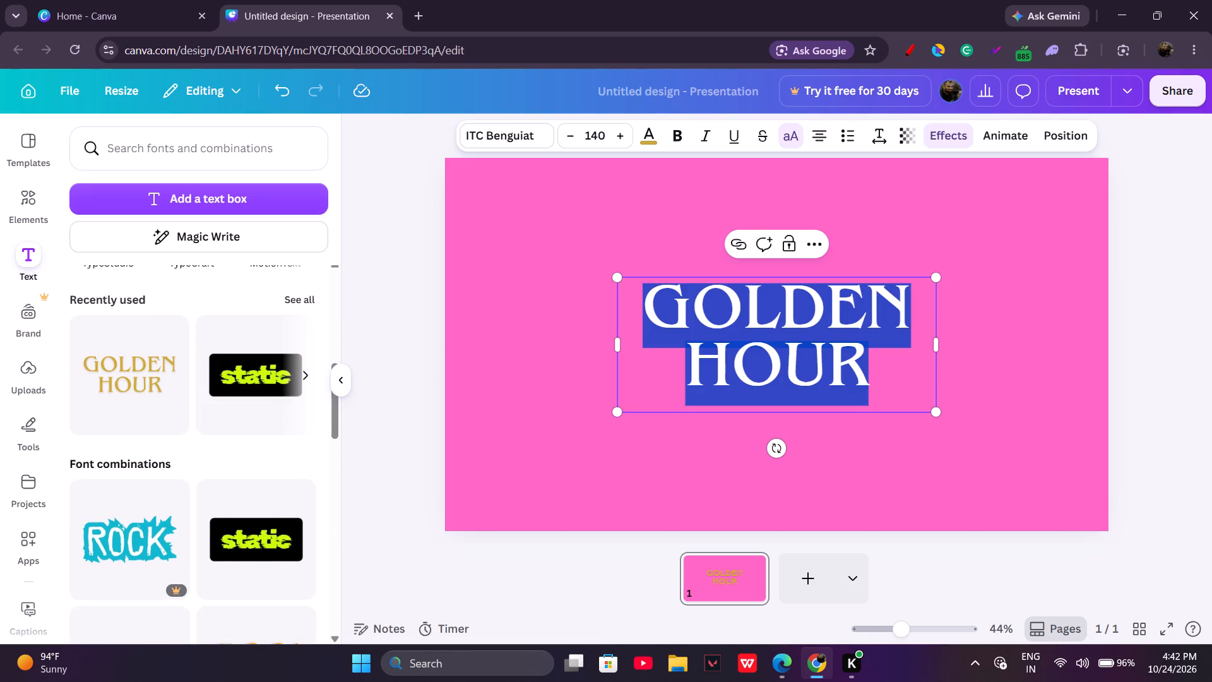
key(BackSpace)
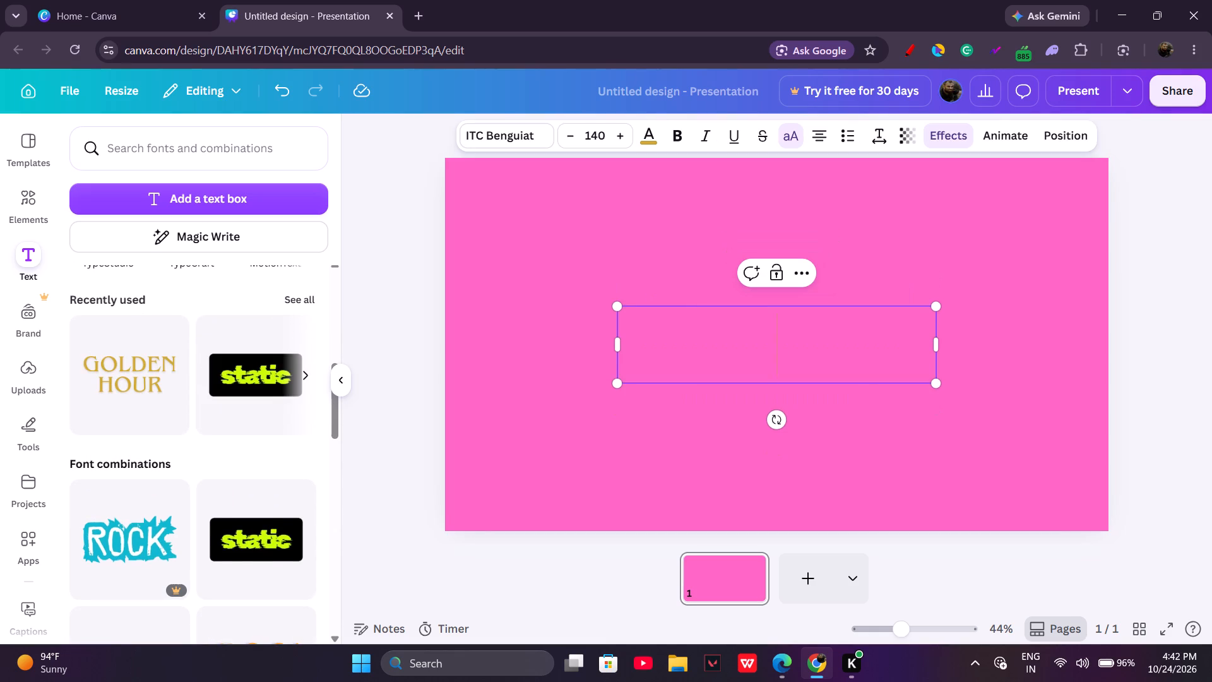
text(love)
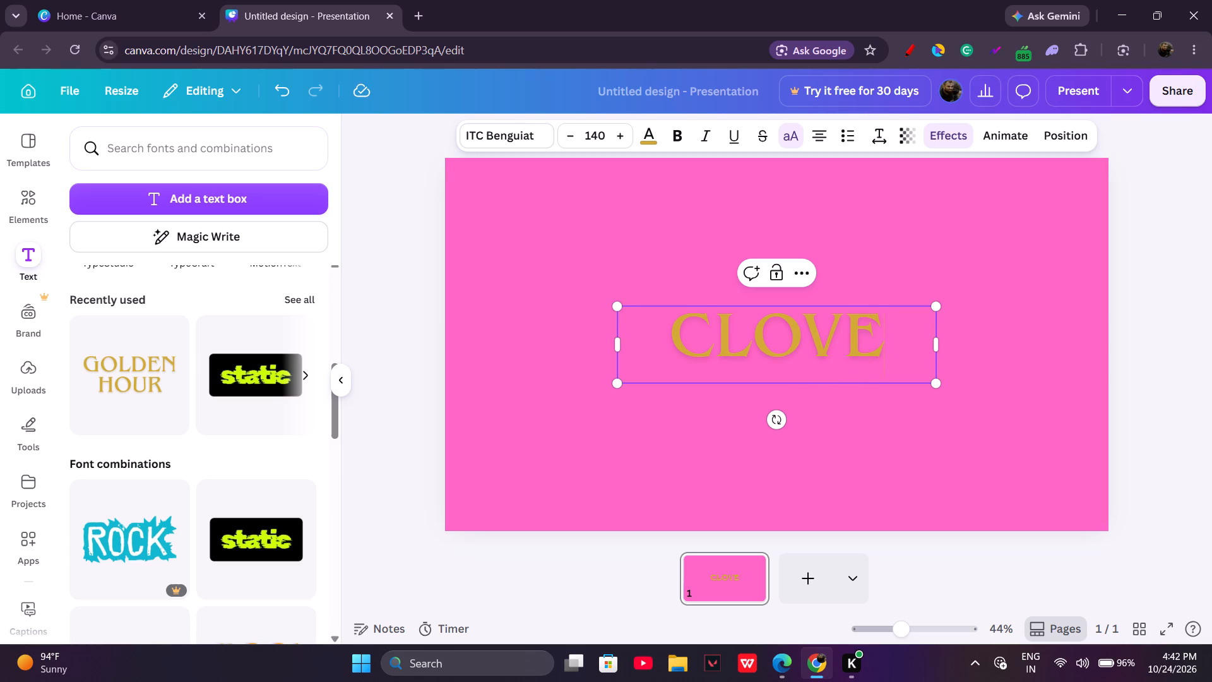
drag(792, 341, 742, 326)
click(885, 392)
key(Return)
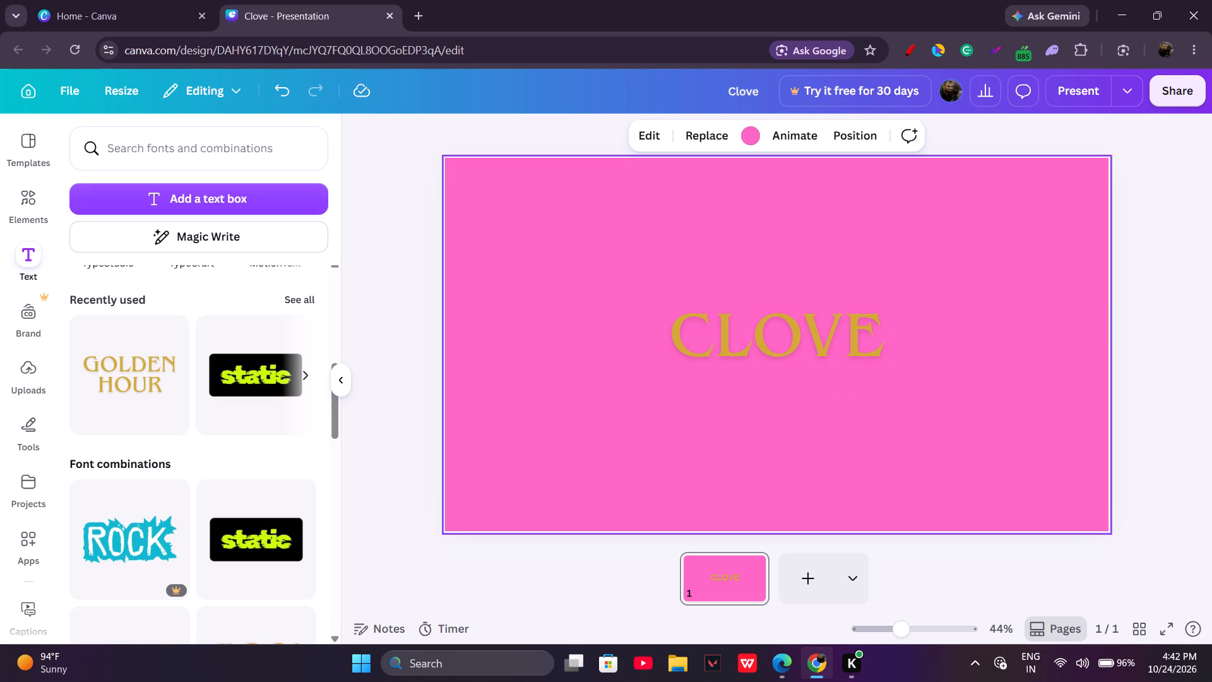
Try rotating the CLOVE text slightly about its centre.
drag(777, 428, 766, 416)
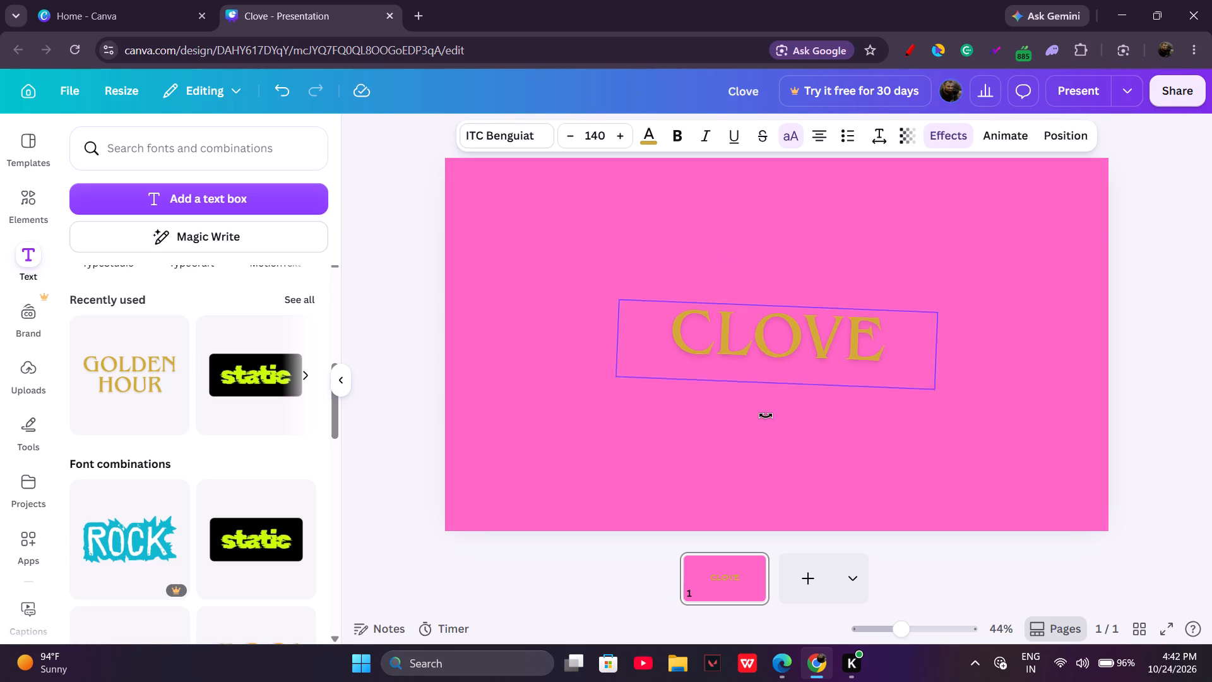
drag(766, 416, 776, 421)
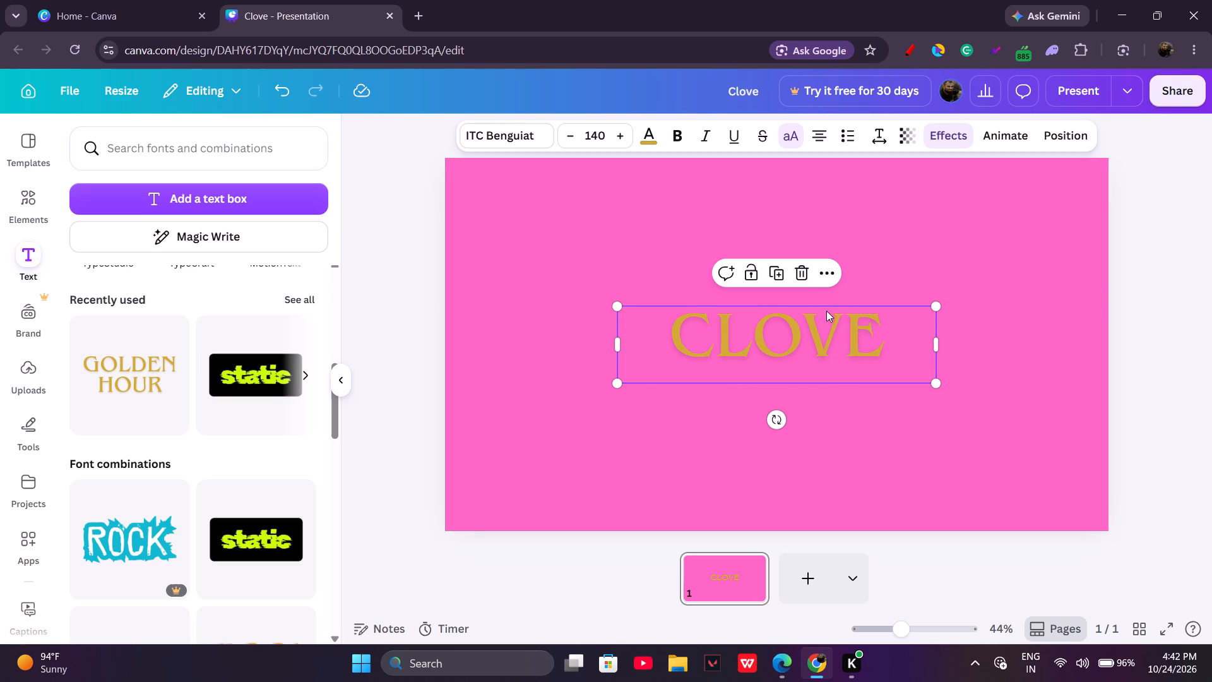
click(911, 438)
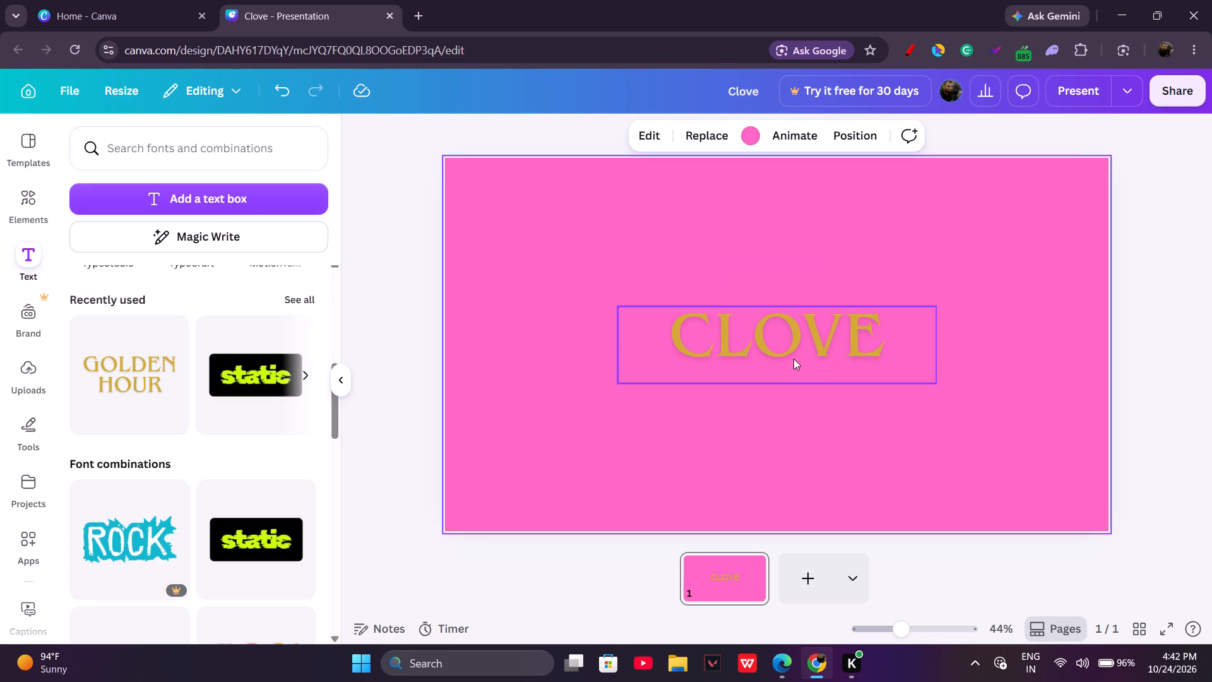
Move the CLOVE text into the slide's upper-left corner, with the first letter close to the slide edge.
drag(791, 356, 636, 279)
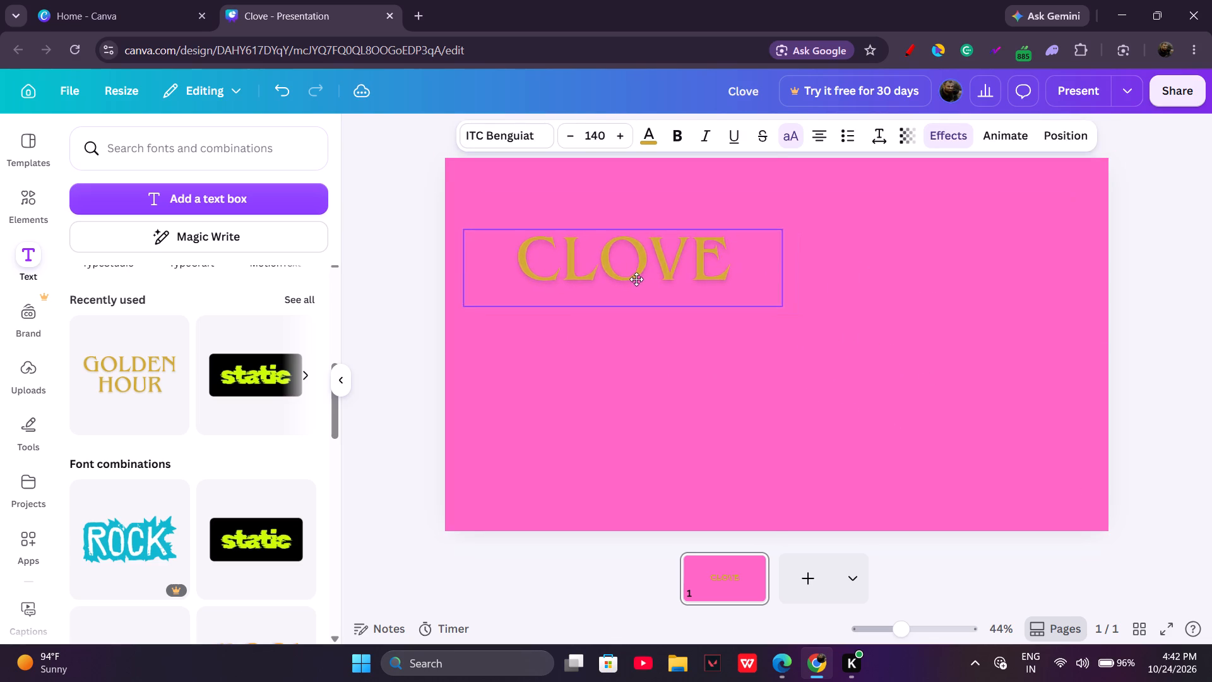
drag(636, 279, 617, 241)
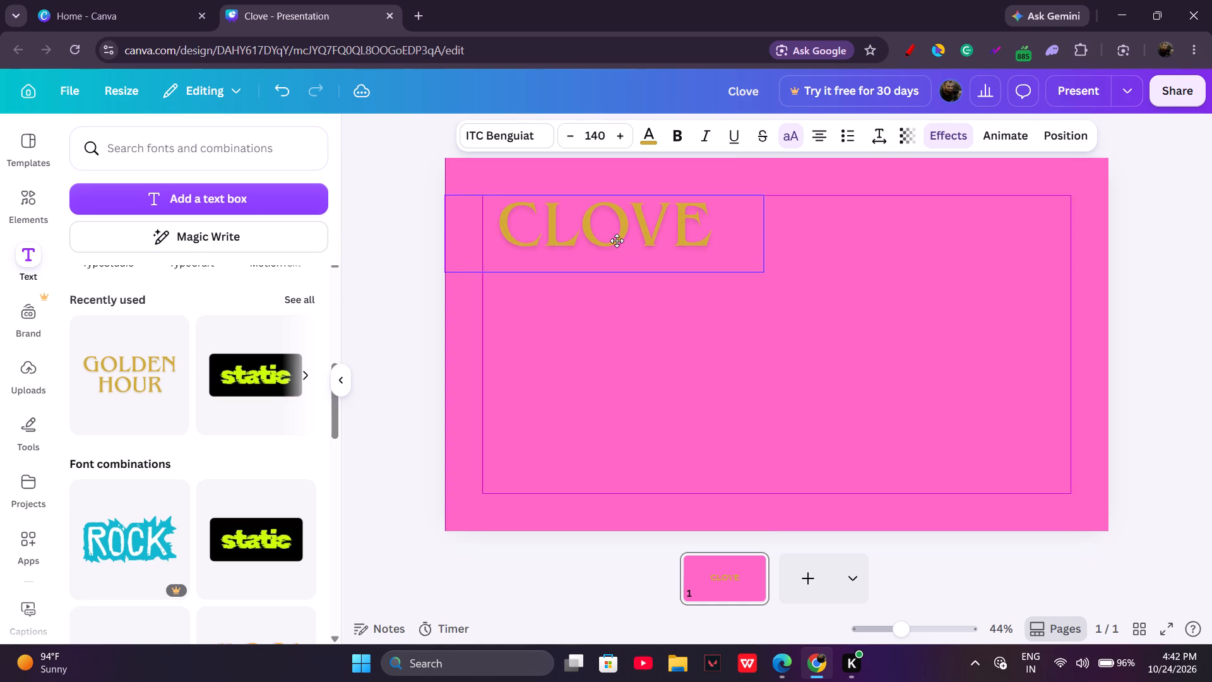
drag(617, 241, 617, 239)
click(27, 140)
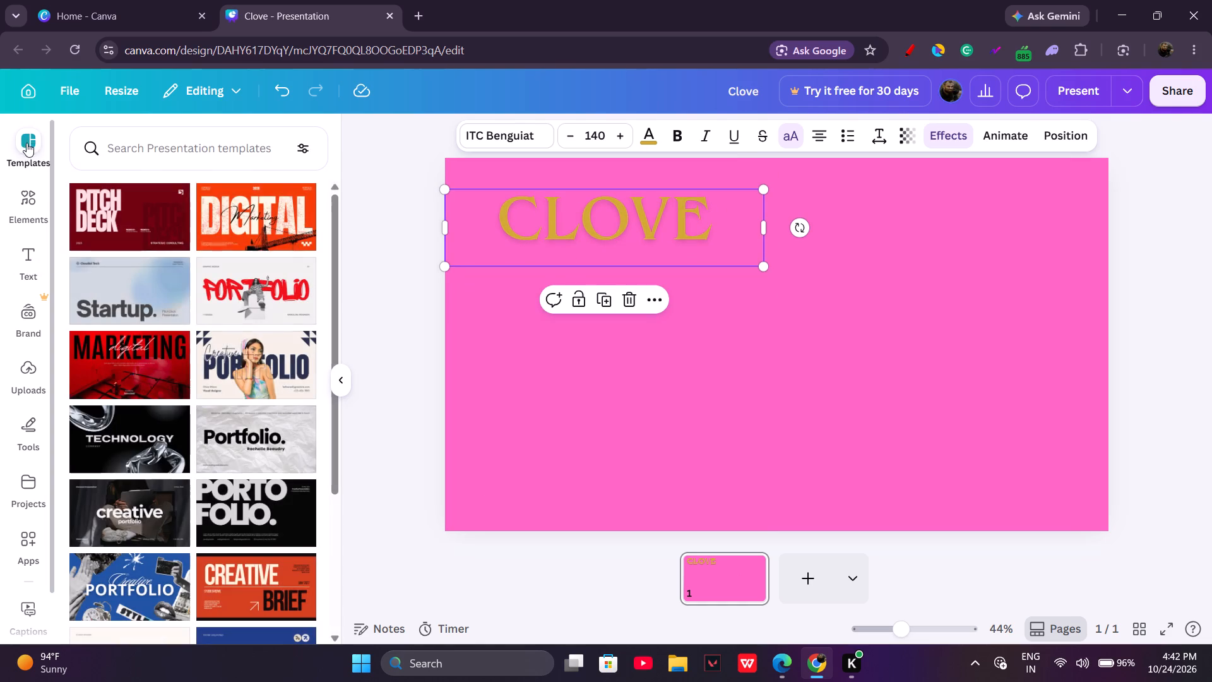
drag(576, 214, 548, 215)
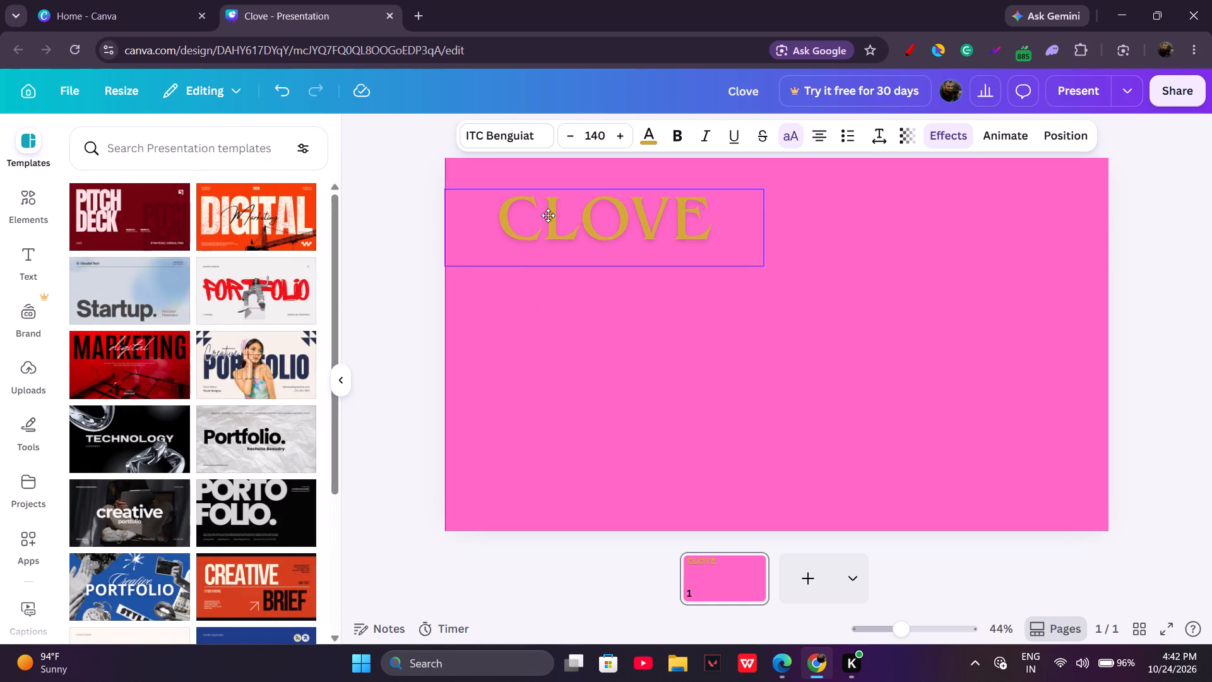
drag(548, 215, 536, 198)
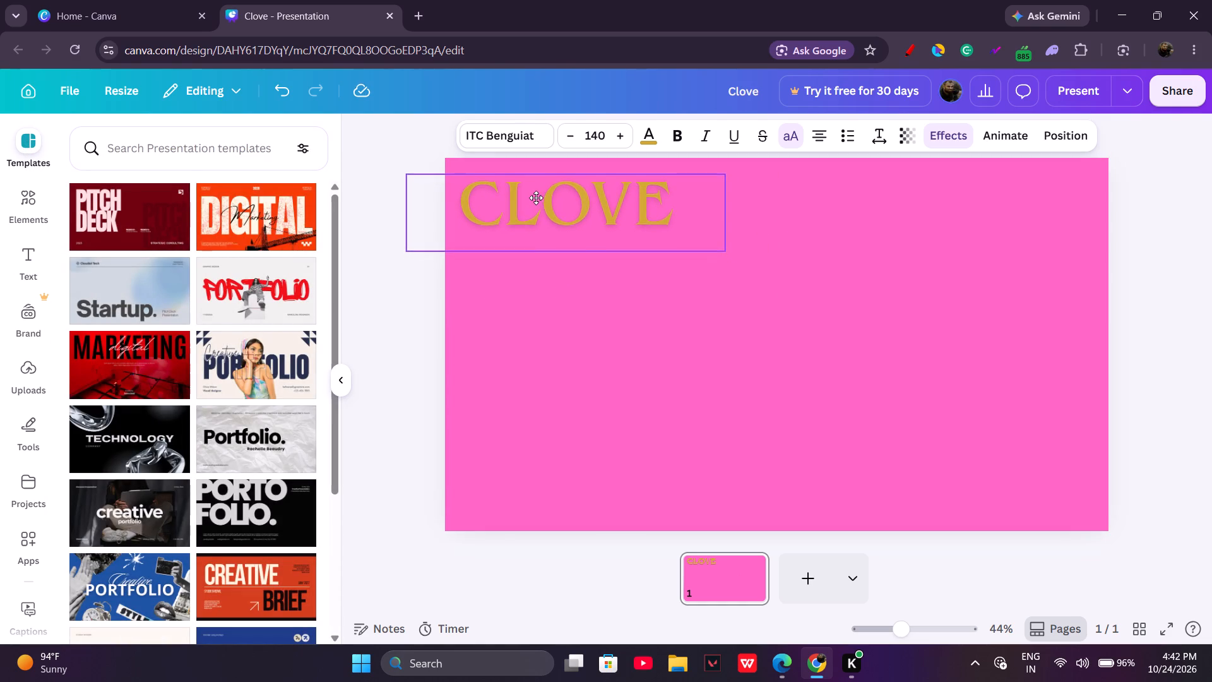
drag(536, 198, 538, 199)
Try several default solid colors on the CLOVE text and settle on the darkest navy blue.
click(648, 127)
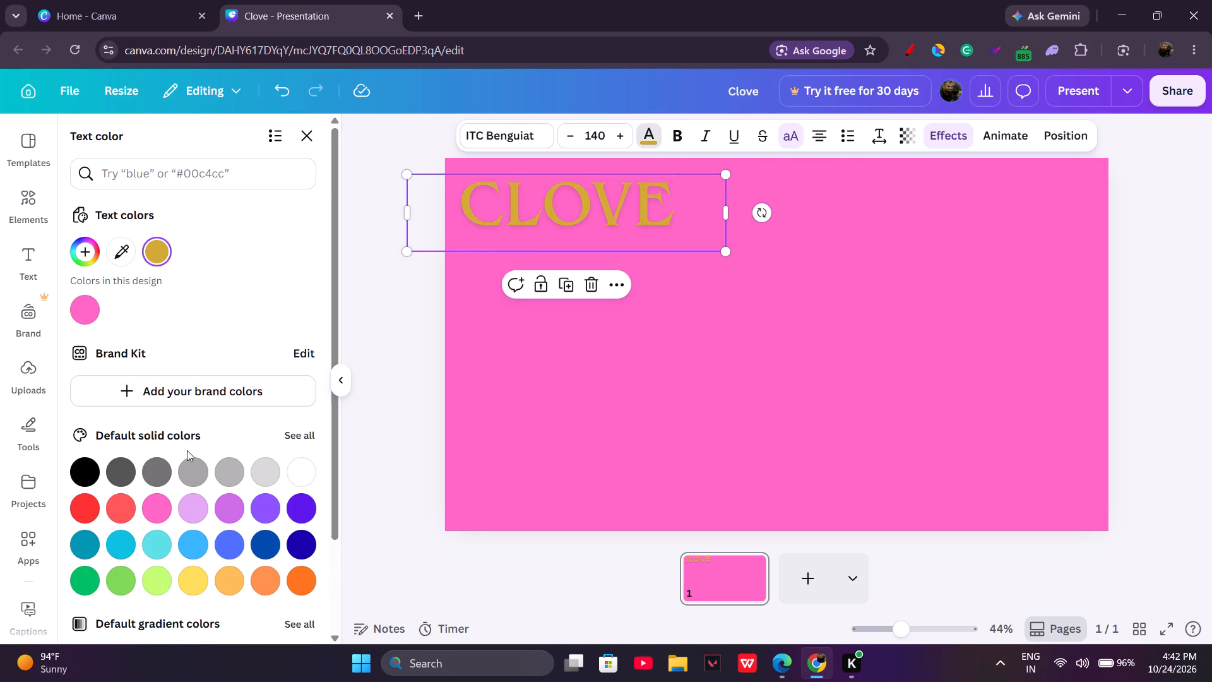
click(113, 519)
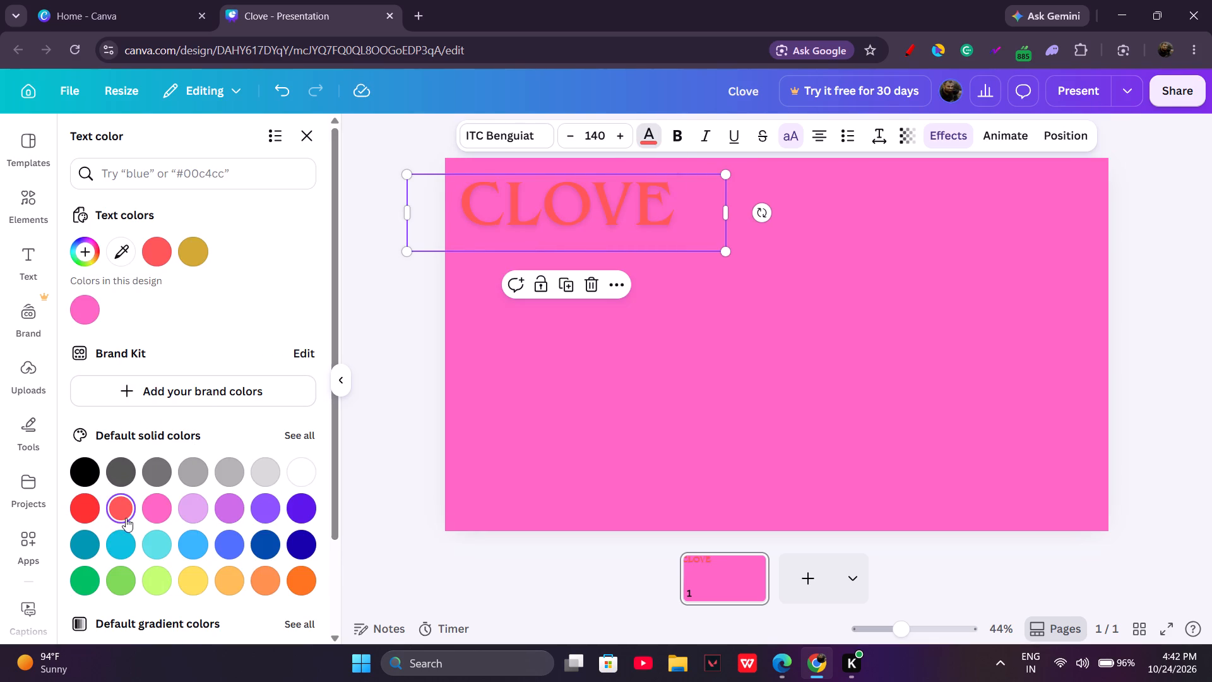
click(234, 505)
click(280, 503)
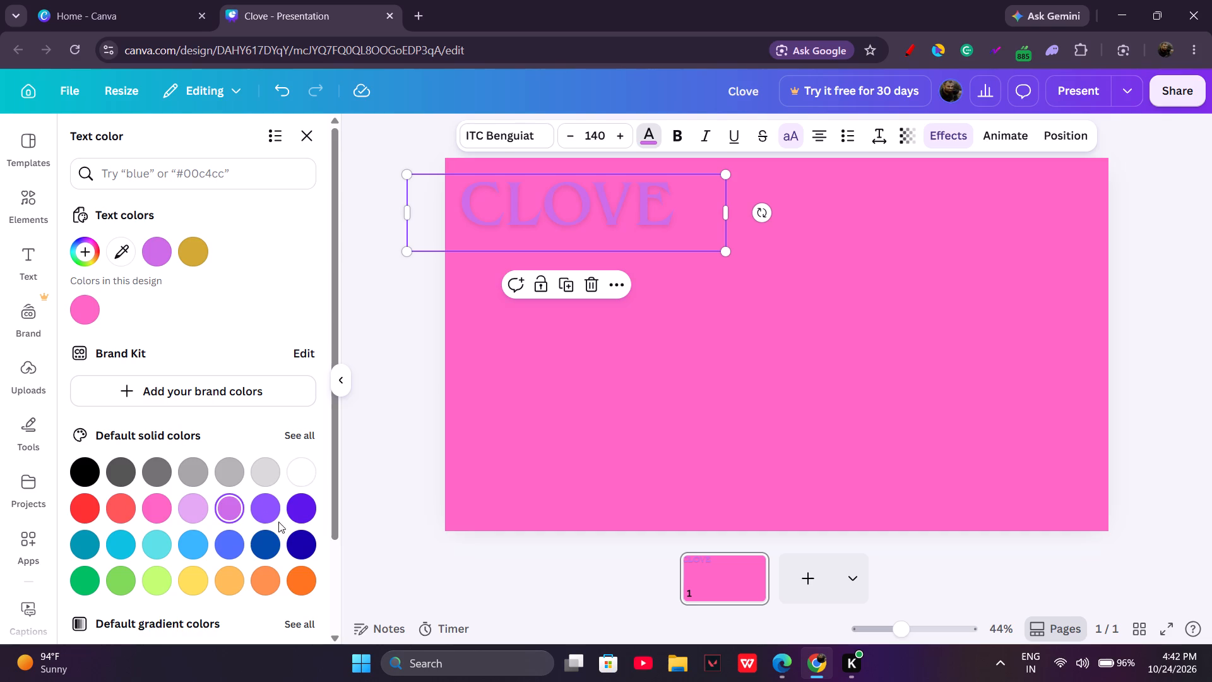
drag(277, 554, 269, 550)
click(269, 550)
click(302, 547)
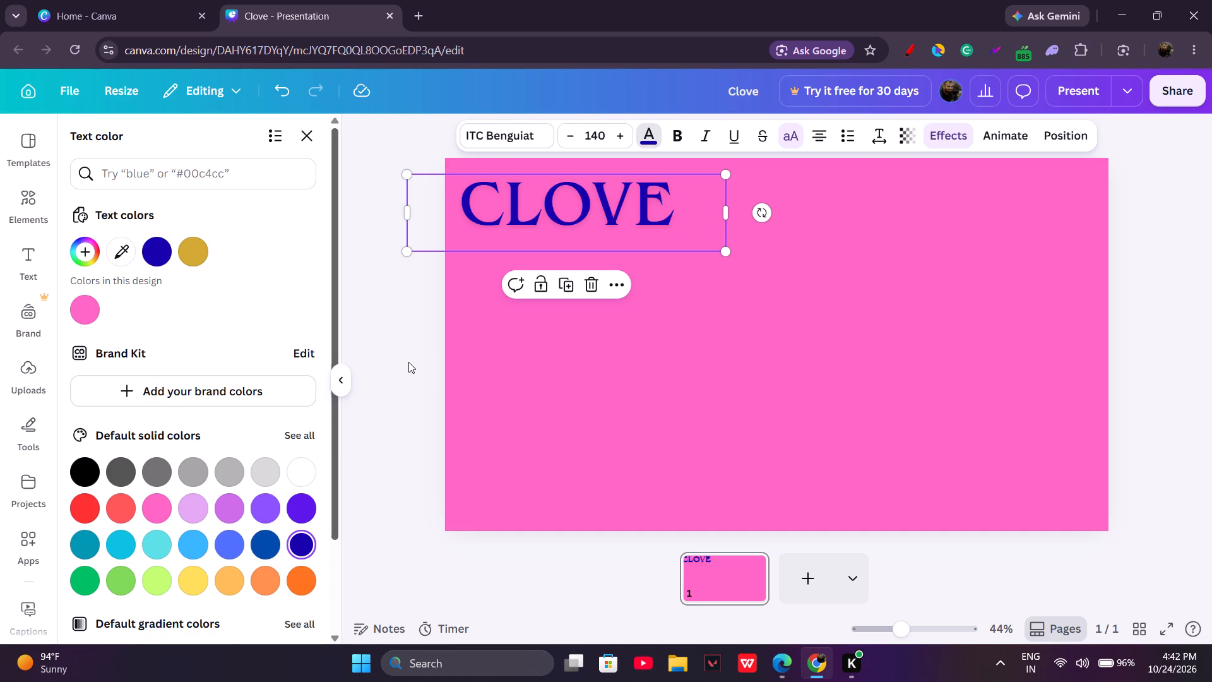
click(312, 140)
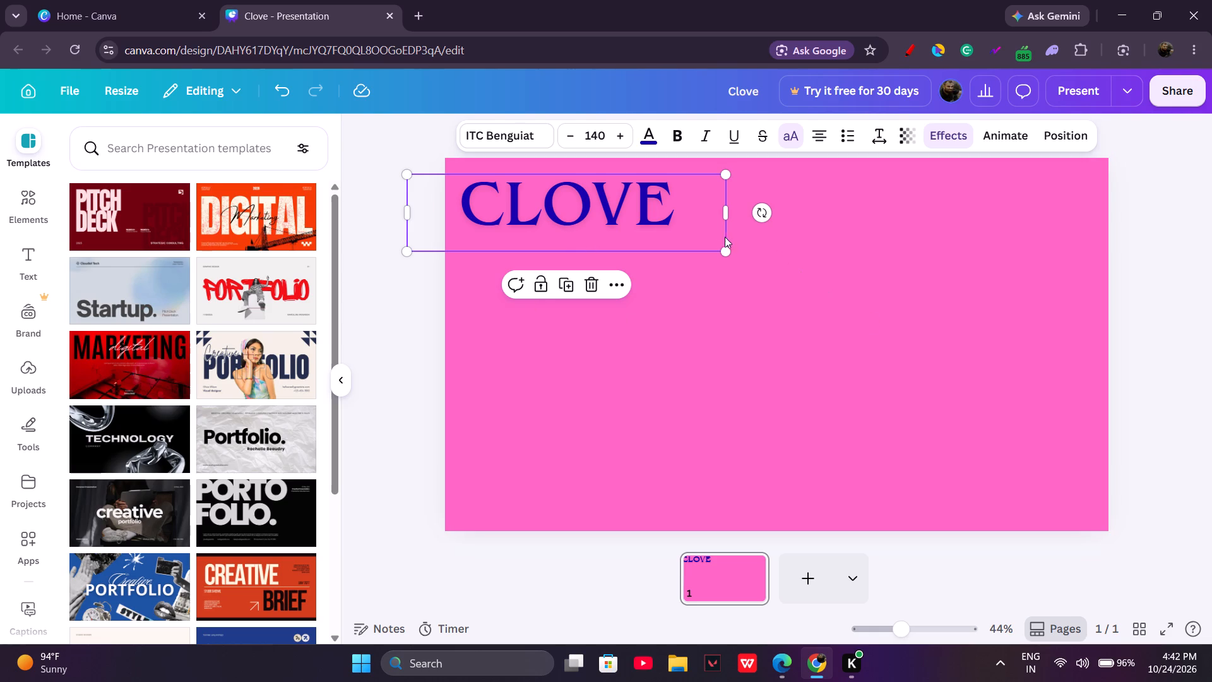
Enlarge the CLOVE text to a font size of about 308 so its box reaches the slide's far edge.
drag(728, 251, 861, 323)
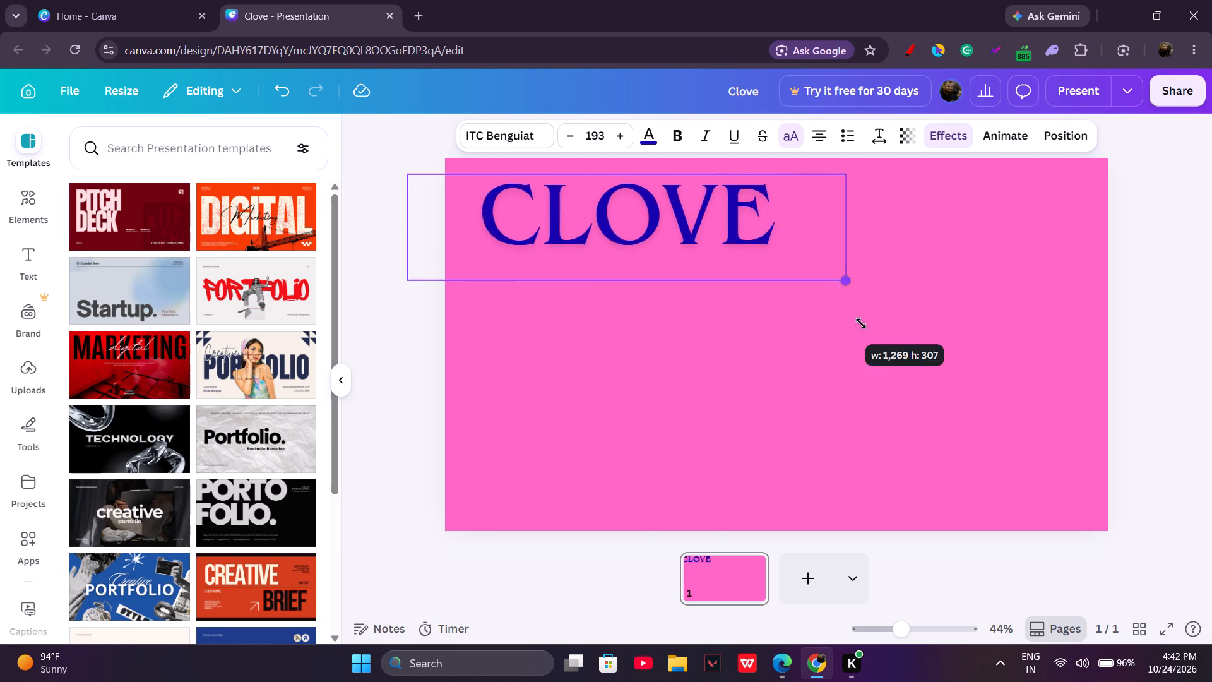
drag(861, 323, 1078, 458)
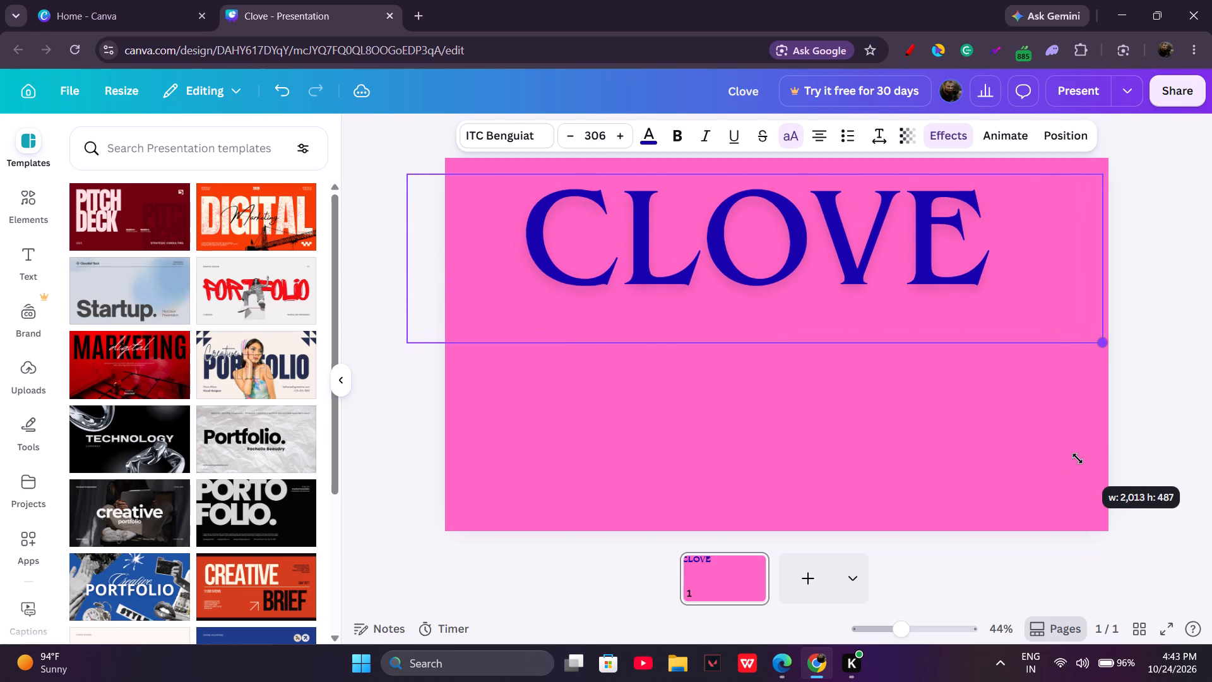
drag(1078, 458, 1080, 460)
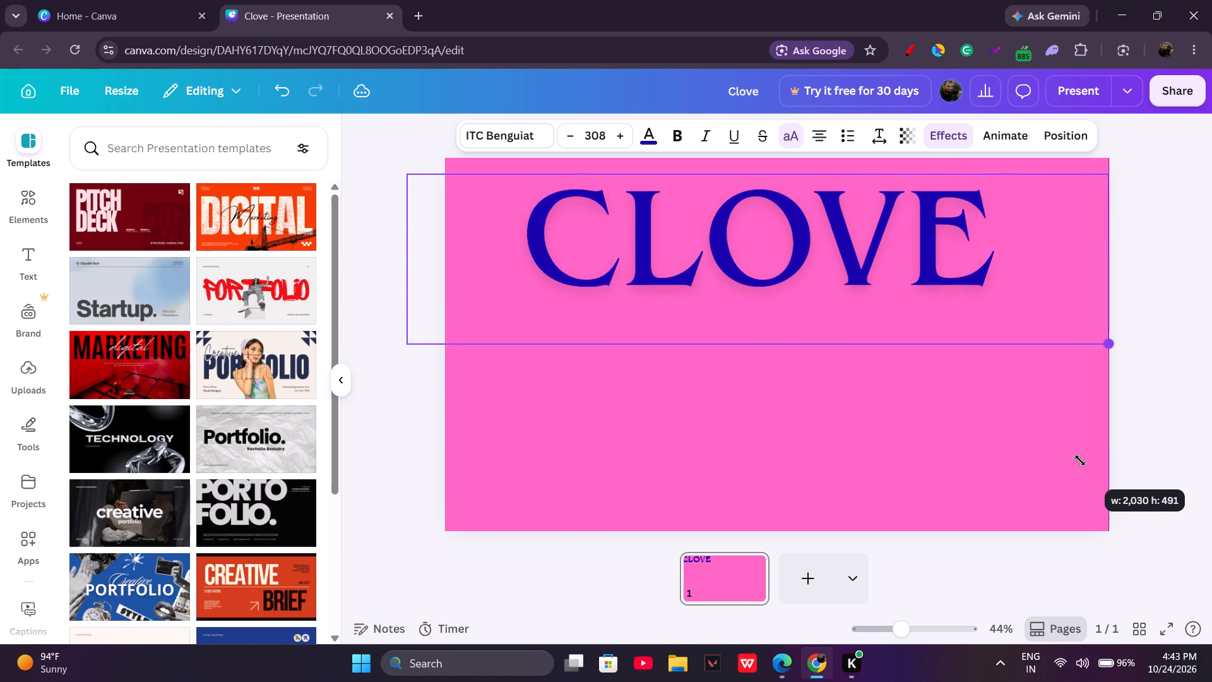
drag(1080, 460, 1078, 461)
Move the CLOVE text down to the slide's vertical middle, keeping its box aligned with the slide's right edge.
drag(760, 236, 763, 297)
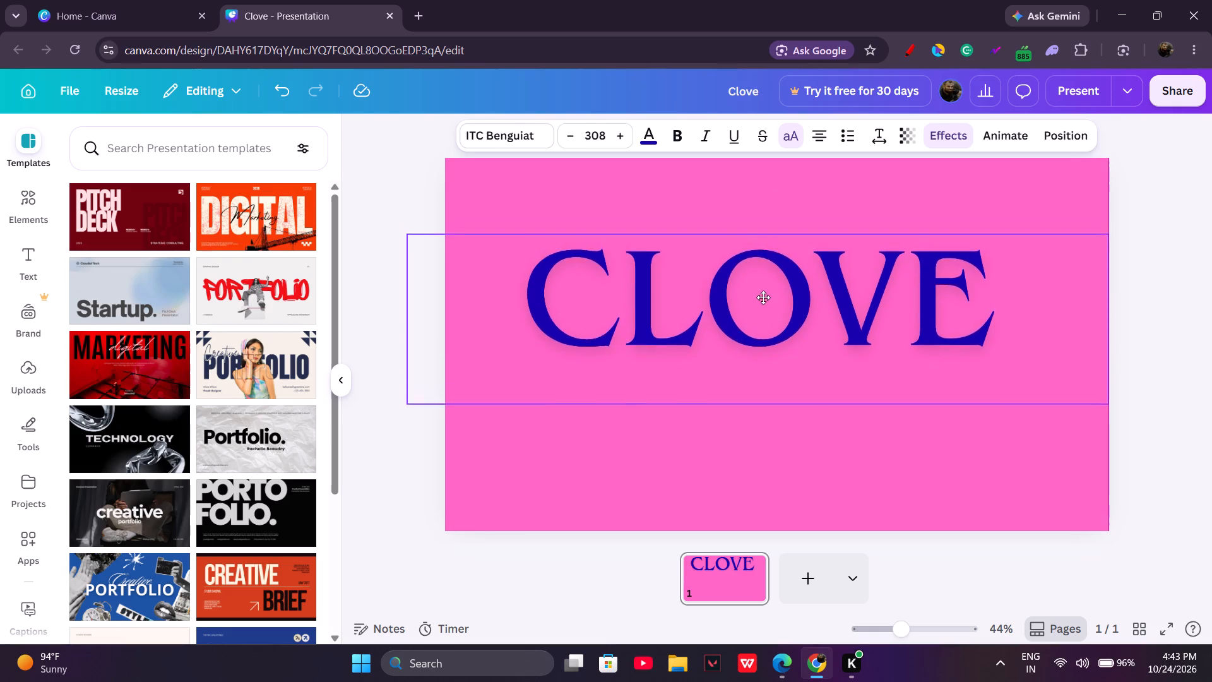
drag(763, 297, 756, 323)
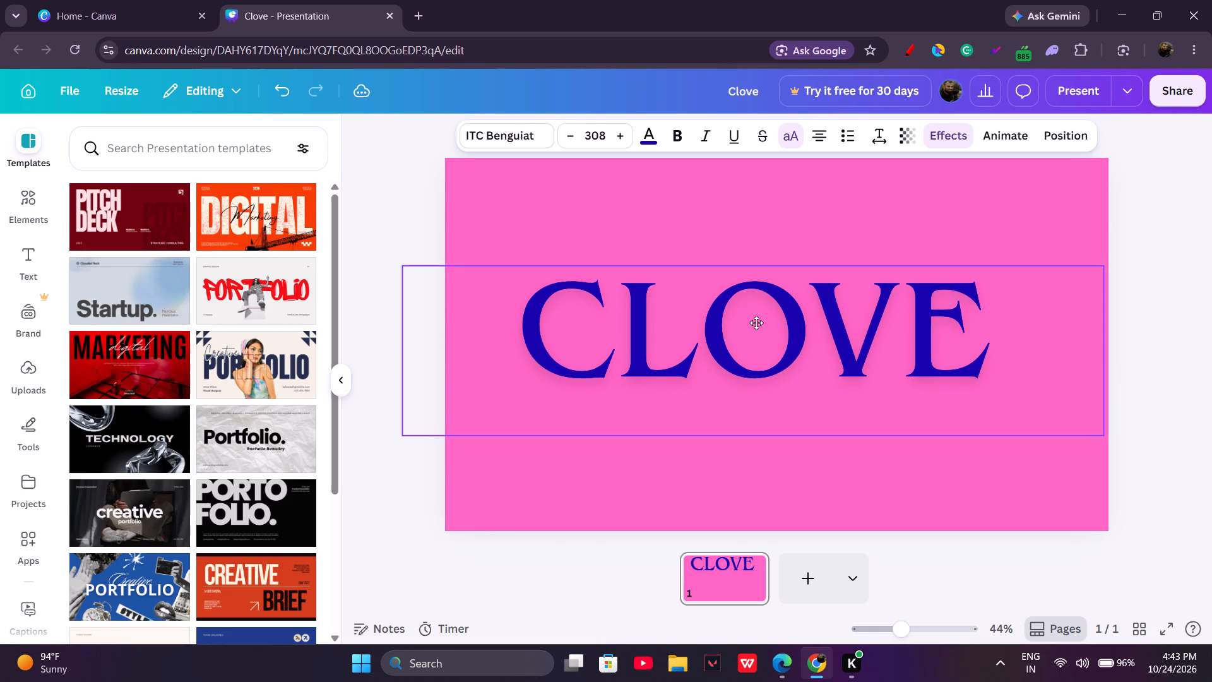
drag(756, 323, 765, 325)
click(765, 325)
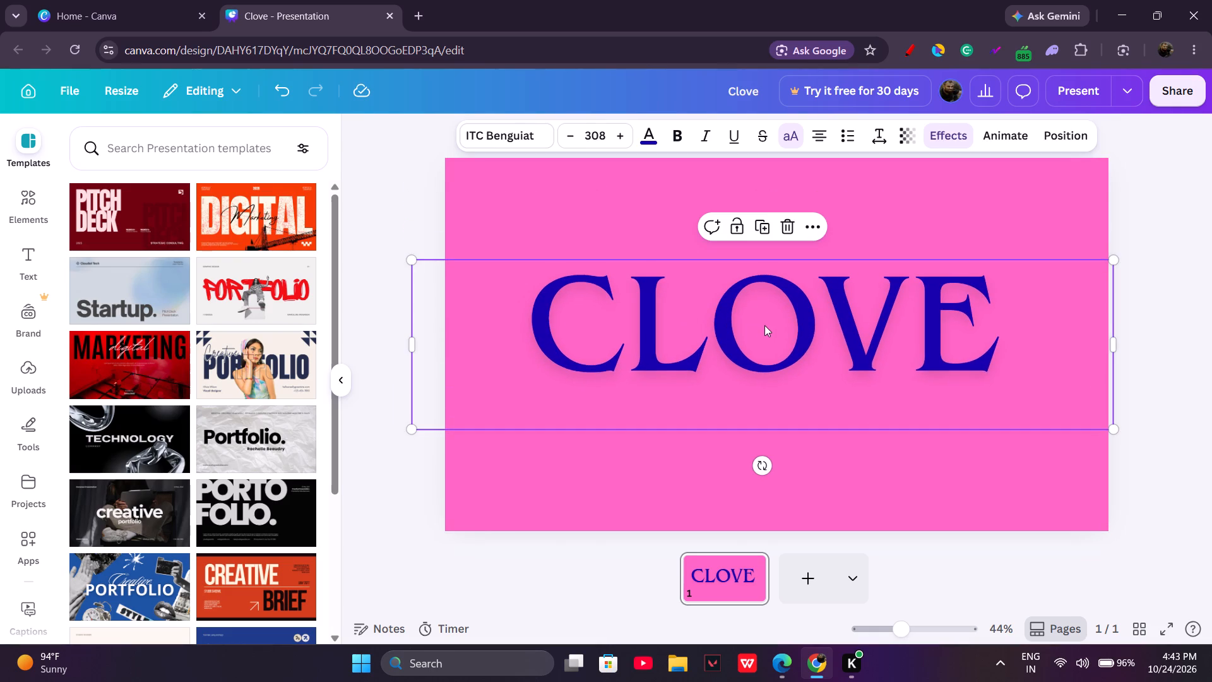
Search Google for "clove valorant" in a new browser tab and show the image results.
click(420, 15)
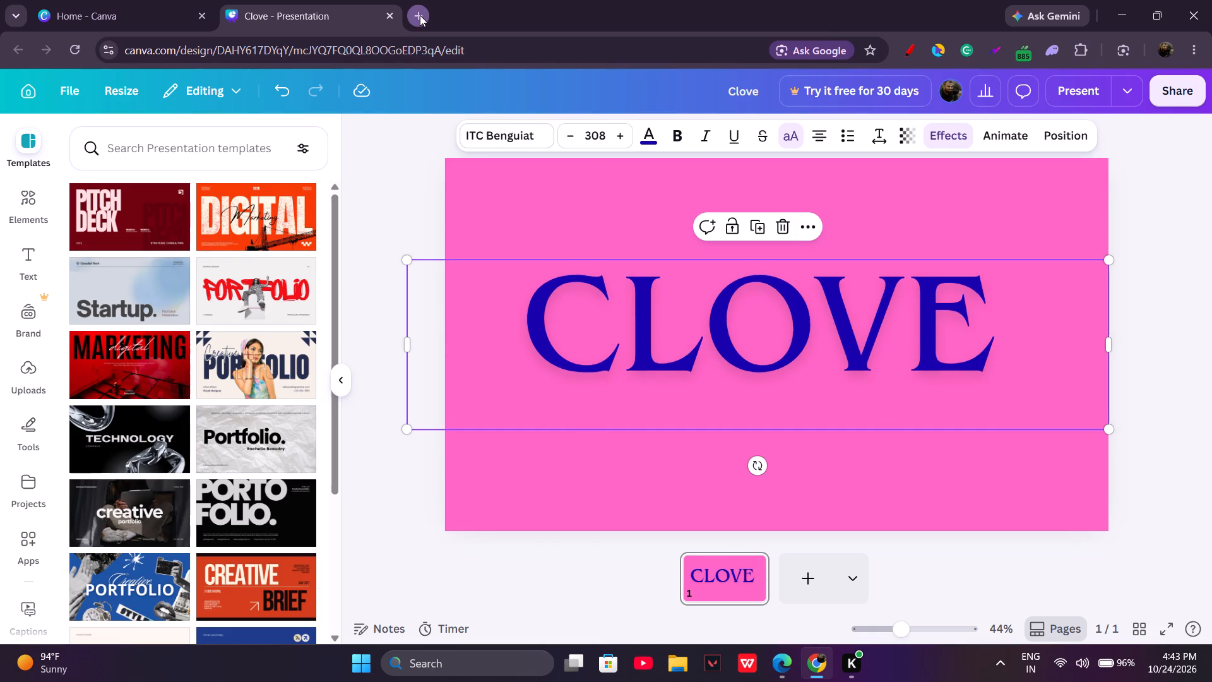
text(clove val)
key(Return)
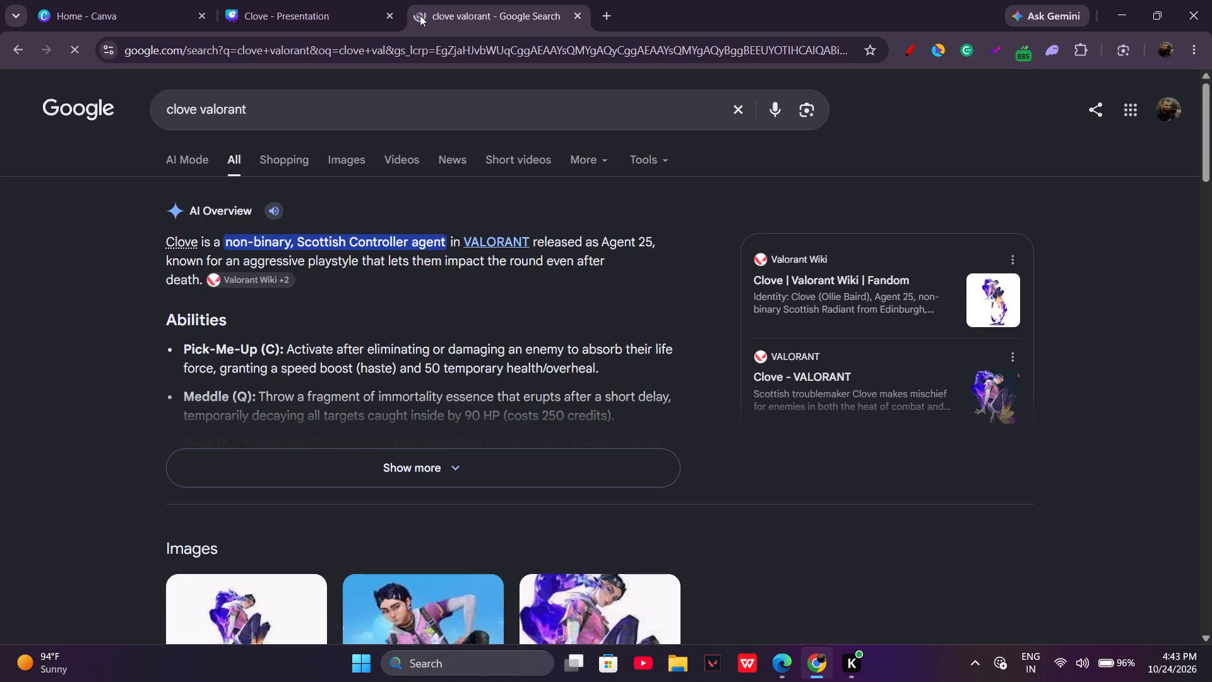
click(359, 168)
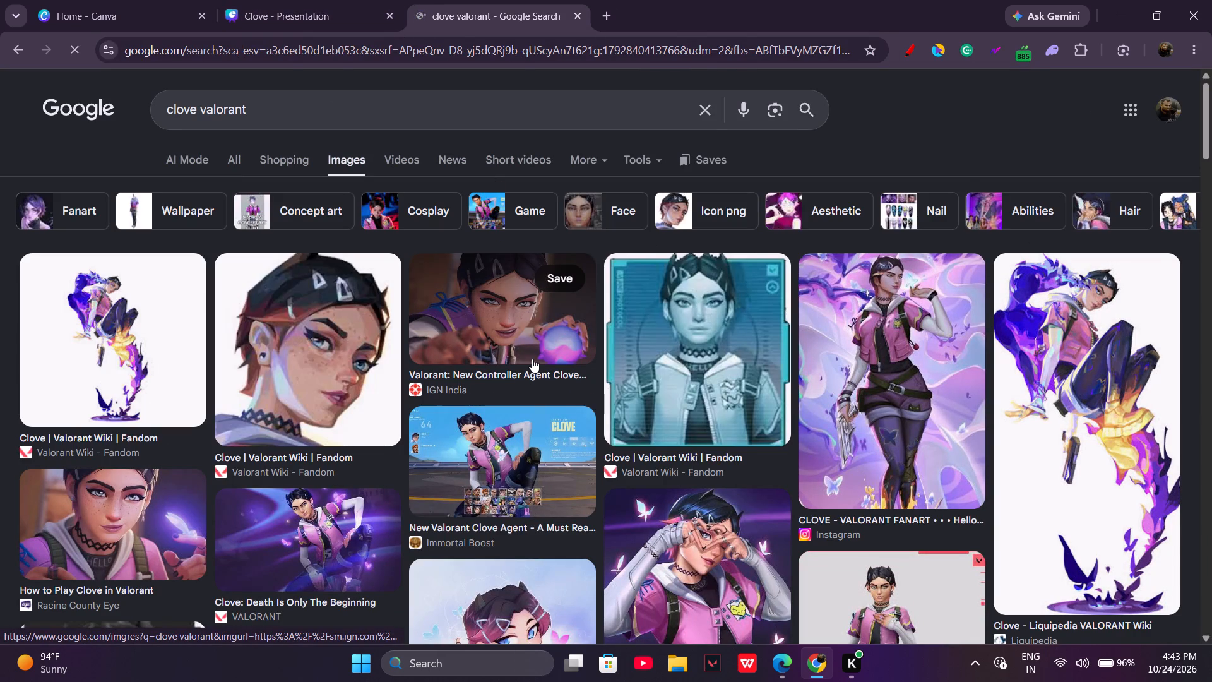
Save the full-body Clove artwork from Liquipedia to the Downloads folder as "clove" and close its preview.
scroll(1031, 431, down, 1)
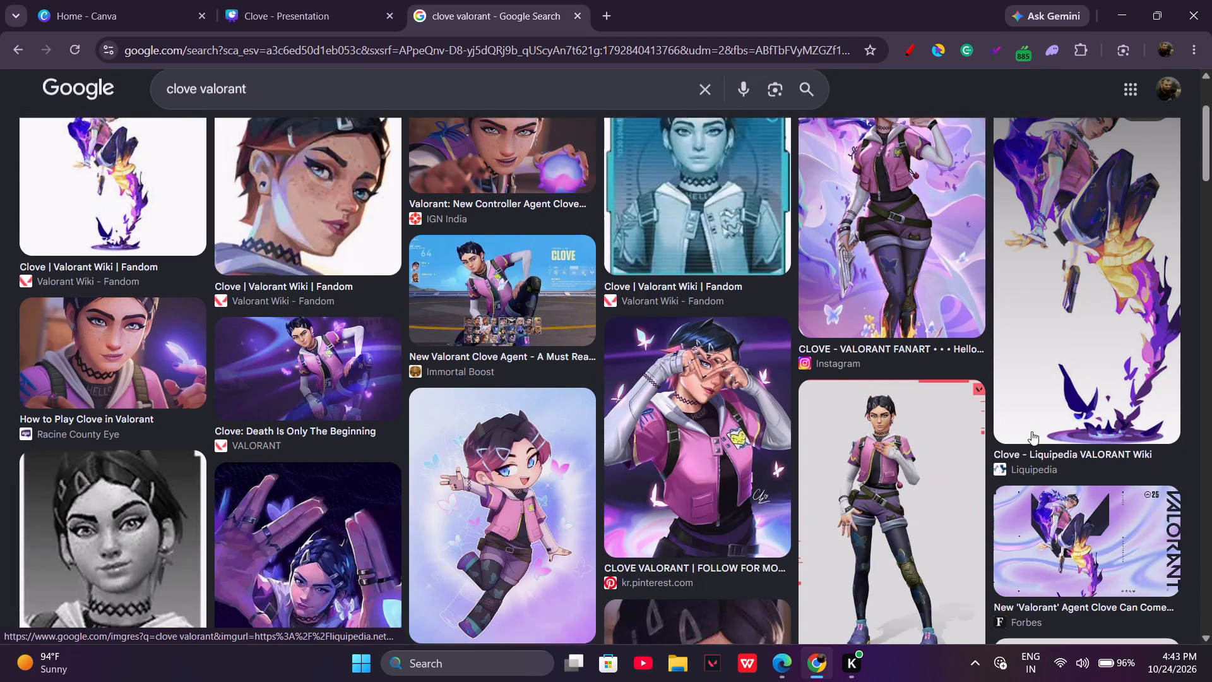
scroll(1031, 431, down, 1)
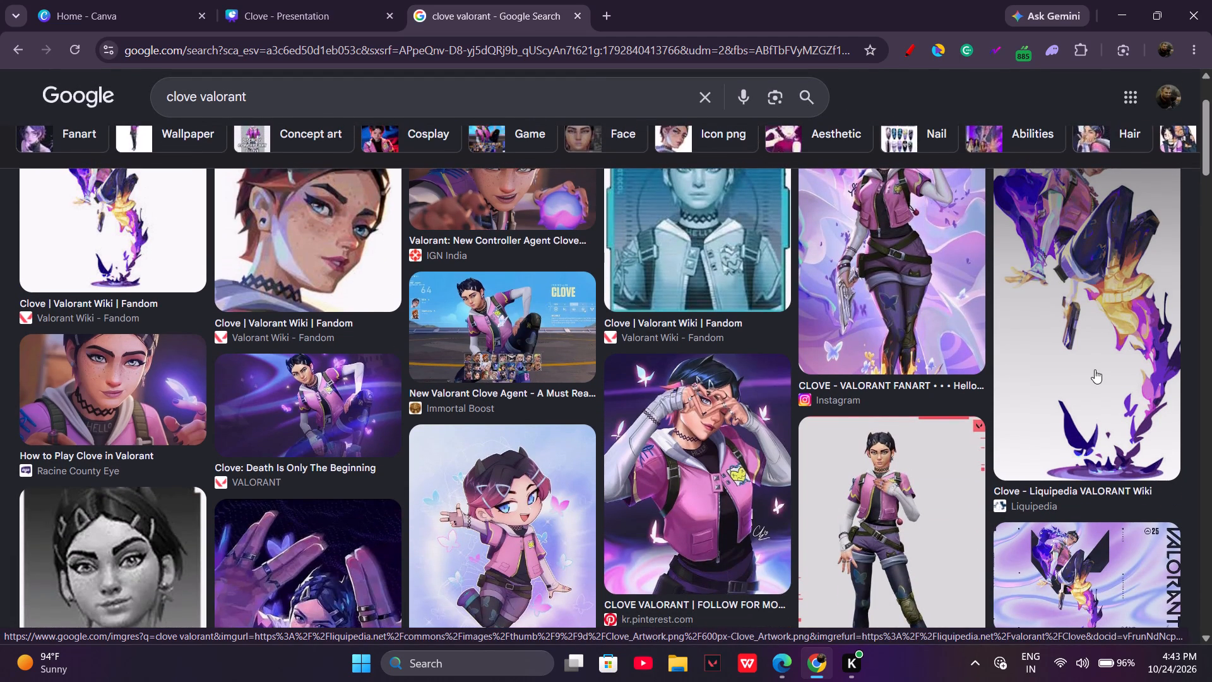
click(1095, 369)
right_click(891, 313)
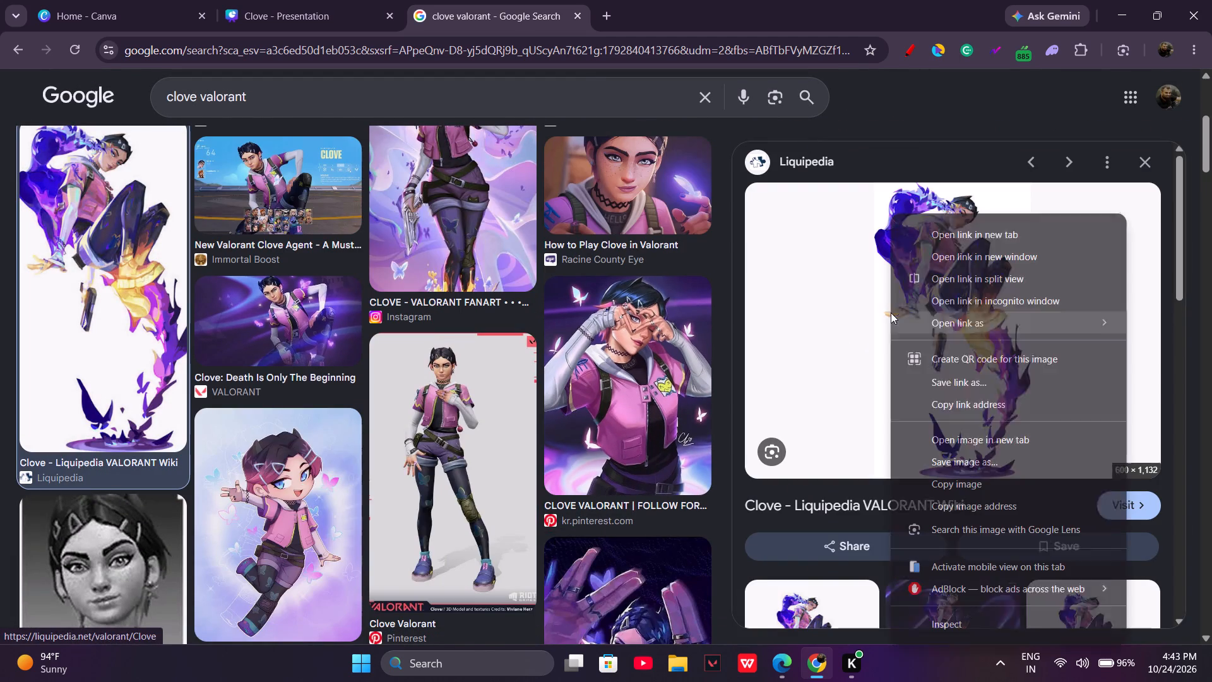
click(966, 469)
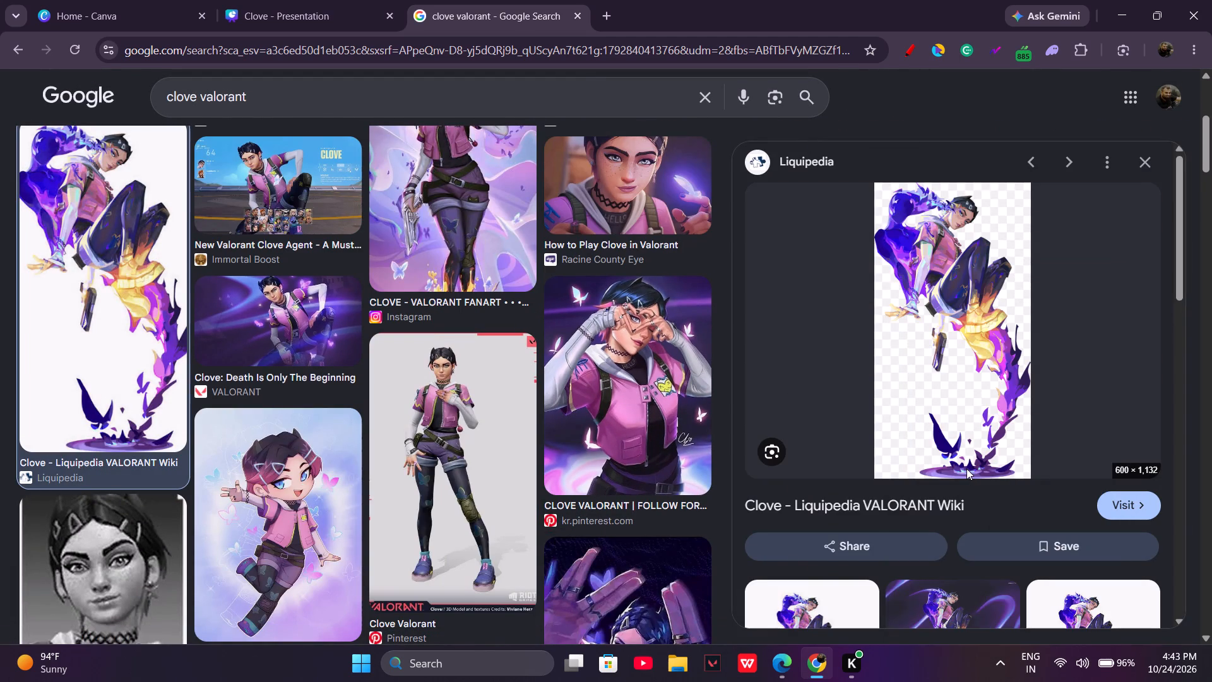
key(BackSpace)
key(f)
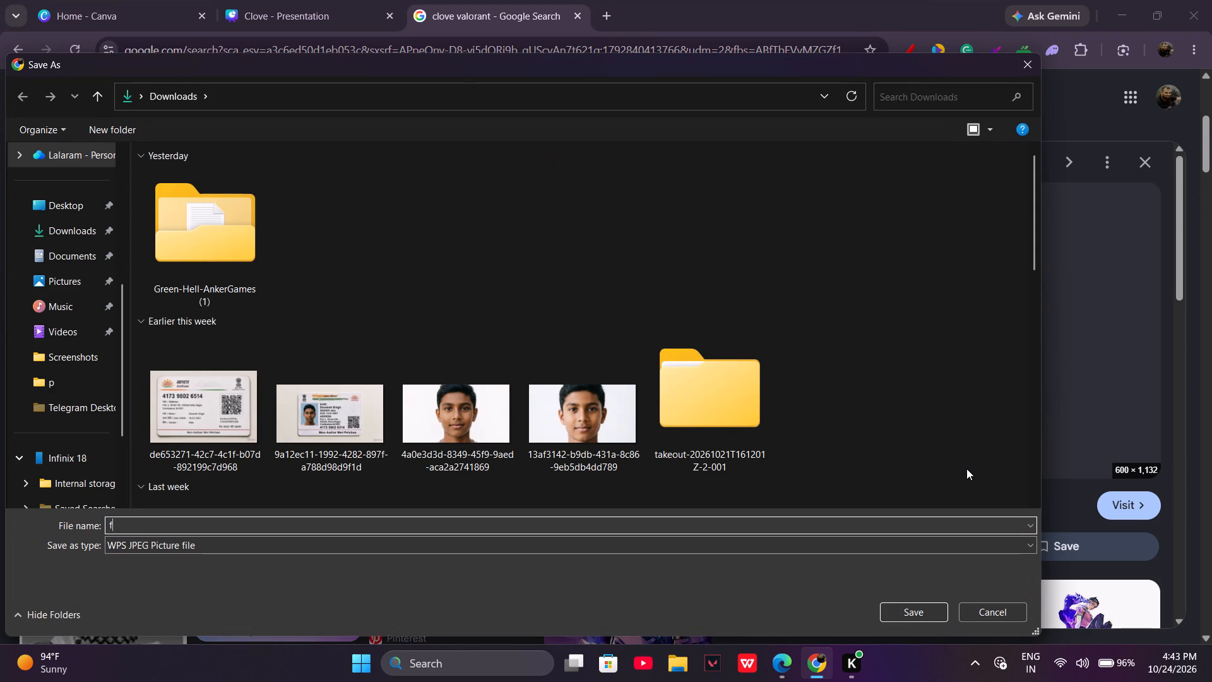
key(BackSpace)
text(clove)
key(Return)
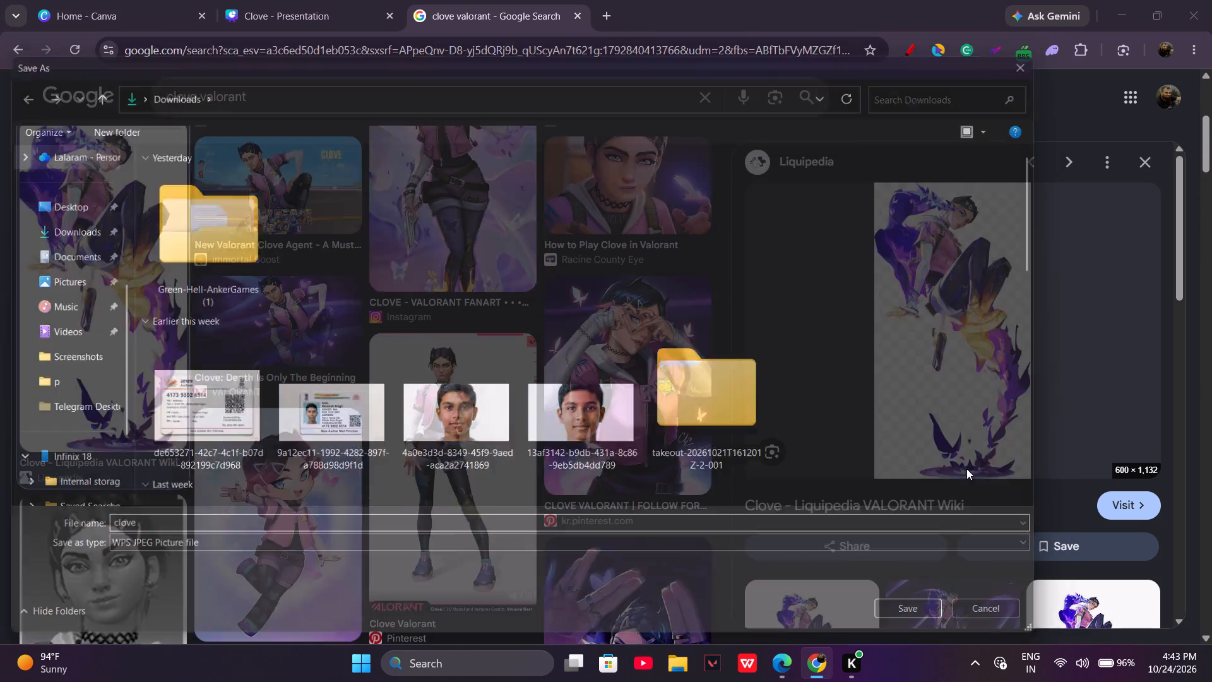
click(1154, 170)
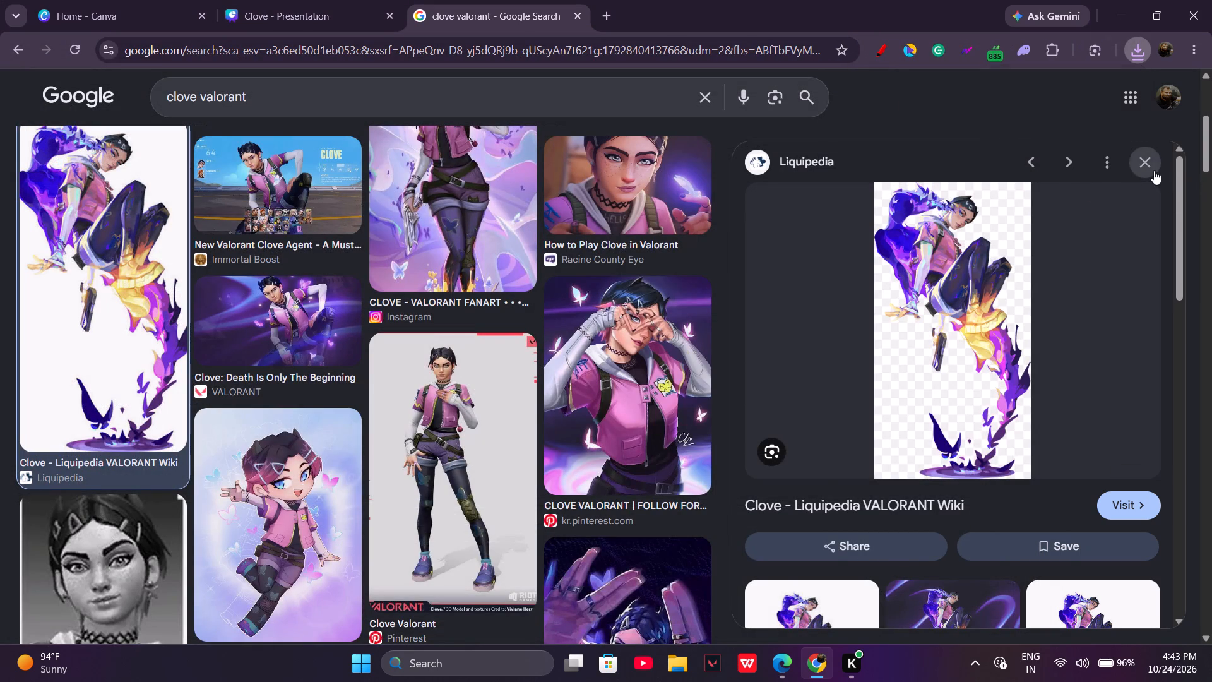
Look through more Clove image results for further artwork, previewing the Reddit fan art with the dark background.
scroll(863, 341, down, 2)
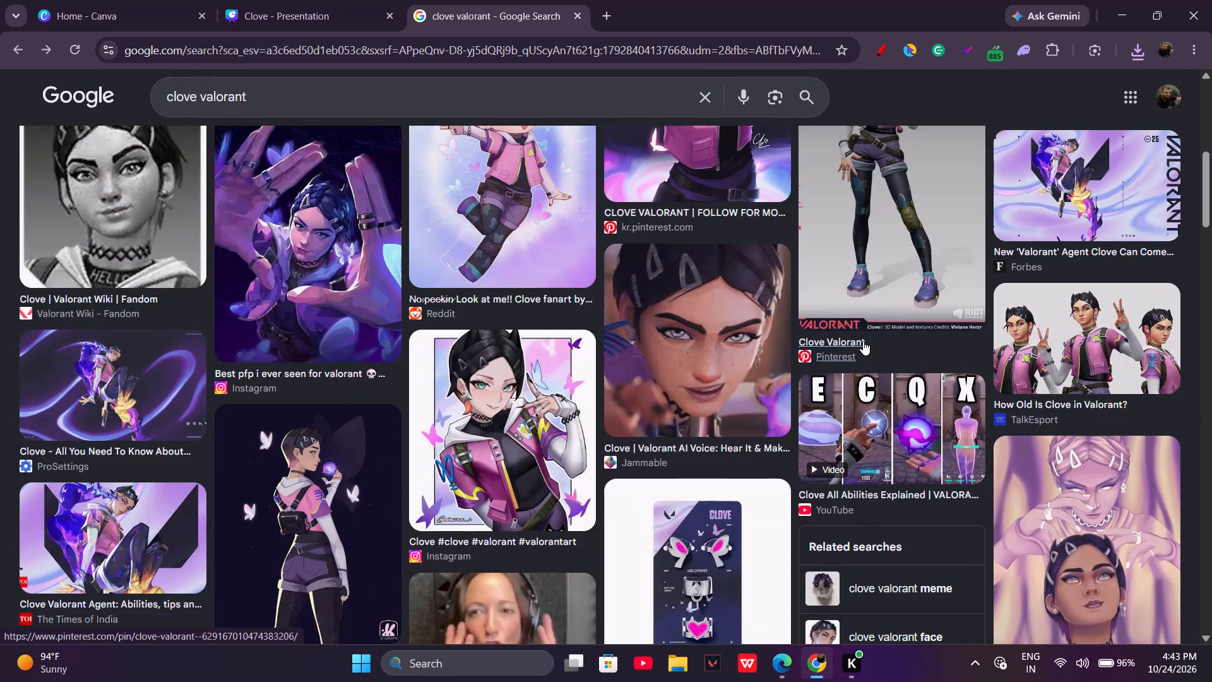
scroll(863, 341, down, 2)
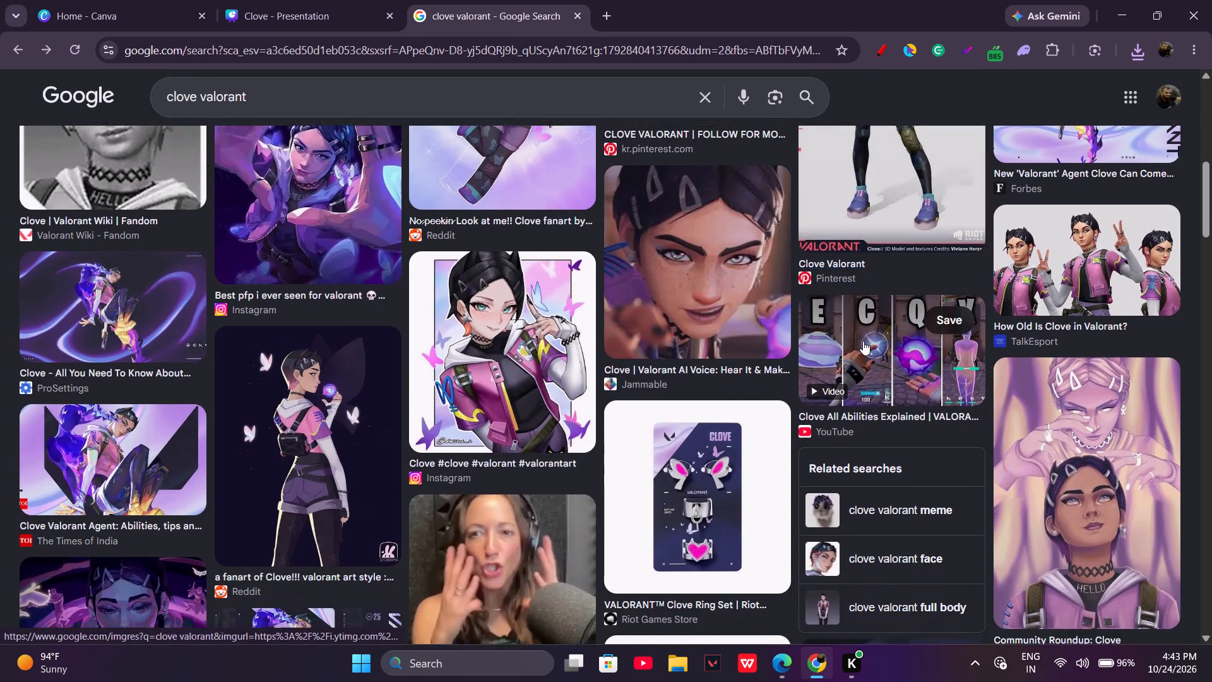
click(332, 431)
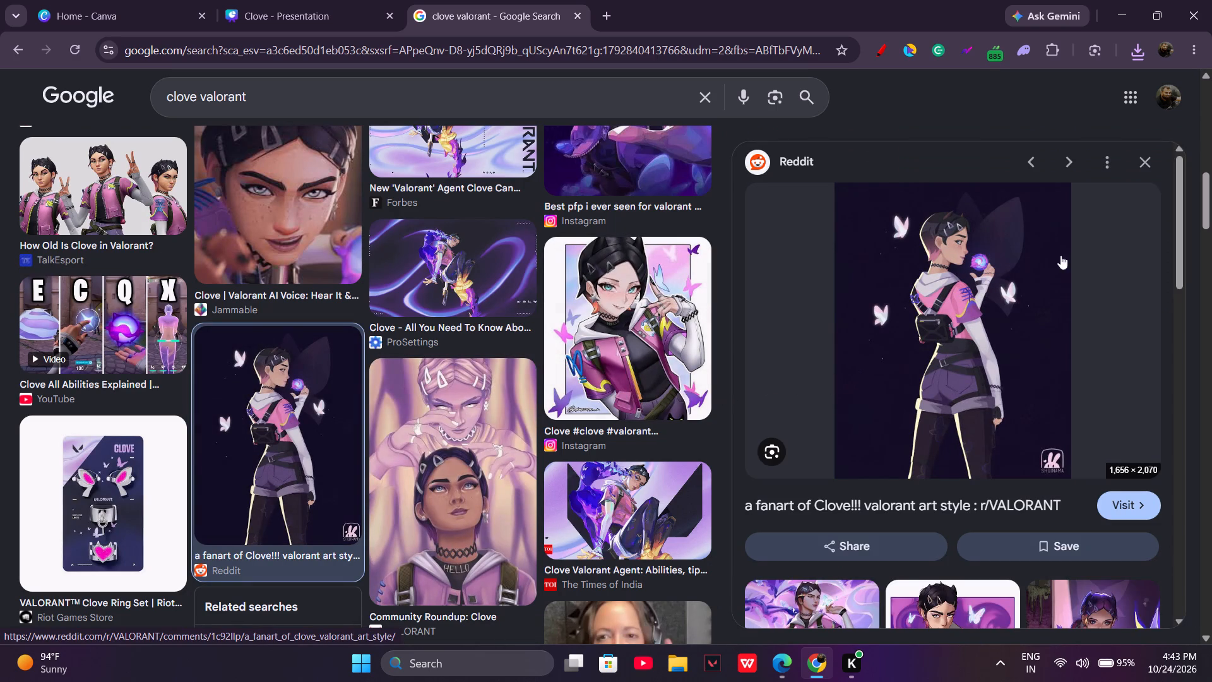
click(1146, 156)
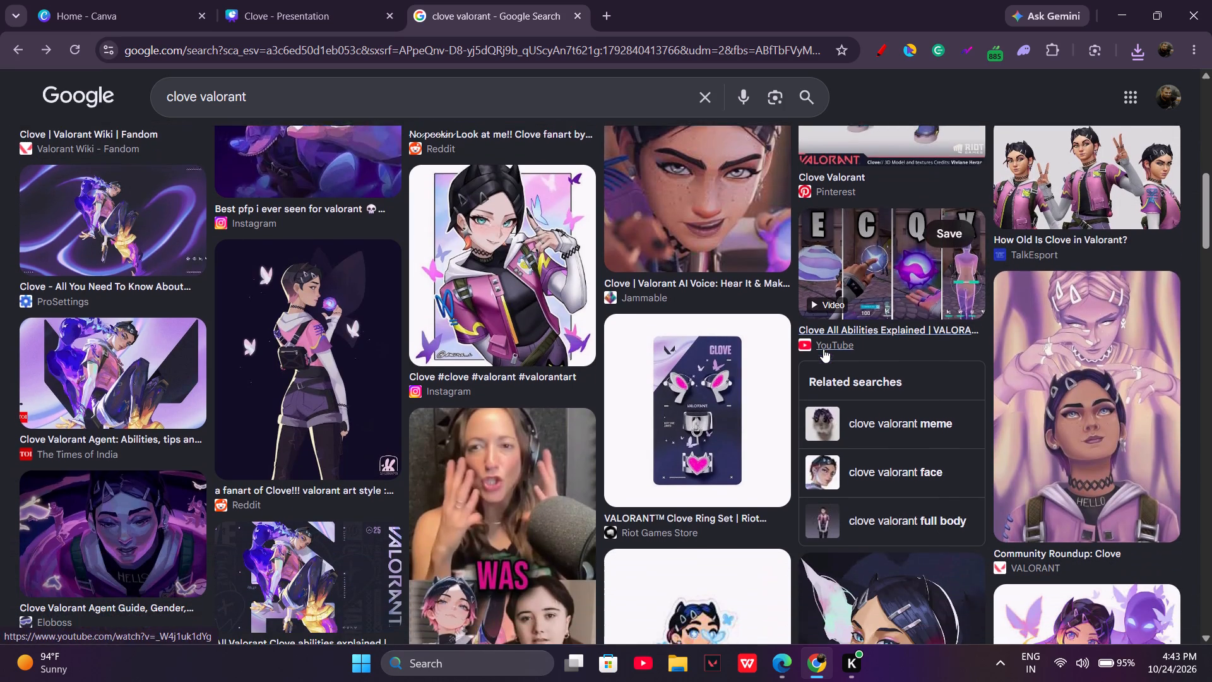
scroll(823, 349, down, 3)
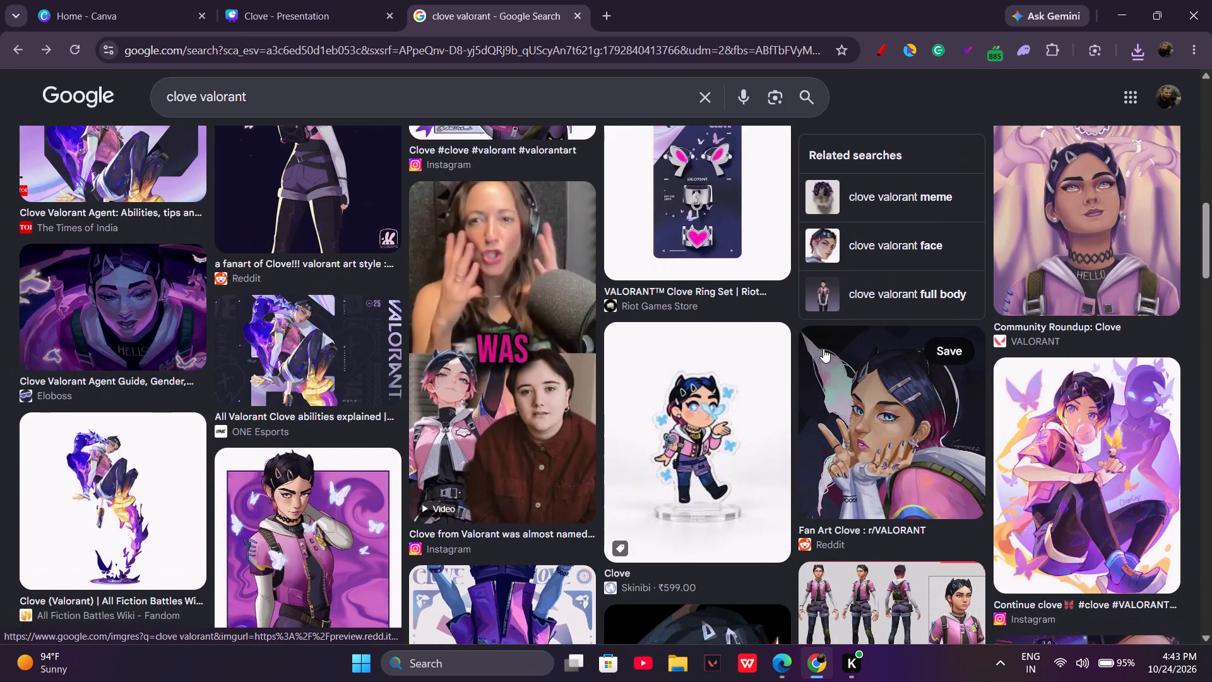
scroll(823, 349, down, 5)
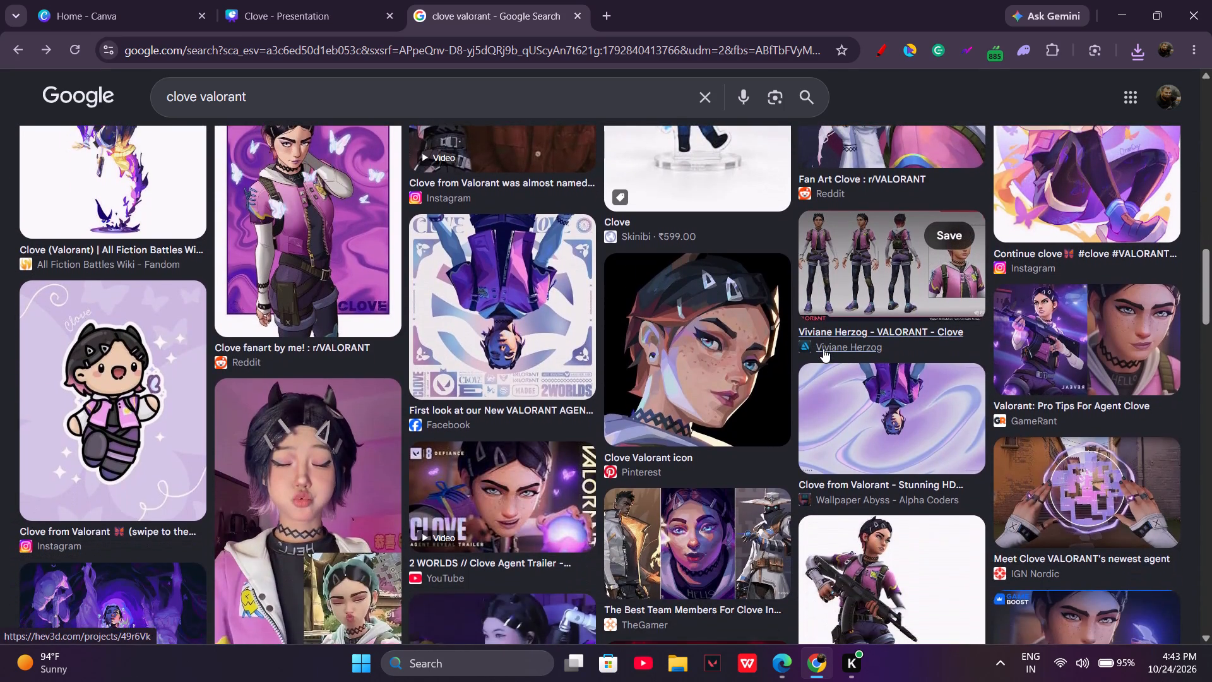
scroll(823, 349, down, 1)
scroll(715, 361, up, 4)
scroll(669, 337, up, 3)
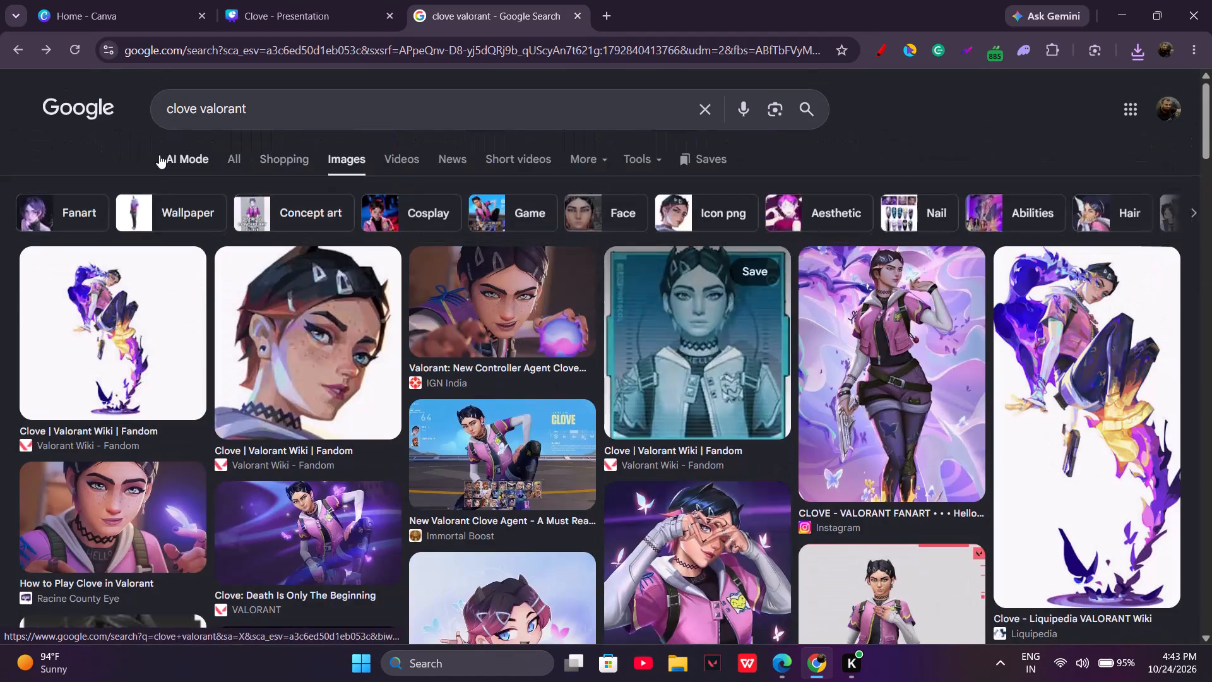
Check the wallpaper results, then search Google Images for "Clove Valorant pfp".
click(163, 201)
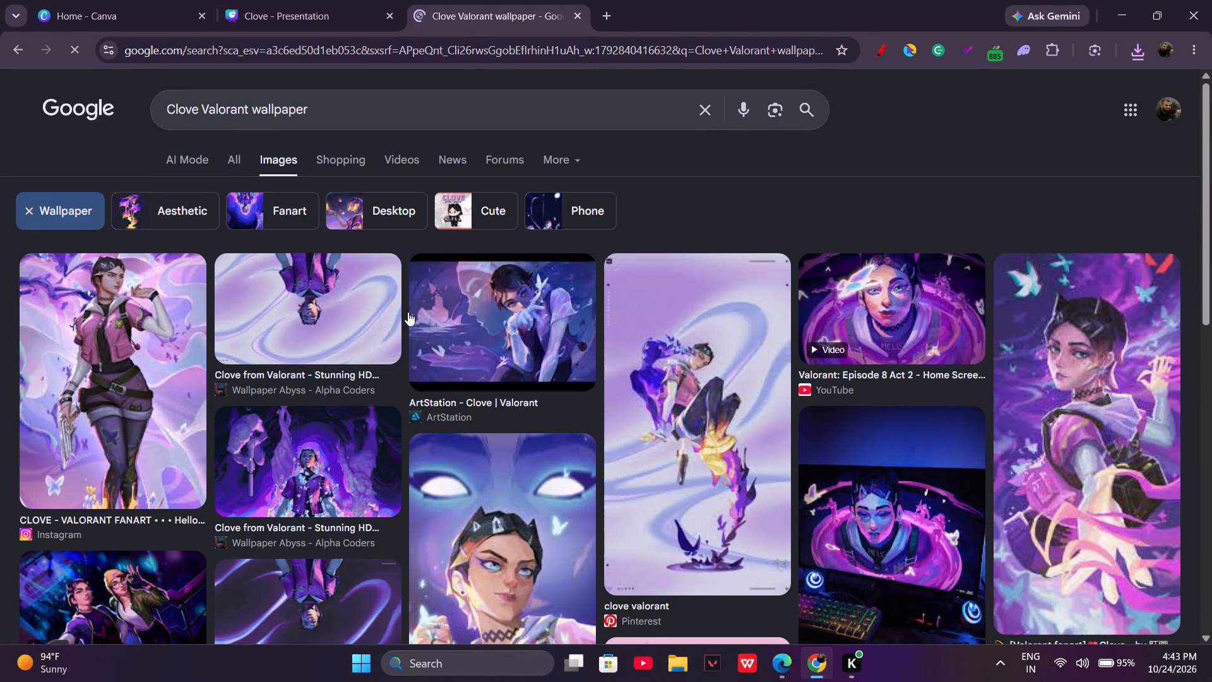
click(441, 125)
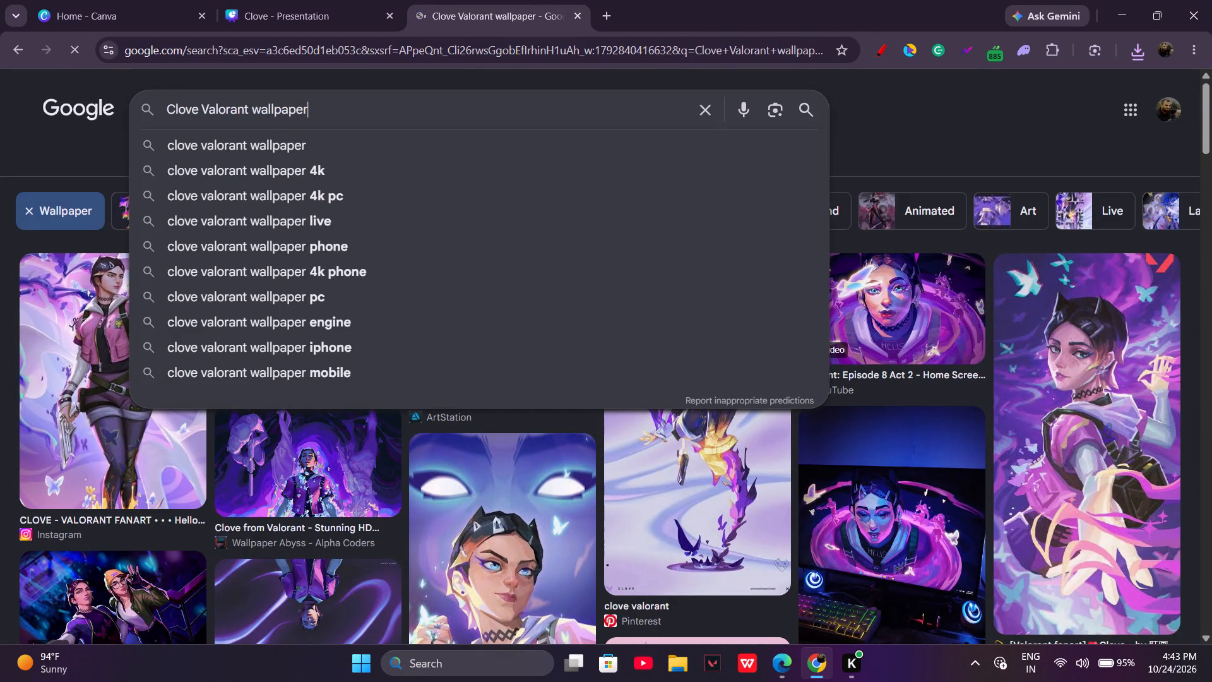
key(ctrl+BackSpace)
text(pfp)
key(Return)
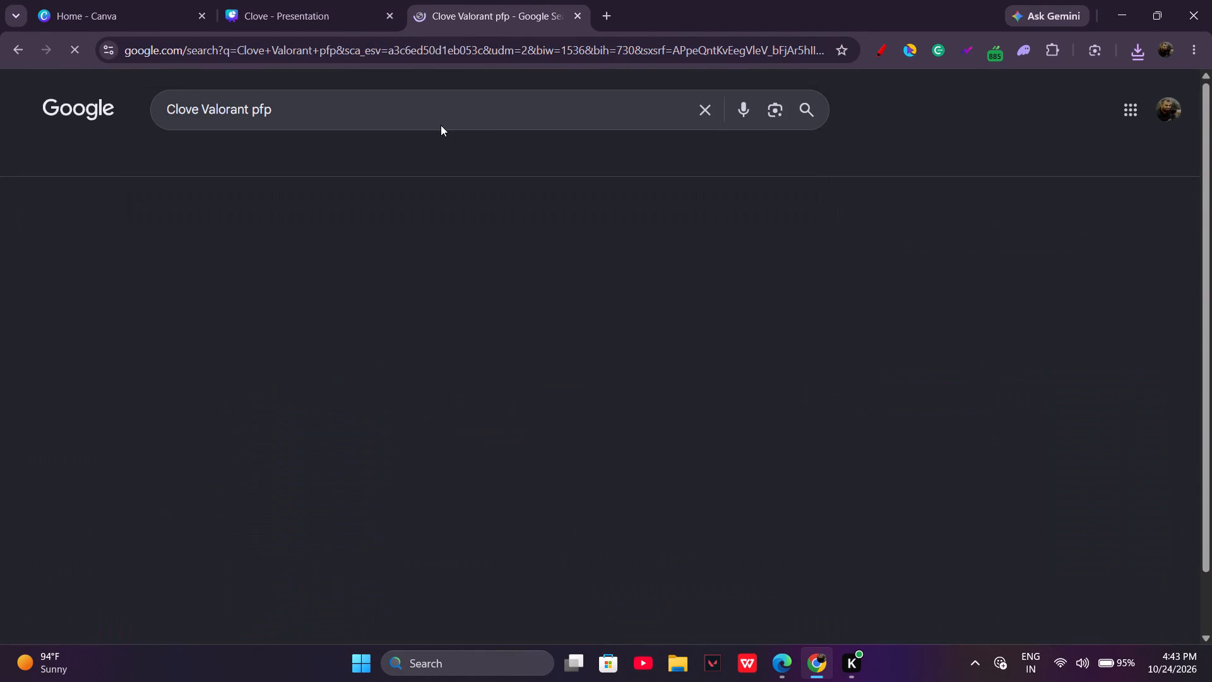
Examine the Clove profile-picture results for additional artwork suited to the slide.
scroll(519, 318, down, 4)
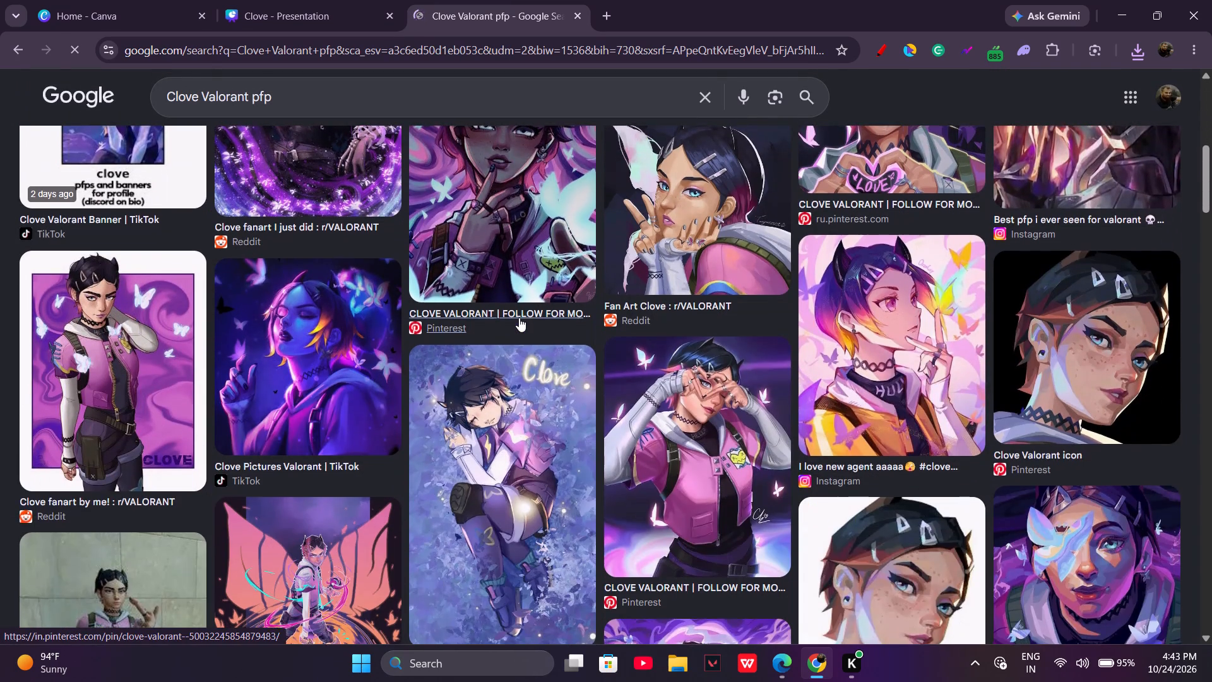
scroll(519, 318, down, 4)
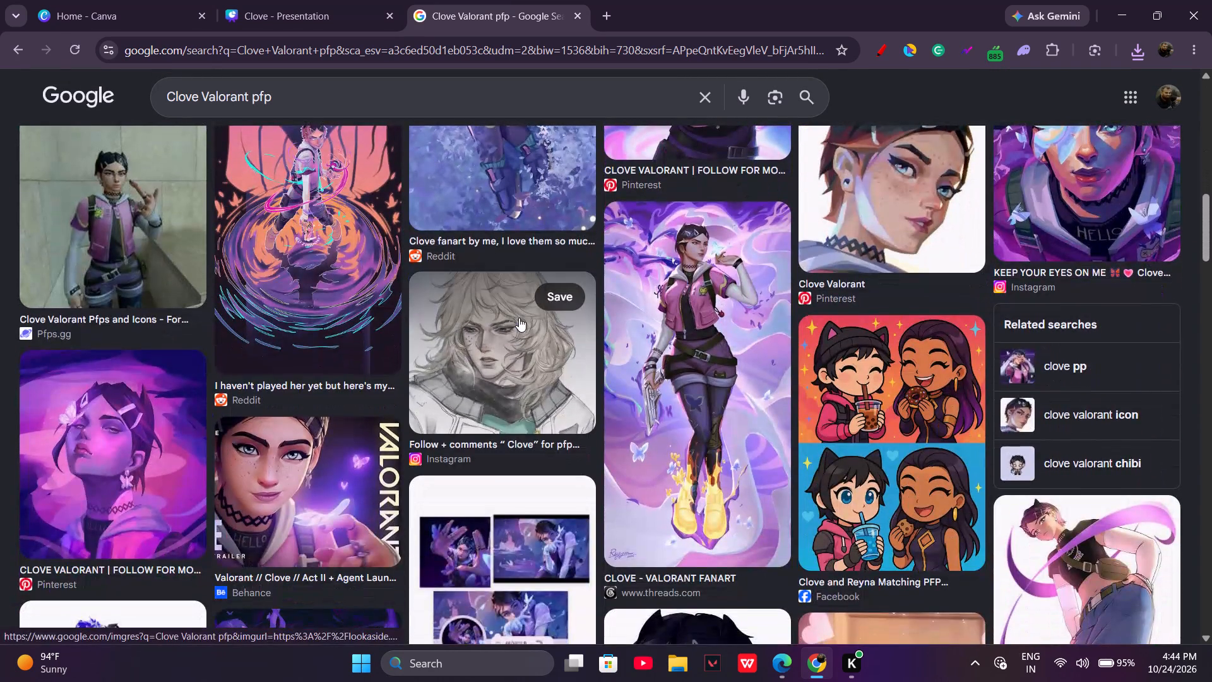
scroll(519, 318, down, 1)
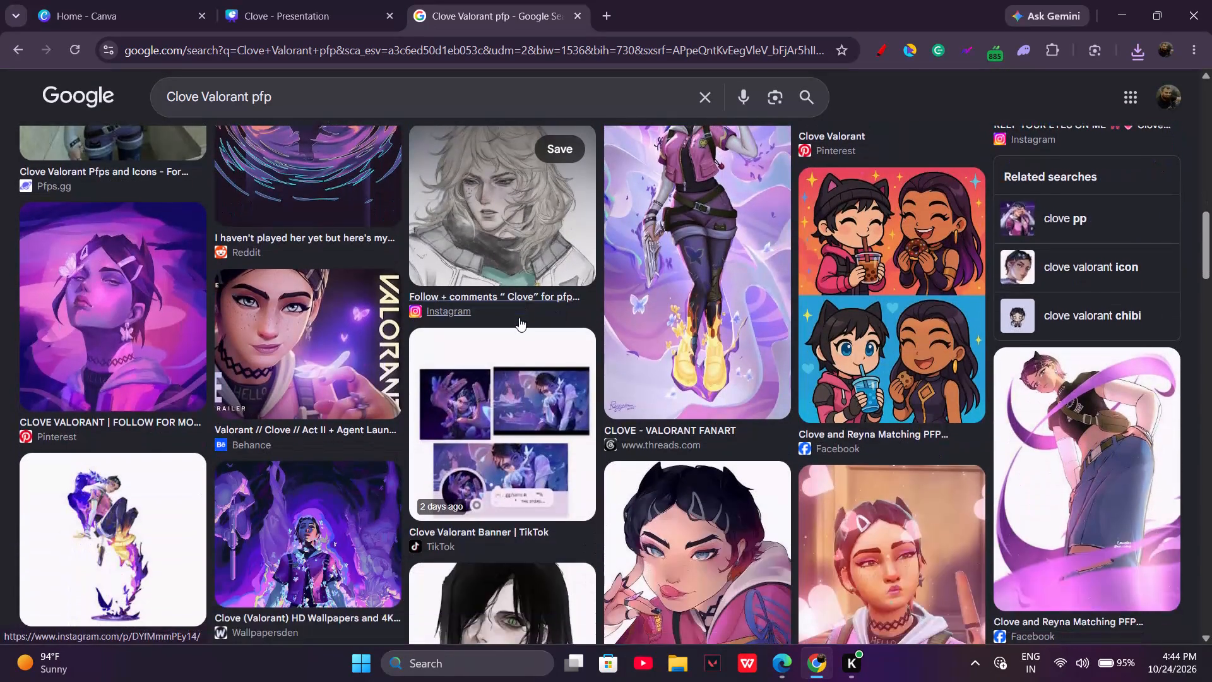
scroll(519, 318, down, 3)
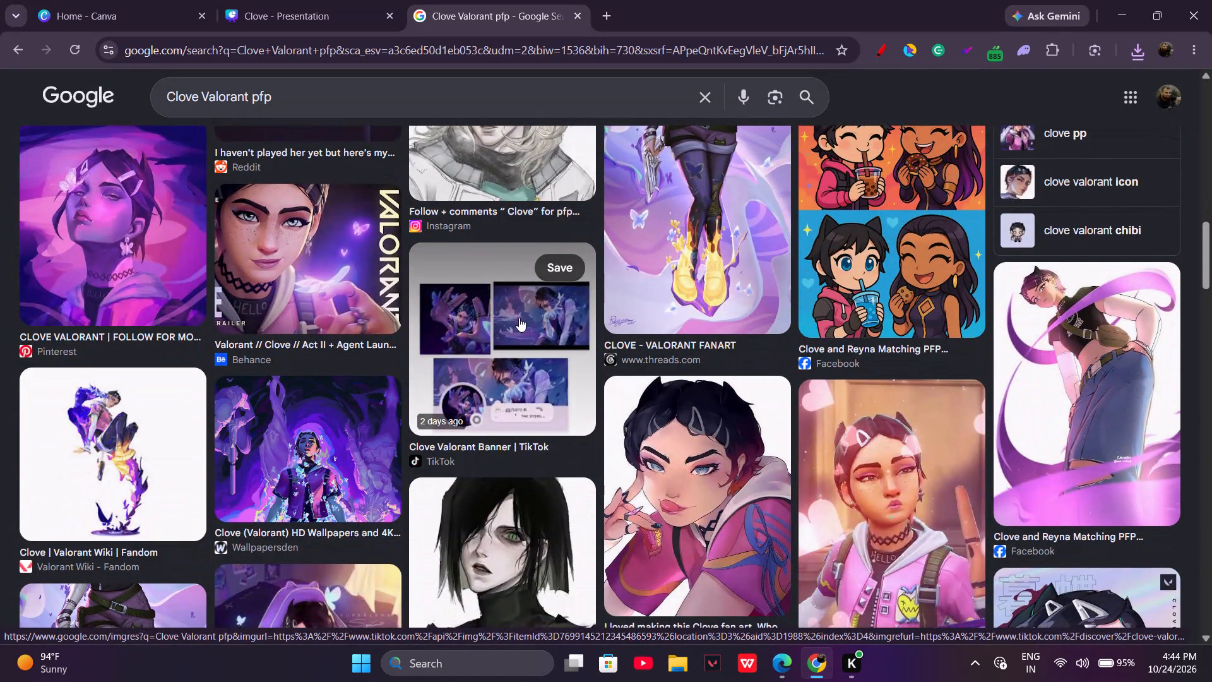
scroll(519, 318, down, 2)
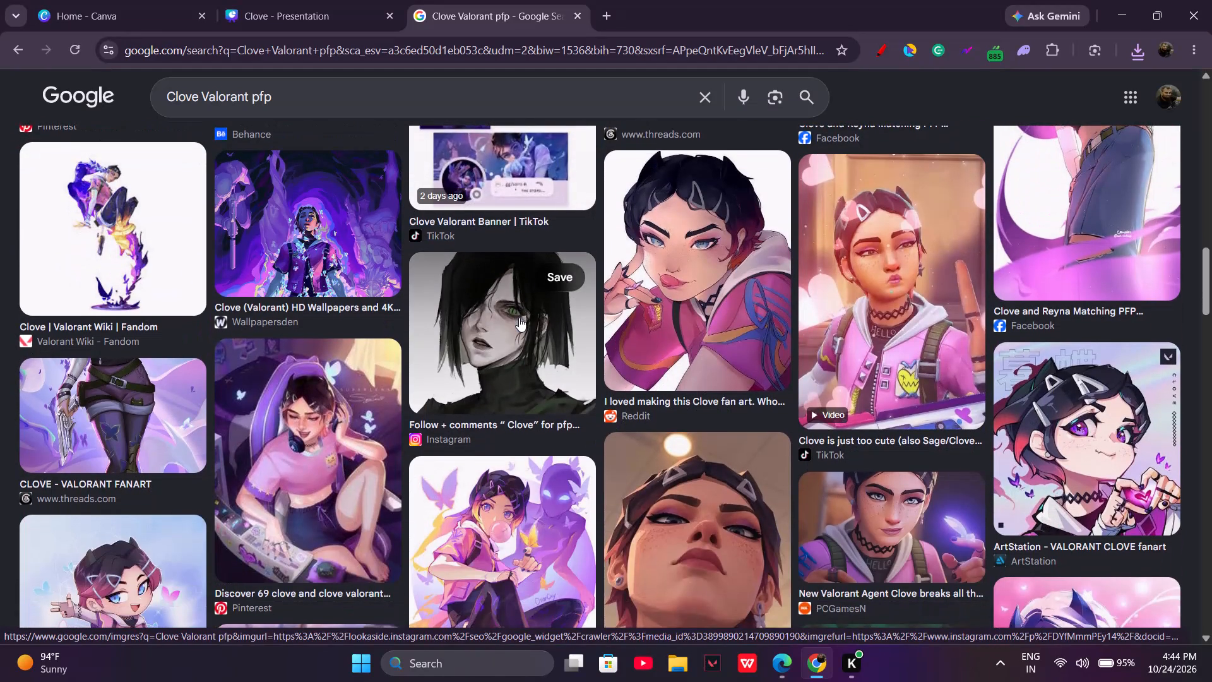
scroll(519, 318, down, 1)
Return to the Clove presentation and upload the "clove" image from the Downloads folder.
click(219, 0)
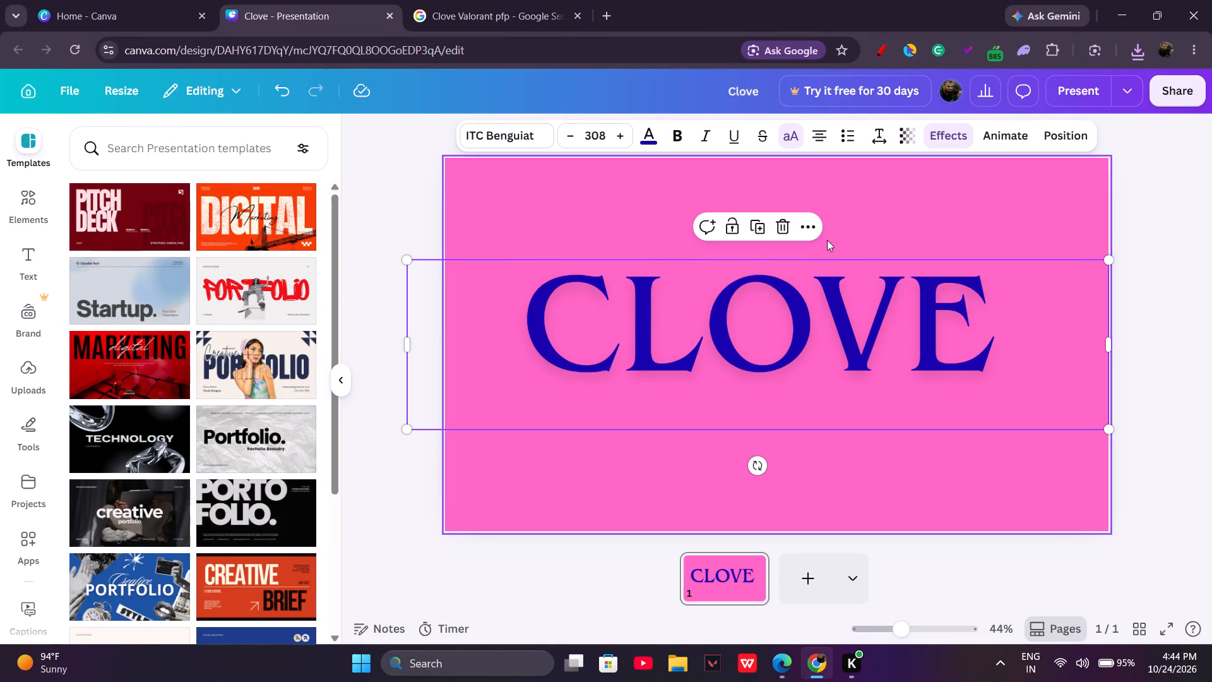
click(1171, 339)
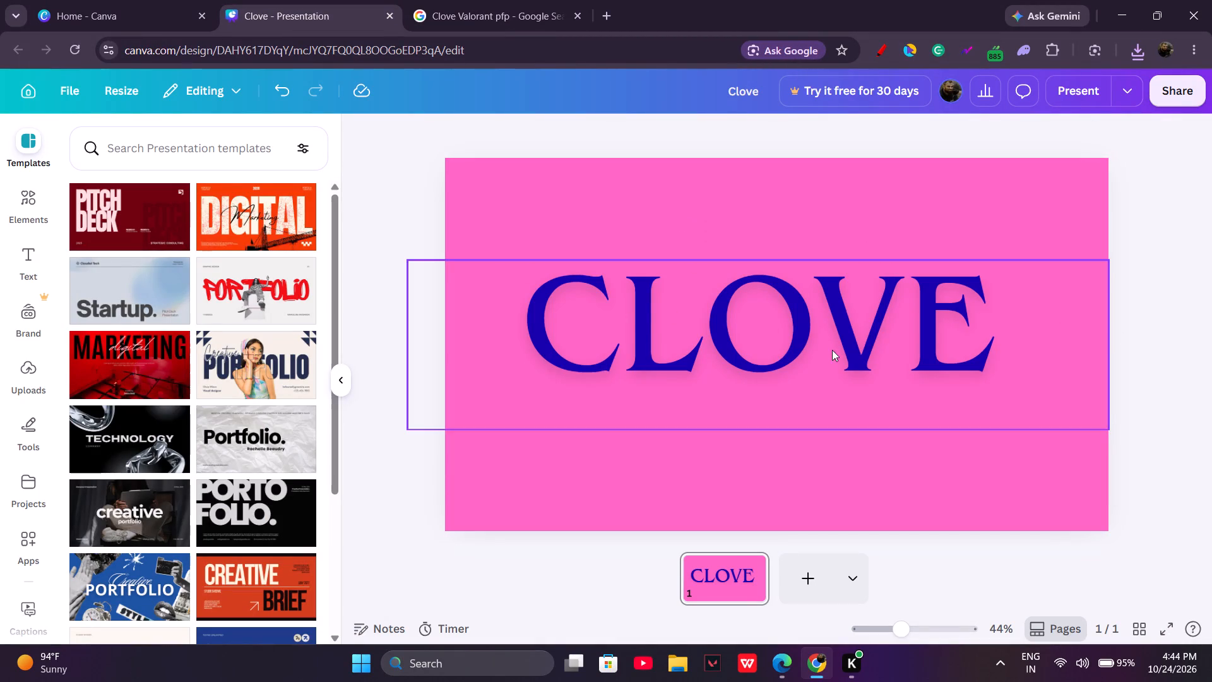
click(30, 397)
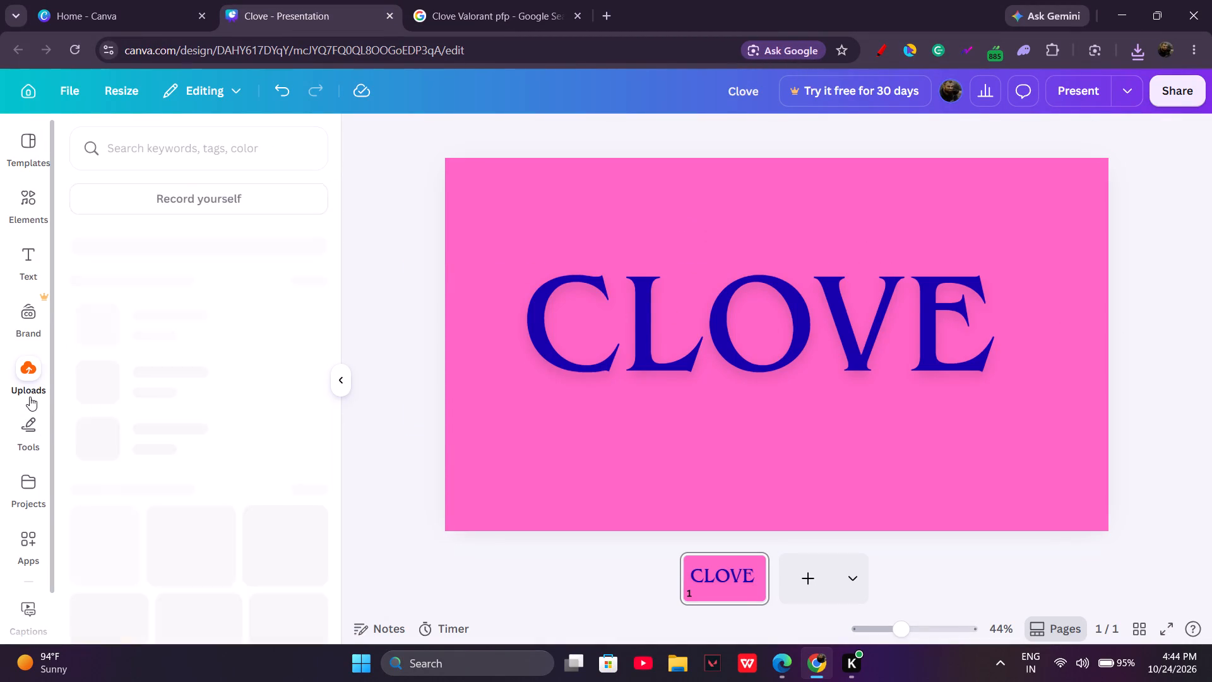
click(162, 188)
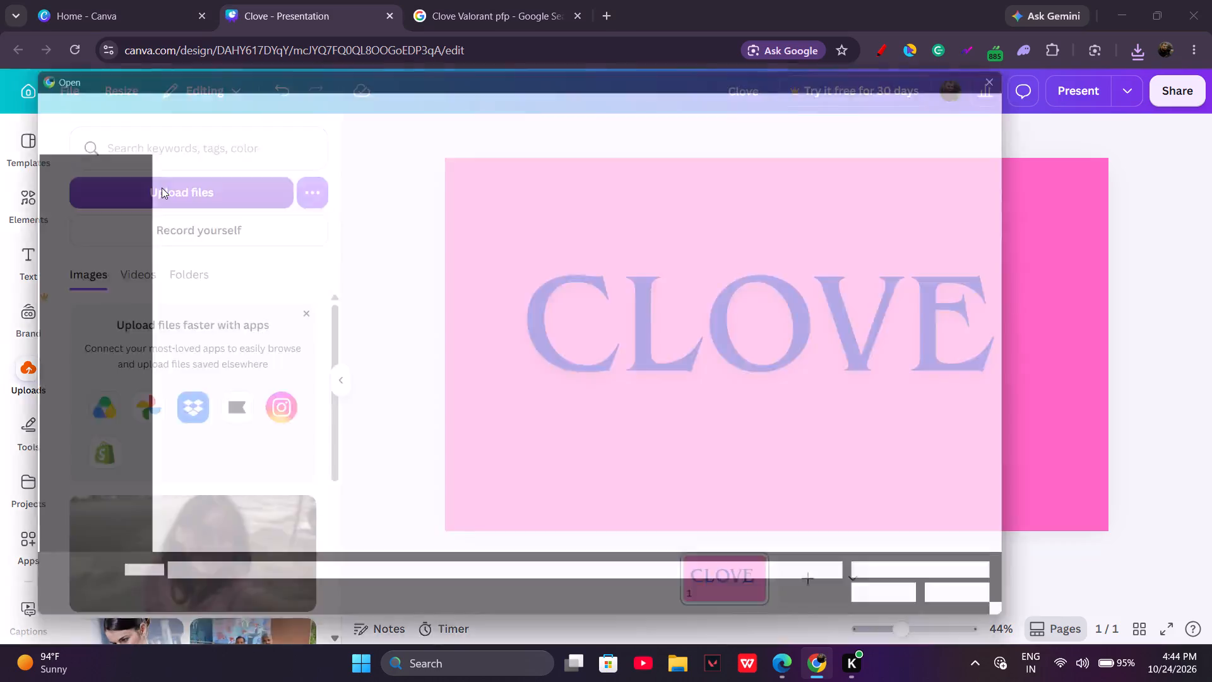
double_click(74, 352)
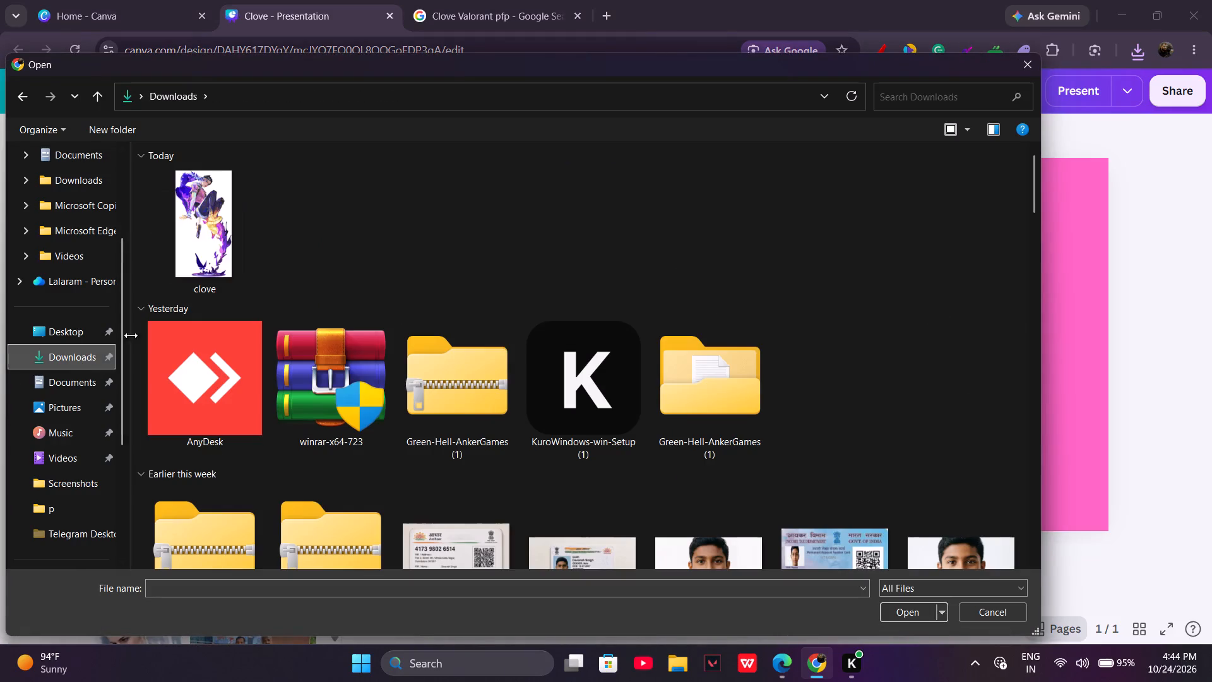
double_click(208, 229)
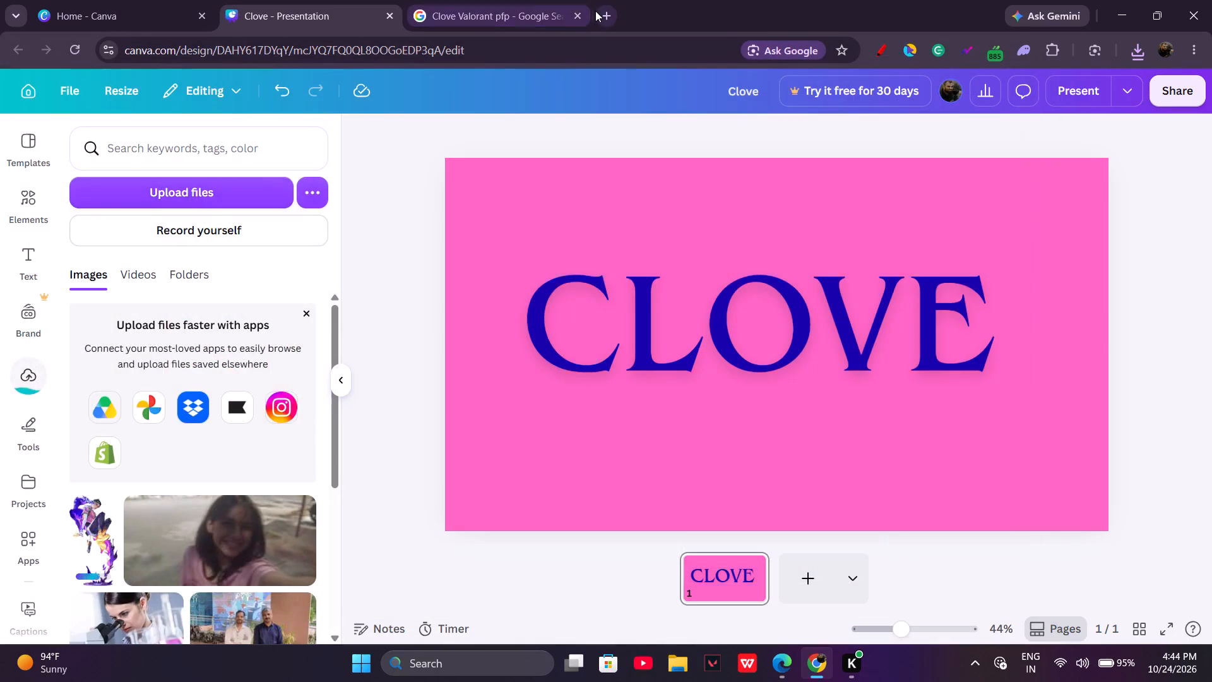
Open Google Gemini in a new browser tab.
click(595, 11)
key(g)
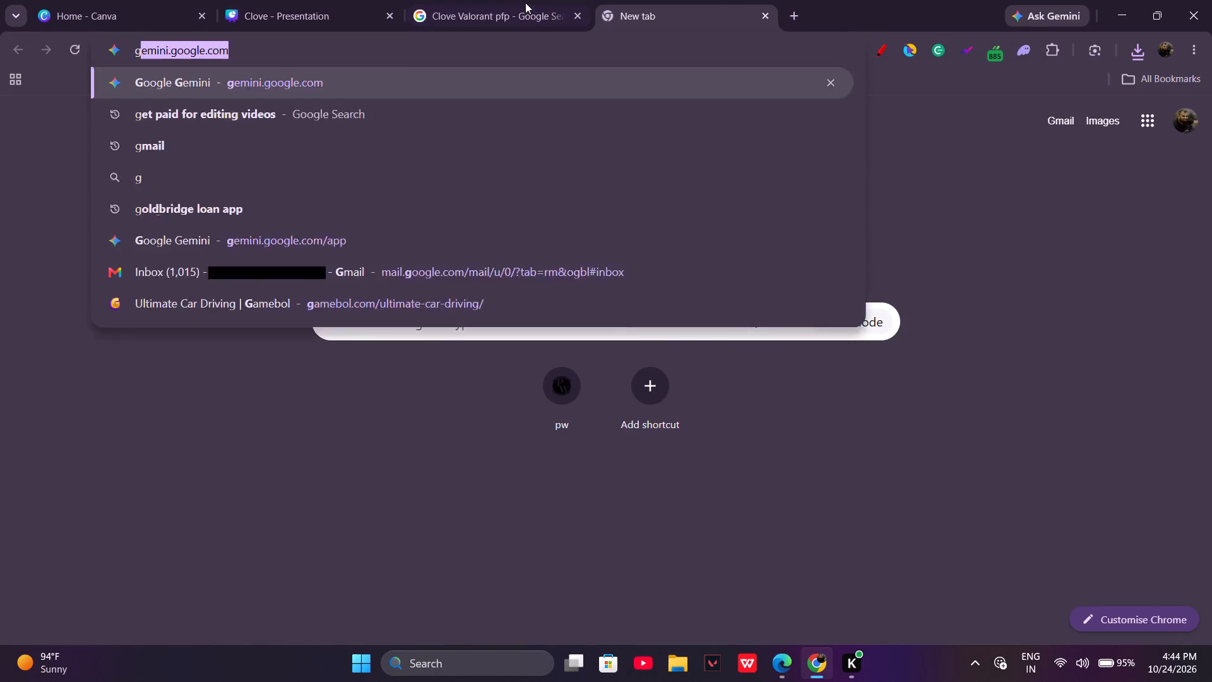
key(Return)
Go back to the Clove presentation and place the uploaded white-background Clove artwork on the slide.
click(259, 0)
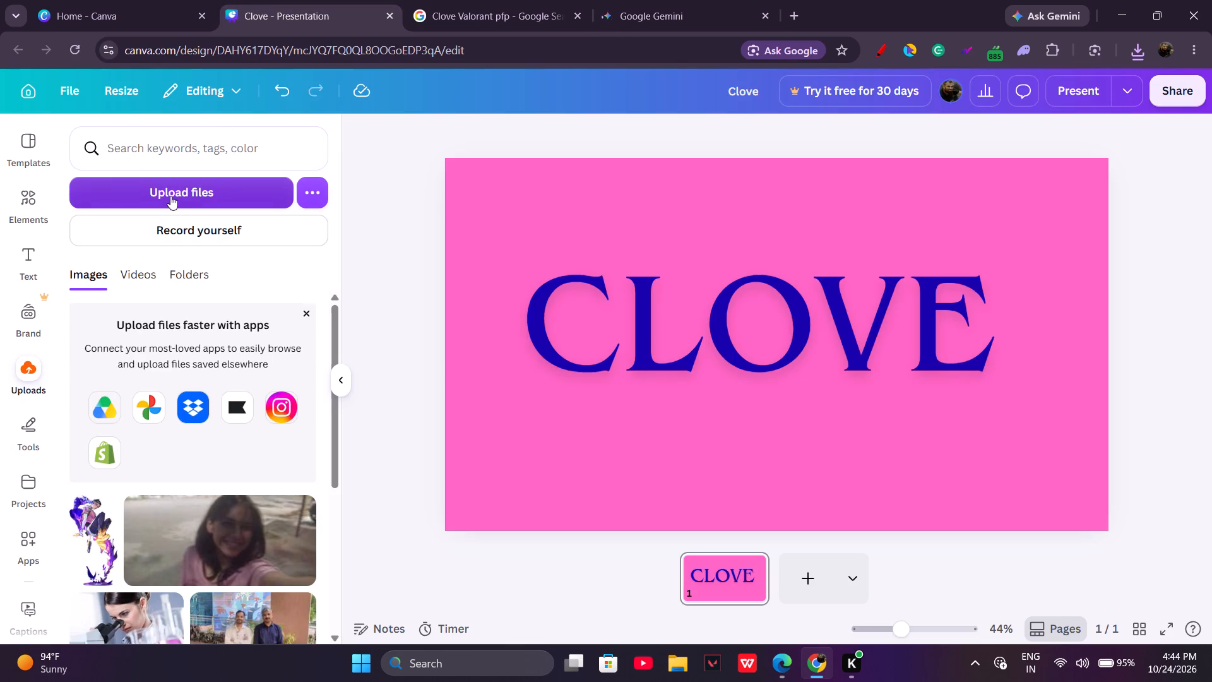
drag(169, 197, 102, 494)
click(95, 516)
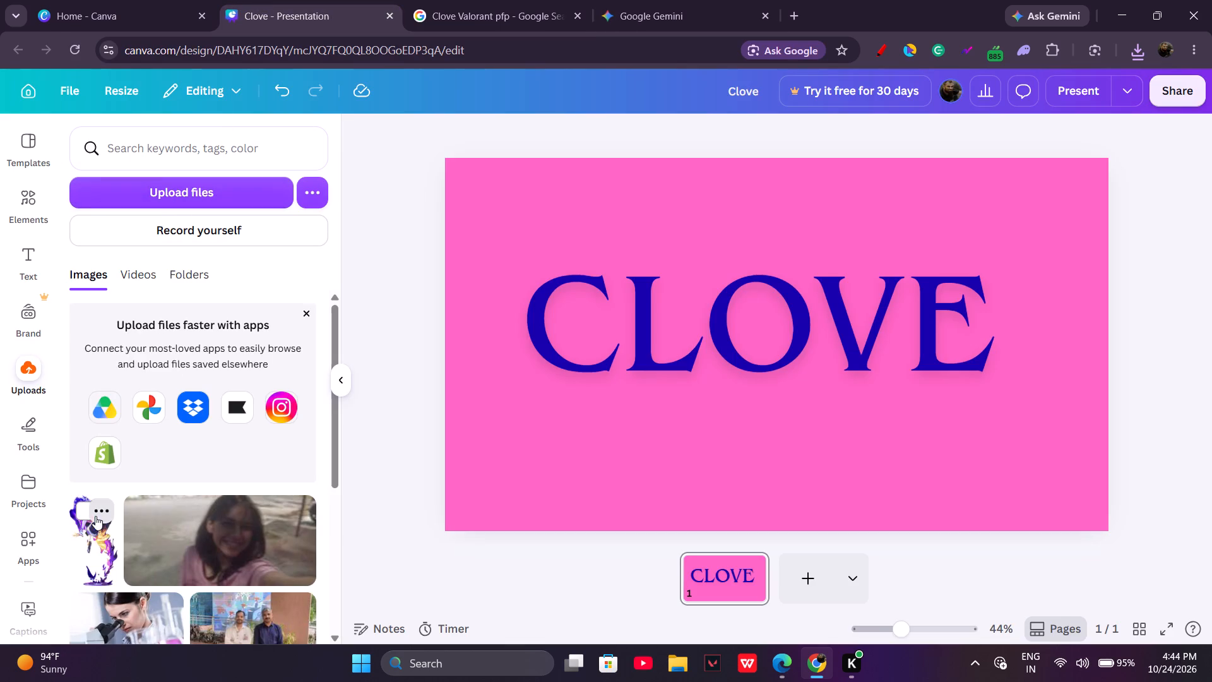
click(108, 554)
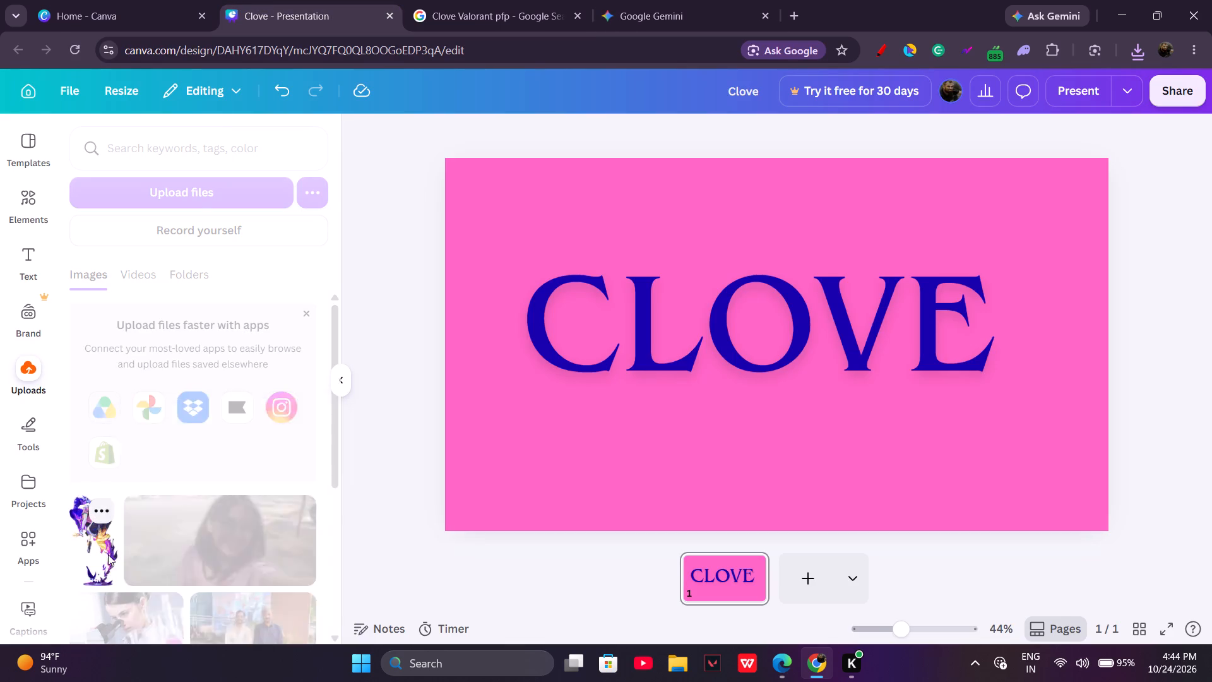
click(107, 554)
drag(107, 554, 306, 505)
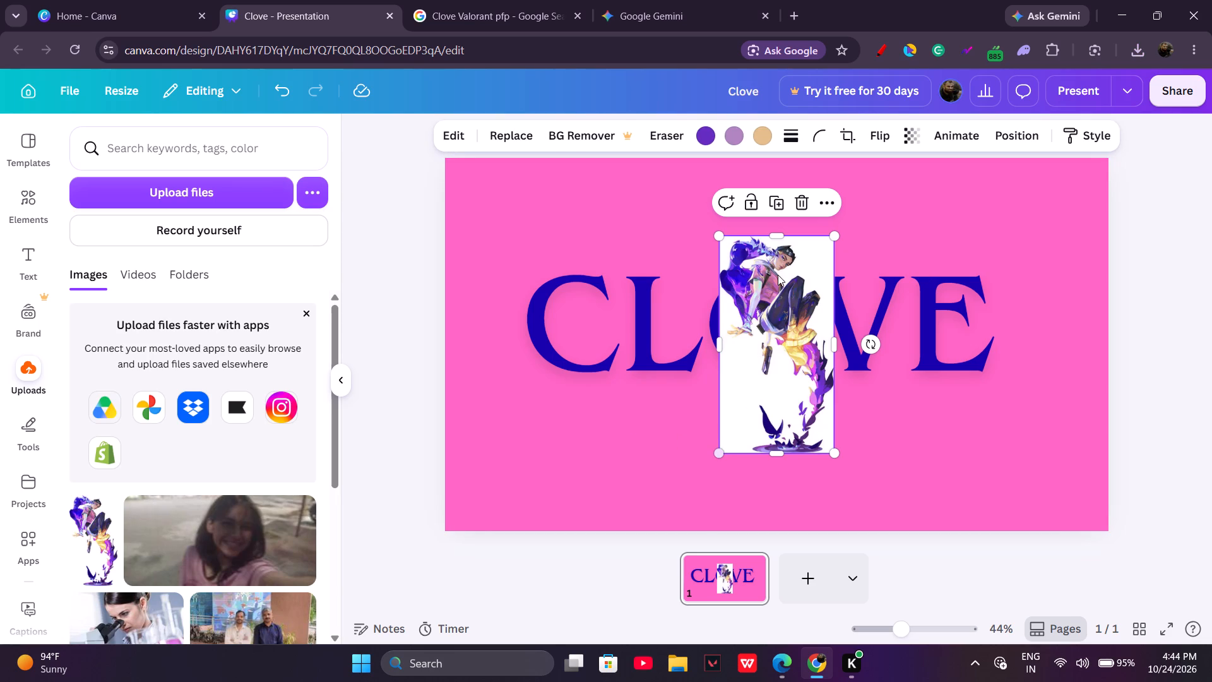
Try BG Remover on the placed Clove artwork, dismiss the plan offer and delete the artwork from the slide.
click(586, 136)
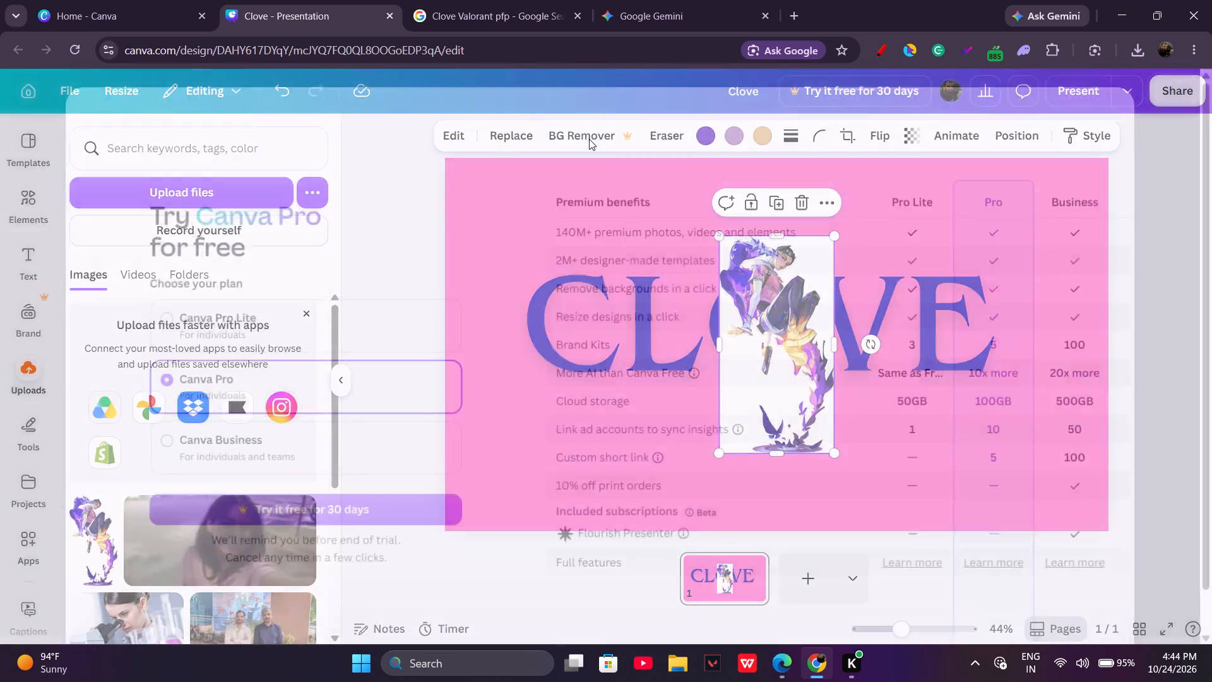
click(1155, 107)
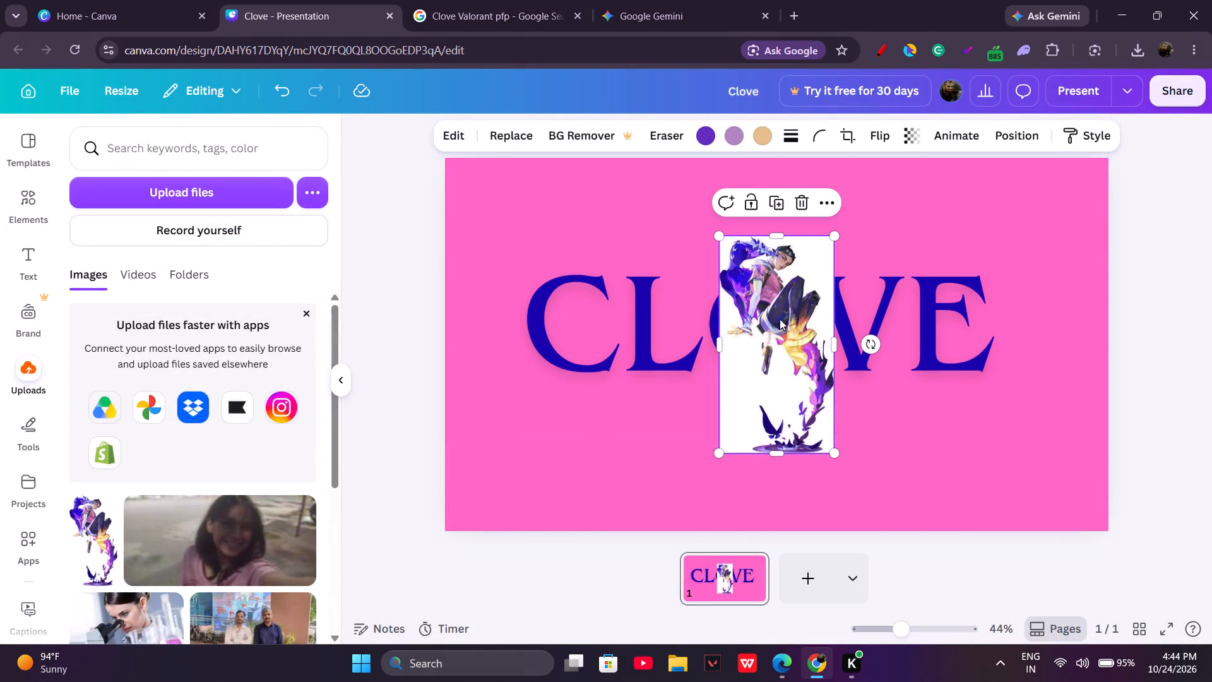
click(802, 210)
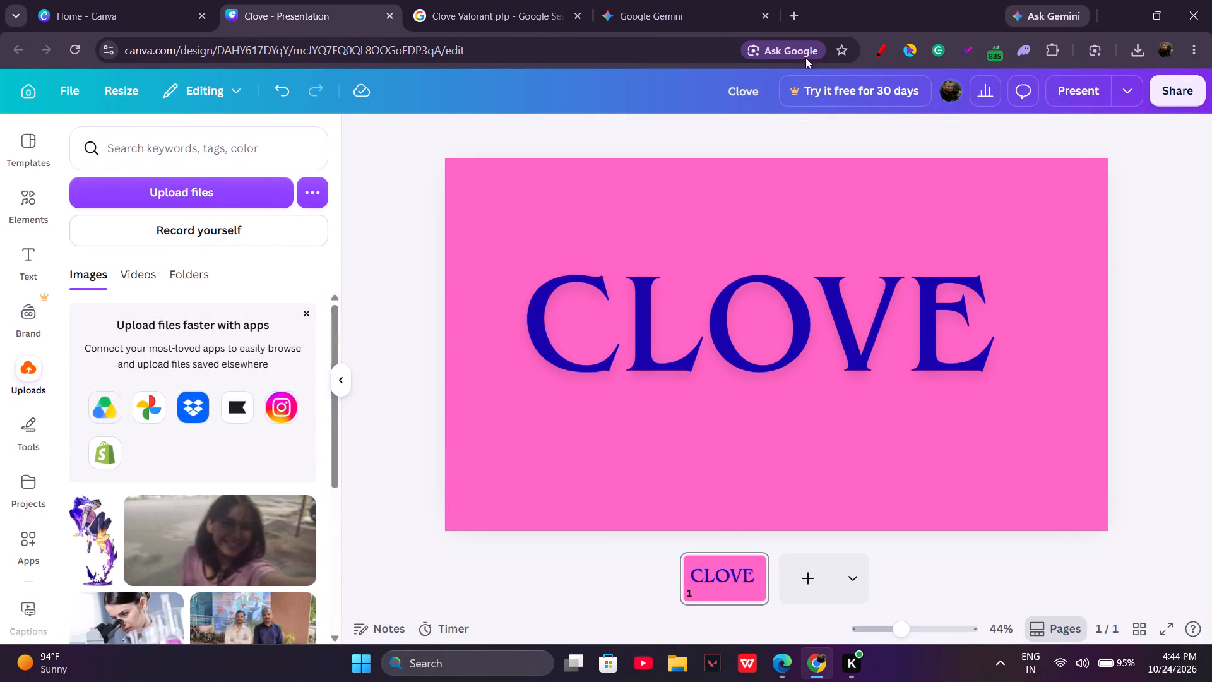
Search the web for "bg remover" in a new tab and open the remove.bg site.
click(797, 21)
text(bg remover)
key(Return)
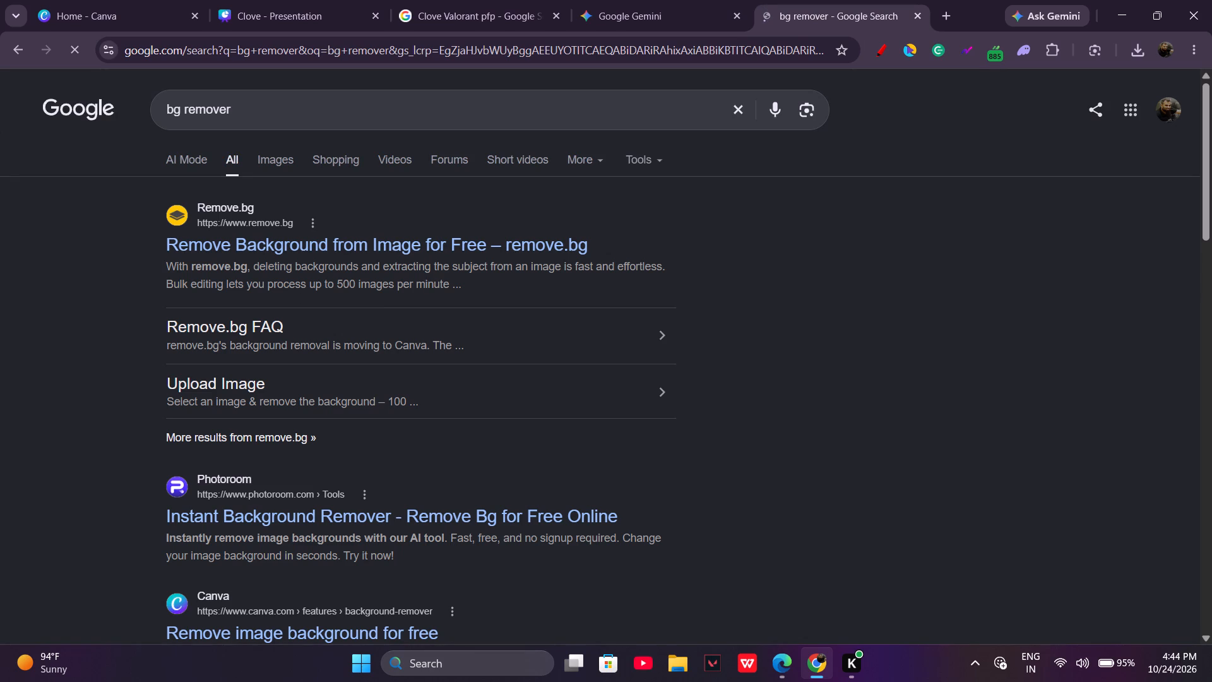
click(283, 252)
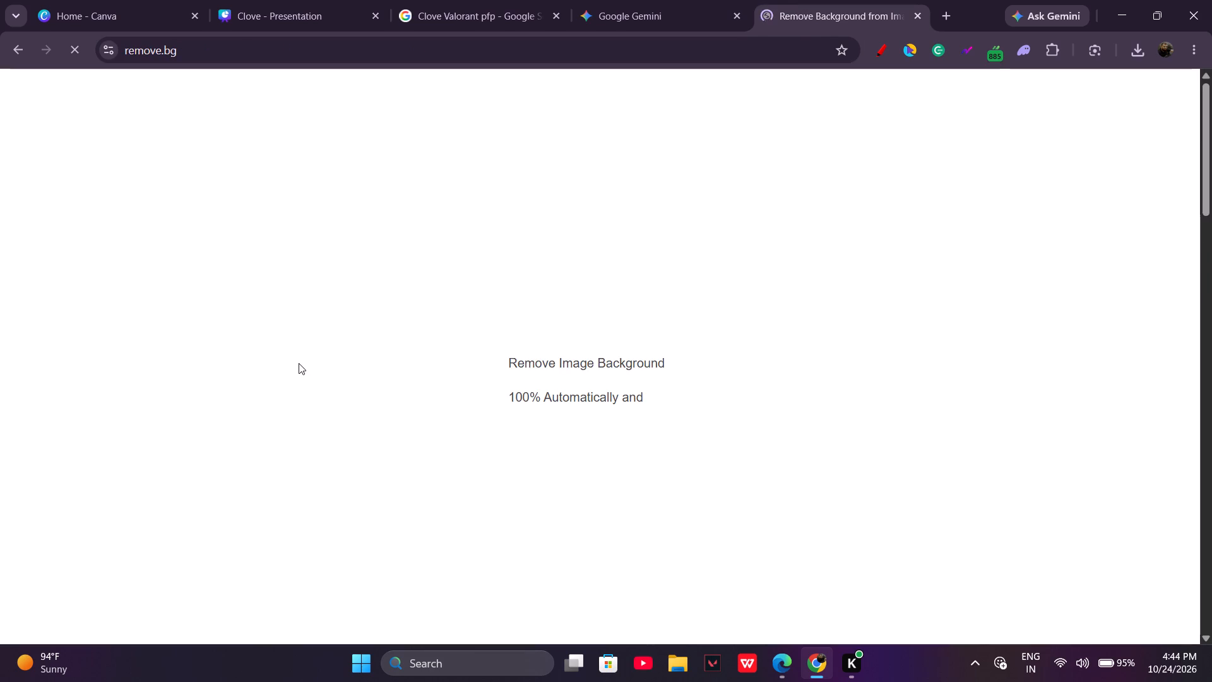
Upload the "clove" image to remove.bg for background removal and dismiss the cookie notice.
click(769, 468)
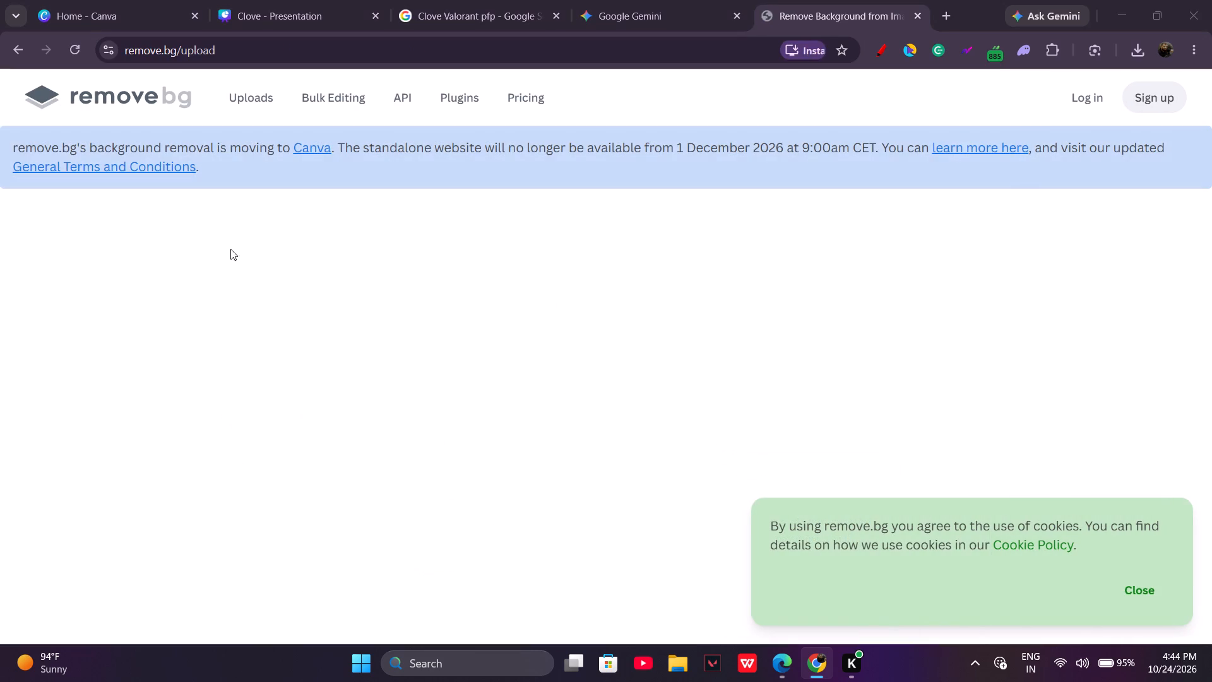
double_click(175, 258)
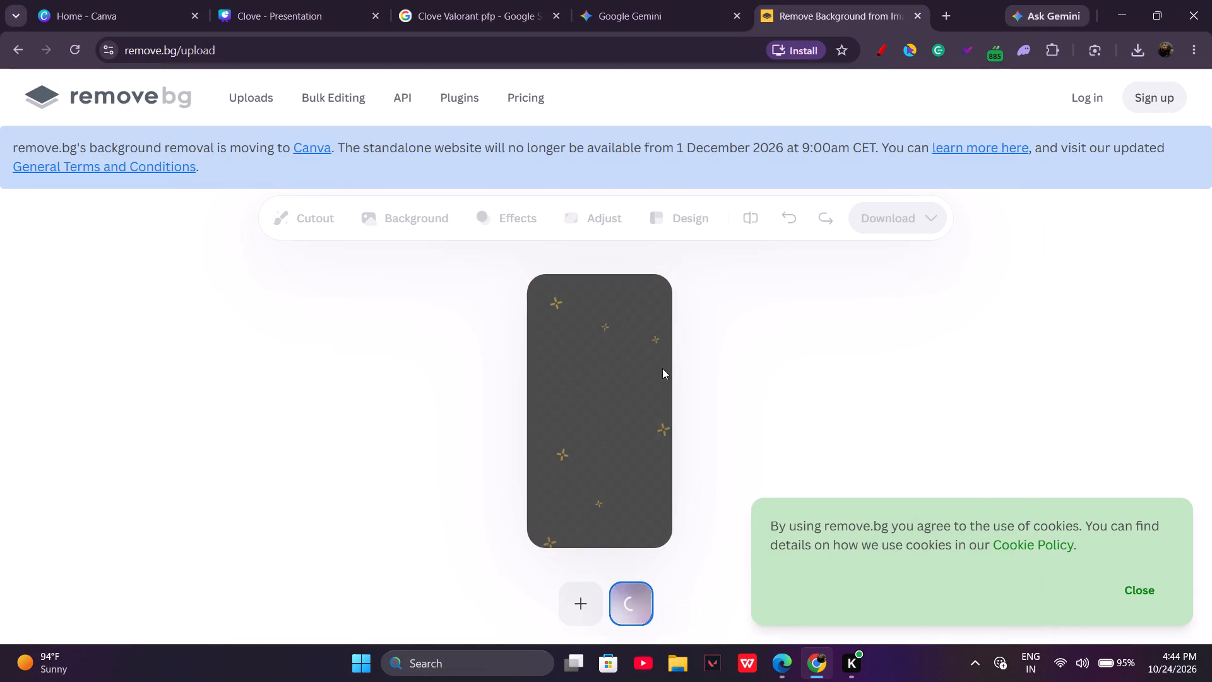
click(1141, 589)
scroll(855, 495, down, 1)
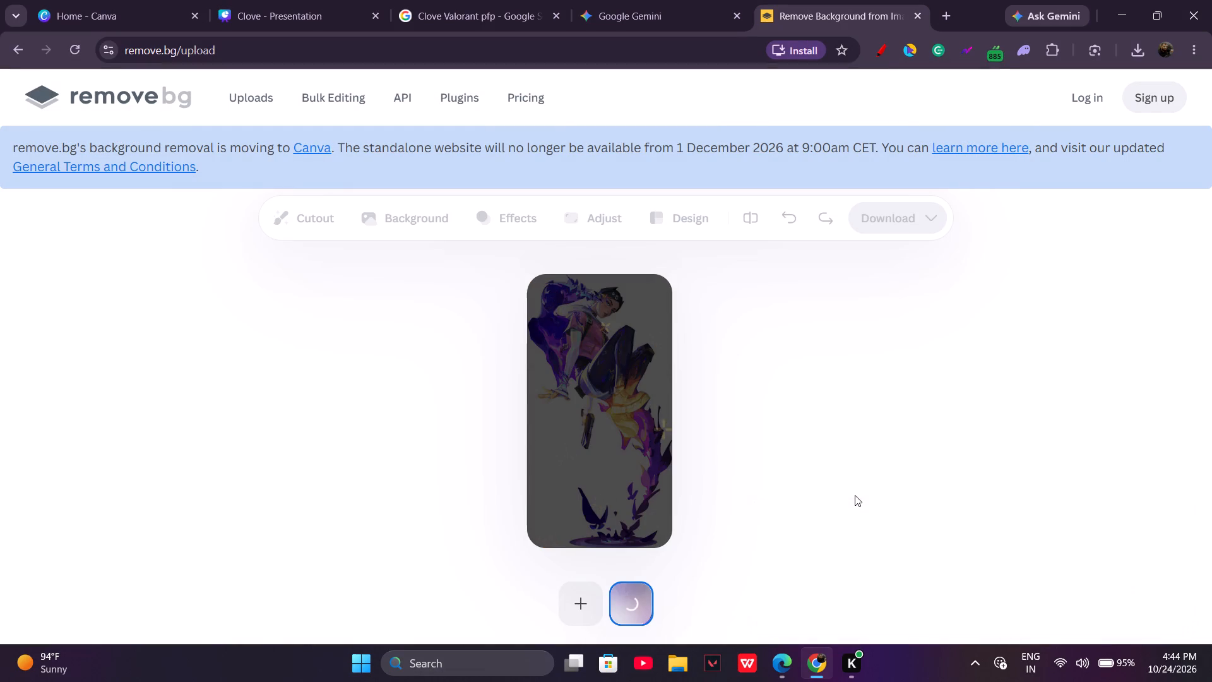
scroll(855, 495, down, 1)
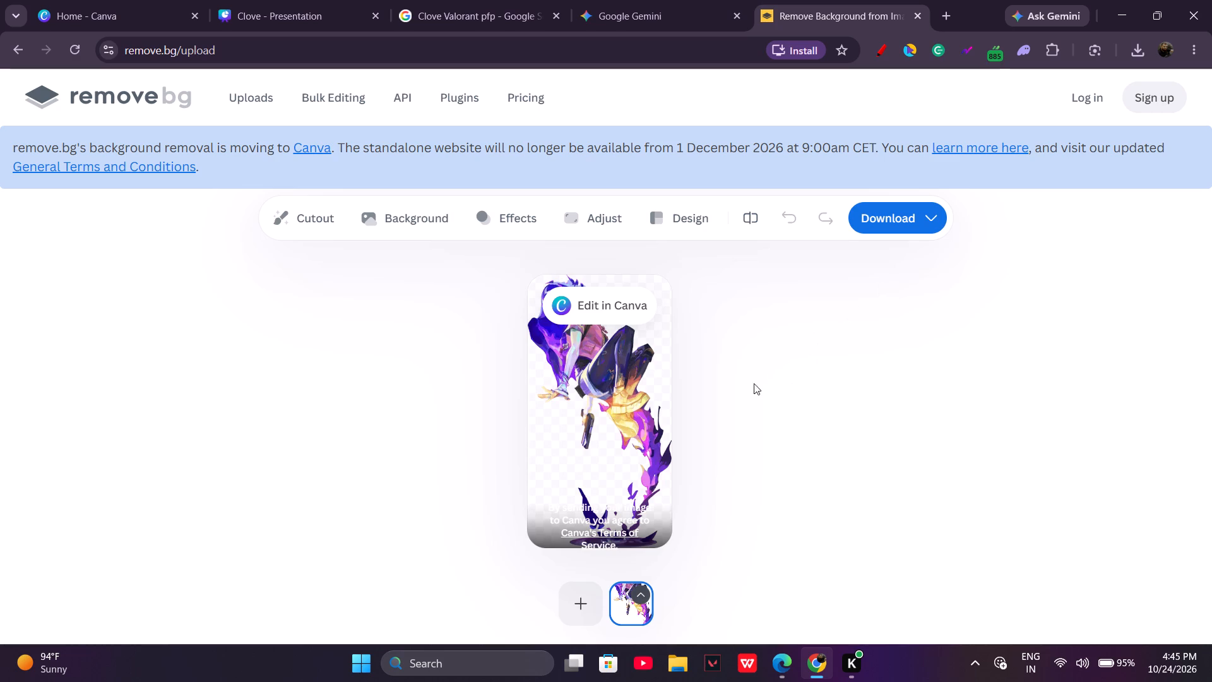
Download the free 325 x 615 preview of the background-free Clove artwork.
click(884, 222)
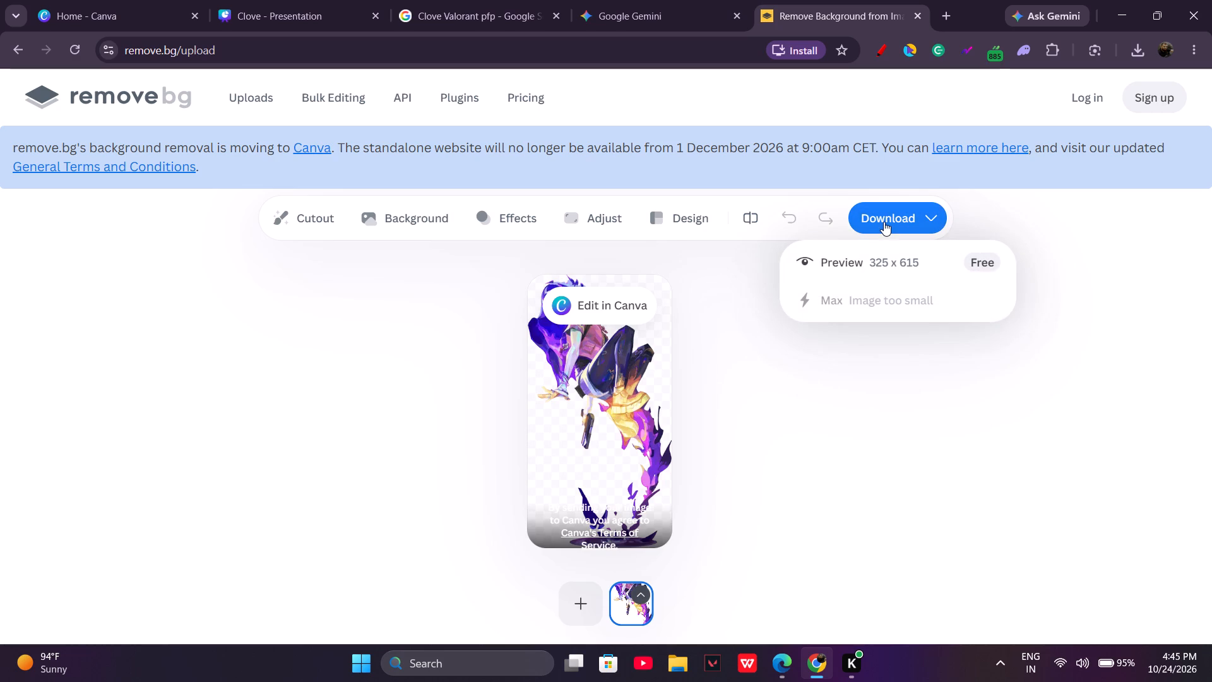
click(920, 272)
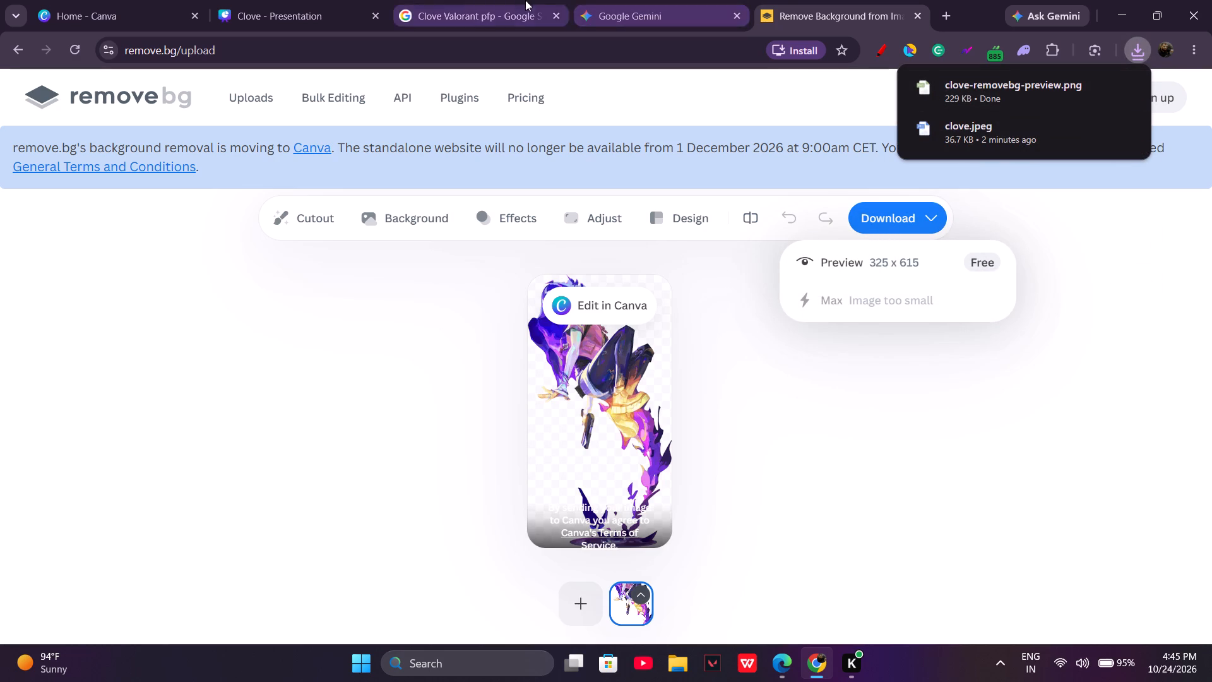
Return to the Clove presentation and upload the "clove-removebg-preview" image from Downloads.
click(305, 0)
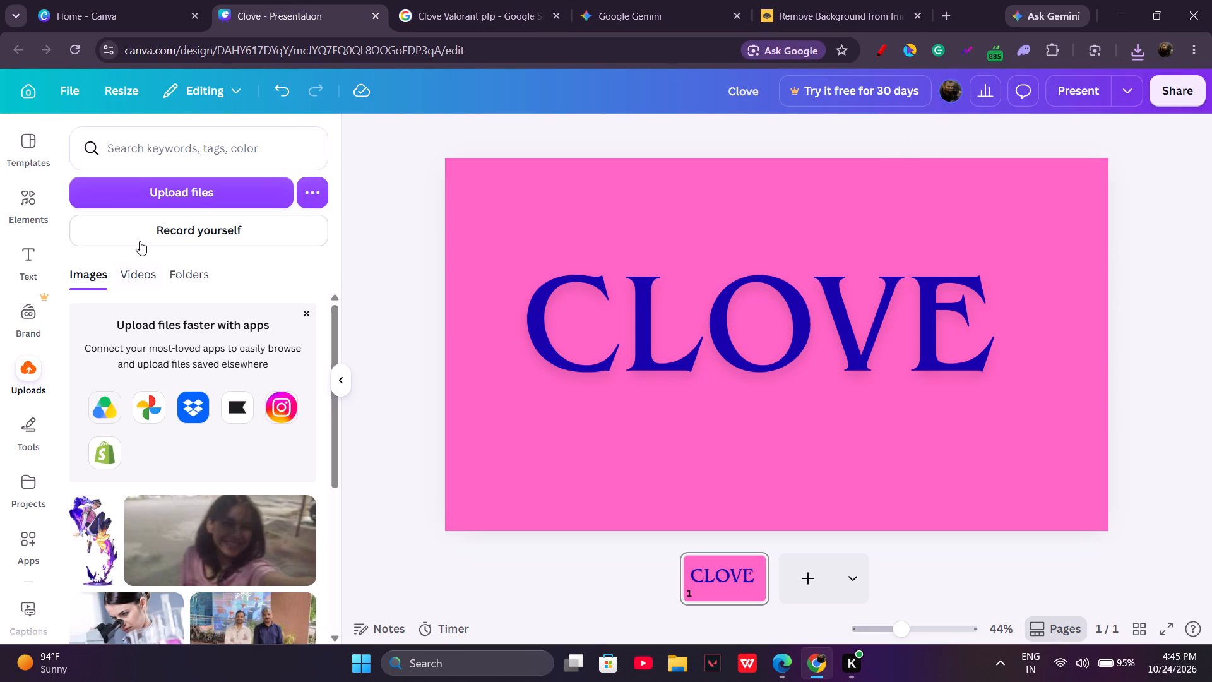
click(197, 200)
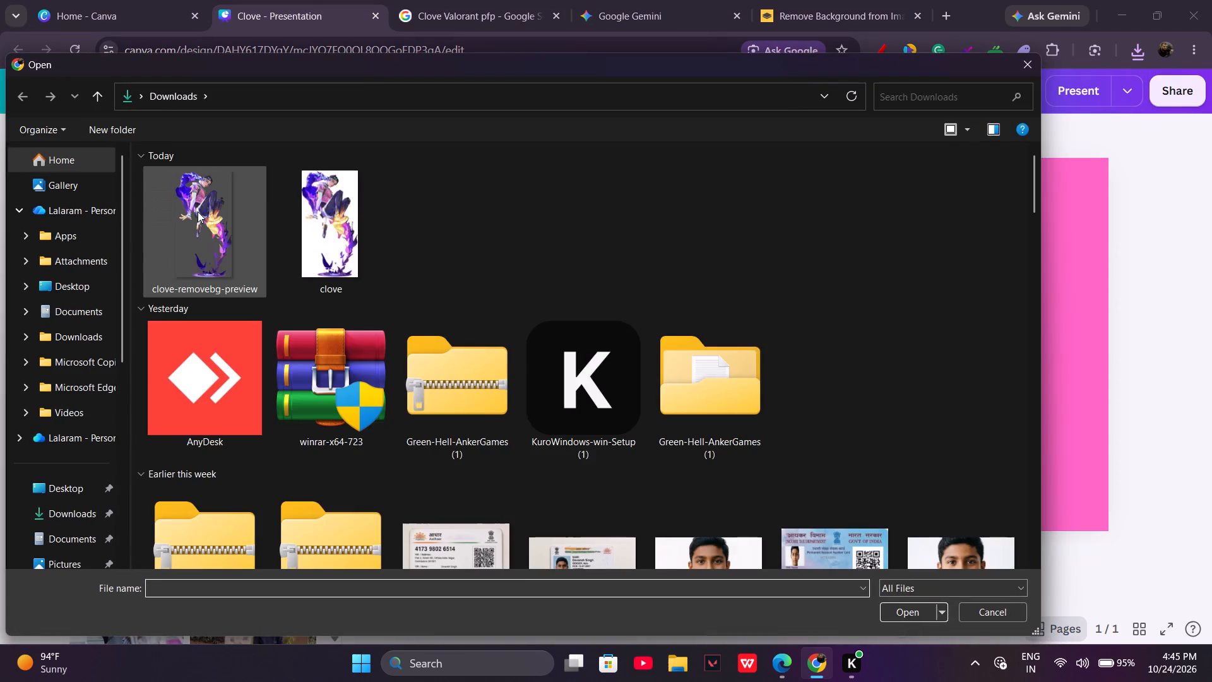
double_click(198, 212)
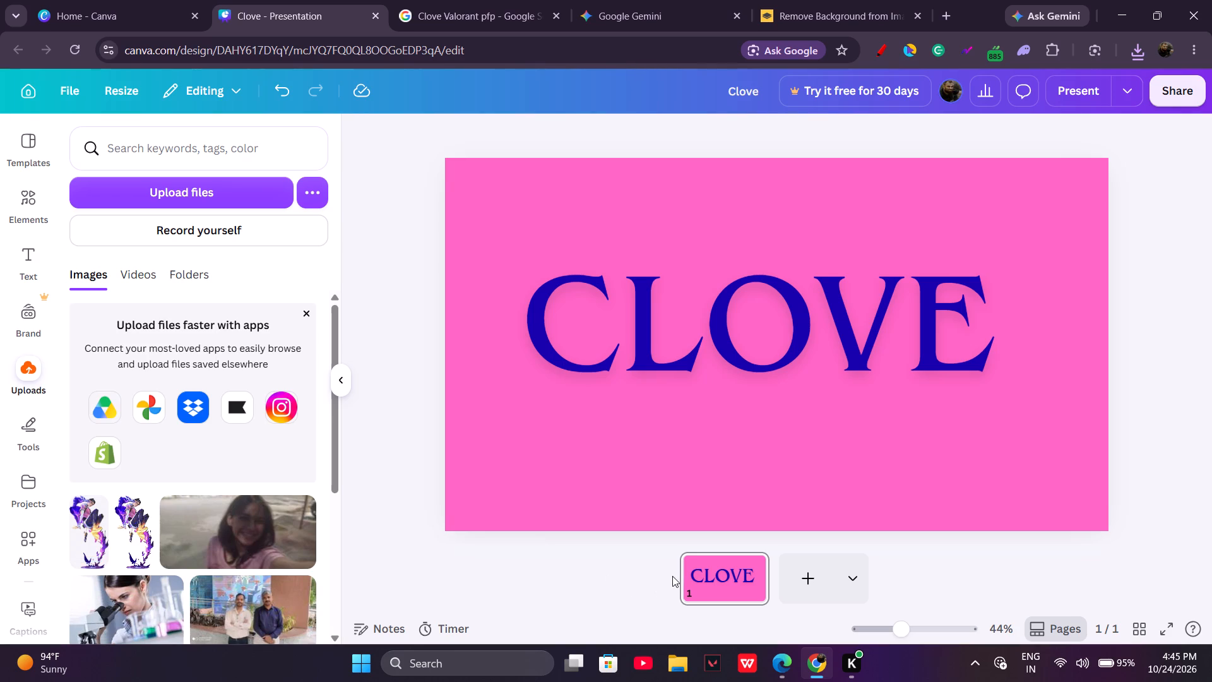
Place the transparent Clove cut-out on the slide, enlarge it to about the slide's full height and position it over the title's middle.
click(97, 532)
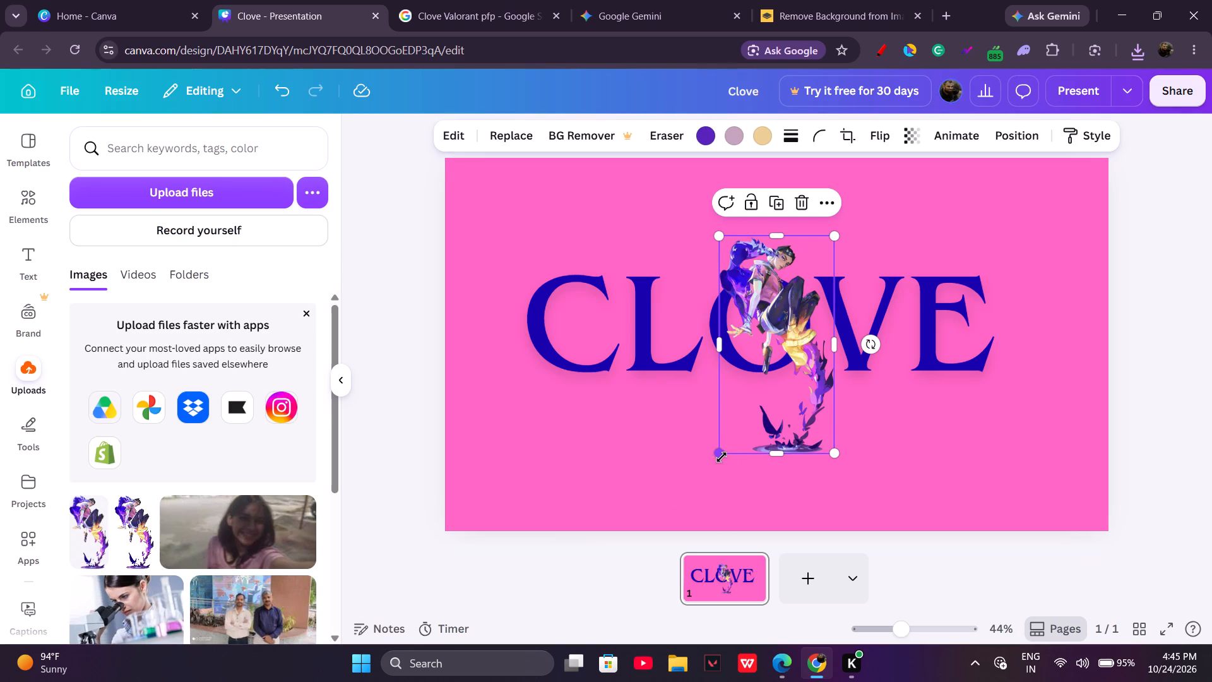
drag(721, 457, 583, 613)
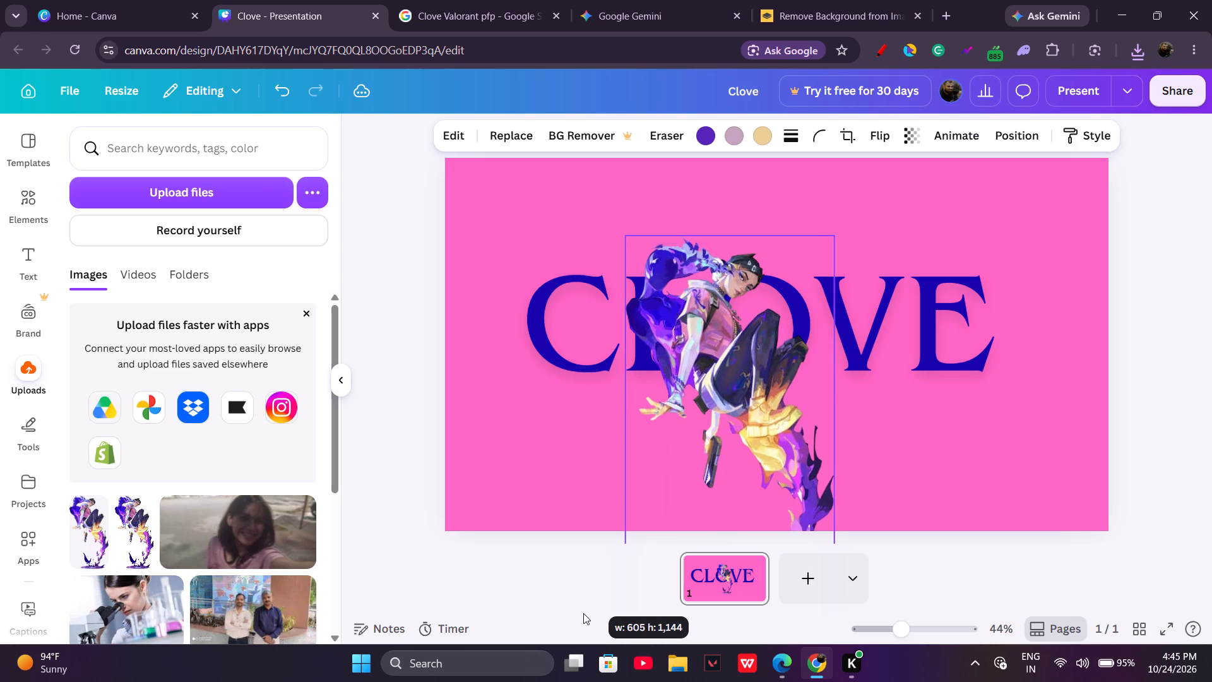
drag(583, 613, 633, 545)
drag(776, 335, 790, 304)
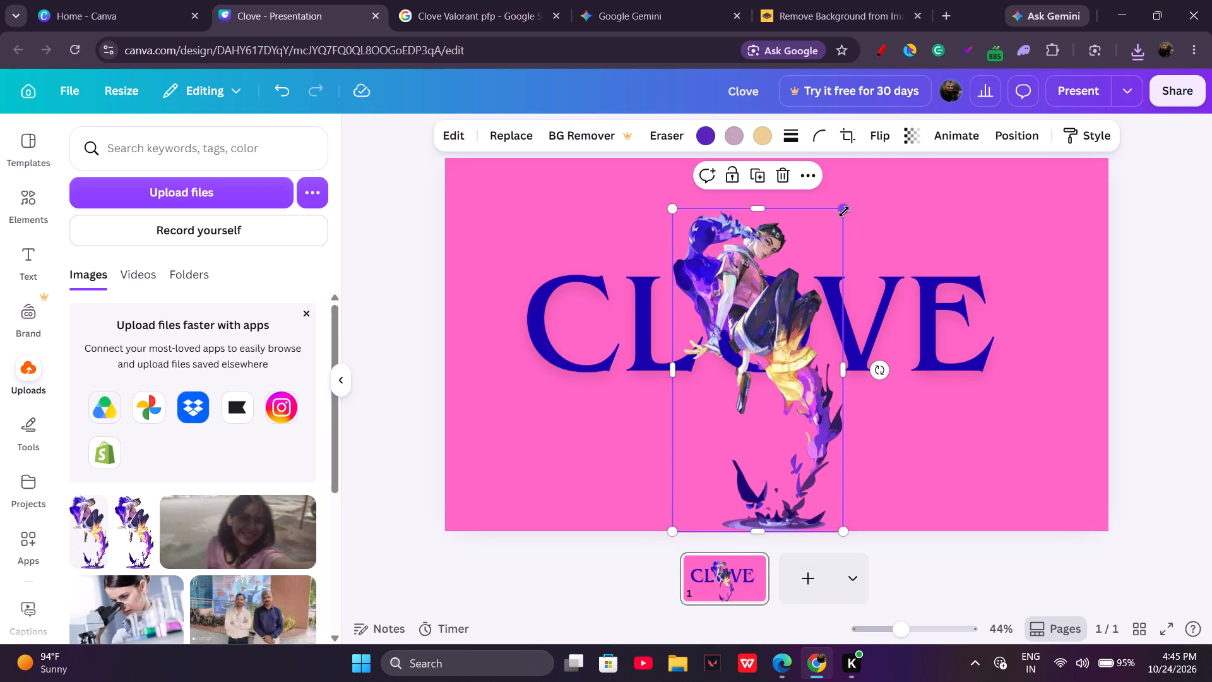
drag(844, 212, 877, 169)
drag(804, 243, 797, 251)
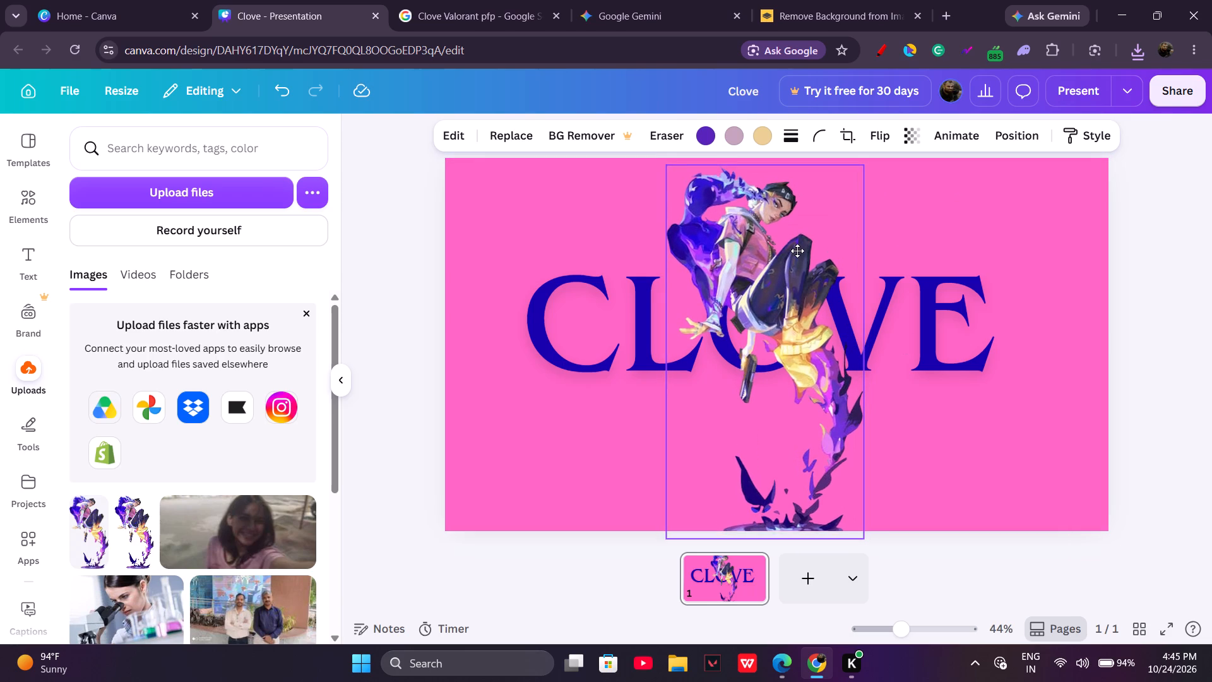
drag(797, 251, 788, 295)
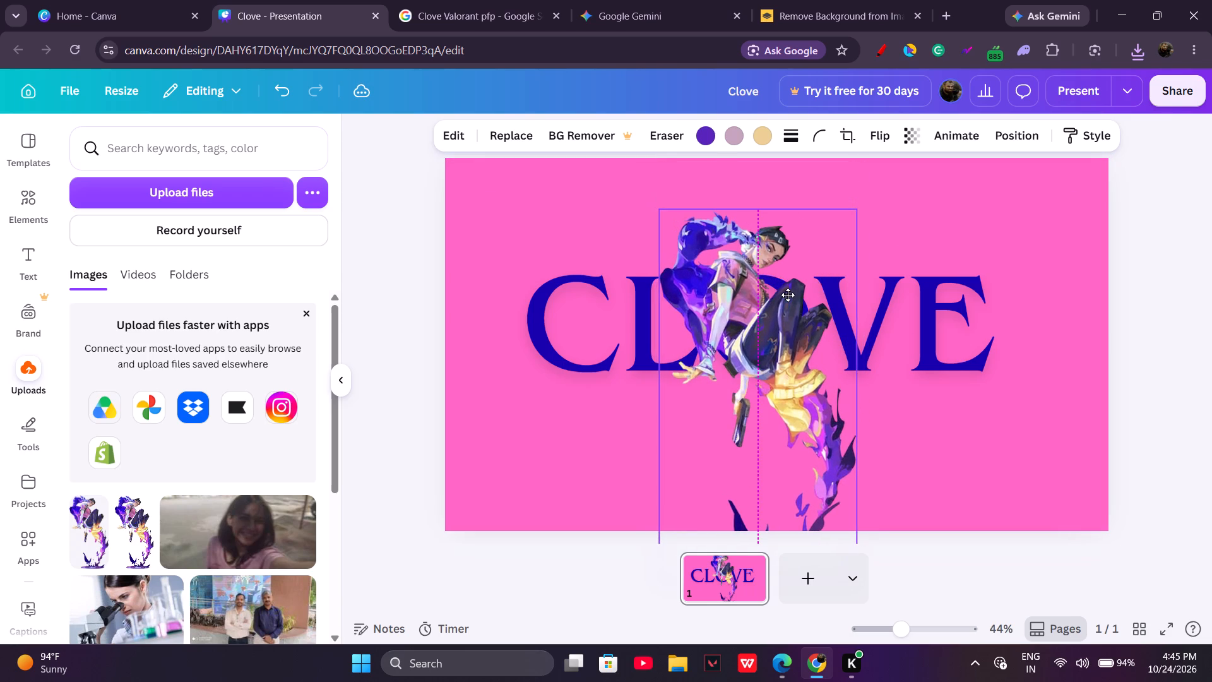
drag(788, 295, 797, 289)
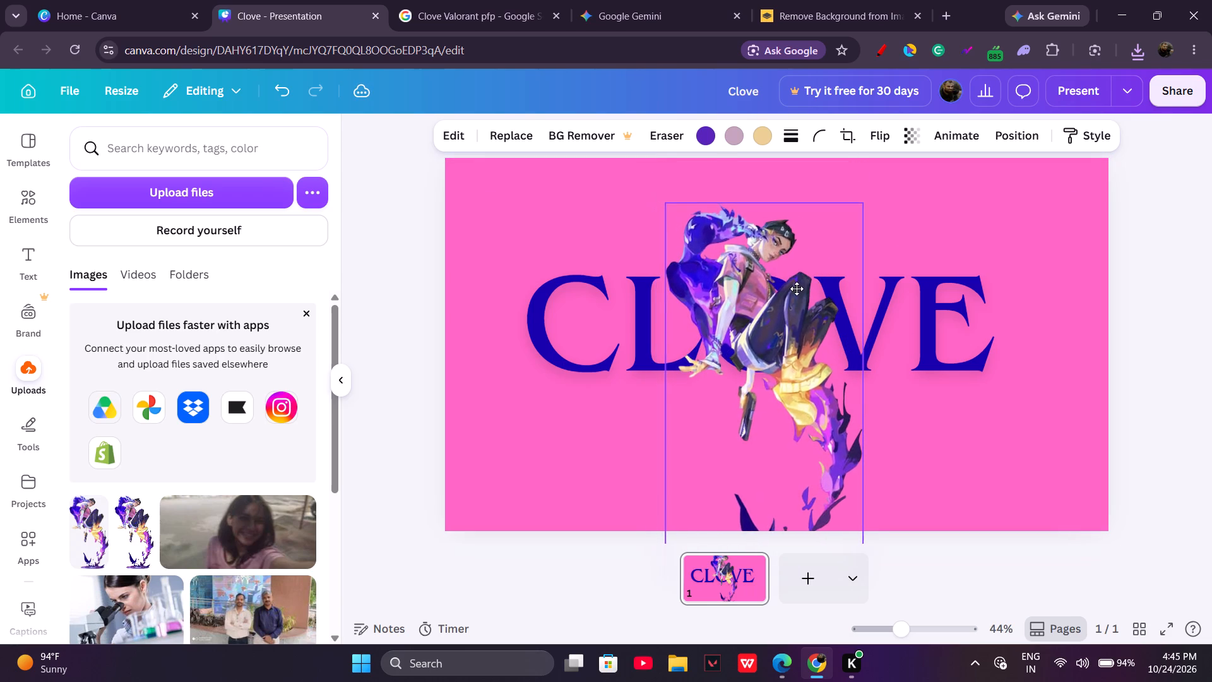
drag(797, 289, 793, 287)
Move the "CLOVE" title left past the slide's edge, clear of the character, leaving only its last letters on the slide.
drag(602, 321, 508, 415)
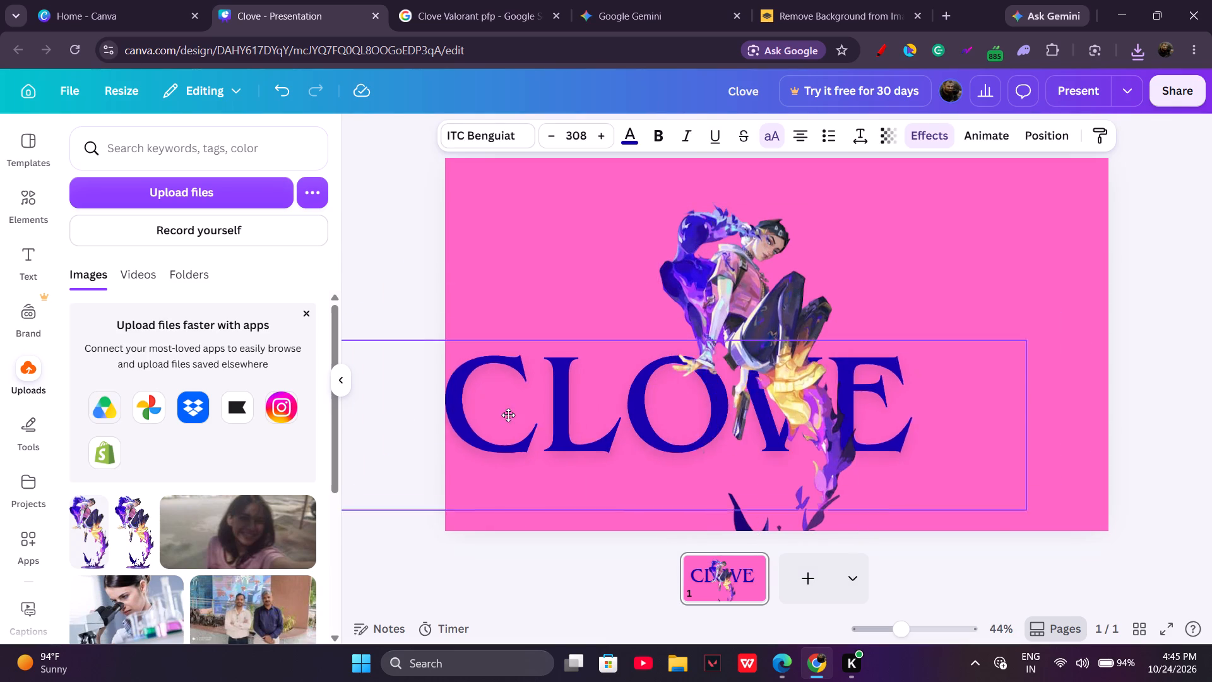
drag(508, 415, 463, 406)
drag(668, 407, 487, 338)
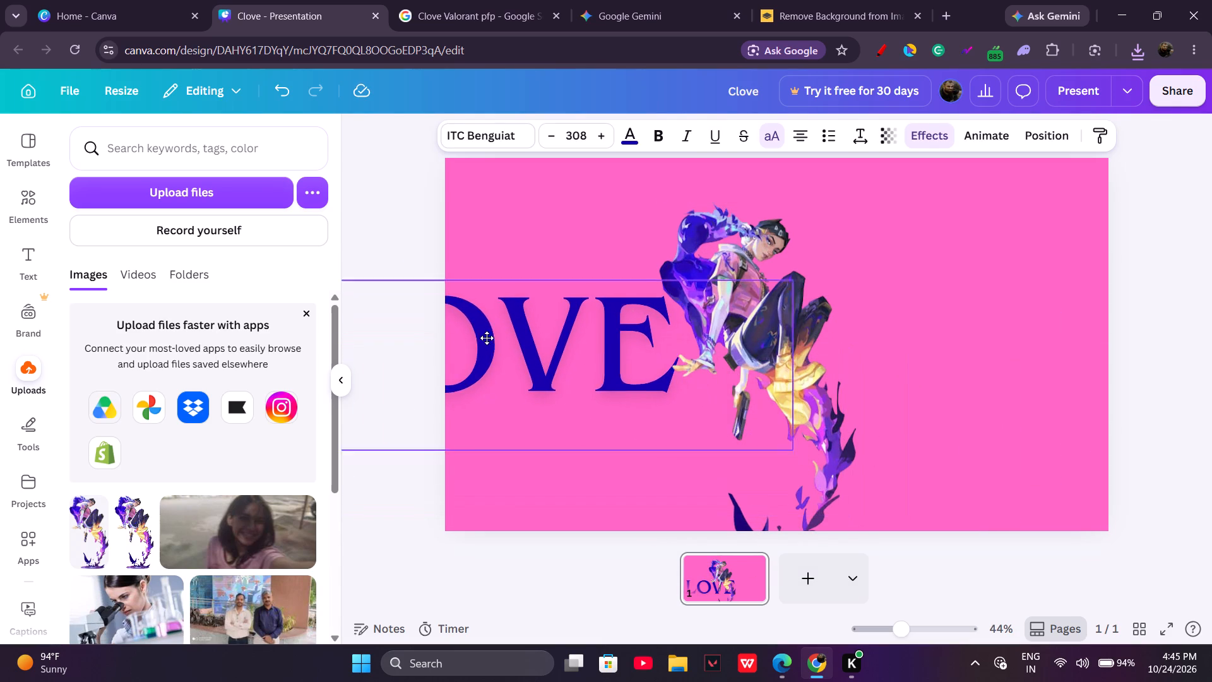
drag(487, 338, 485, 338)
drag(614, 385, 520, 369)
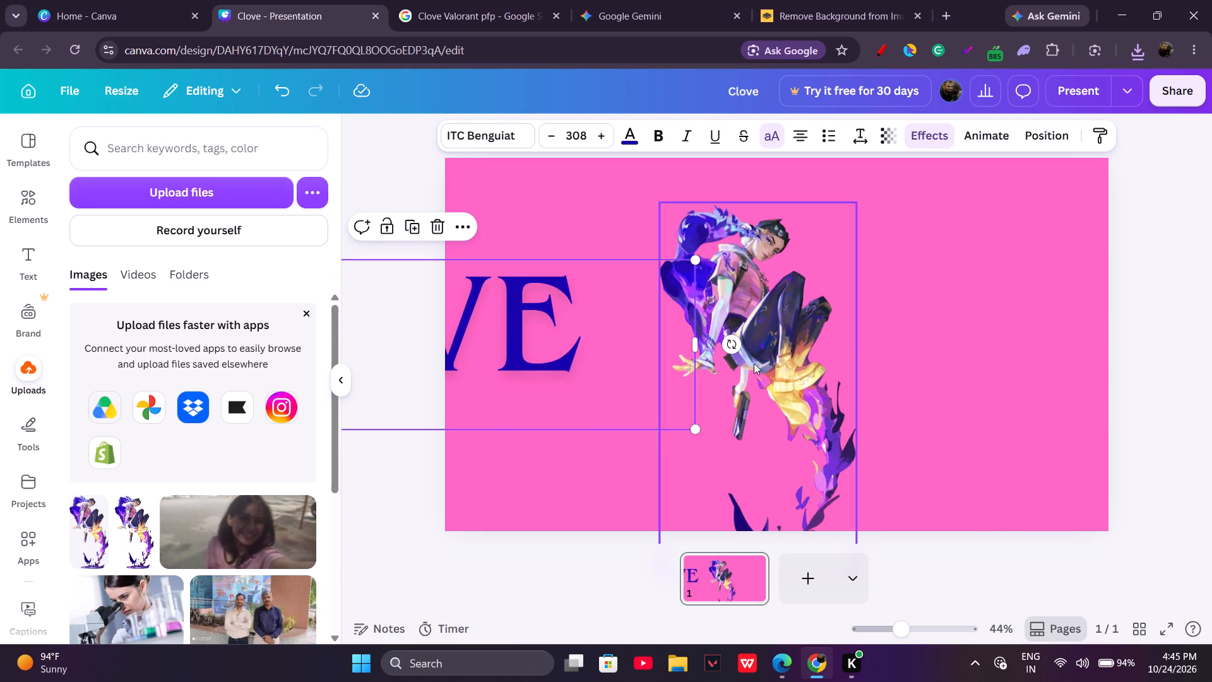
Shrink the character cut-out to about 499 x 945 px and rest its base on the slide's lower edge near the middle.
drag(768, 355, 781, 317)
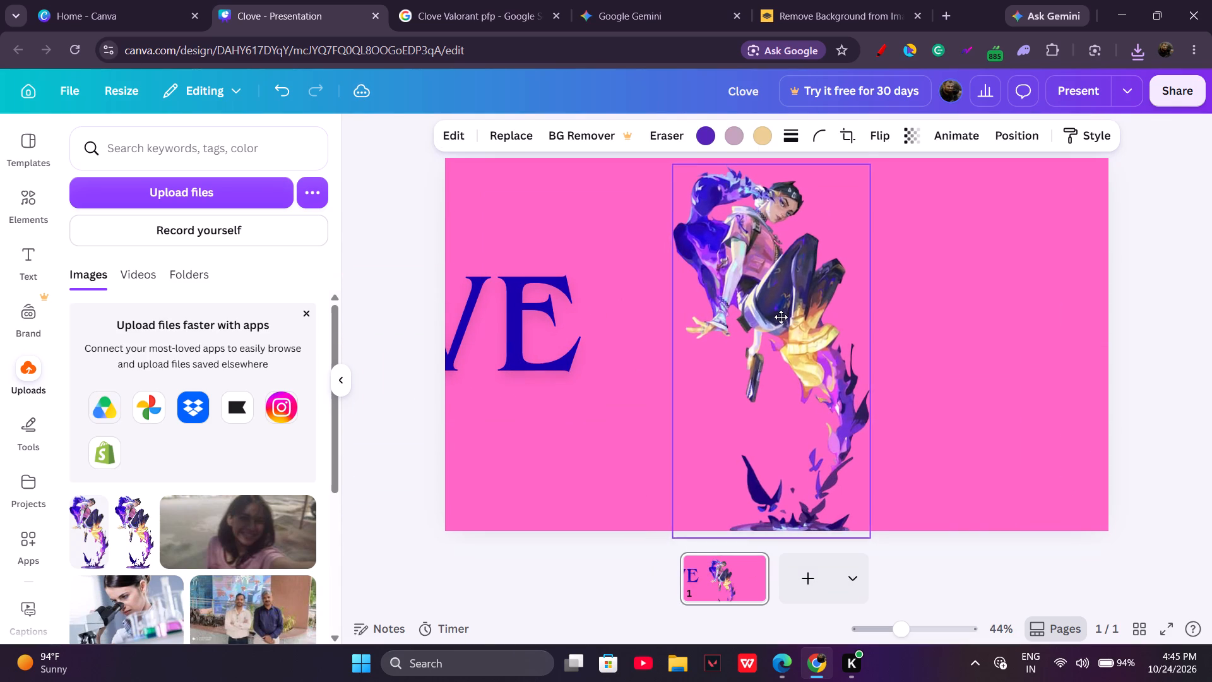
drag(781, 317, 778, 312)
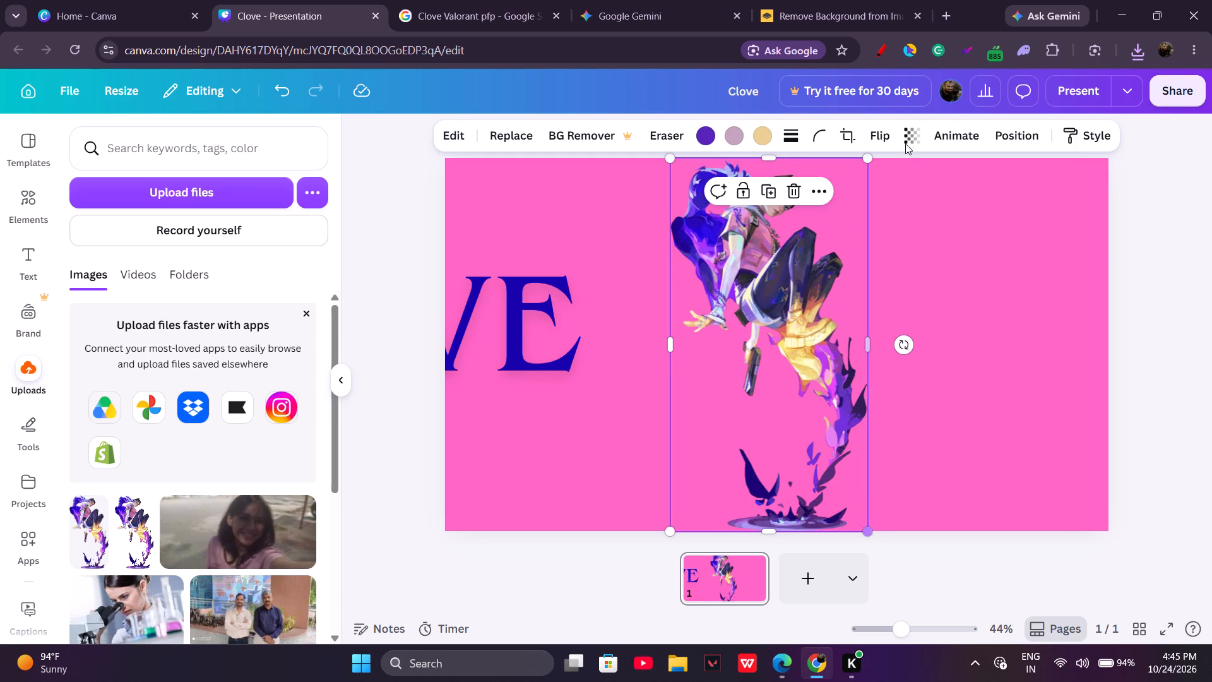
drag(865, 155, 848, 205)
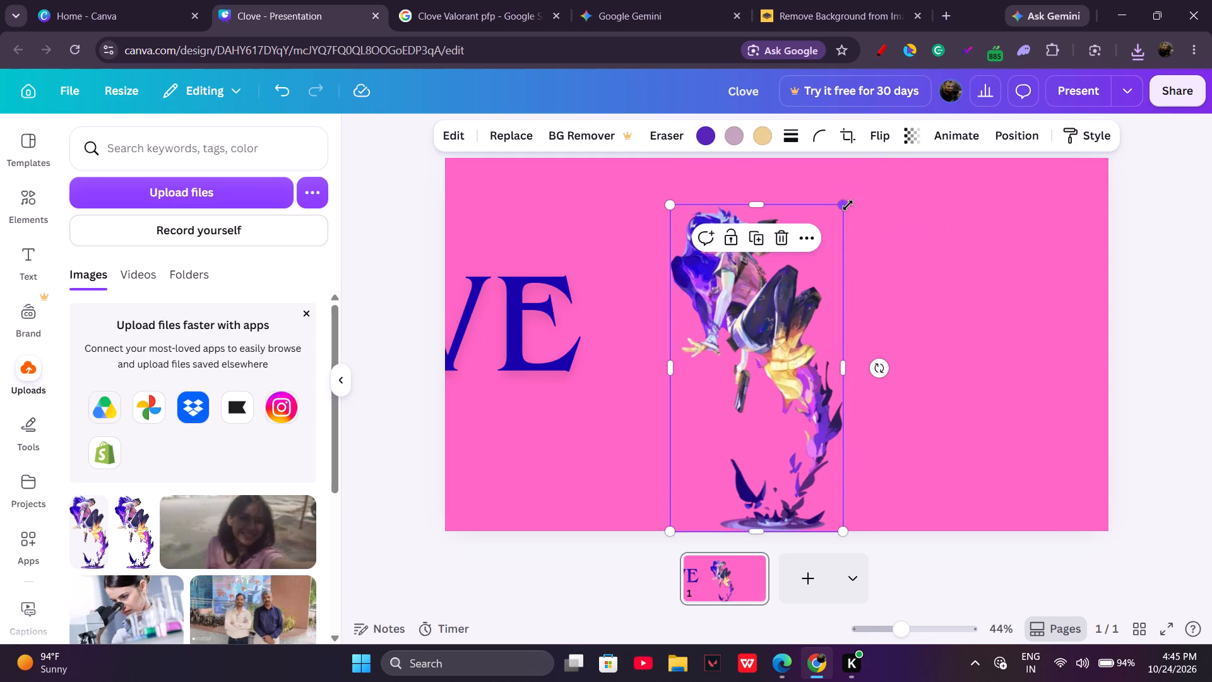
click(756, 283)
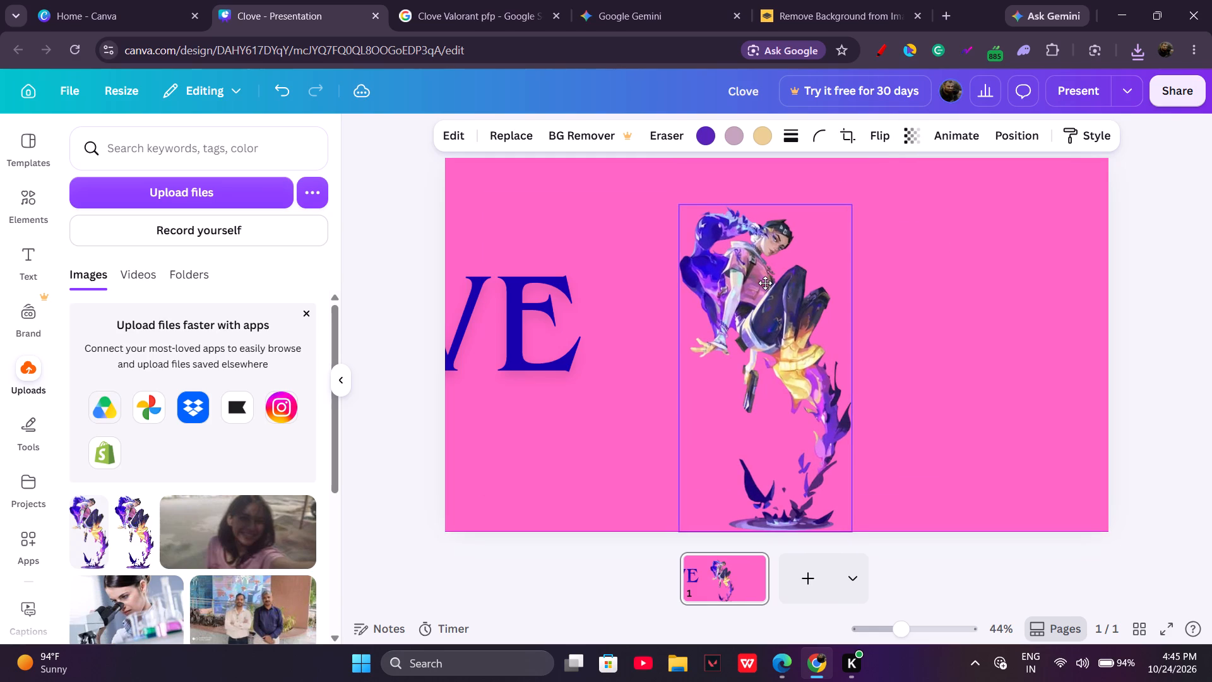
Move the "CLOVE" title back fully onto the slide's upper half, with its letter O behind the character.
drag(548, 332, 770, 316)
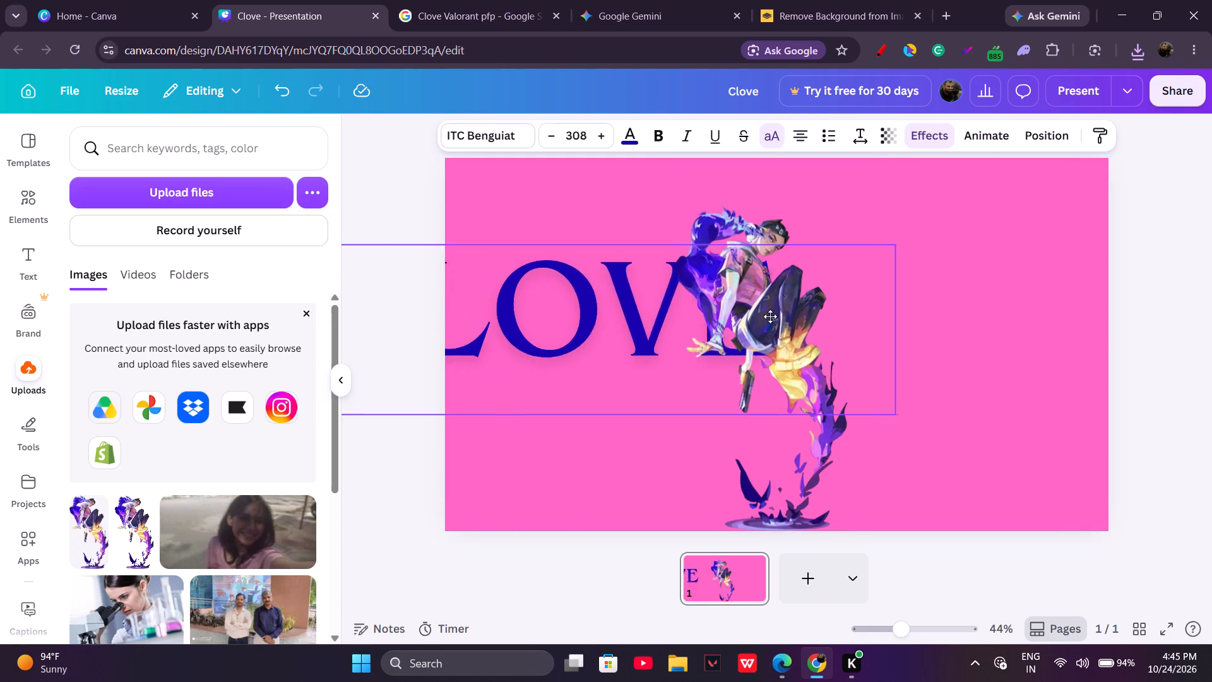
drag(770, 316, 757, 421)
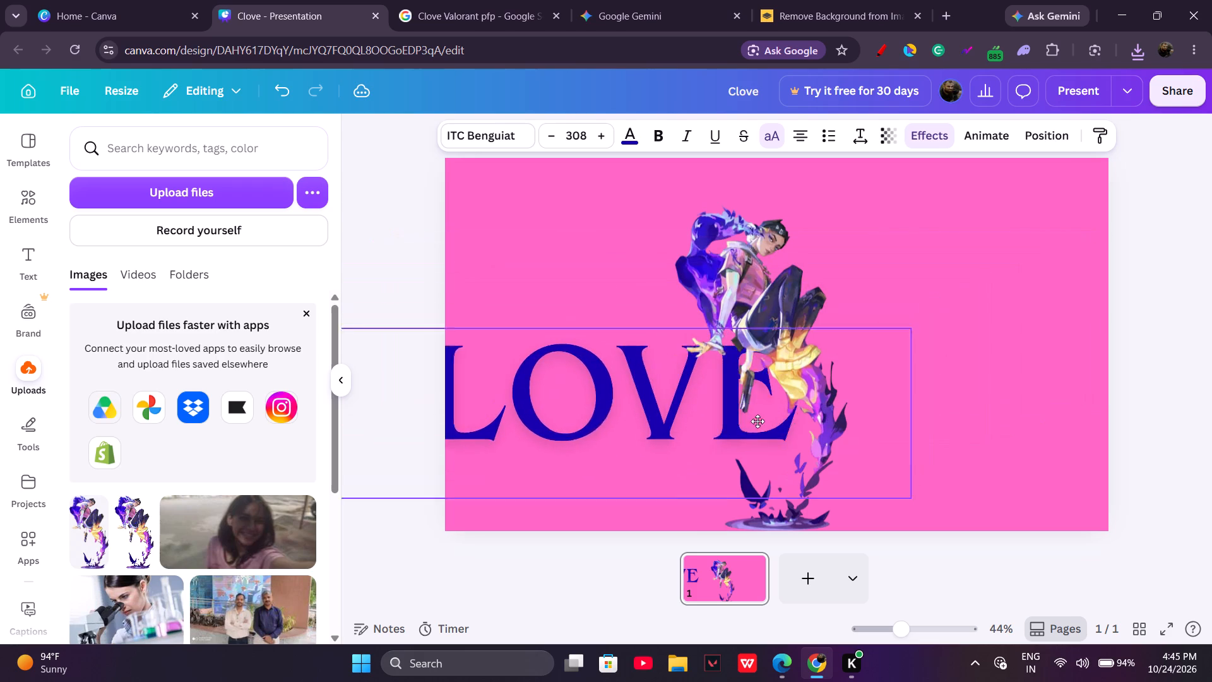
drag(757, 421, 747, 440)
click(906, 278)
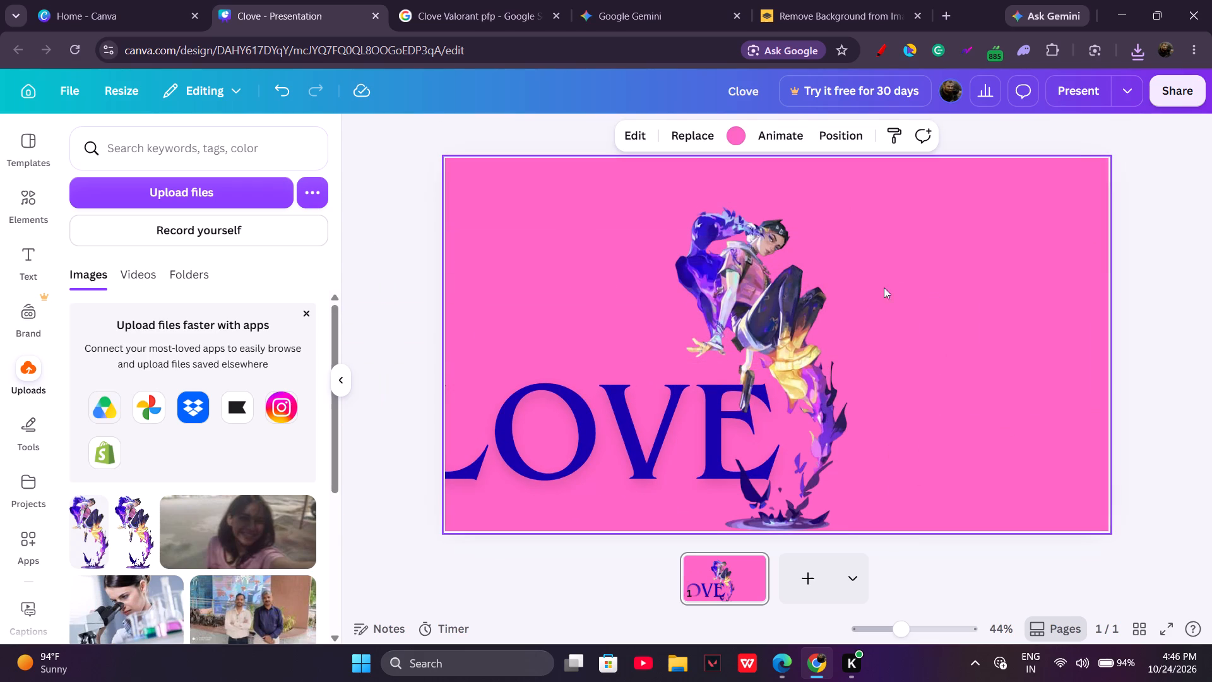
drag(633, 410, 833, 257)
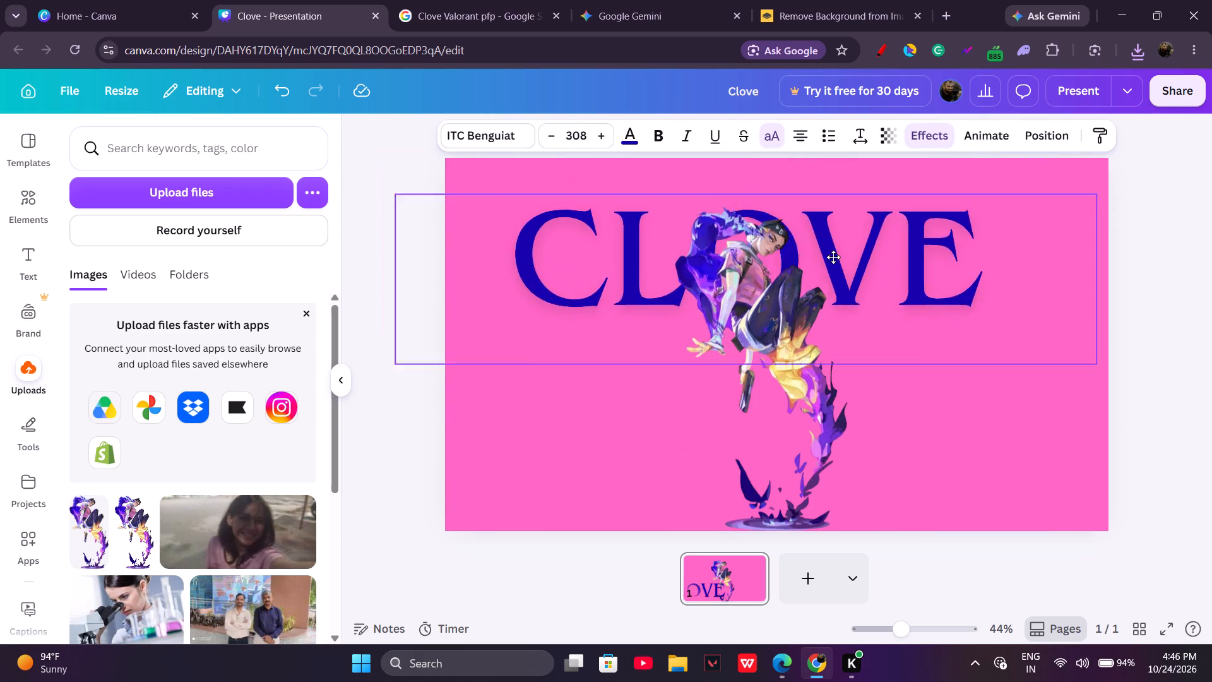
drag(833, 257, 810, 291)
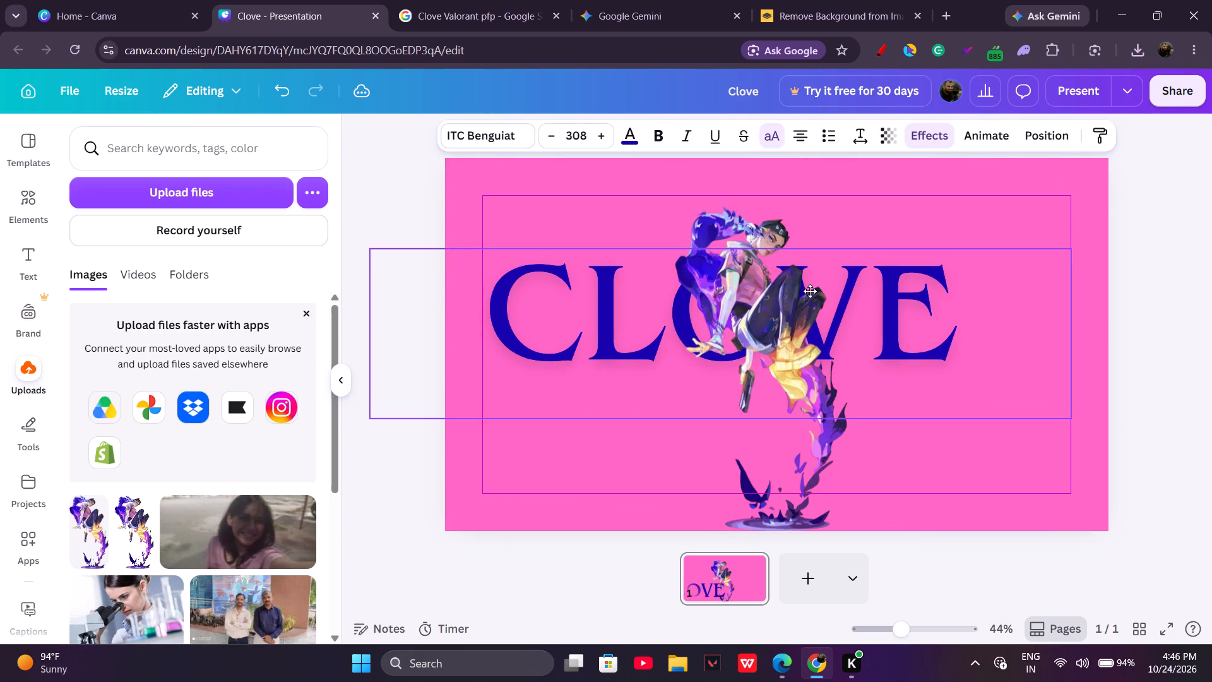
drag(810, 291, 859, 278)
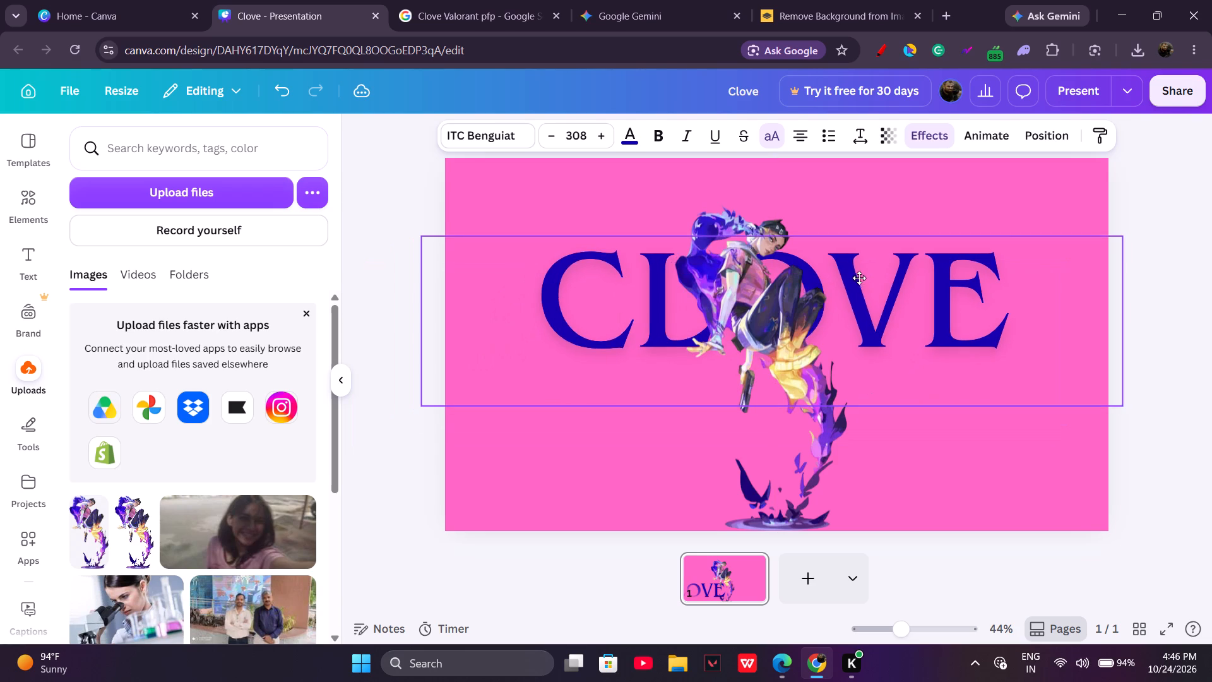
drag(859, 278, 834, 274)
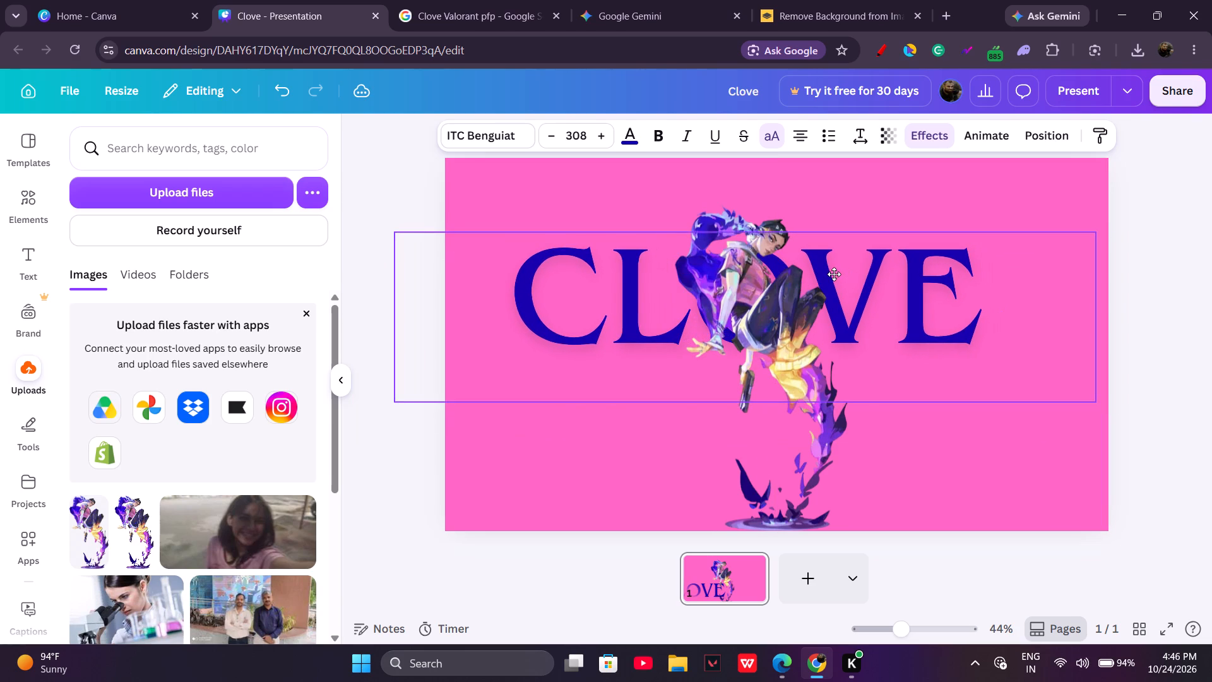
drag(834, 274, 839, 273)
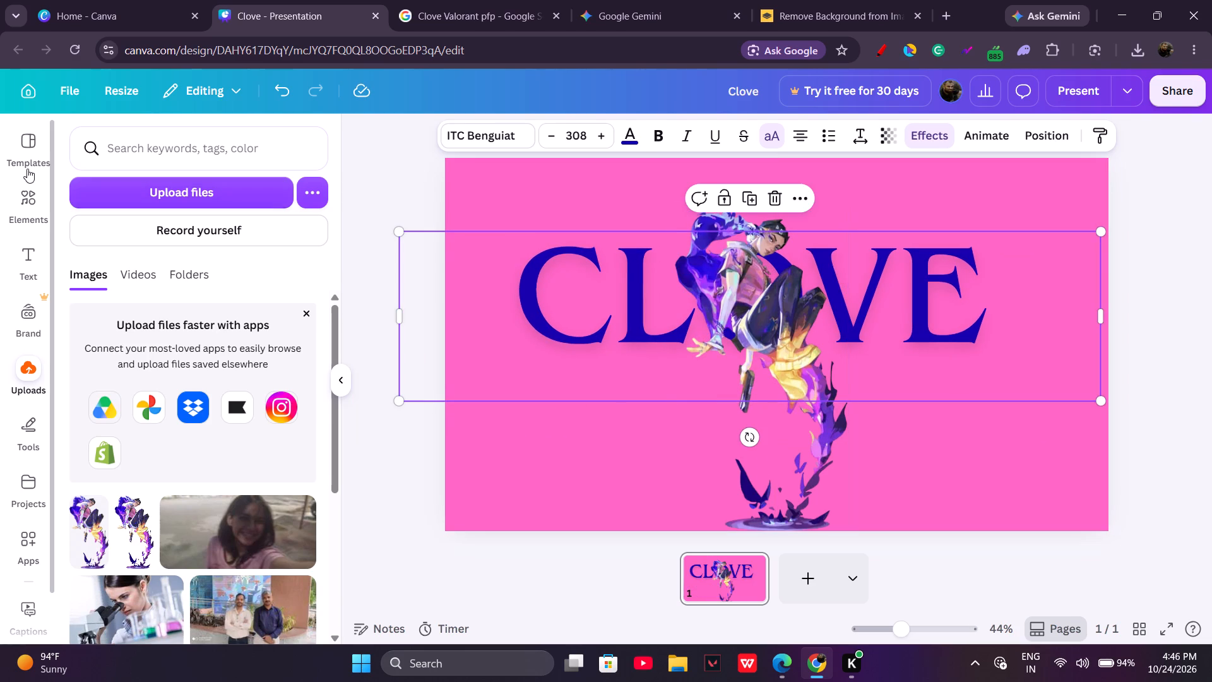
click(27, 169)
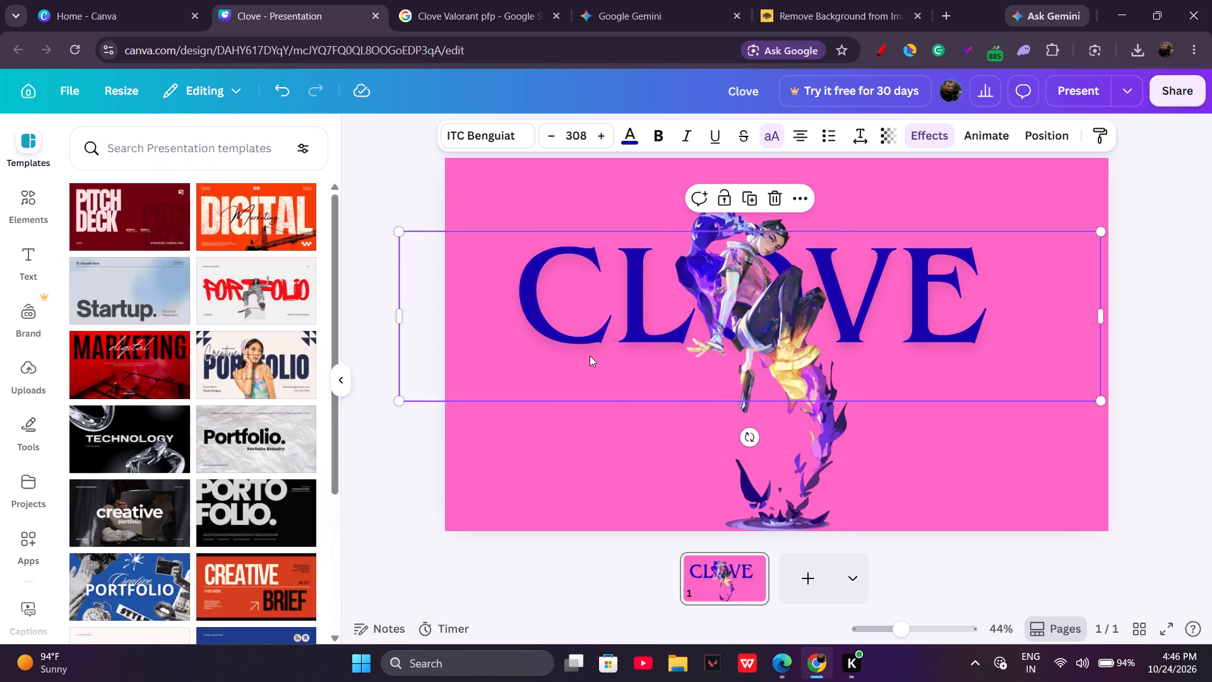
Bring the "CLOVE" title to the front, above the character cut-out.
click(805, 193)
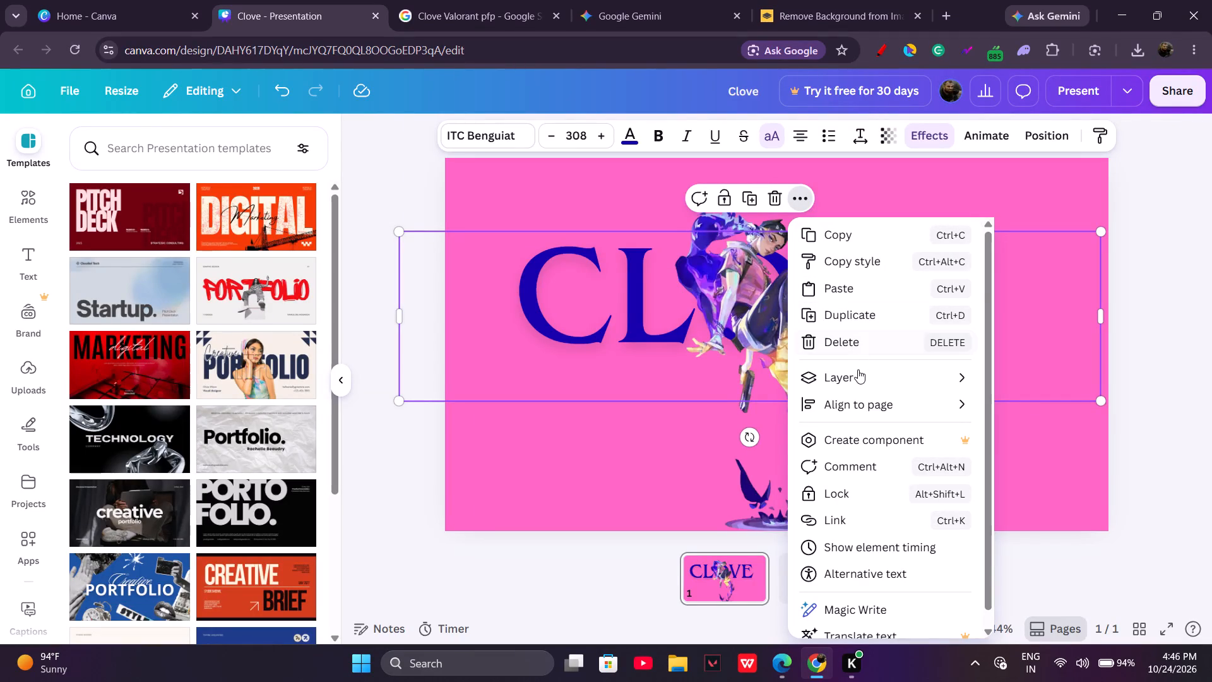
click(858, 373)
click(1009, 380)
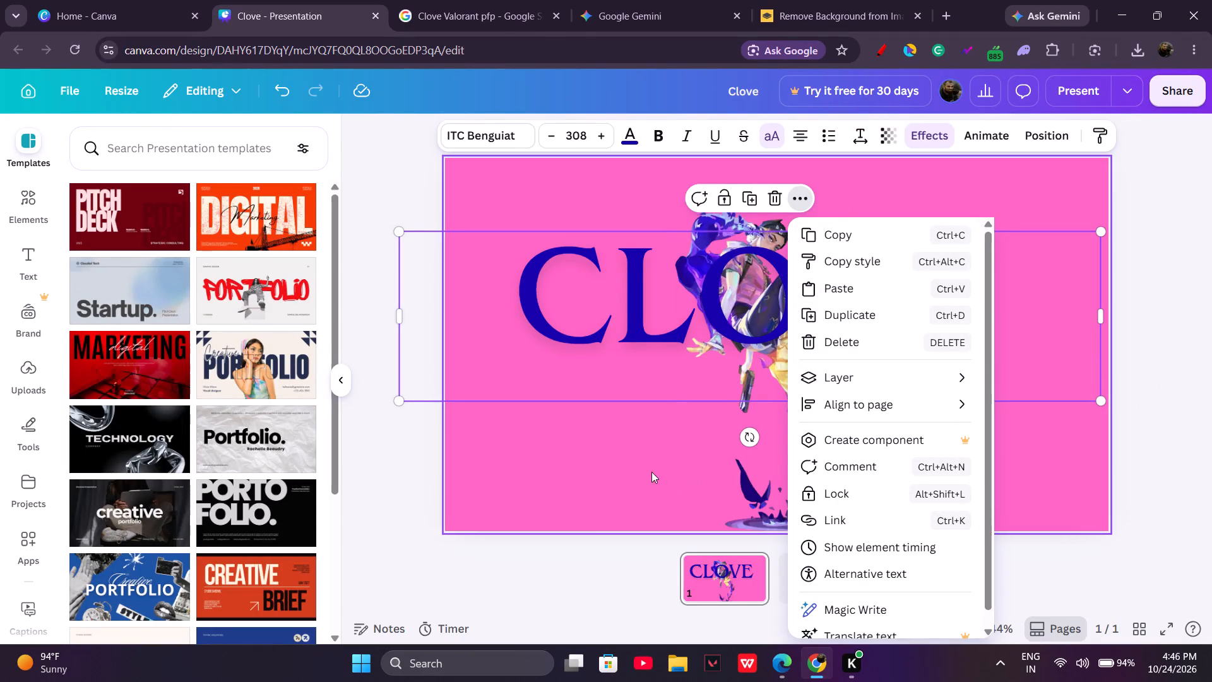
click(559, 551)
Shift the "CLOVE" title slightly lower so its letter O sits over the character's torso.
drag(788, 303, 767, 301)
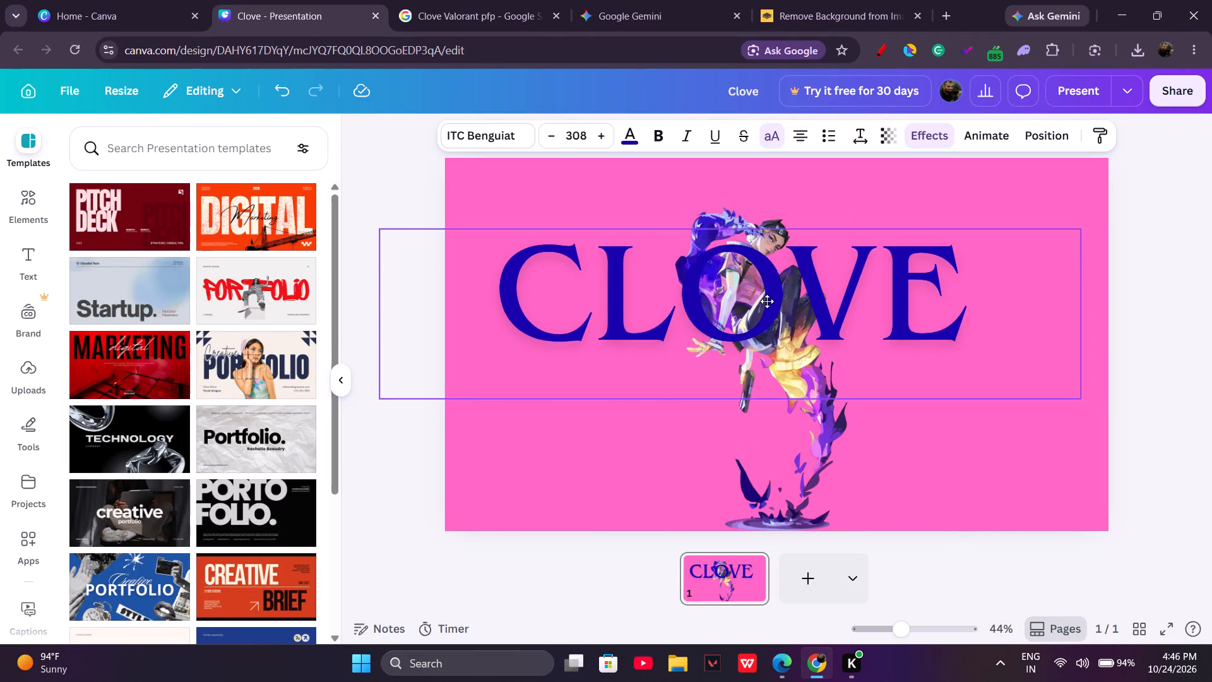
drag(767, 301, 787, 298)
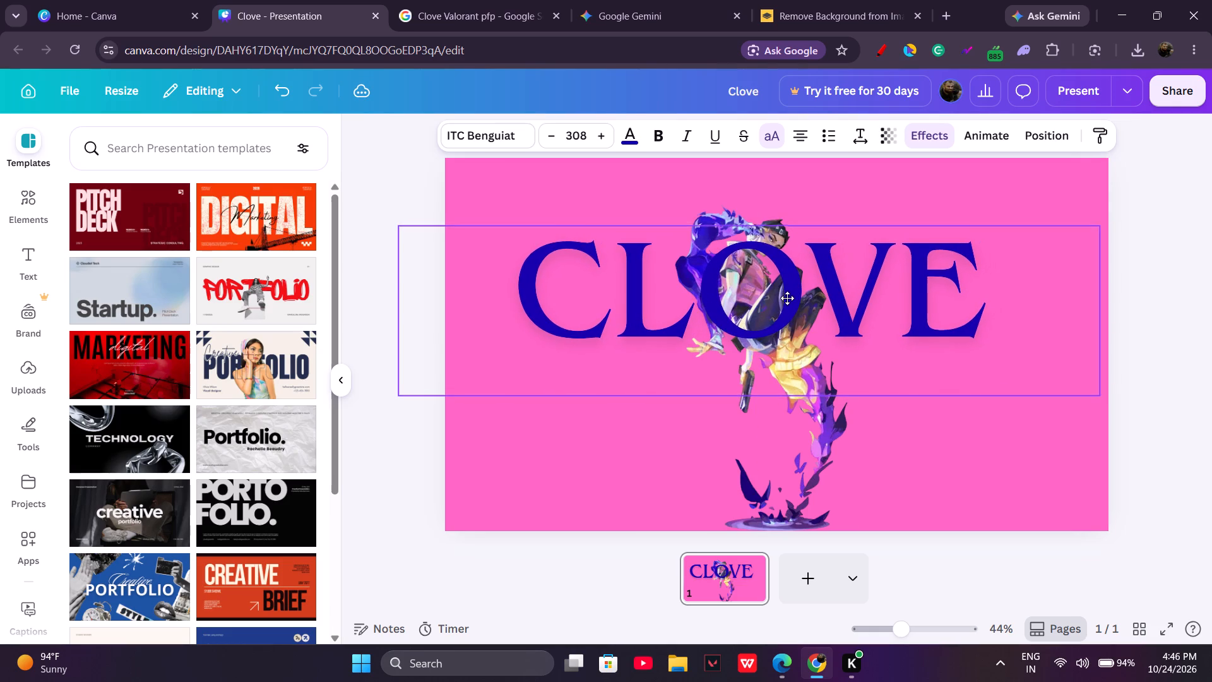
drag(787, 298, 792, 318)
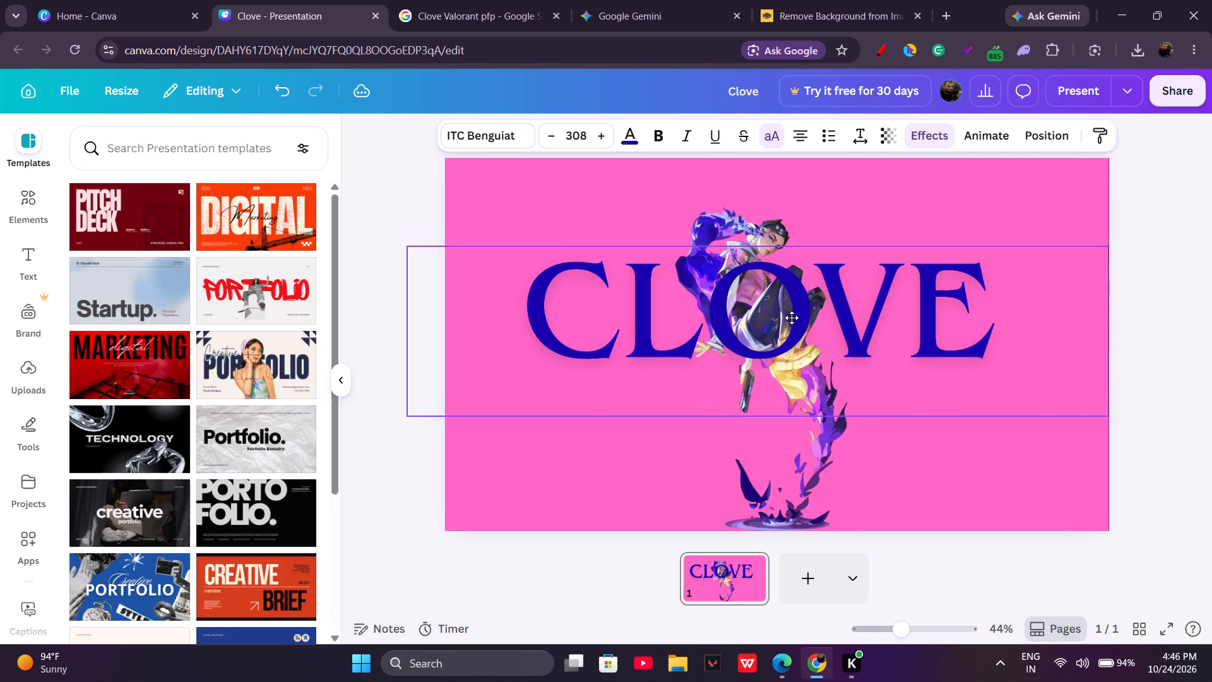
drag(792, 318, 793, 316)
click(538, 565)
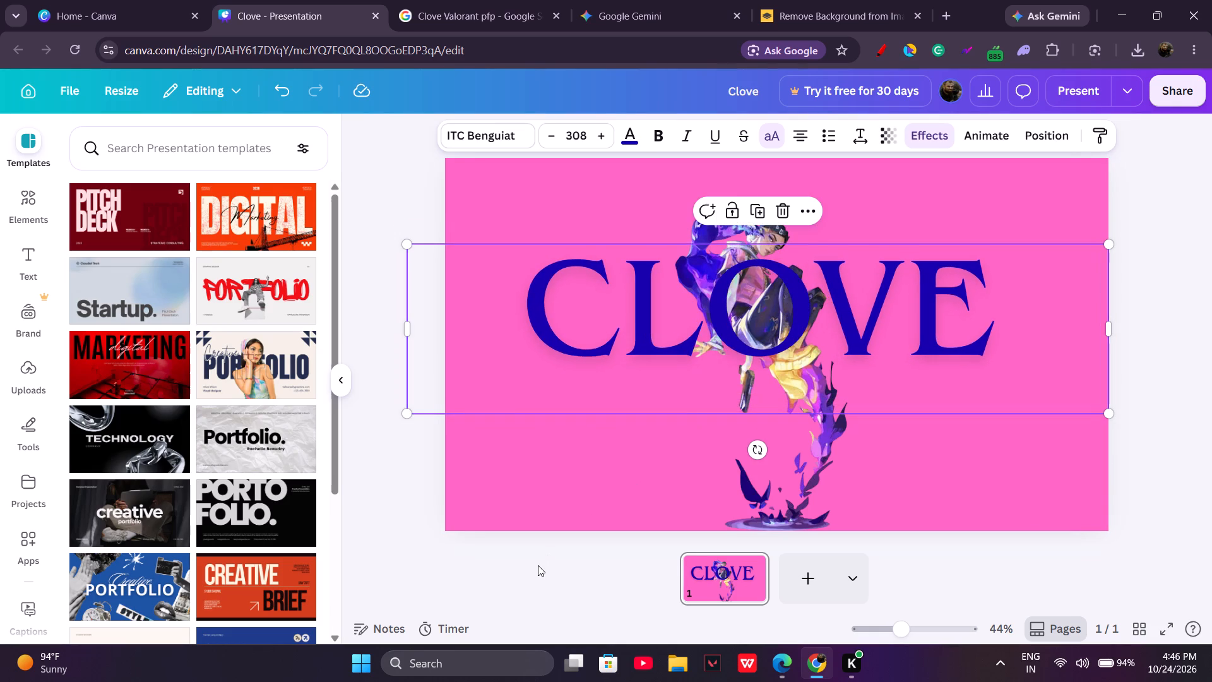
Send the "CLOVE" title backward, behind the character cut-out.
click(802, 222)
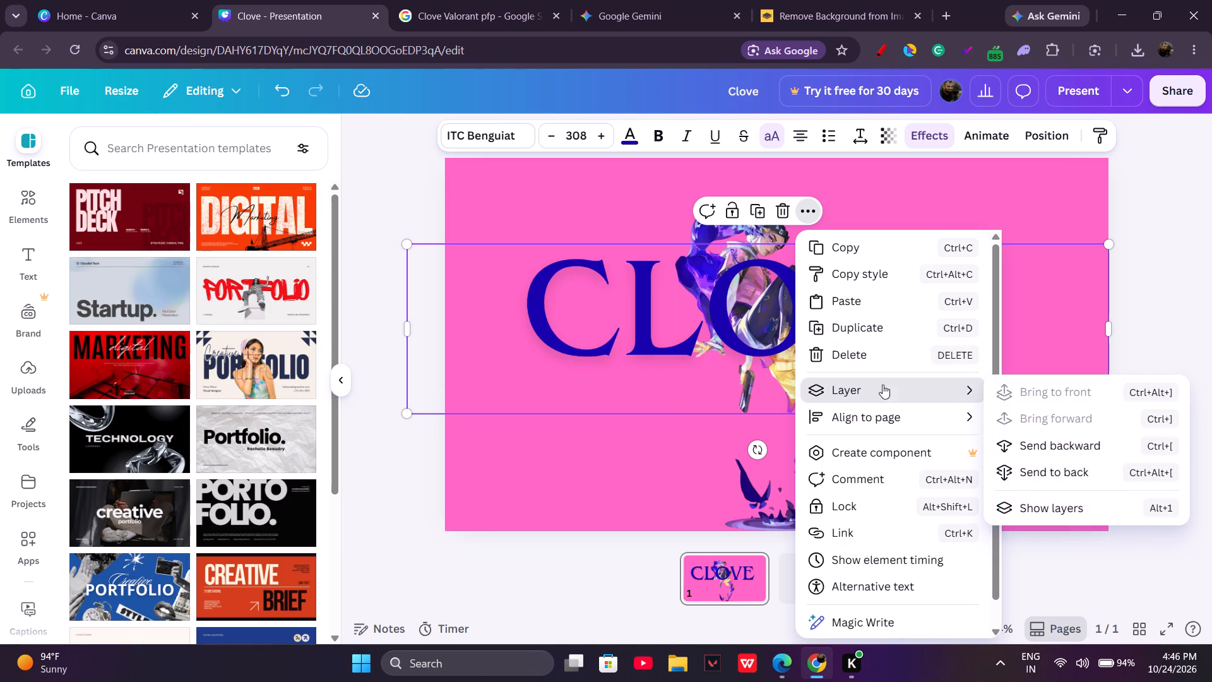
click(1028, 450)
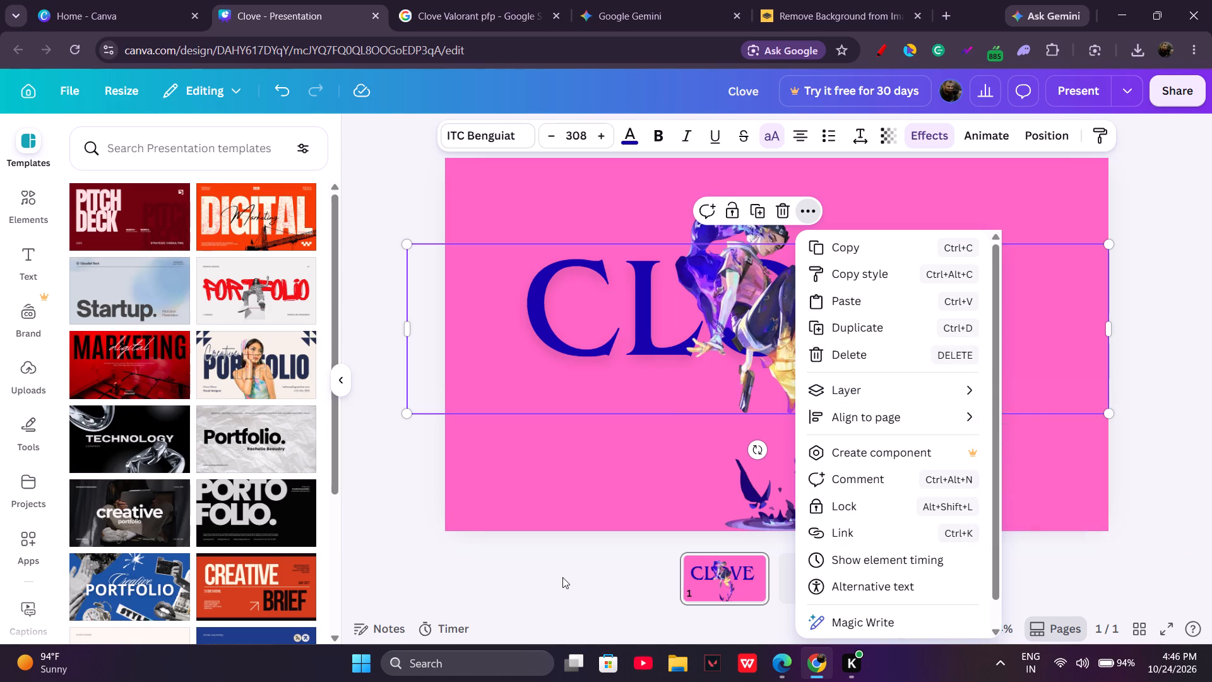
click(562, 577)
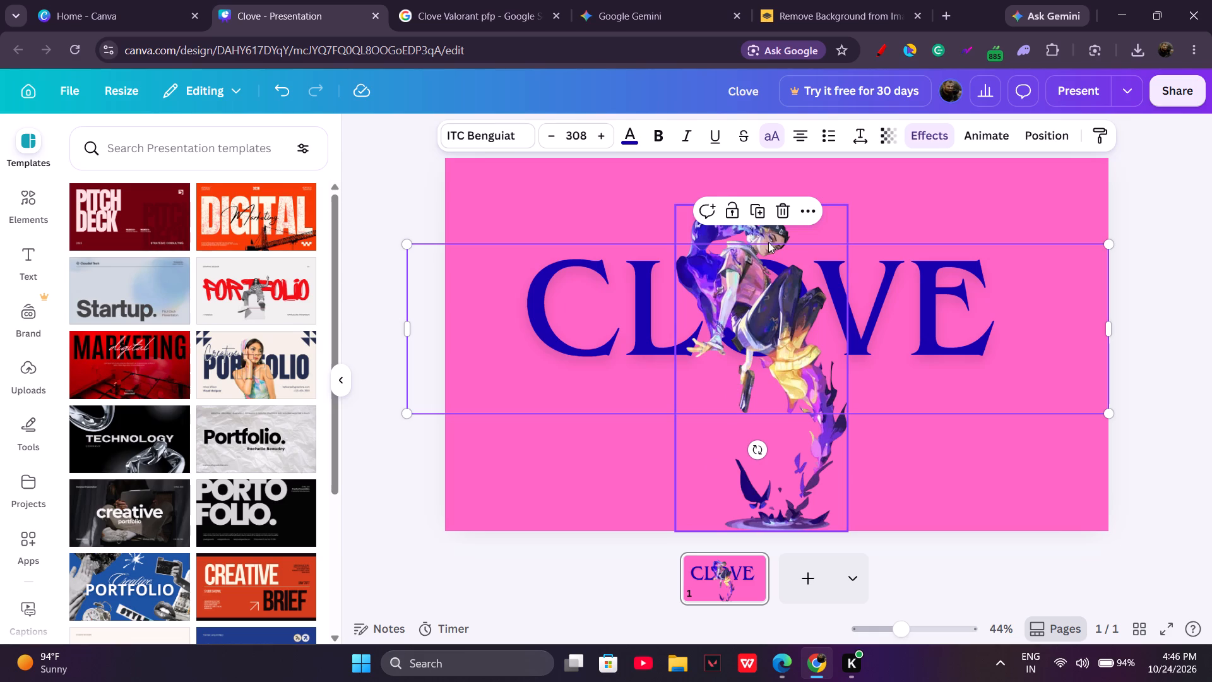
Align the "CLOVE" title to the page's horizontal center.
click(812, 215)
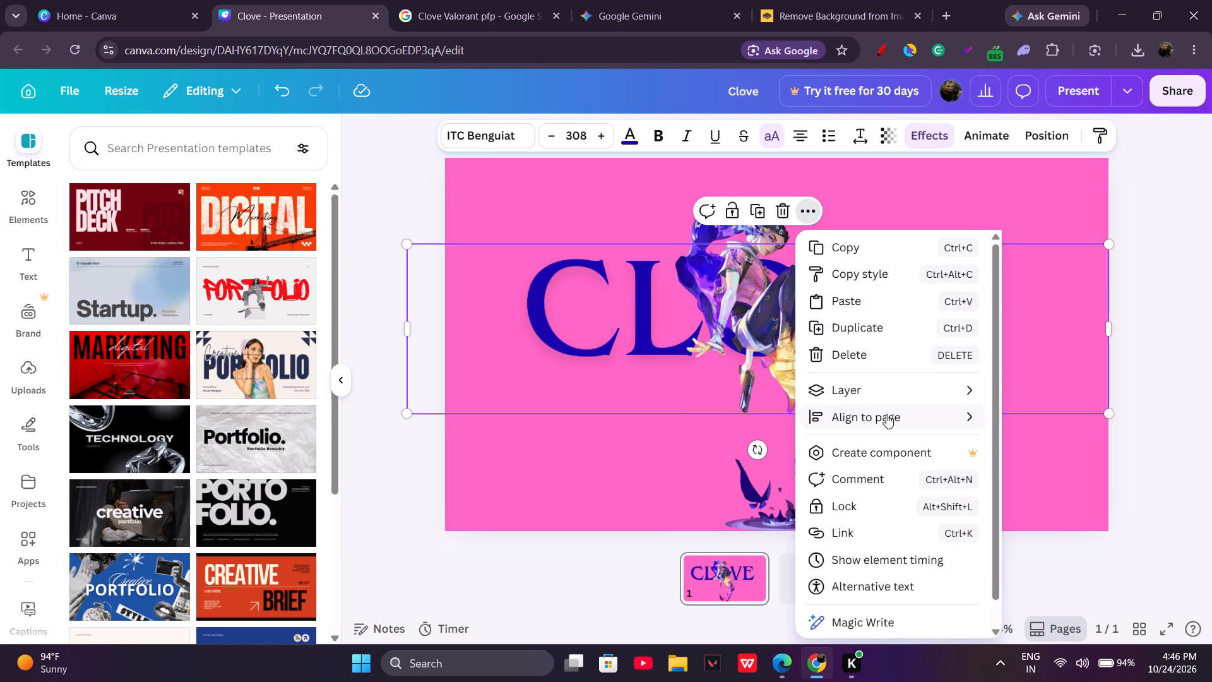
click(1016, 434)
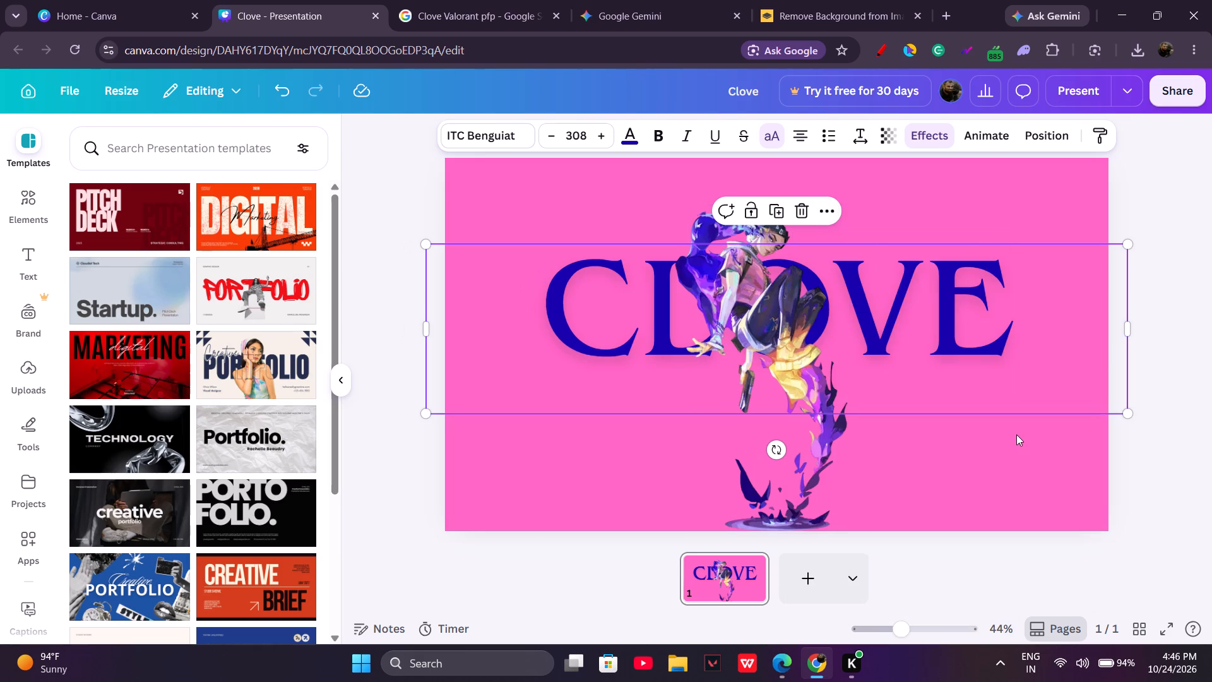
Examine the slide's layer order and the character cut-out's arrangement and size settings.
click(817, 213)
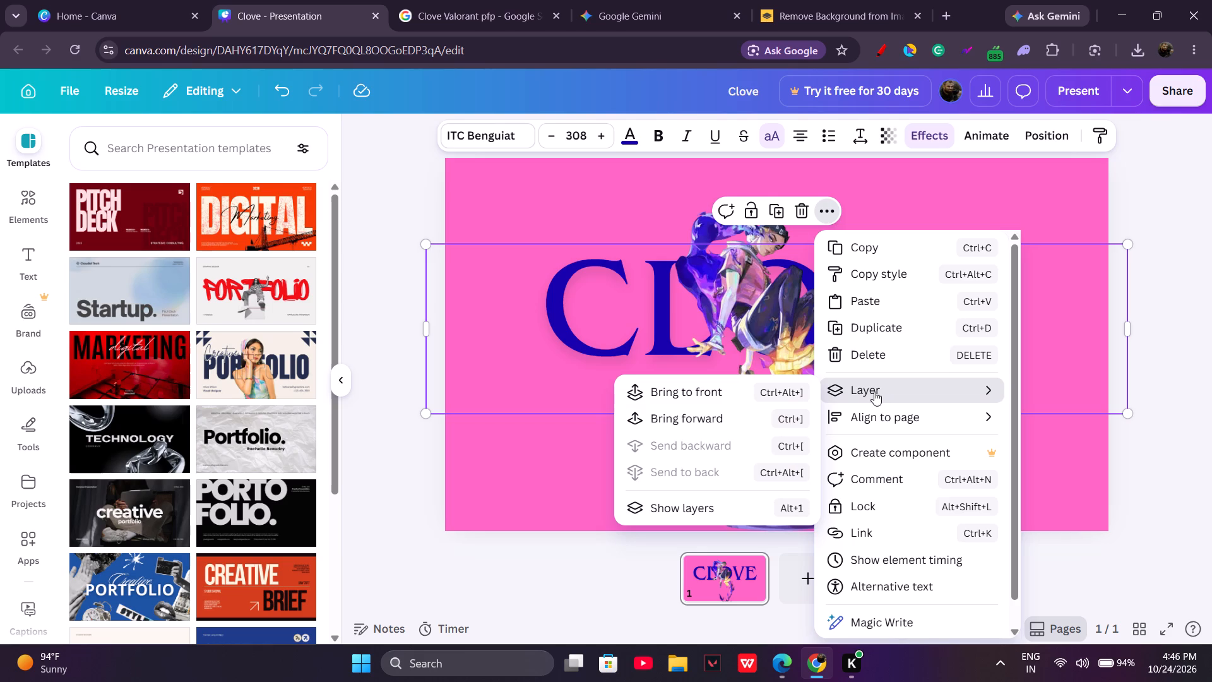
click(728, 514)
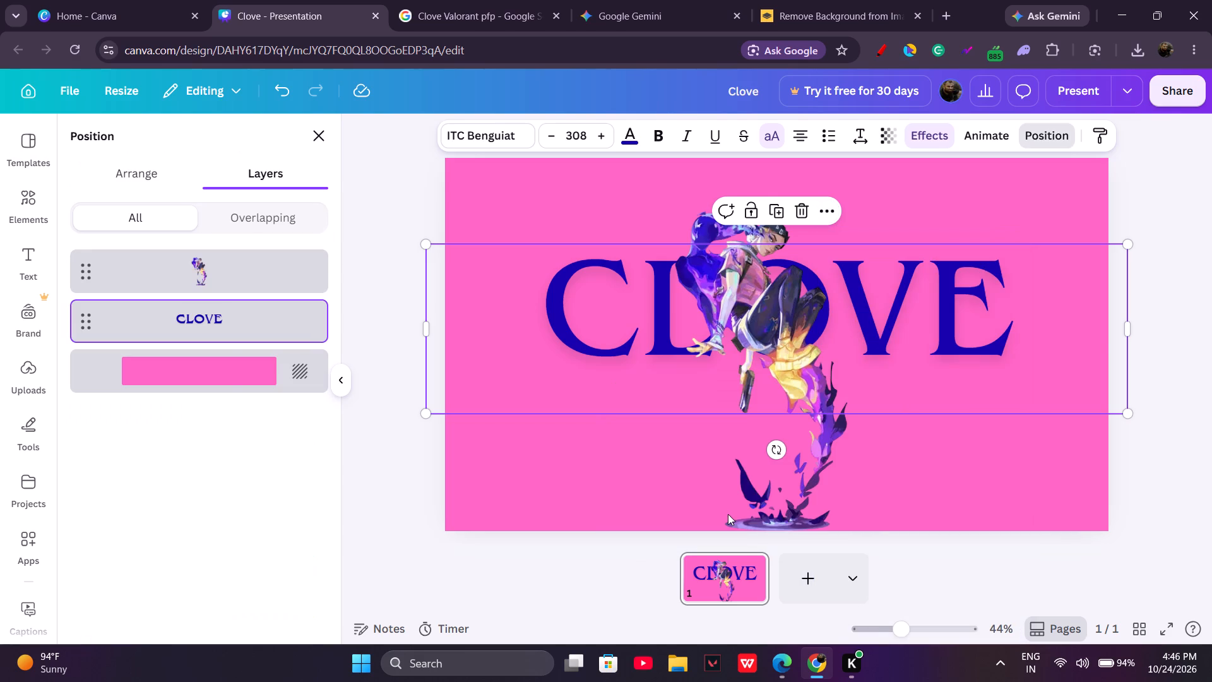
click(244, 369)
click(222, 321)
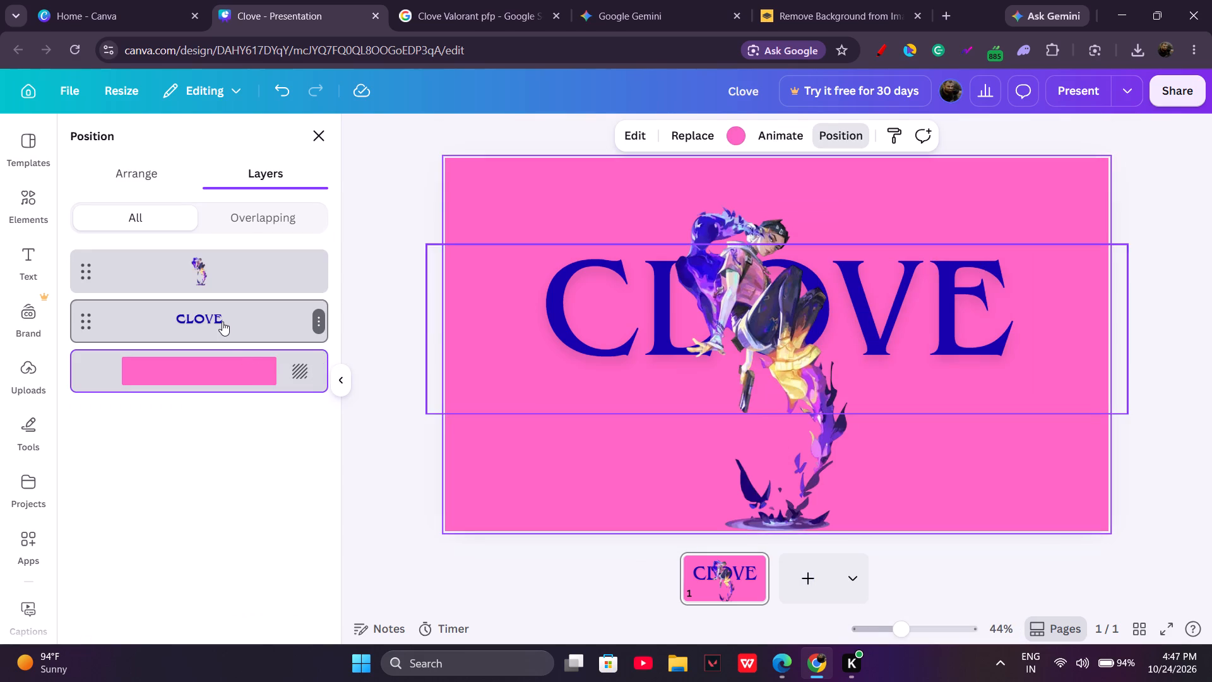
click(257, 265)
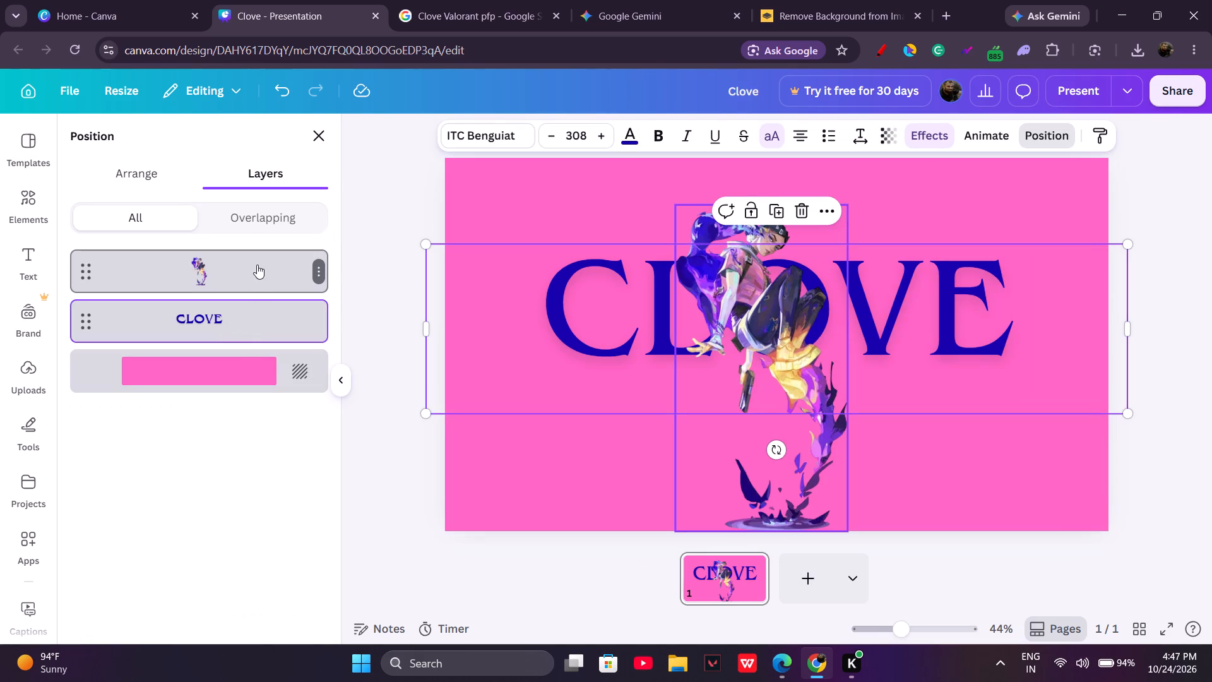
click(134, 160)
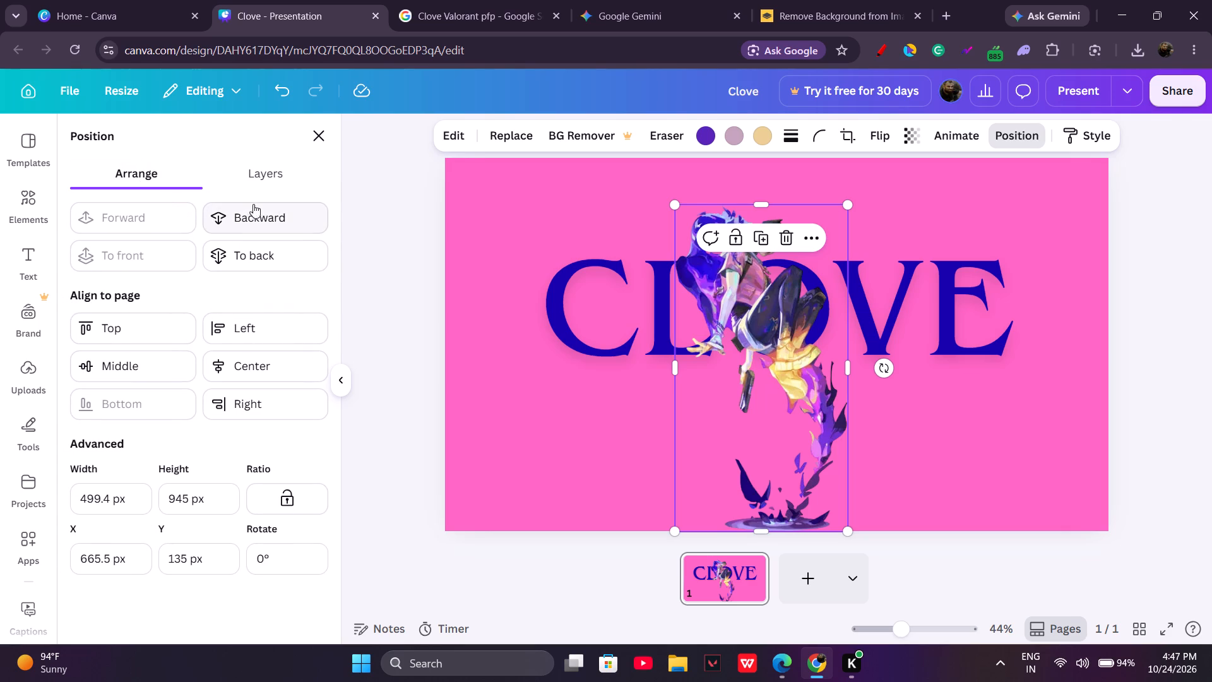
click(312, 141)
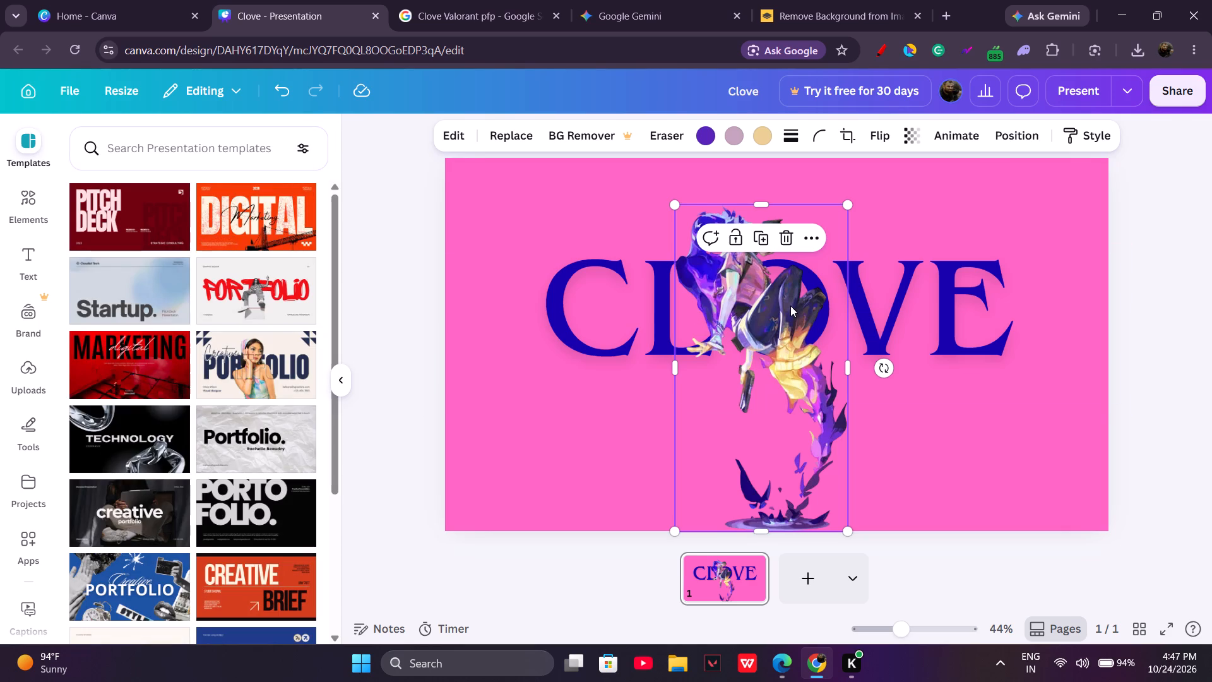
Send the character cut-out behind the "CLOVE" title in the layer order.
click(778, 265)
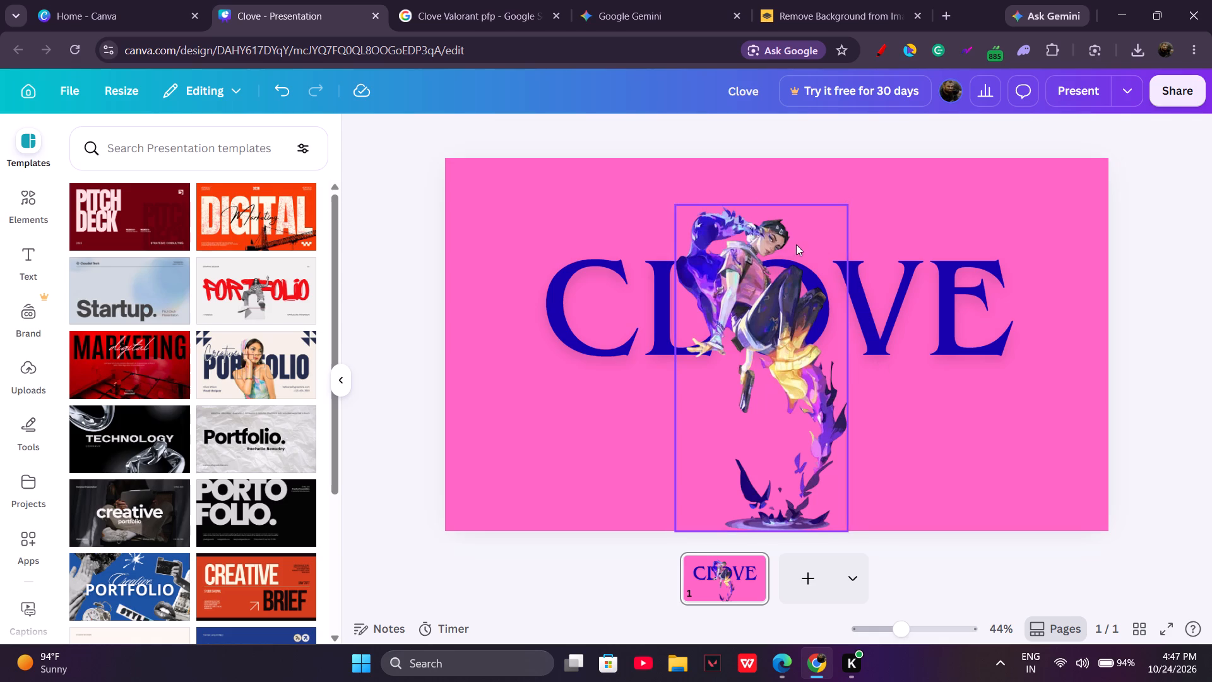
click(767, 354)
click(814, 230)
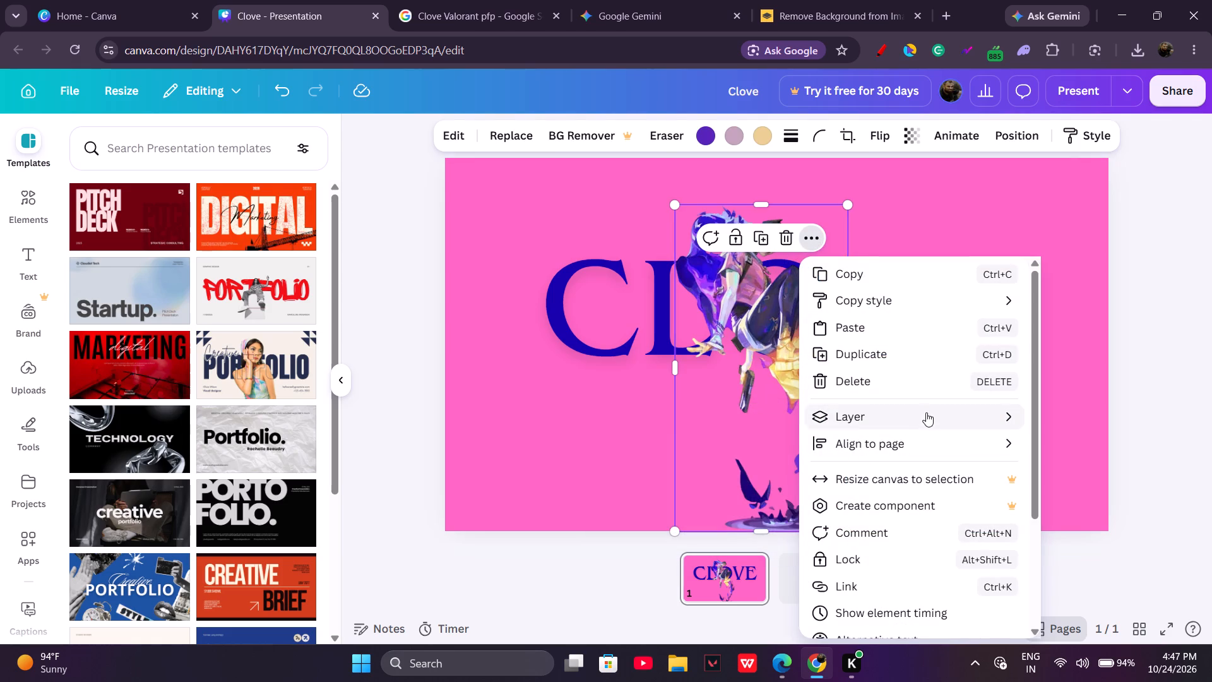
click(769, 491)
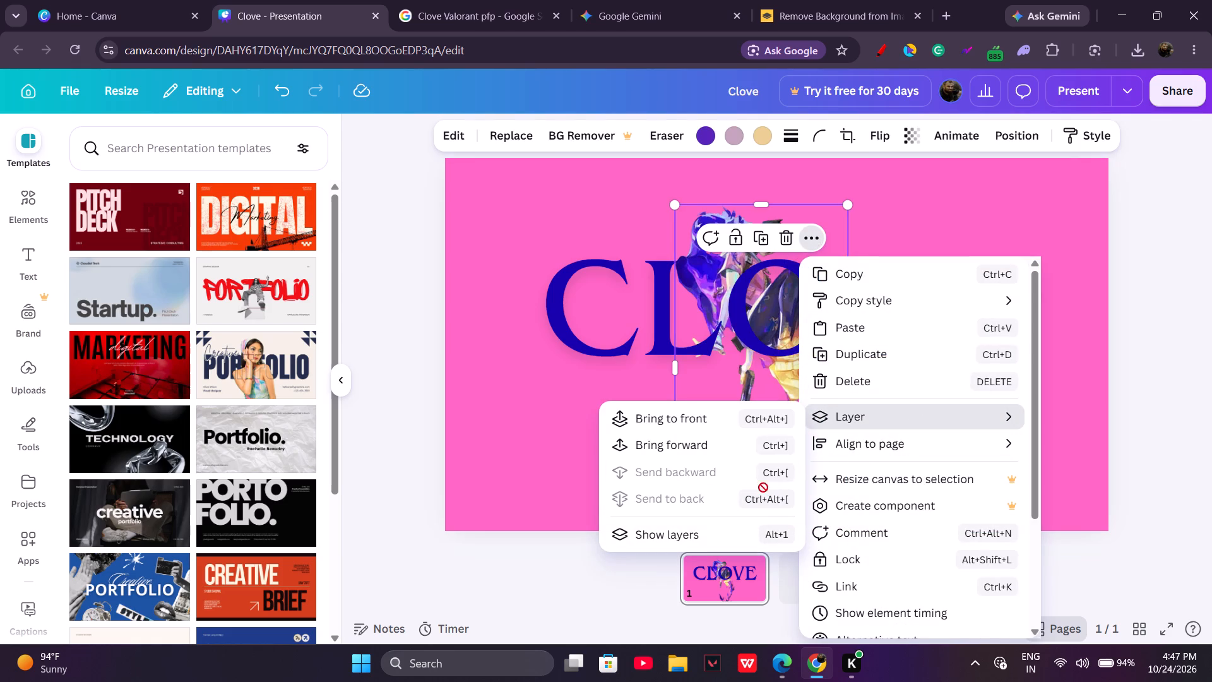
click(575, 484)
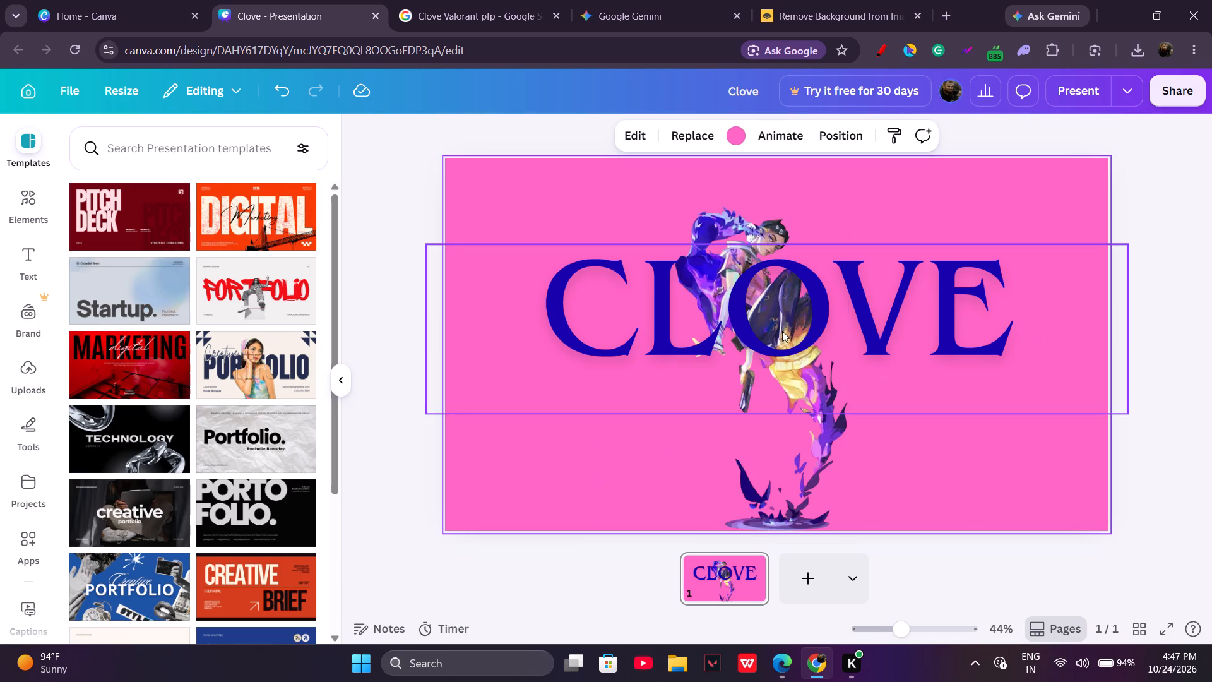
Show the element timing for the "CLOVE" title.
click(738, 328)
right_click(738, 323)
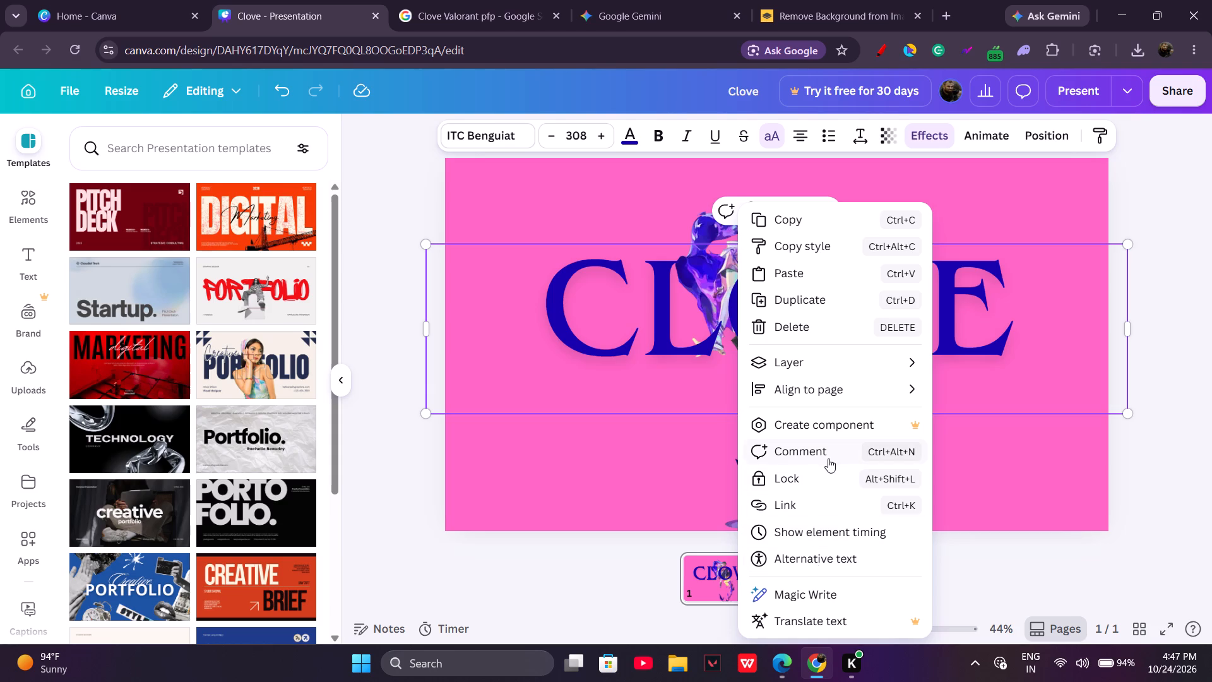
click(812, 525)
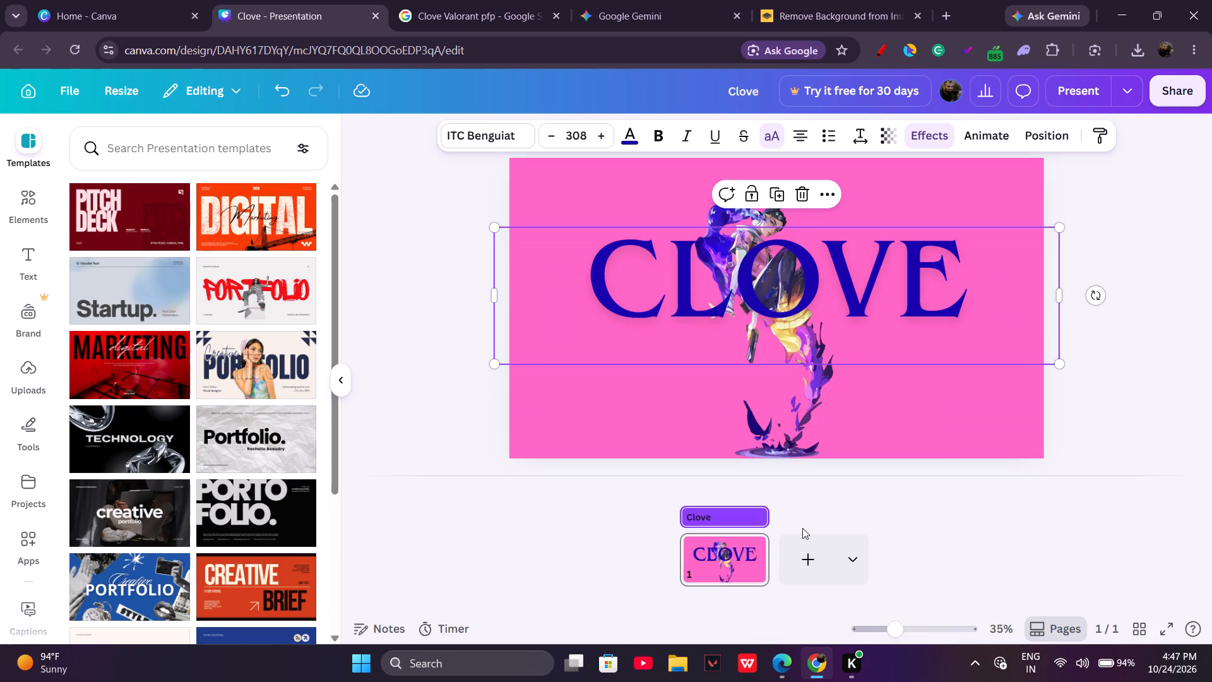
click(783, 485)
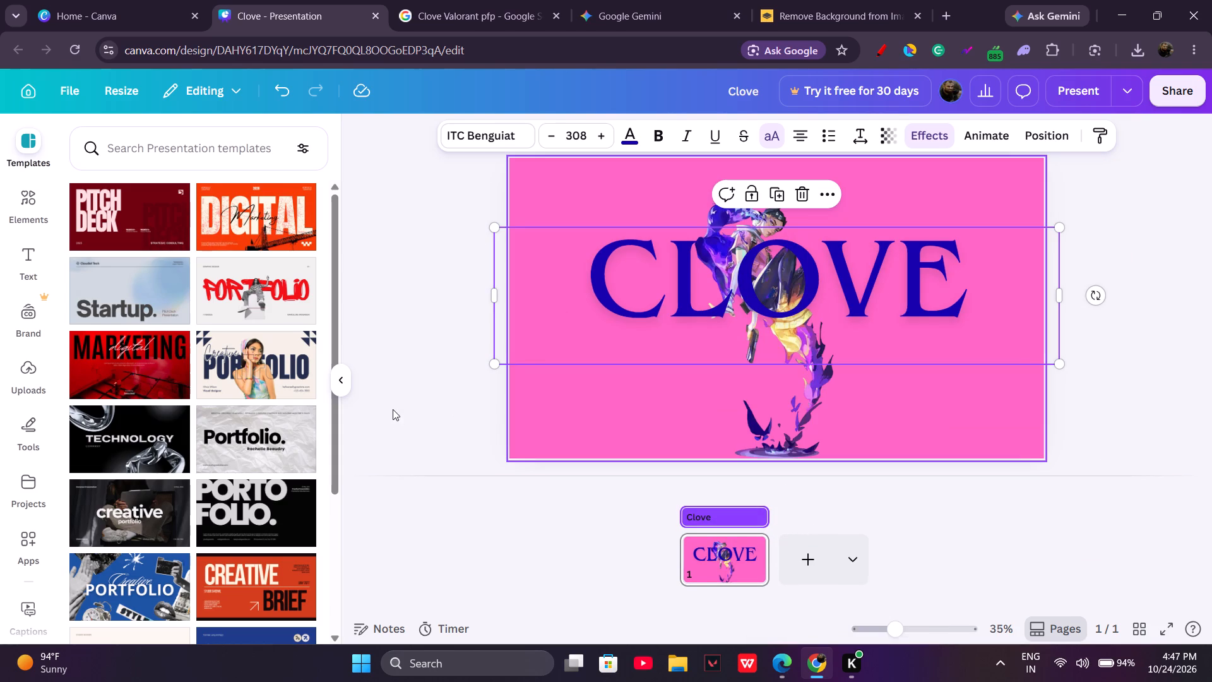
click(414, 431)
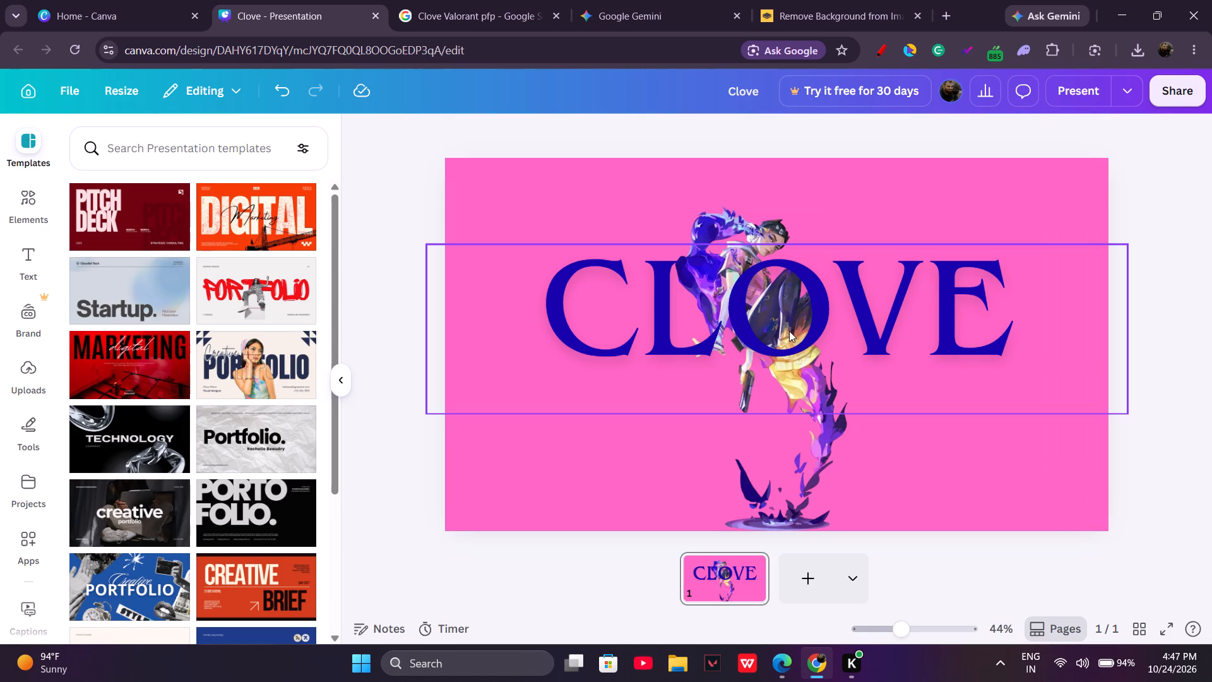
Nudge the "CLOVE" title slightly left and down on the slide.
drag(791, 323, 785, 324)
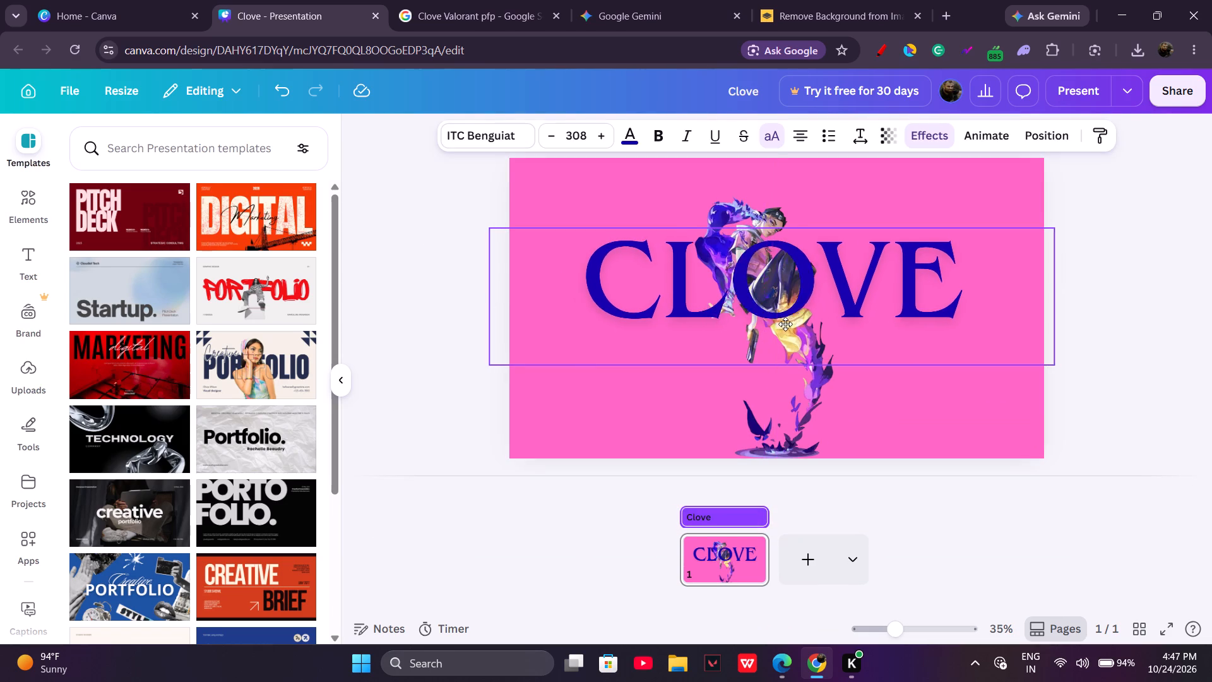
drag(785, 324, 783, 325)
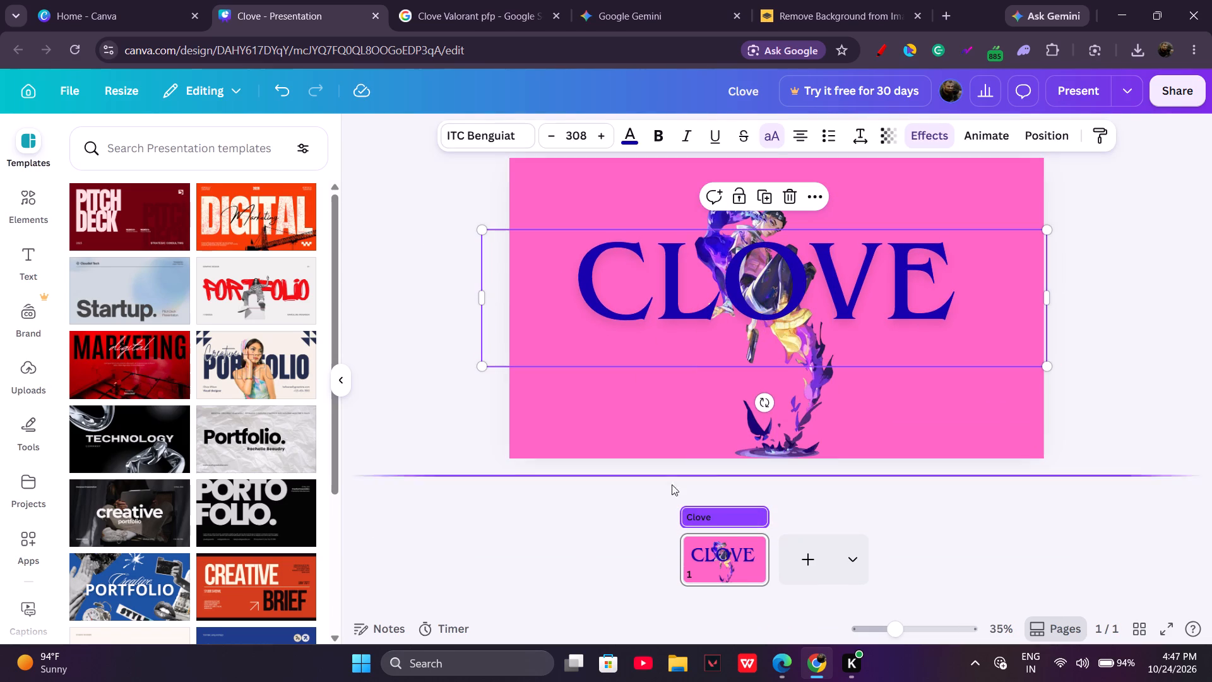
click(612, 501)
click(369, 166)
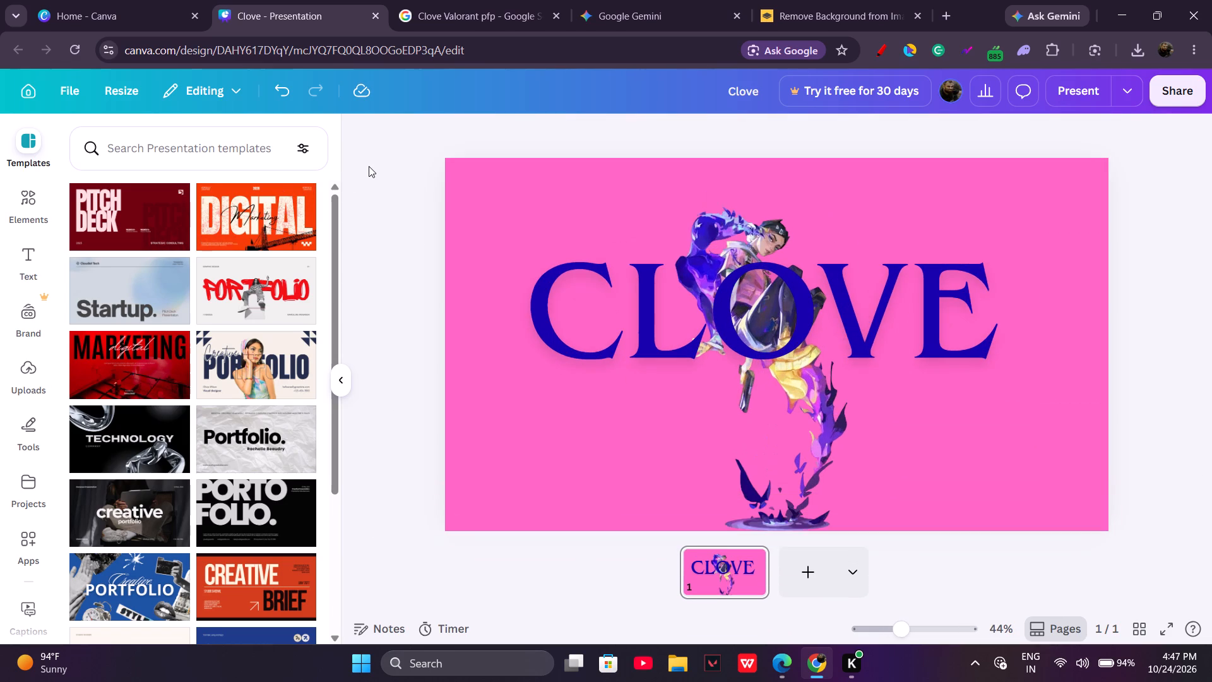
Bring the character cut-out to the front, over the "CLOVE" title.
right_click(814, 422)
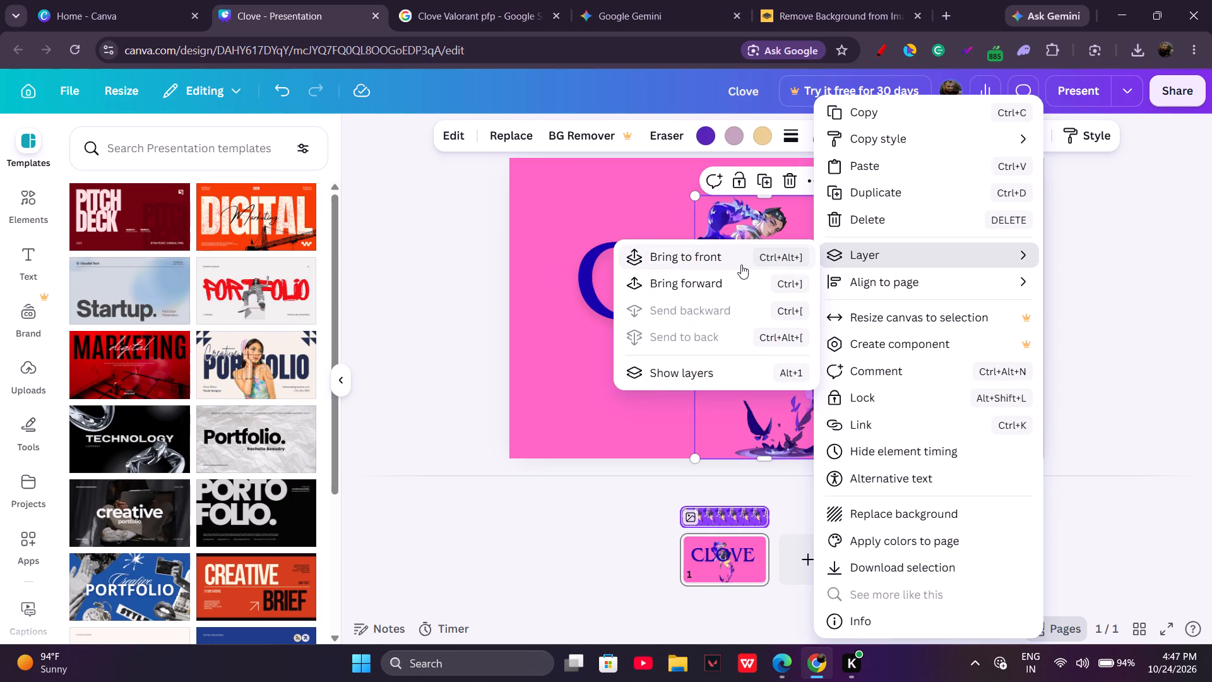
click(741, 265)
click(483, 374)
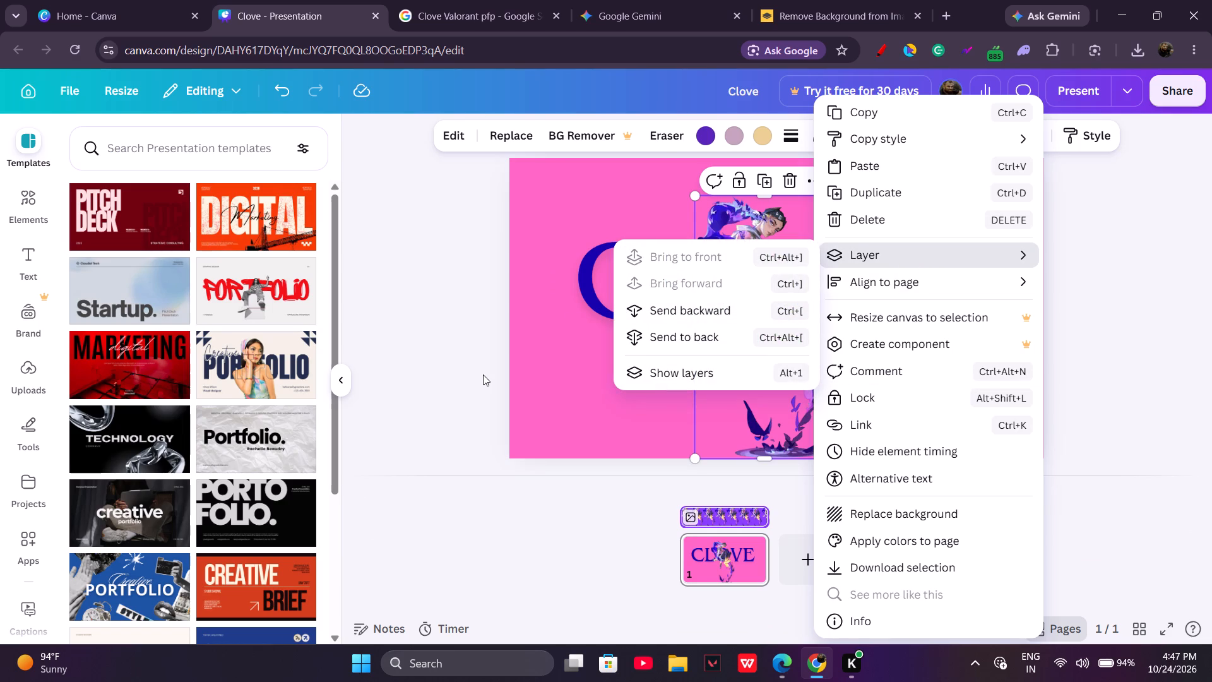
click(468, 428)
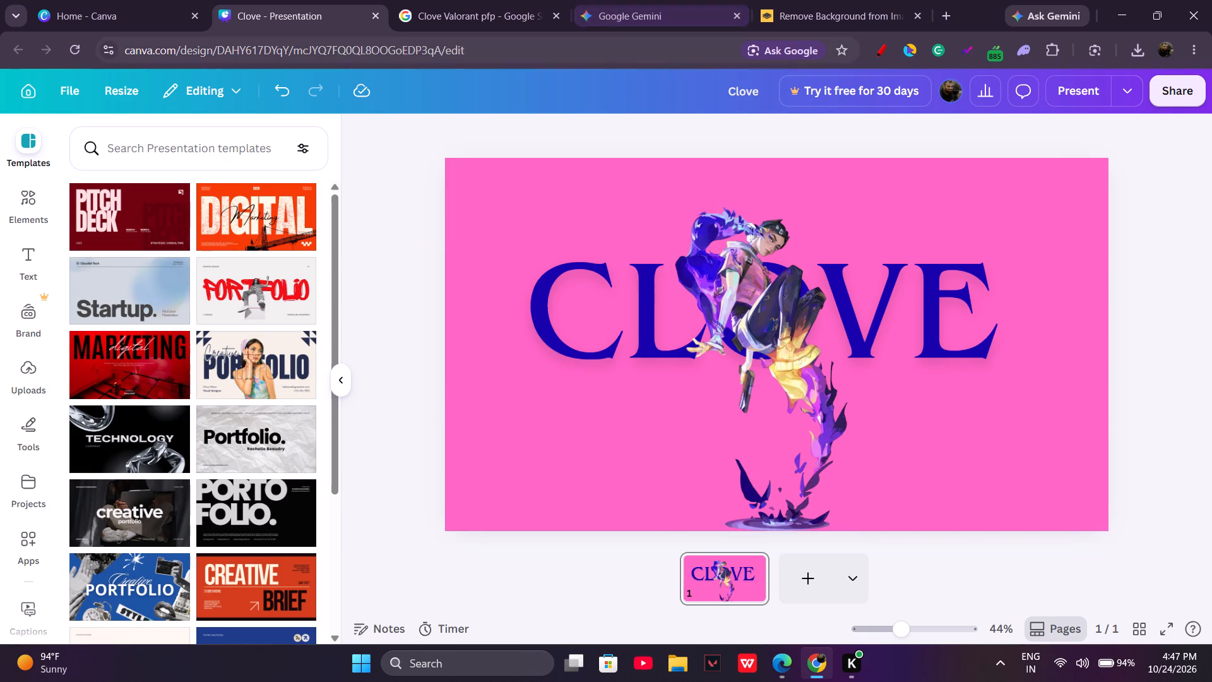
Search the elements for "white butterflies" and add the glowing white butterfly graphic to the slide.
scroll(324, 251, up, 2)
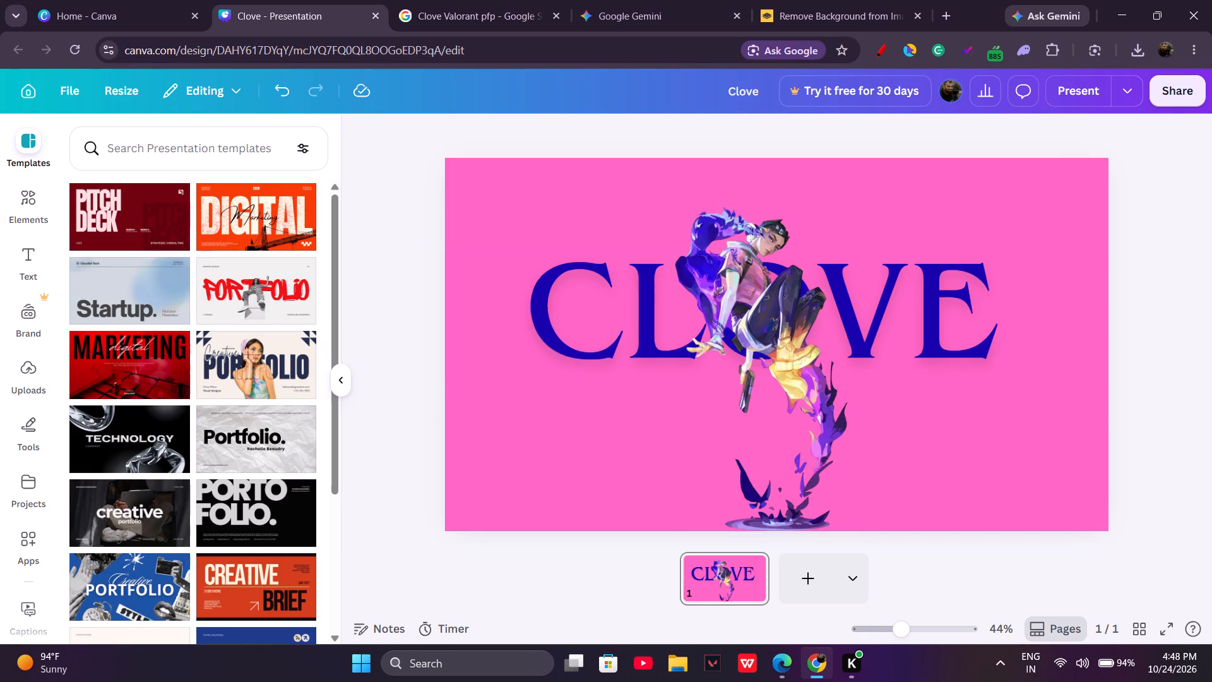
click(197, 152)
click(32, 214)
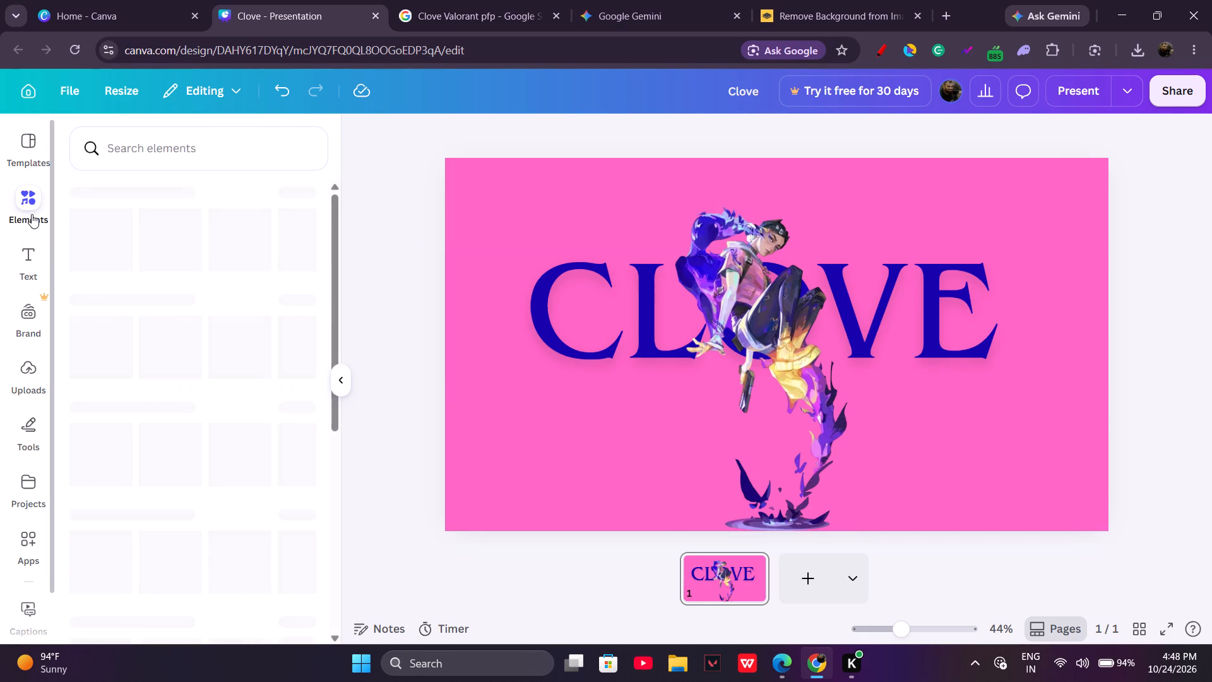
click(127, 143)
text(white butterflies)
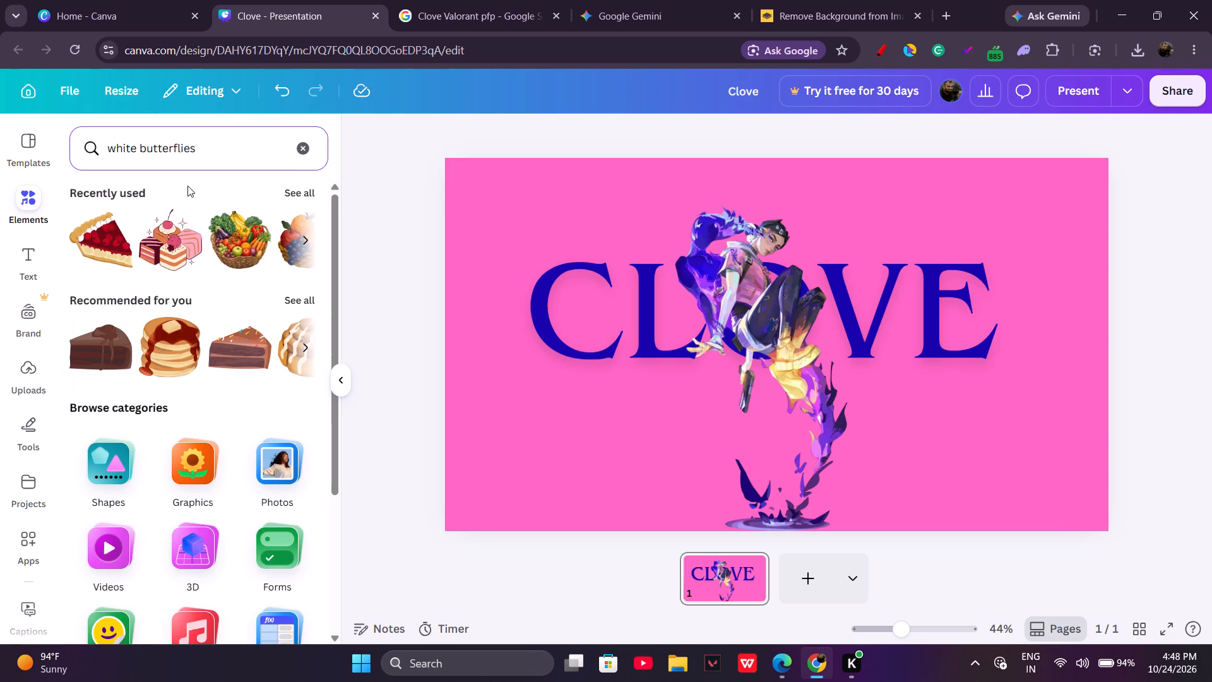
key(Return)
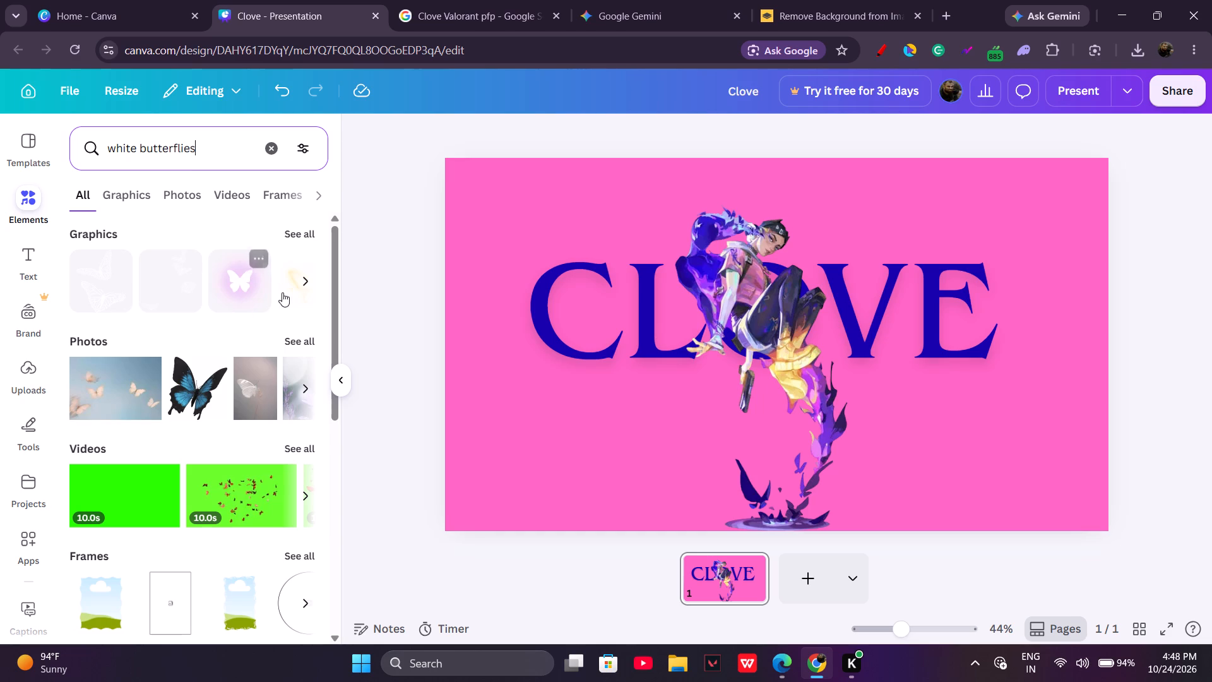
click(305, 285)
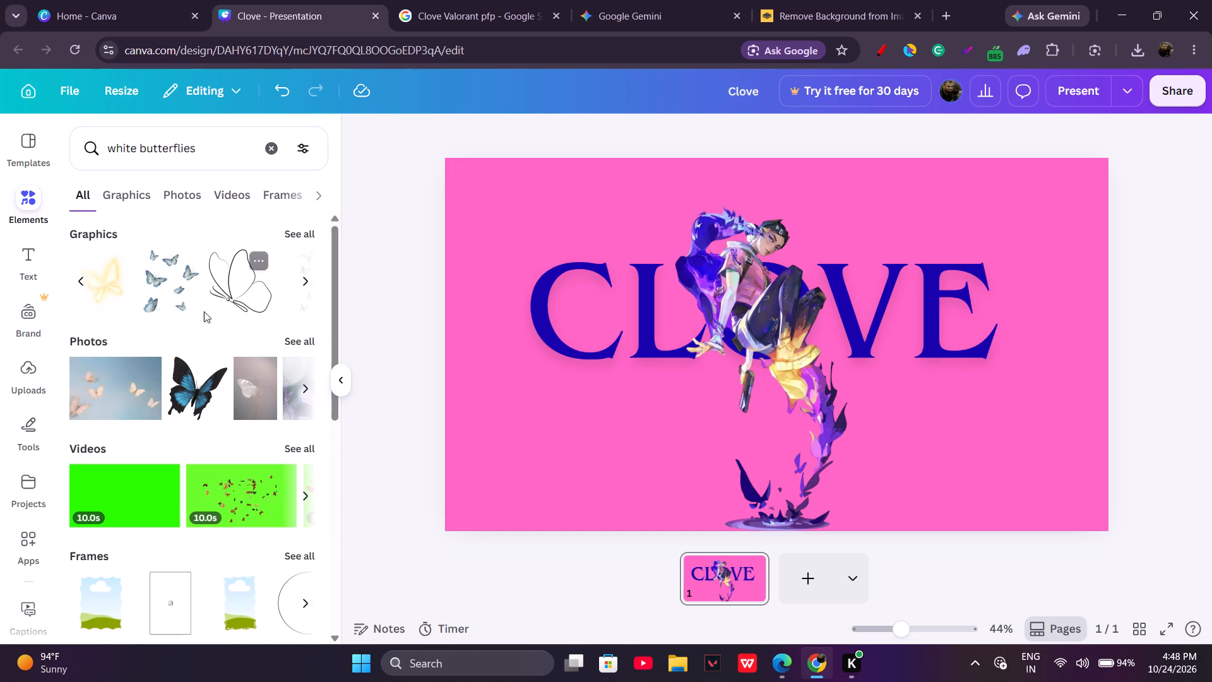
click(76, 279)
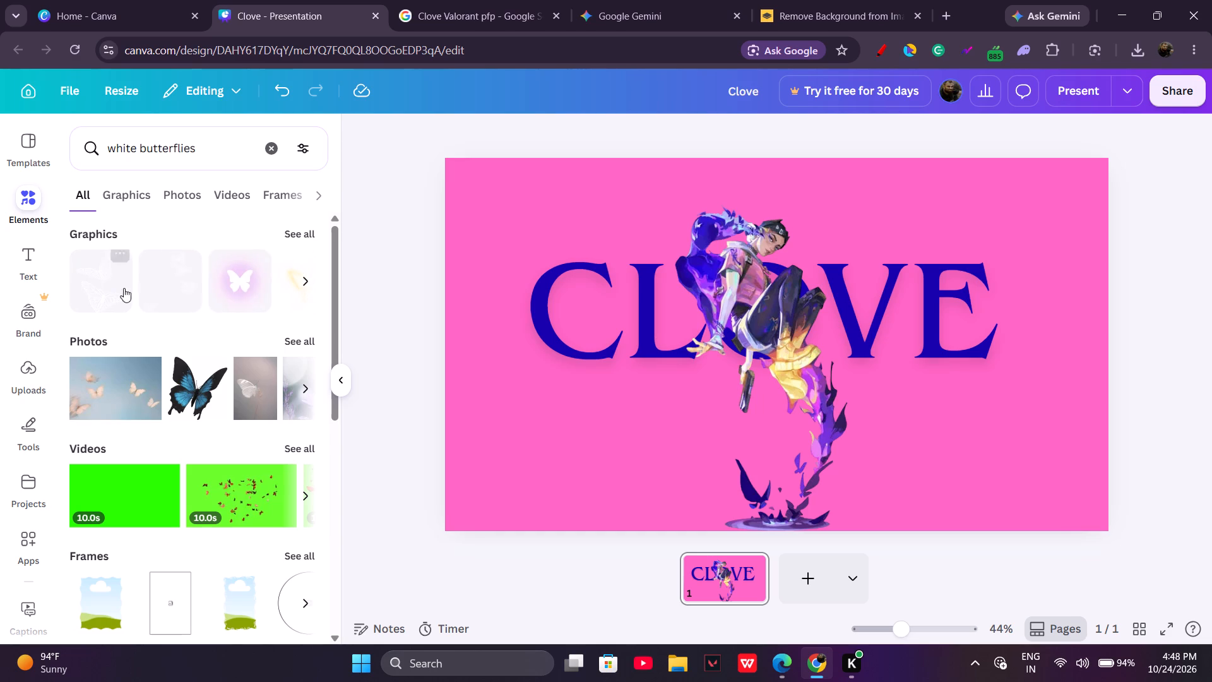
click(225, 282)
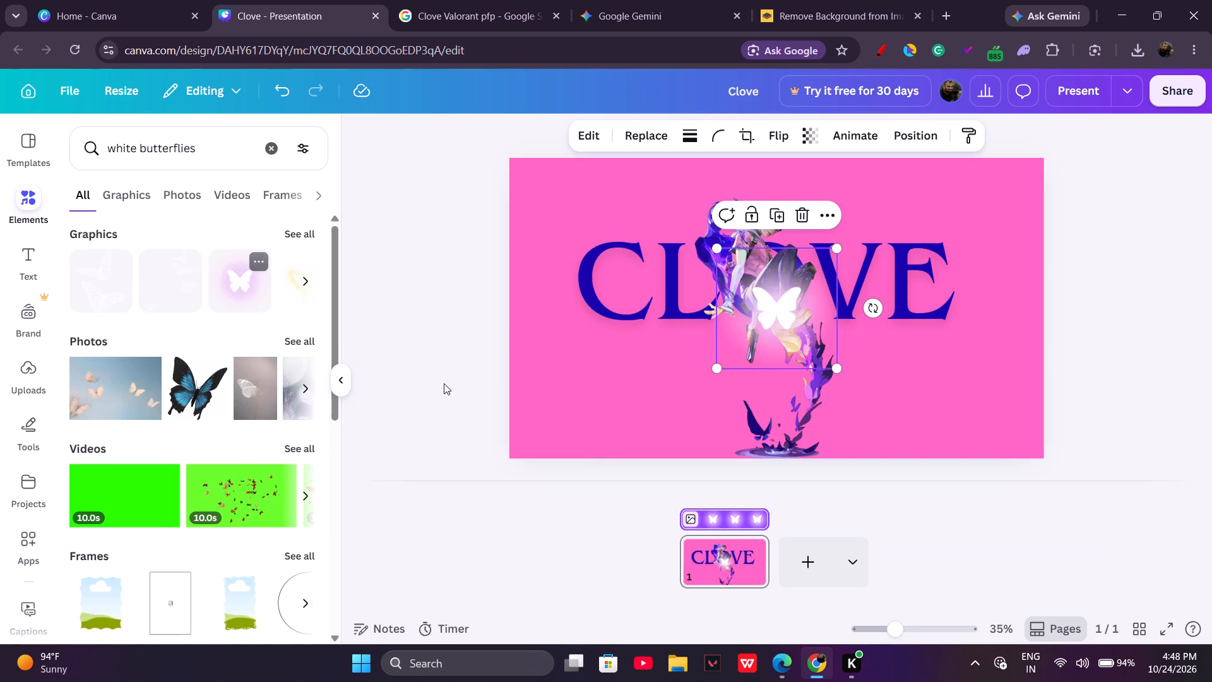
Move the butterfly off the character to the title's C, shrink it to a small accent and tilt it clockwise.
drag(782, 331, 622, 376)
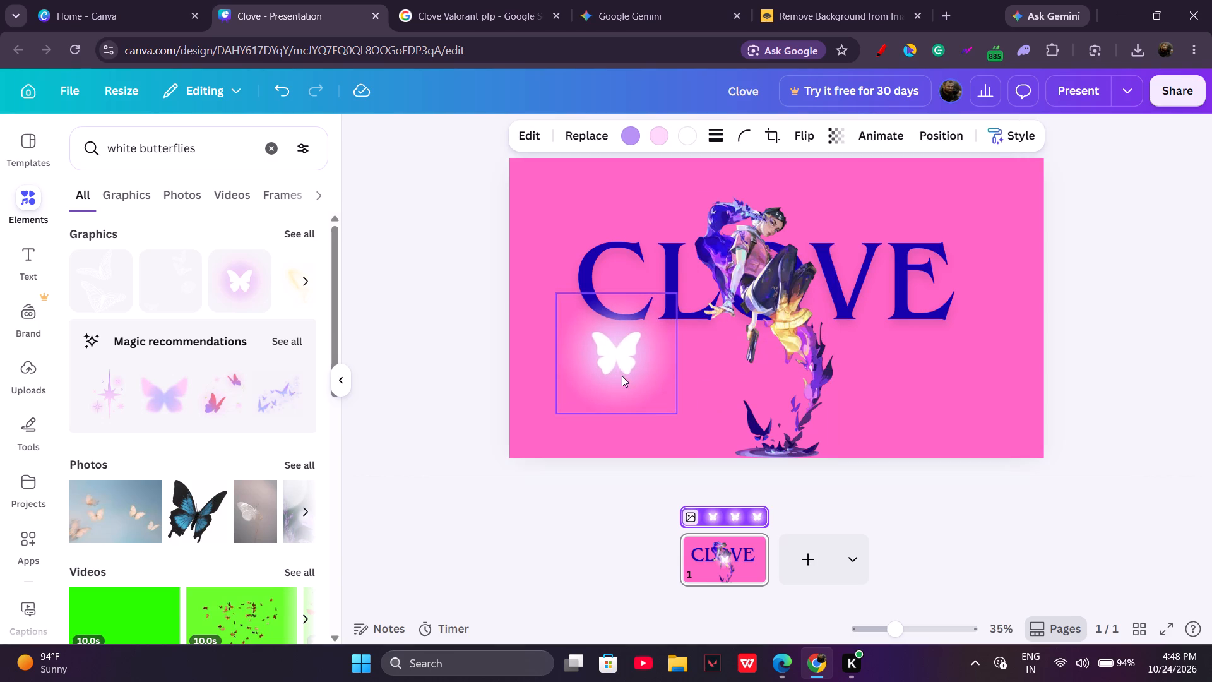
drag(679, 410, 614, 402)
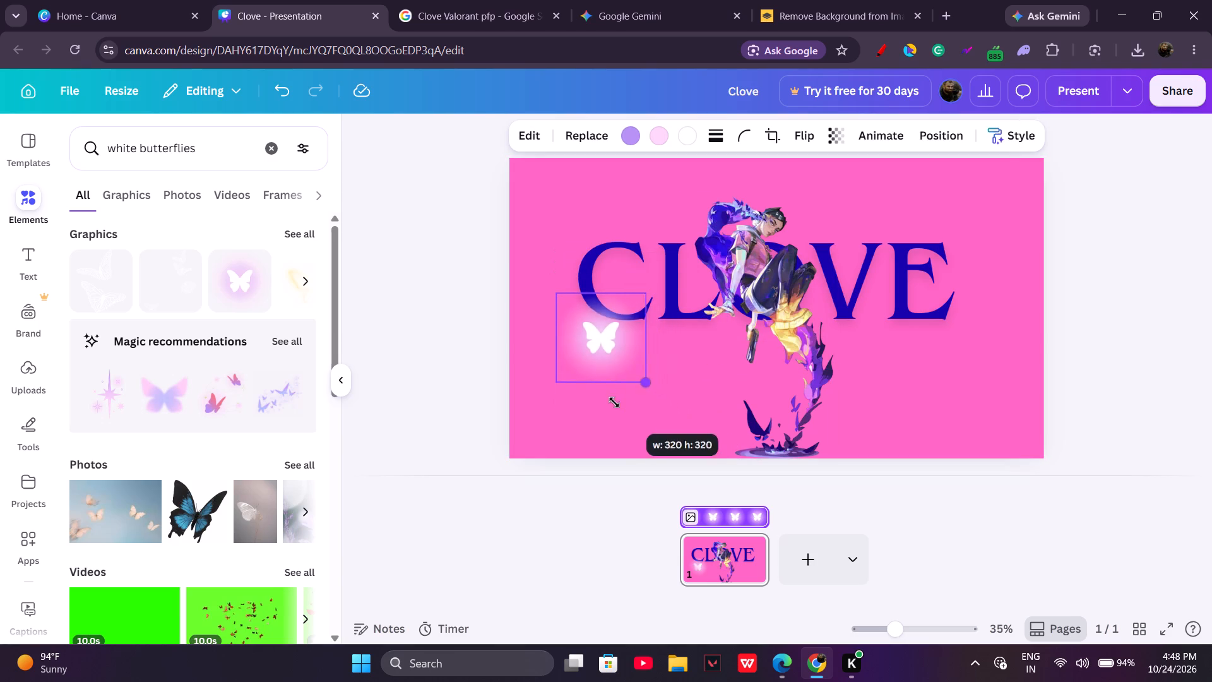
drag(614, 402, 595, 388)
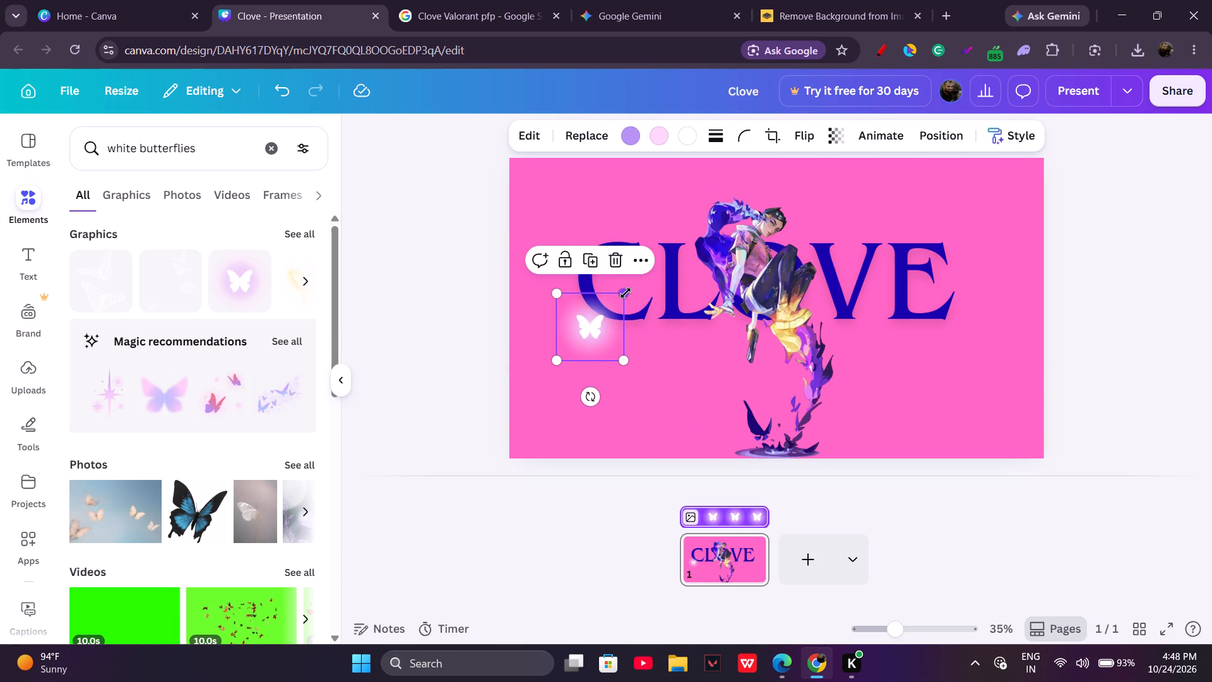
drag(626, 293, 643, 307)
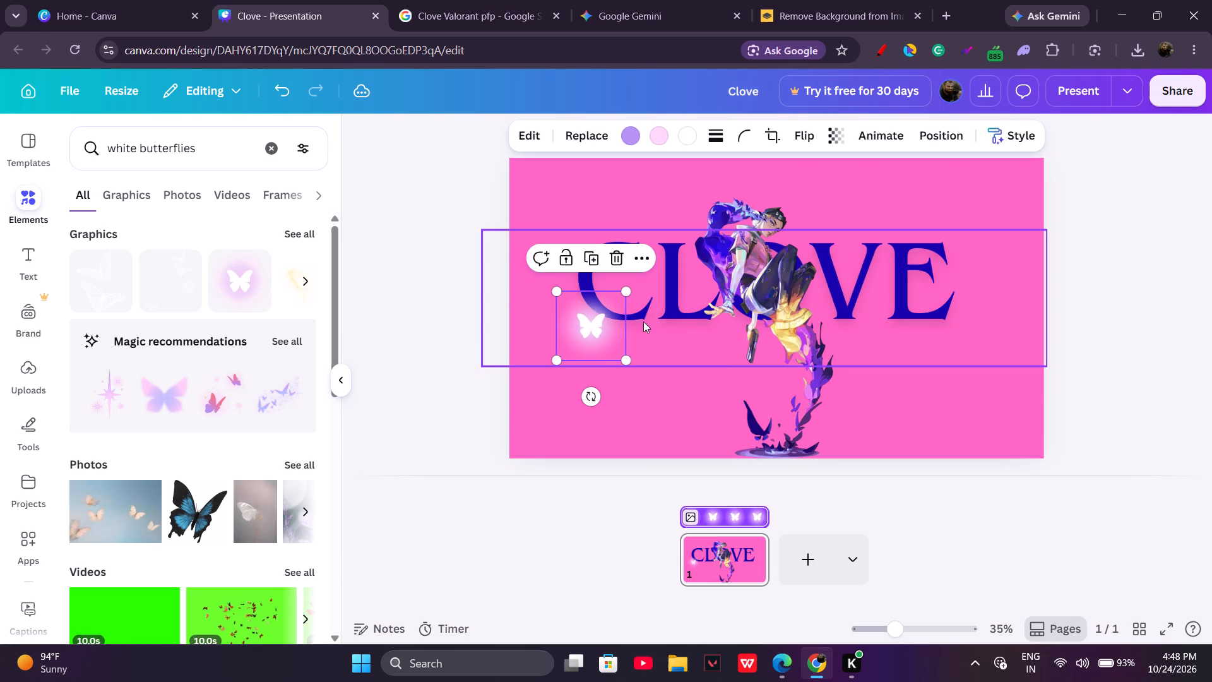
drag(598, 390, 559, 388)
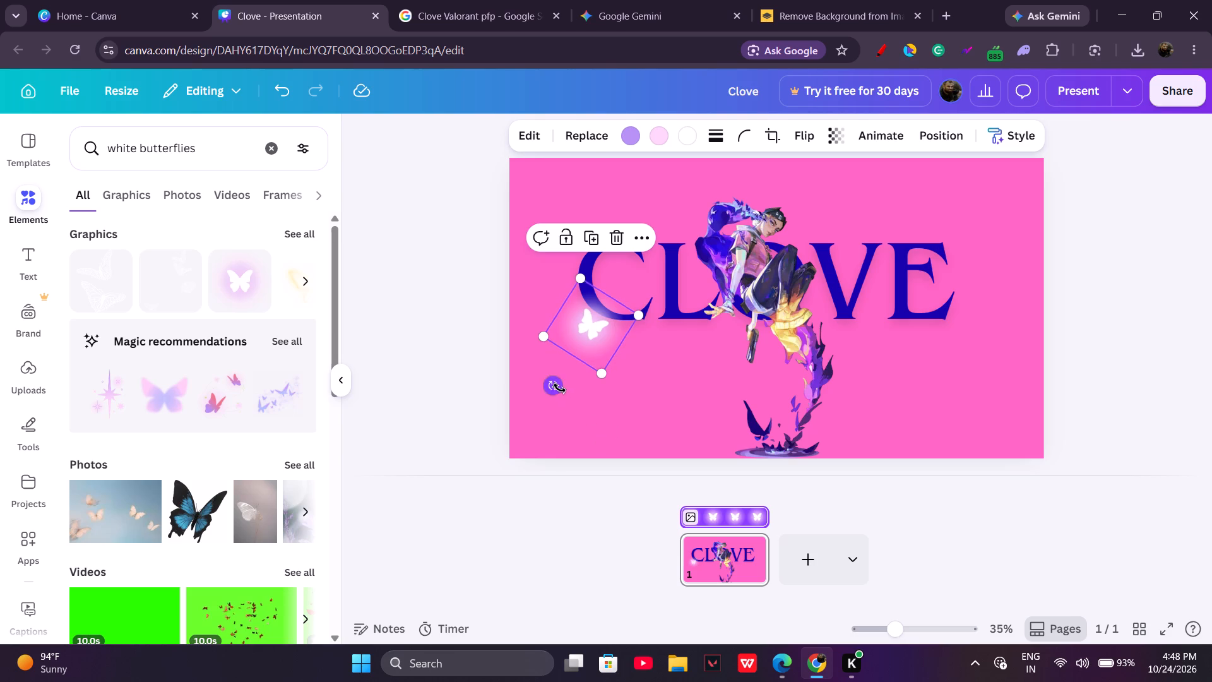
drag(607, 374, 593, 341)
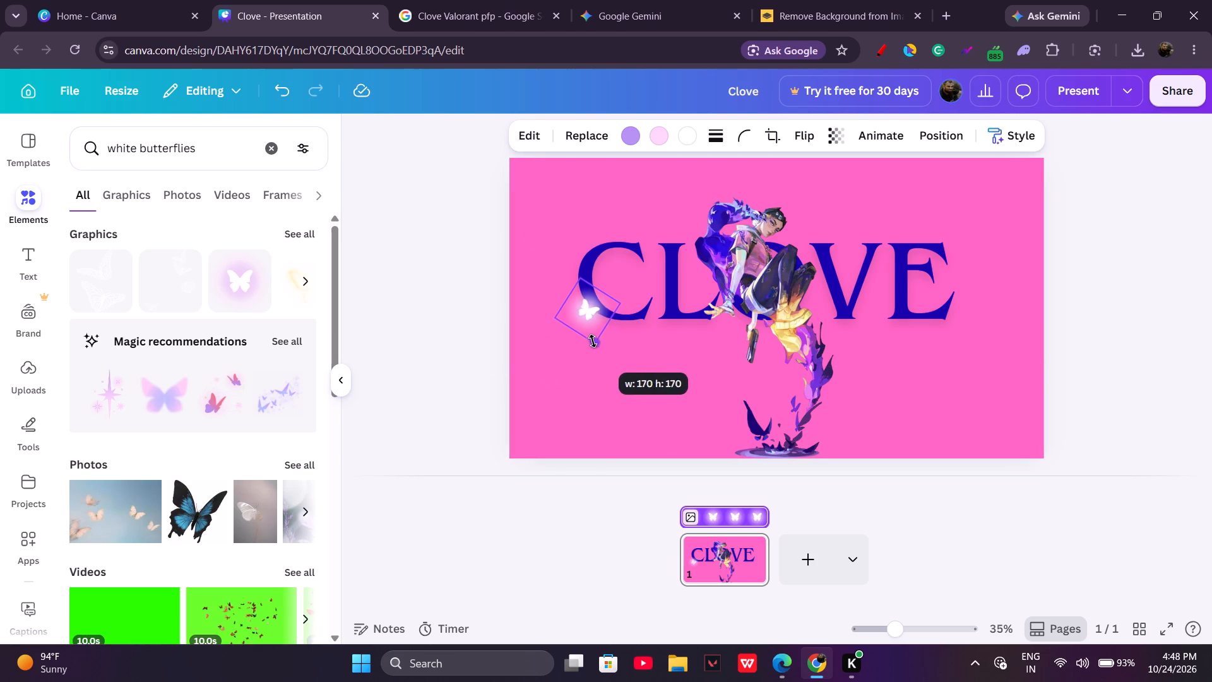
drag(593, 341, 592, 336)
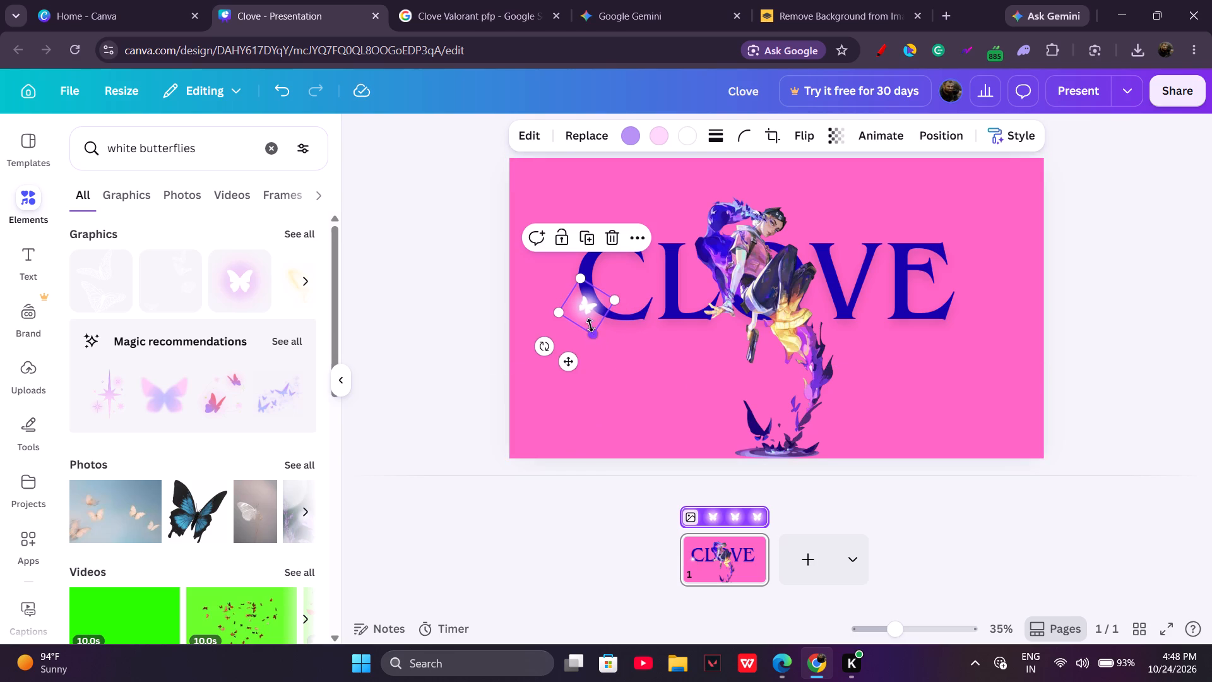
Place the small butterfly above the title, between the letters C and L.
drag(589, 319, 653, 251)
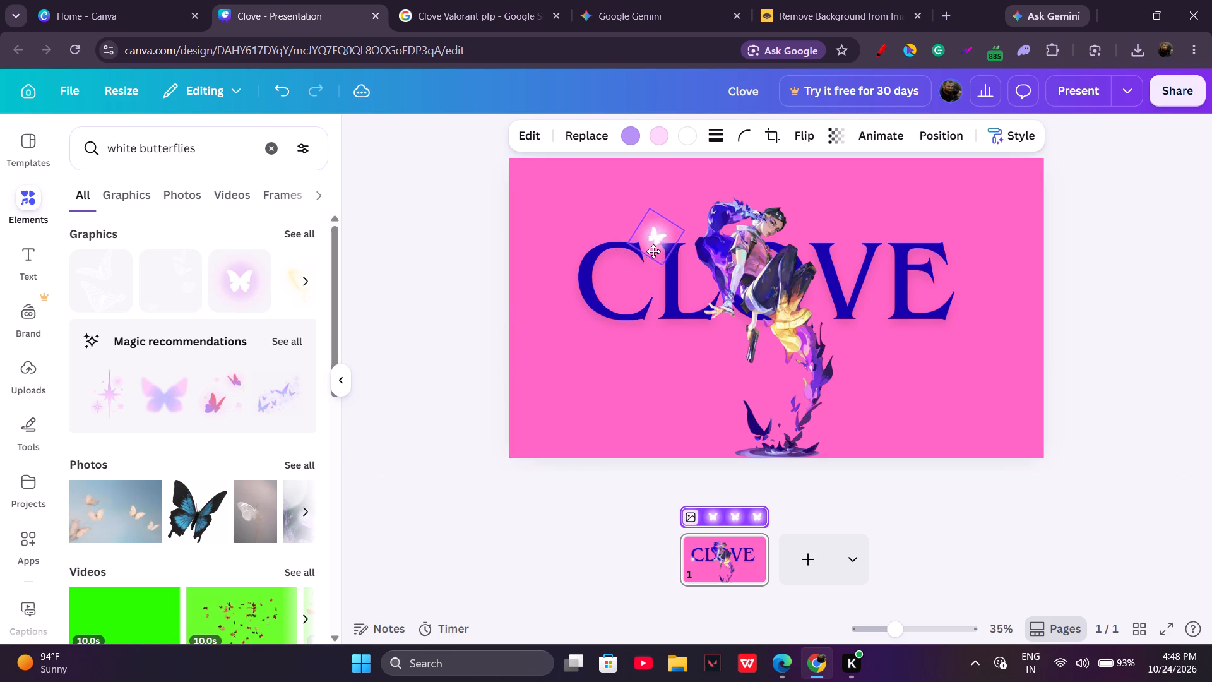
drag(653, 251, 645, 244)
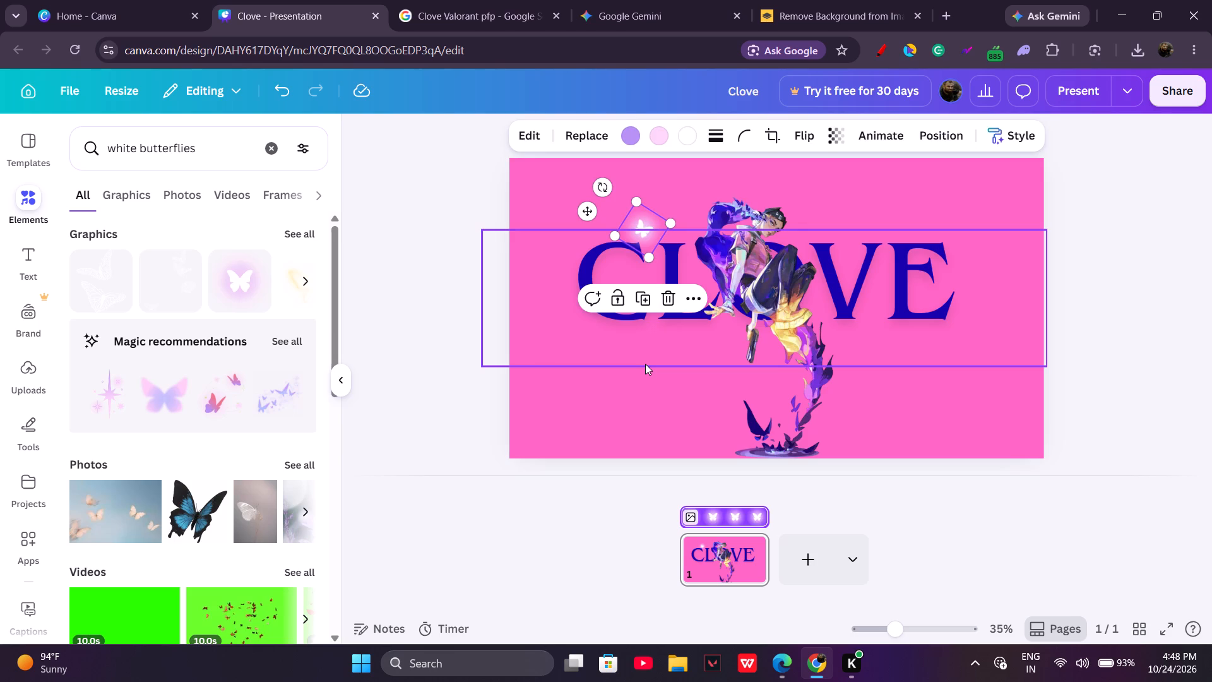
click(645, 364)
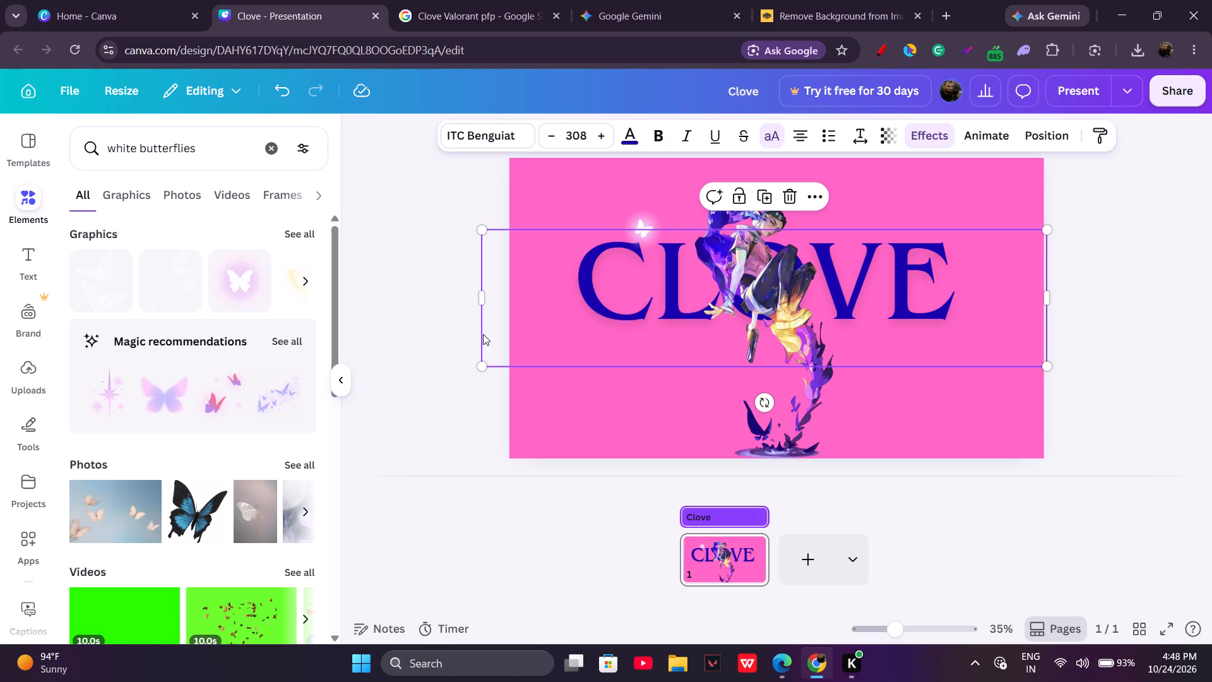
Add a second glowing white butterfly, tilt it counterclockwise and place it just below the title's letter E.
click(244, 289)
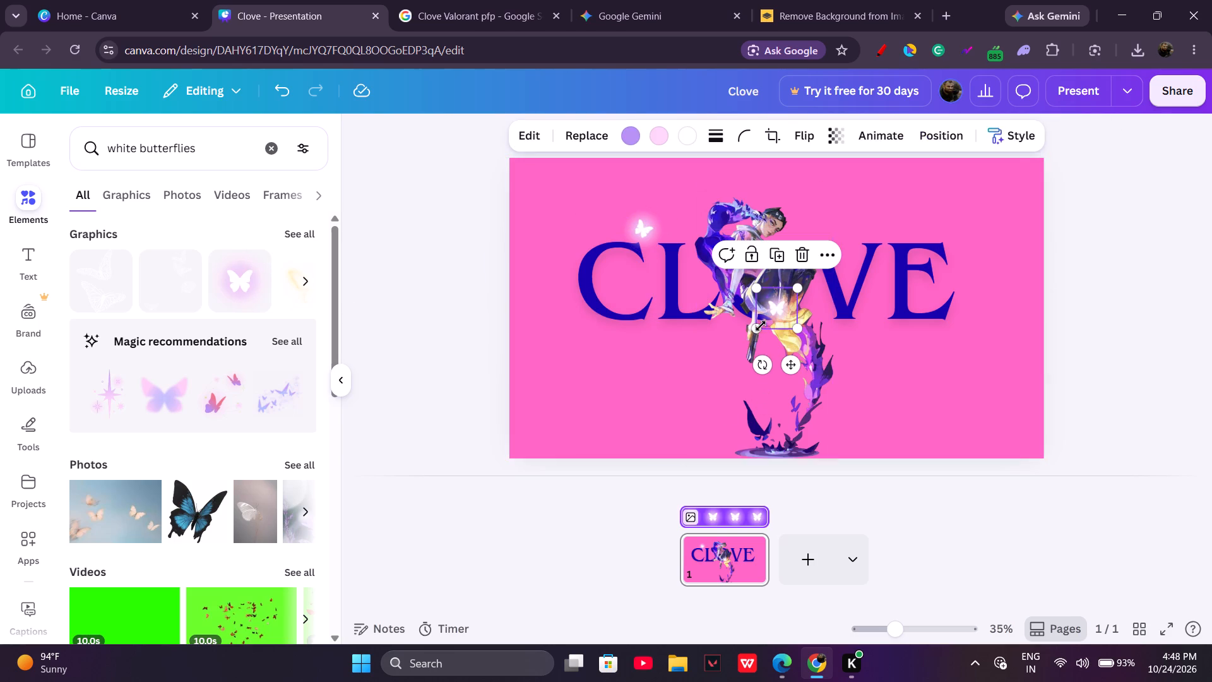
drag(757, 363, 794, 368)
drag(775, 298, 941, 324)
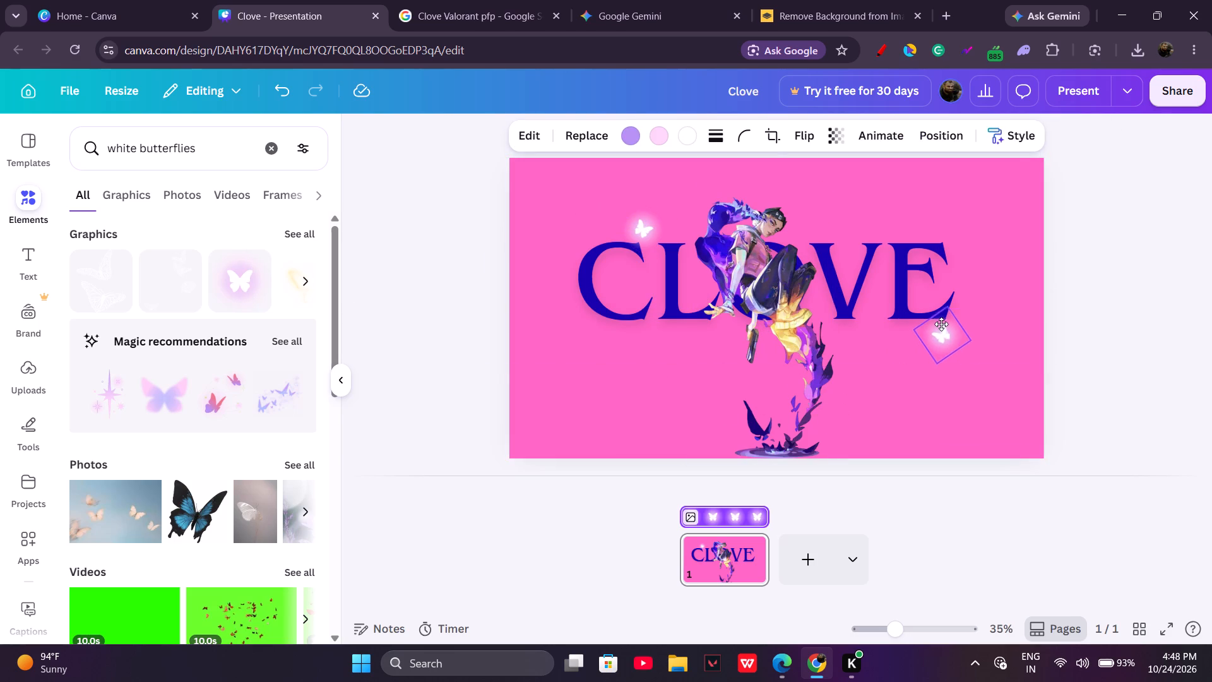
drag(941, 324, 941, 323)
click(997, 323)
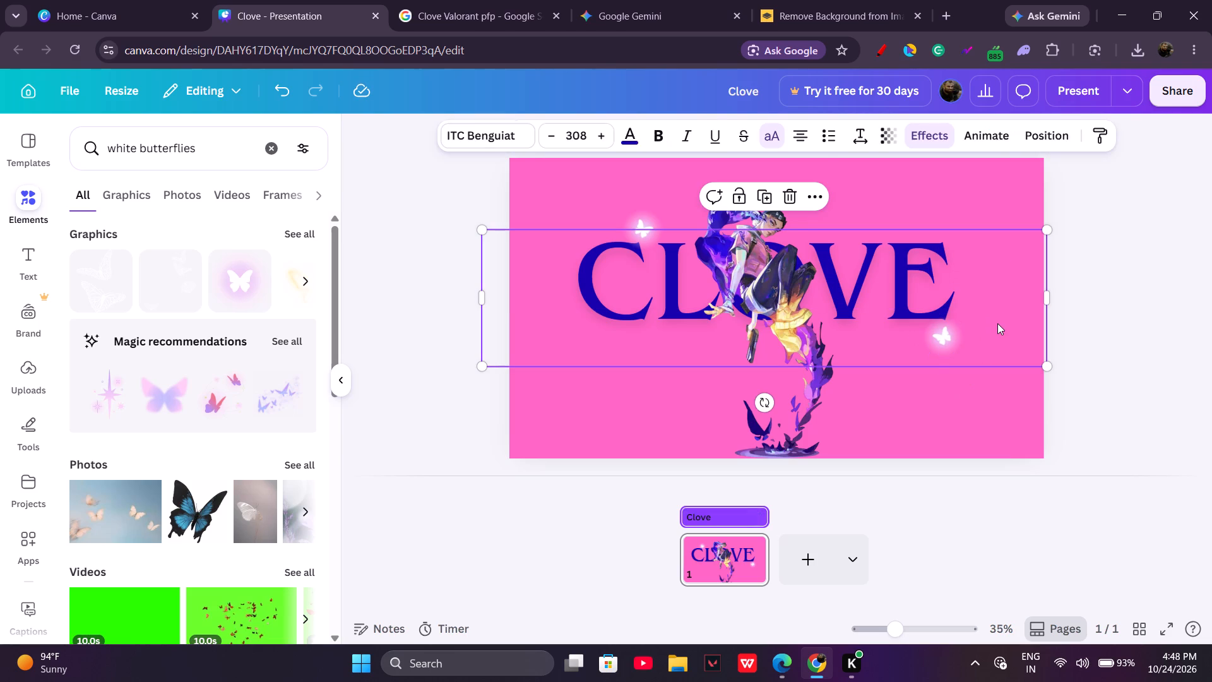
click(941, 342)
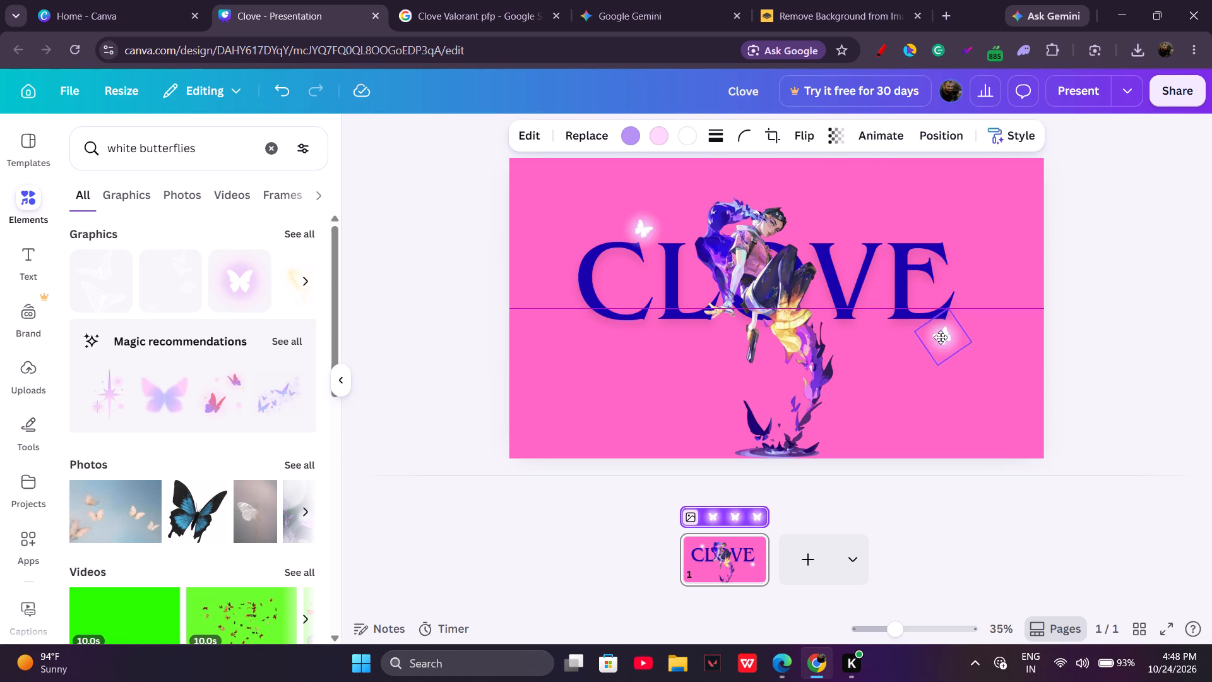
drag(938, 338, 946, 332)
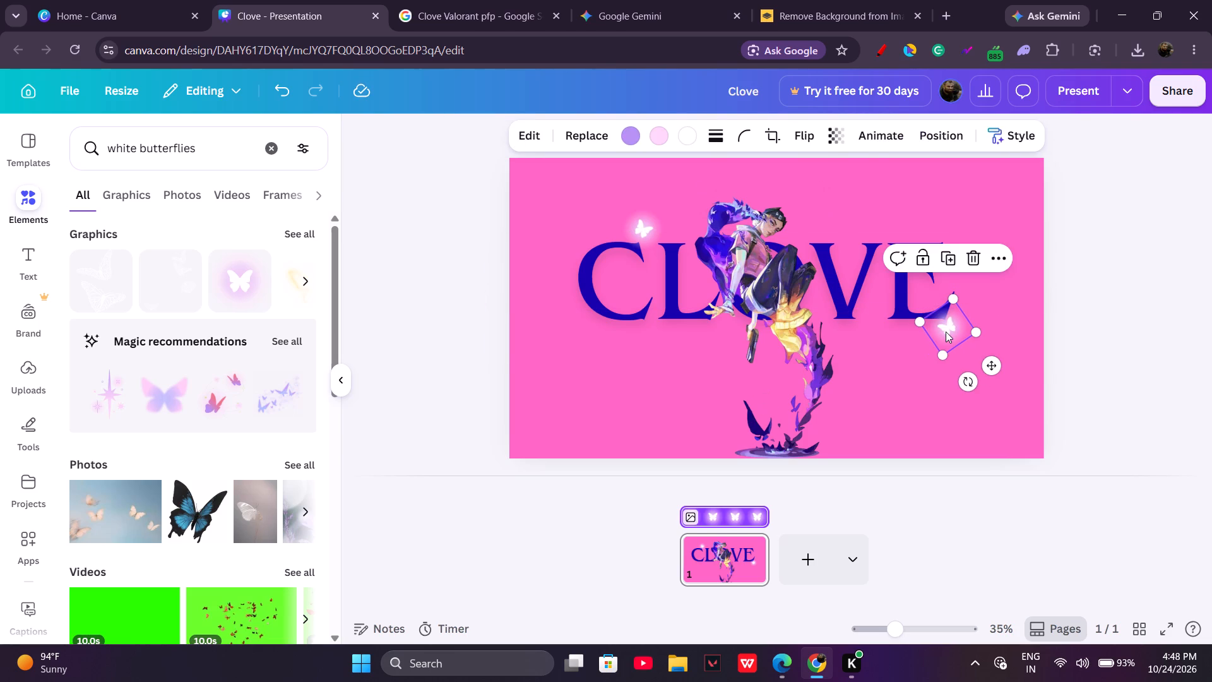
drag(946, 332, 945, 333)
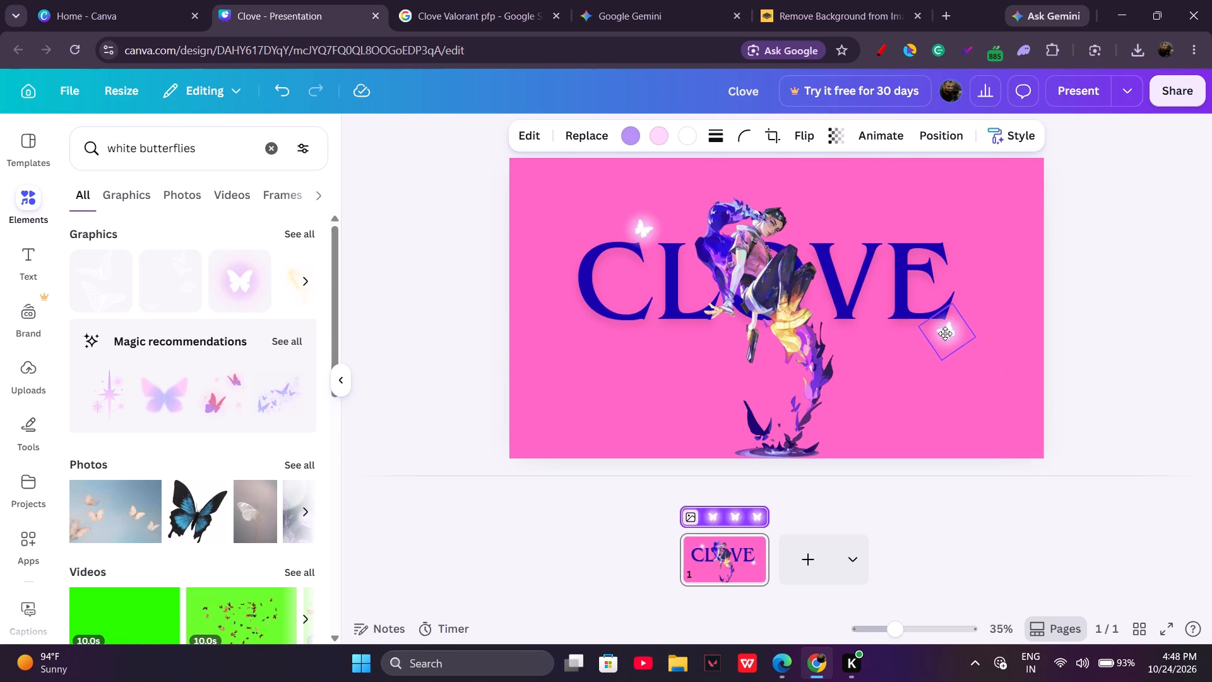
drag(945, 333, 945, 337)
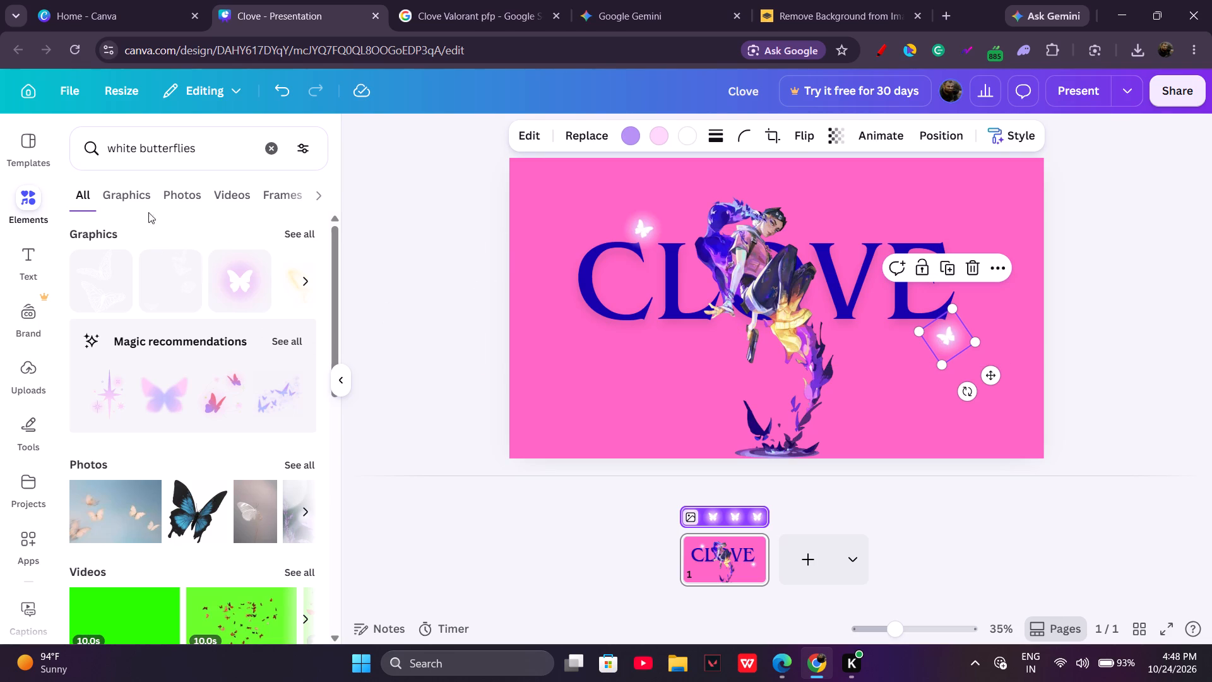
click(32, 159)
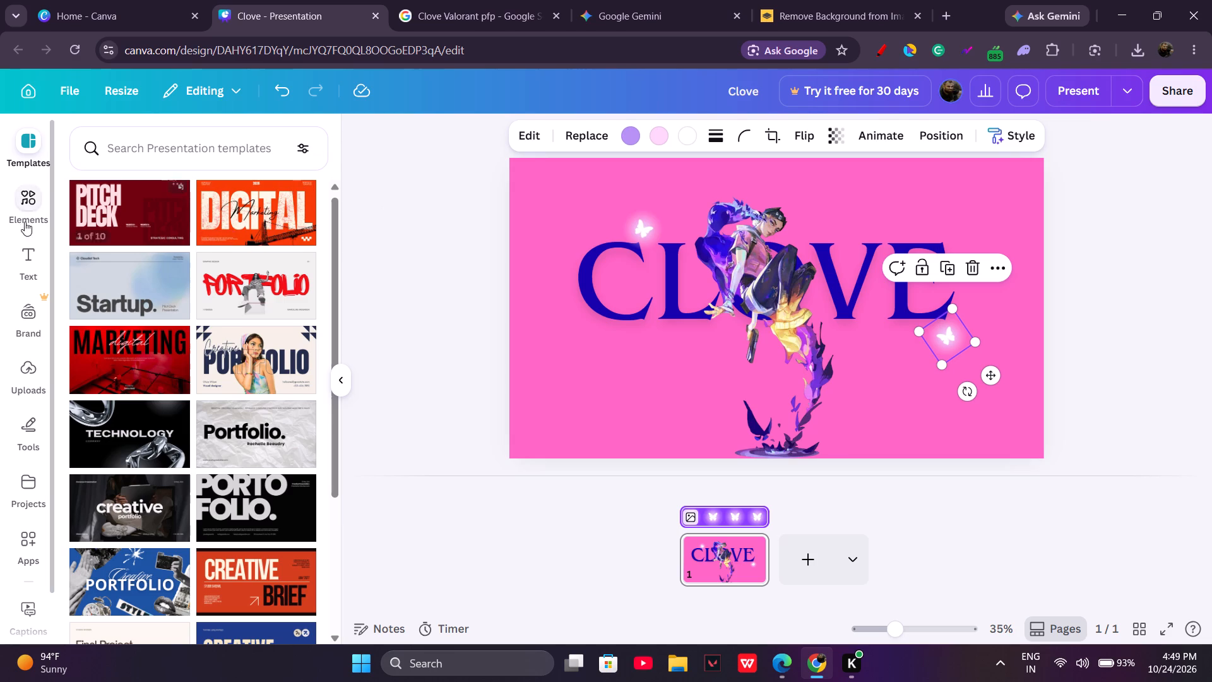
Look through the white butterfly graphics for further slide decoration and clear the elements search.
click(27, 194)
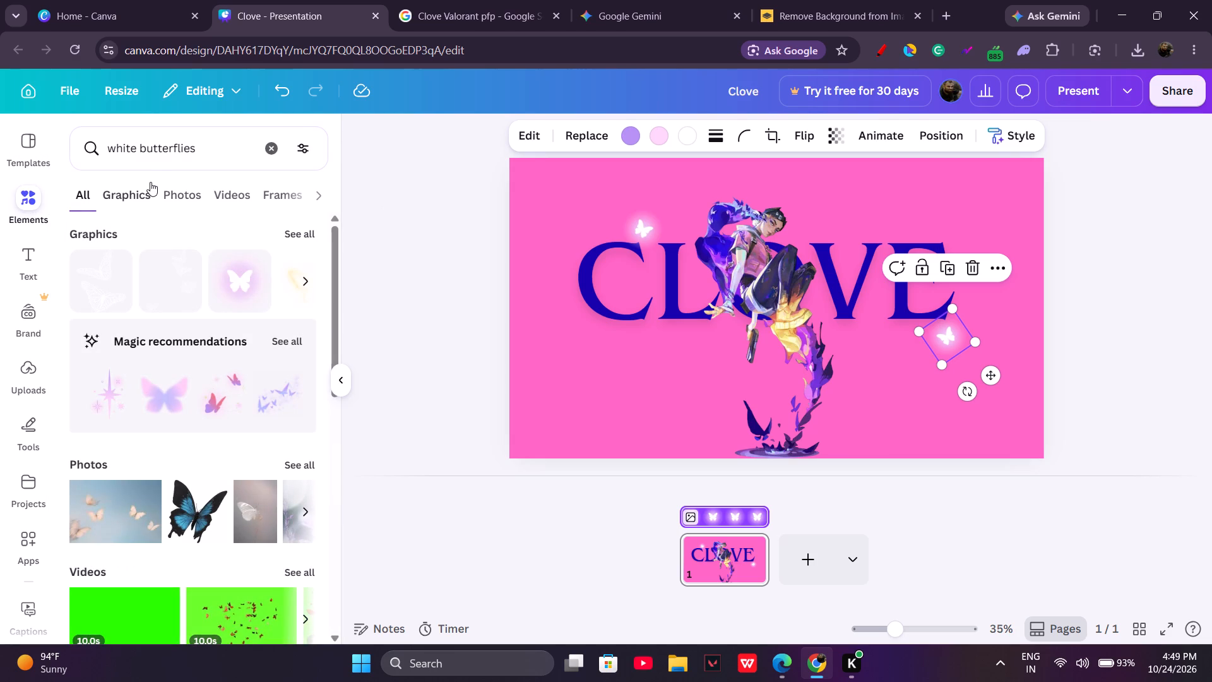
click(133, 197)
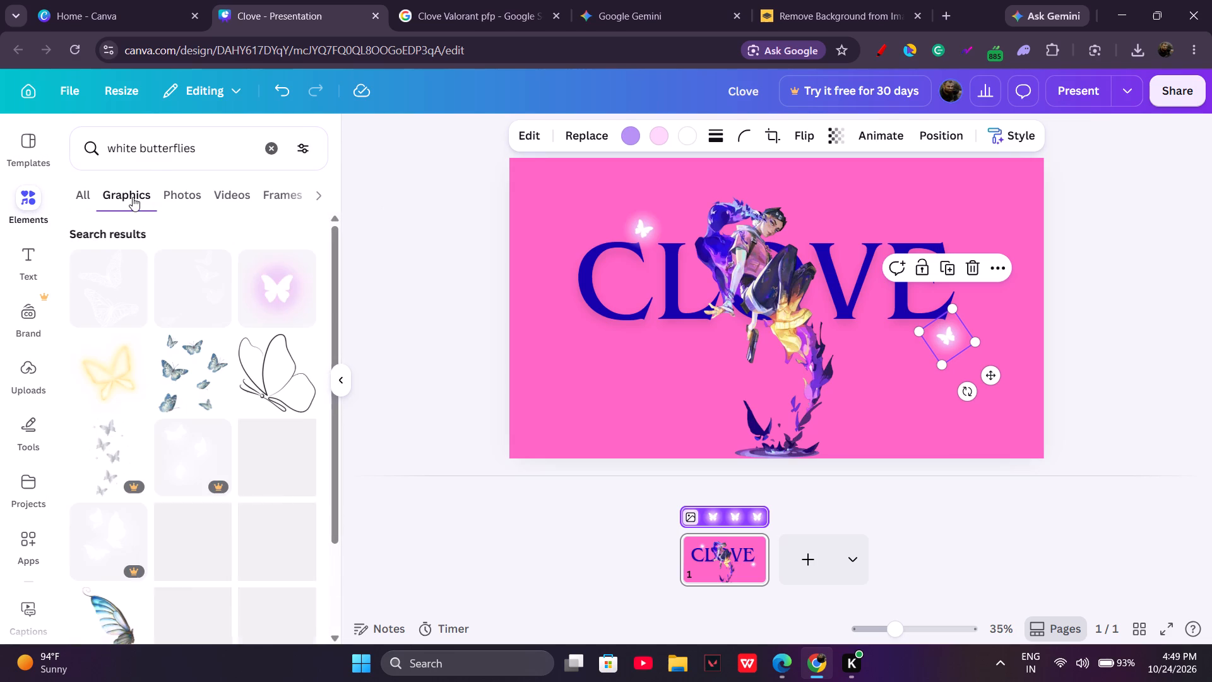
scroll(227, 356, down, 2)
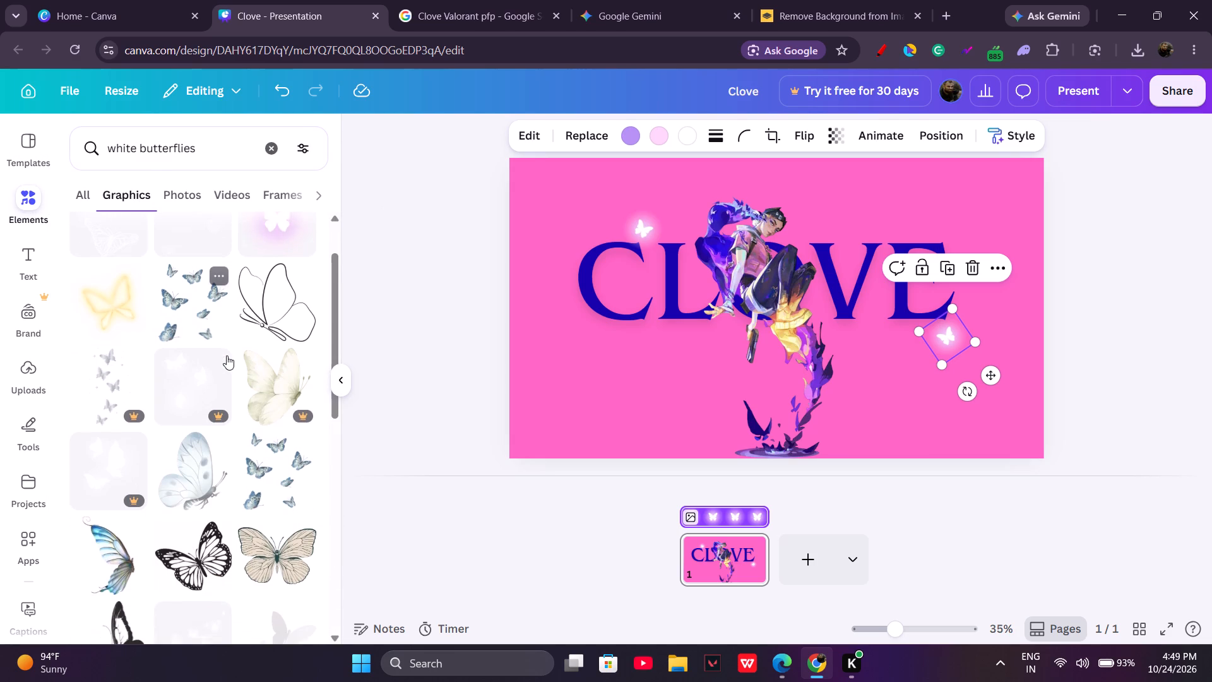
scroll(222, 525, down, 2)
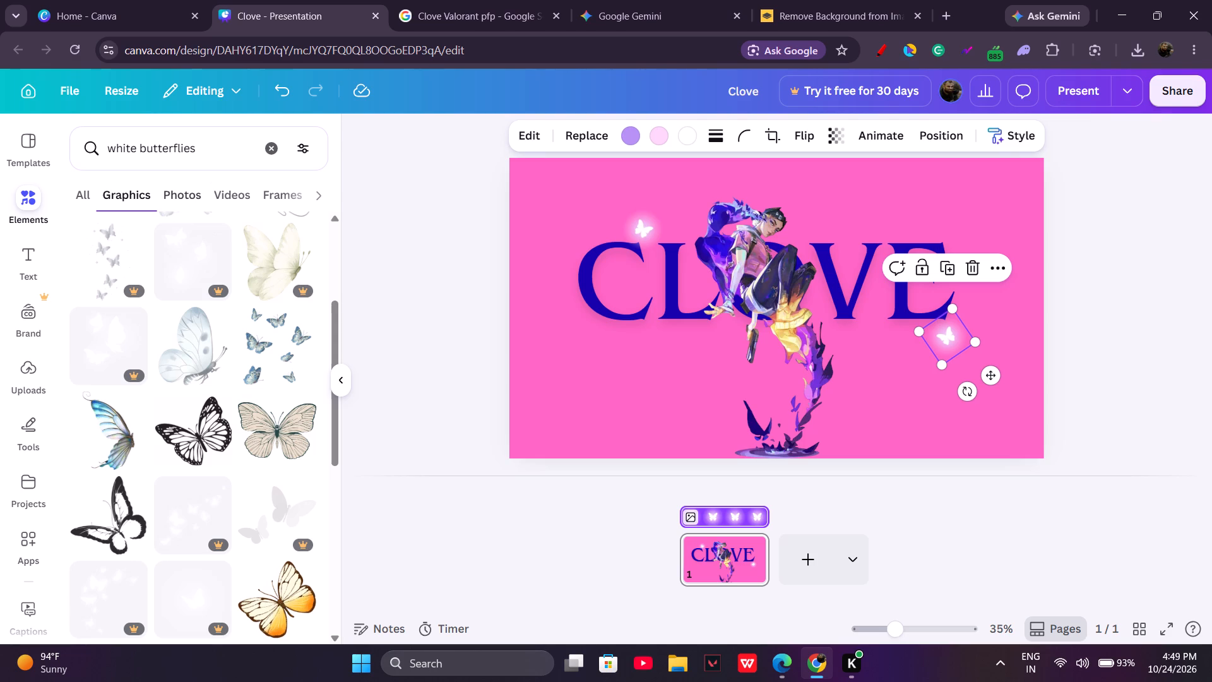
drag(162, 152, 205, 164)
click(205, 164)
key(ctrl+BackSpace)
key(ctrl+BackSpace)
key(ctrl+BackSpace)
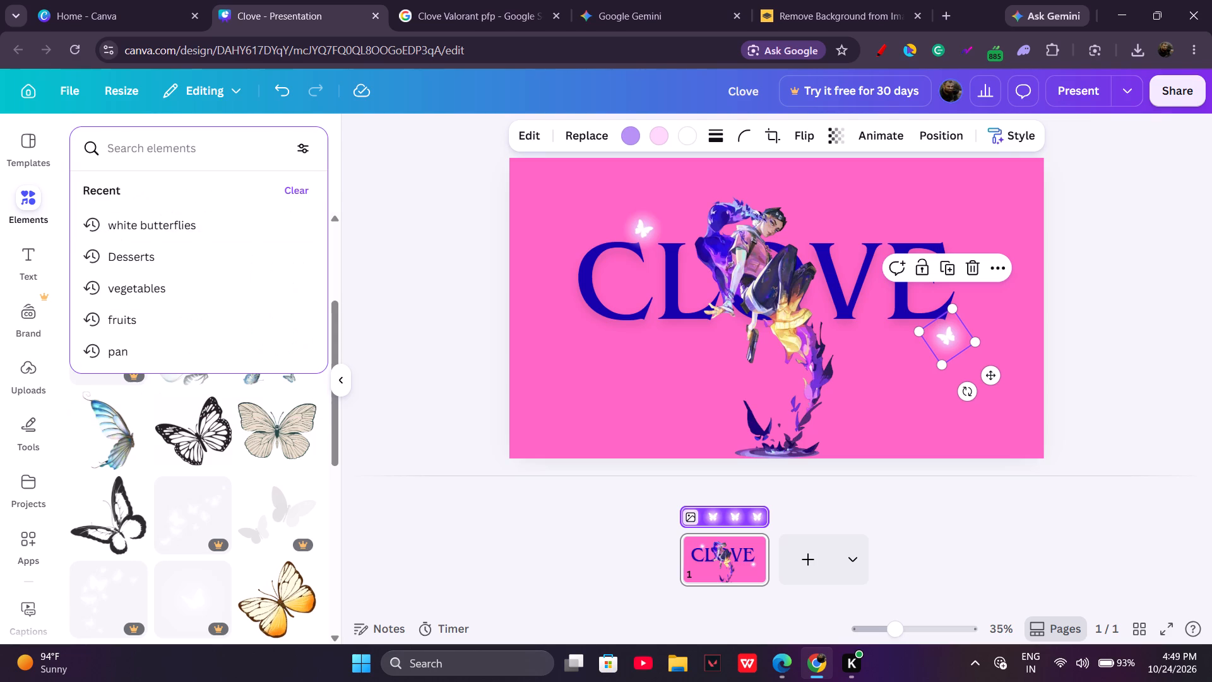
click(27, 136)
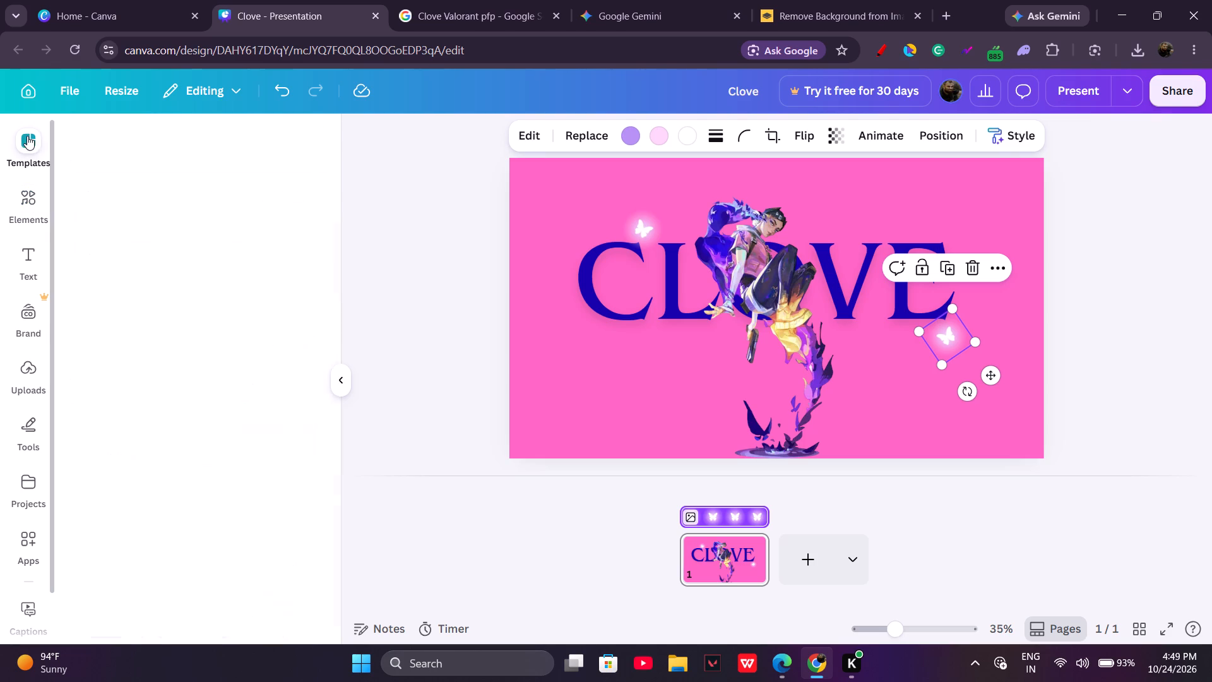
scroll(211, 311, up, 1)
click(135, 150)
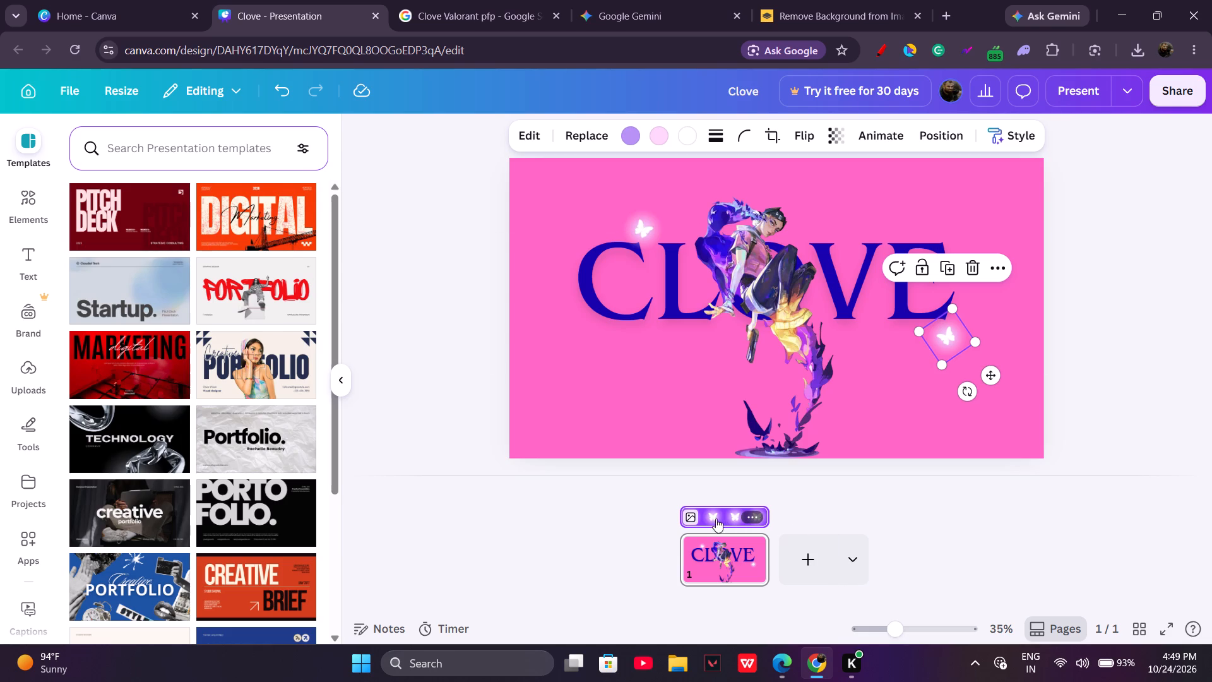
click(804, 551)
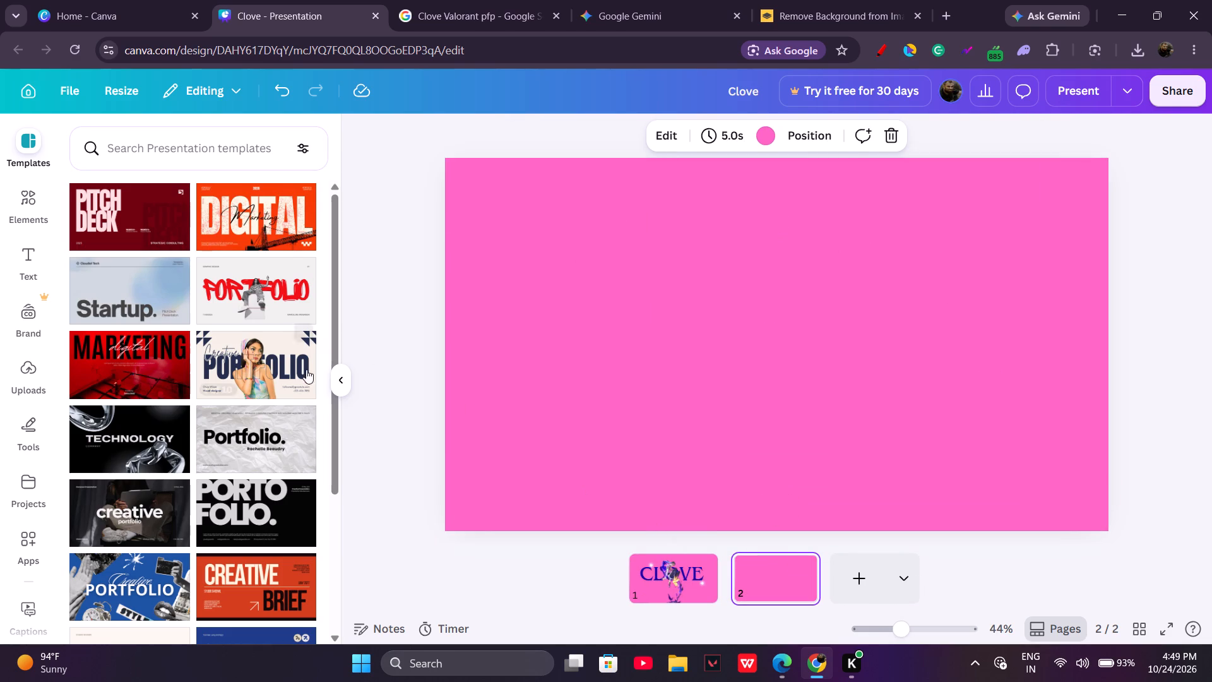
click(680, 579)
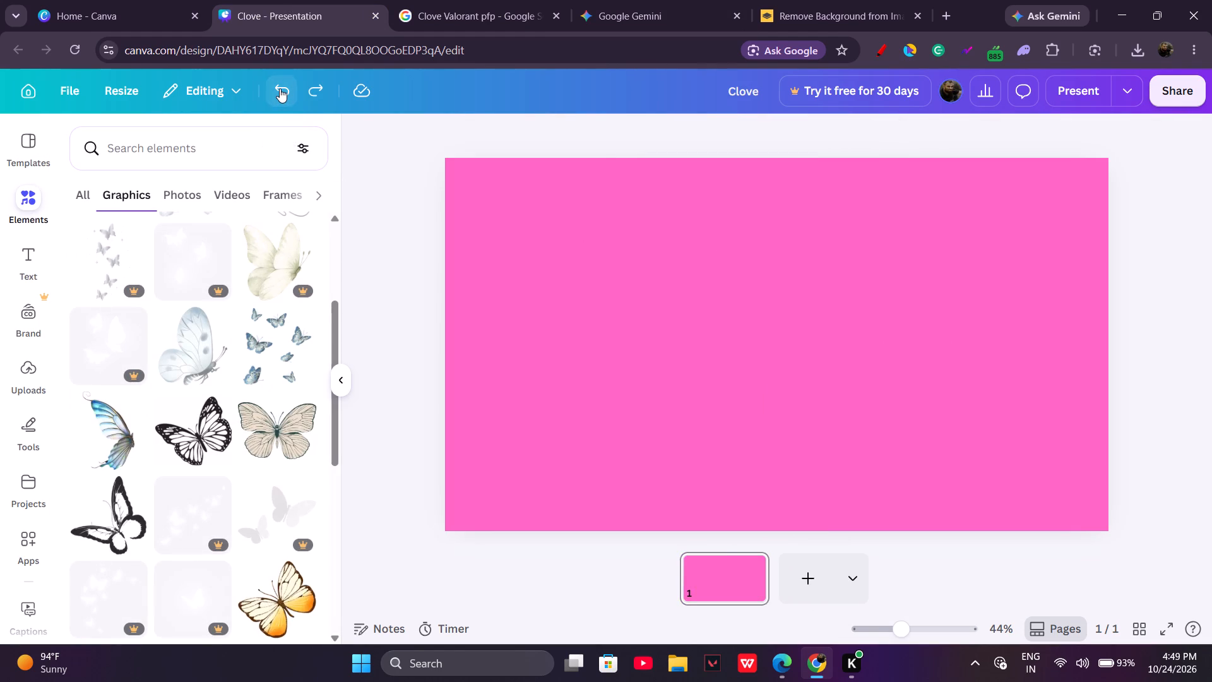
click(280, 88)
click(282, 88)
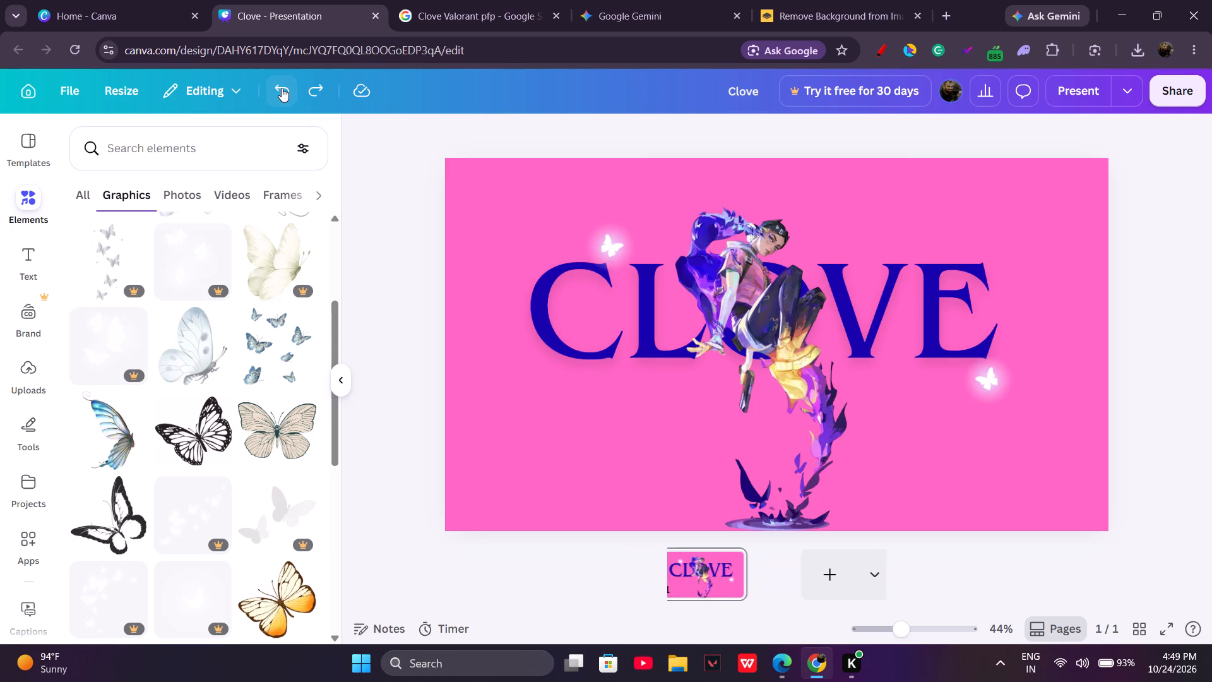
Search the elements for "pink aurora" and add the round purple-and-pink striped watercolor planet graphic to the slide.
click(150, 164)
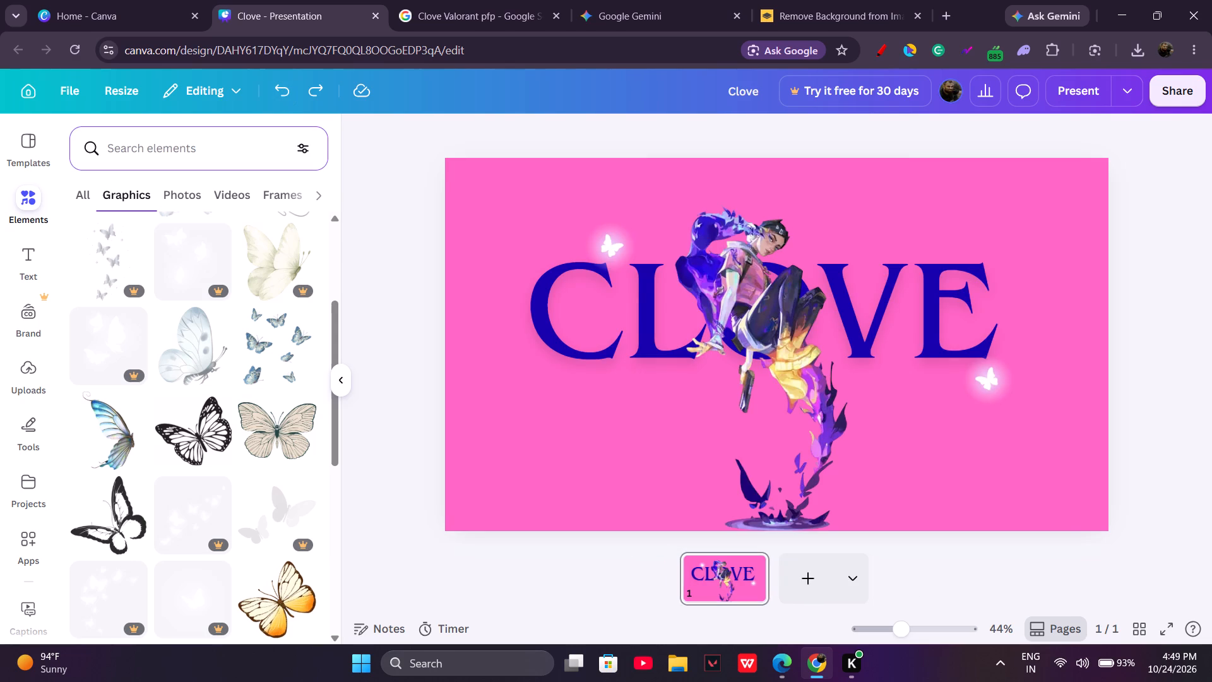
click(150, 162)
text(pink aurora)
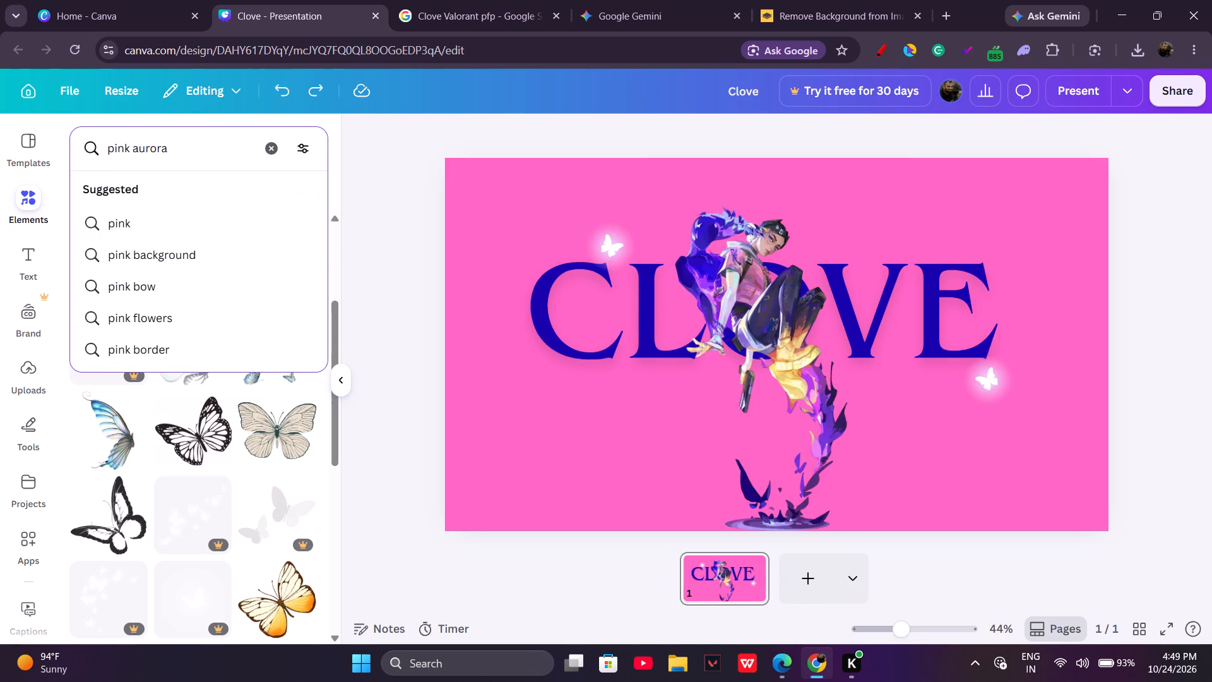
key(Return)
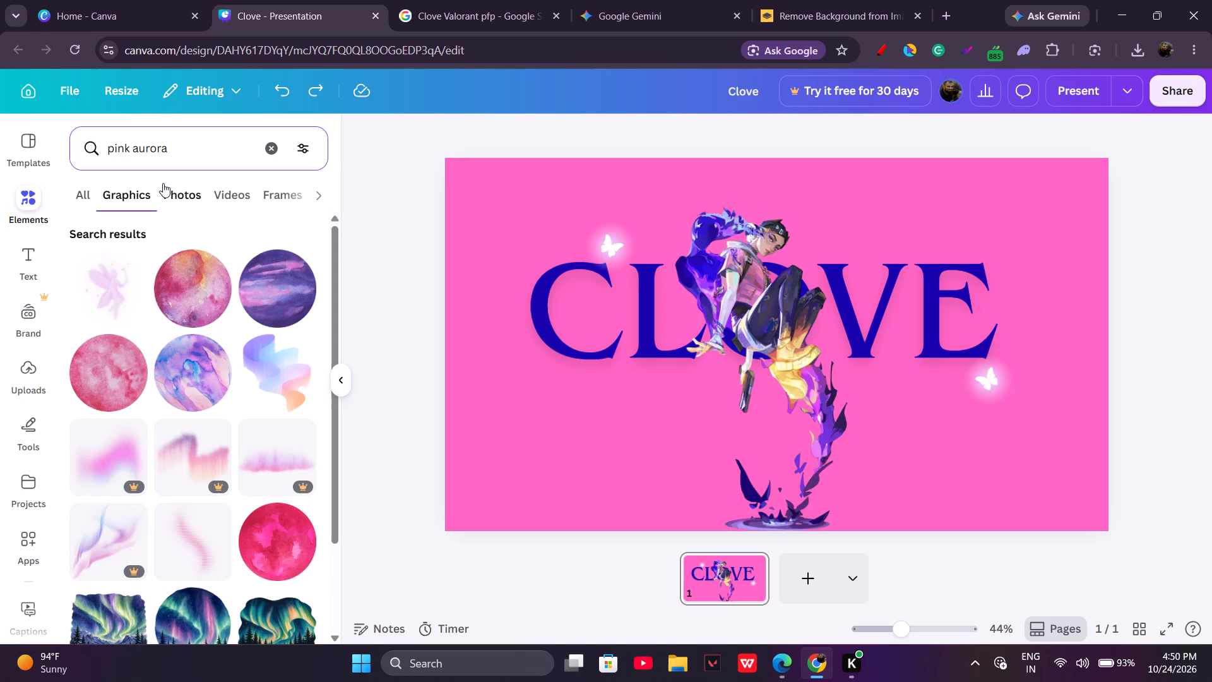
click(268, 280)
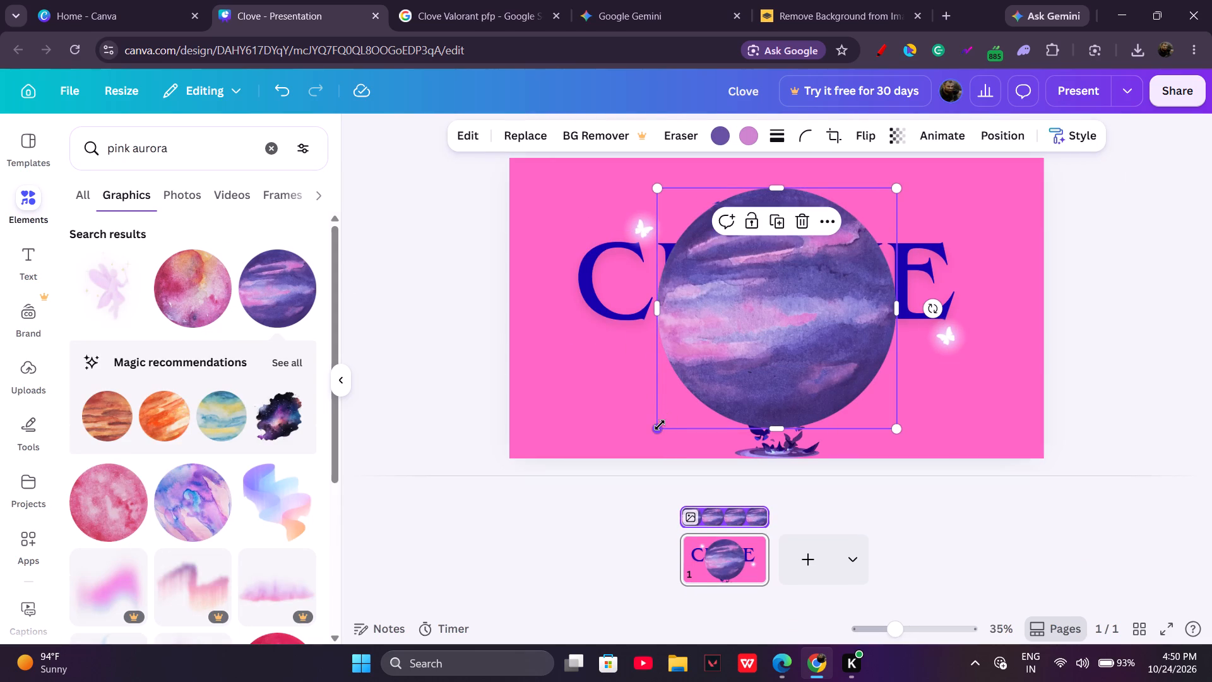
Enlarge the watercolor planet proportionally to about 1,260 px wide.
drag(660, 425, 472, 468)
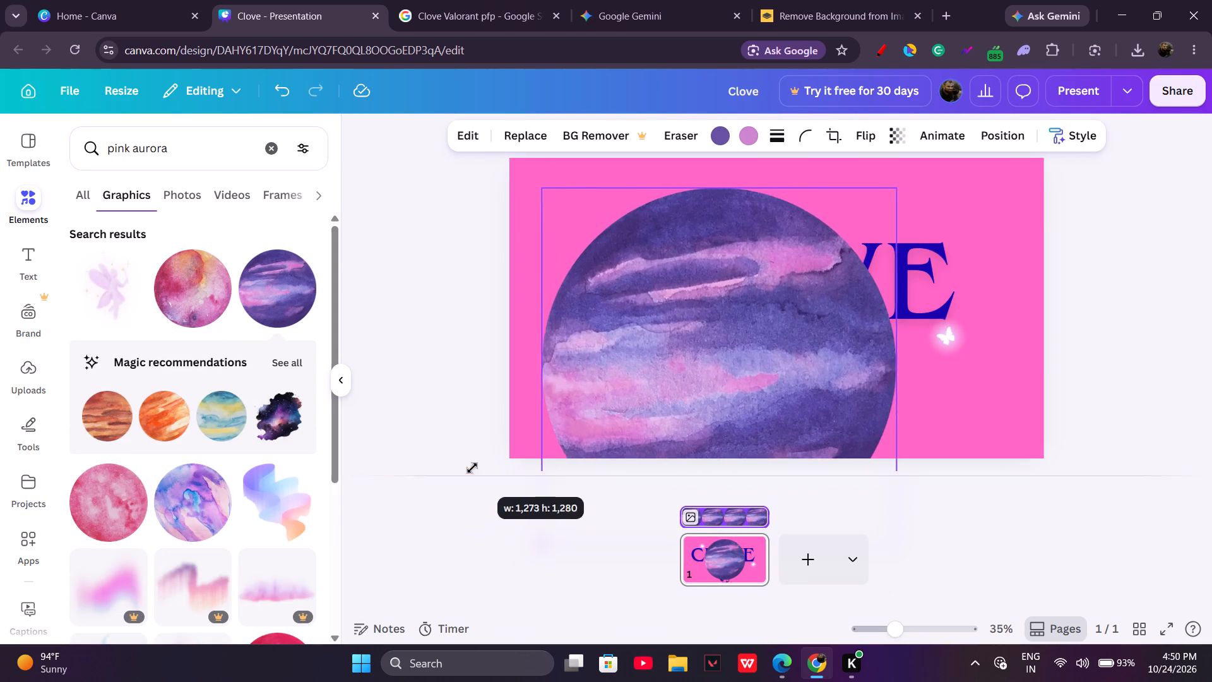
drag(472, 468, 473, 463)
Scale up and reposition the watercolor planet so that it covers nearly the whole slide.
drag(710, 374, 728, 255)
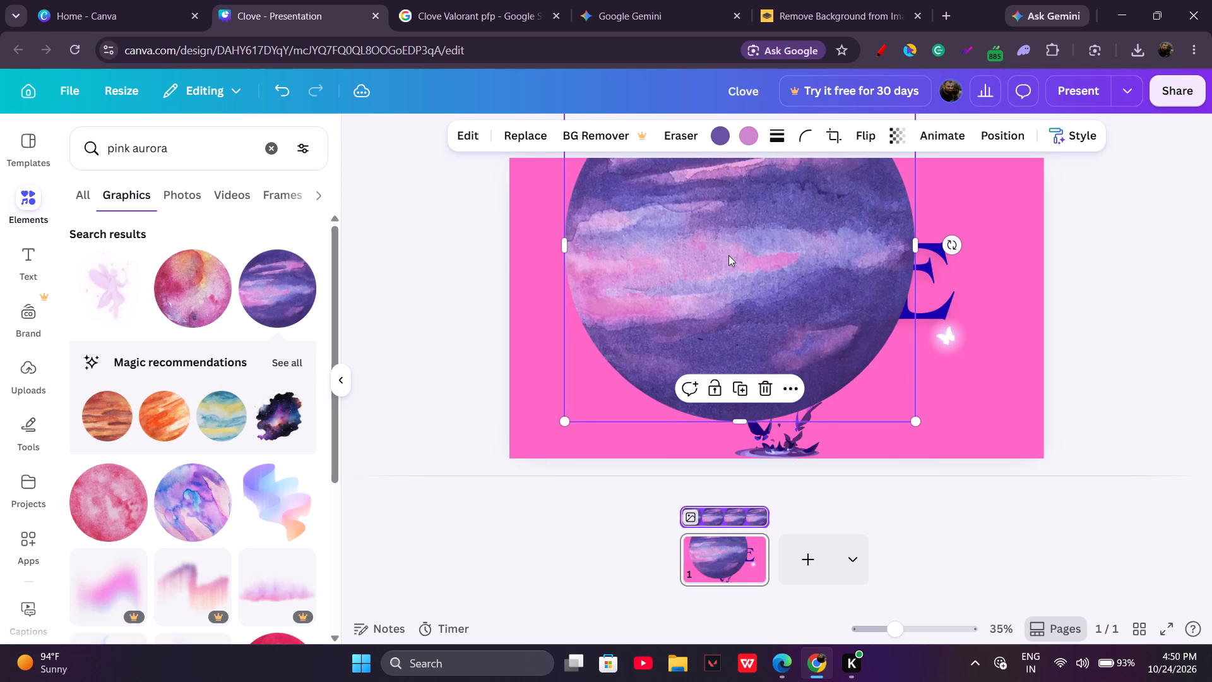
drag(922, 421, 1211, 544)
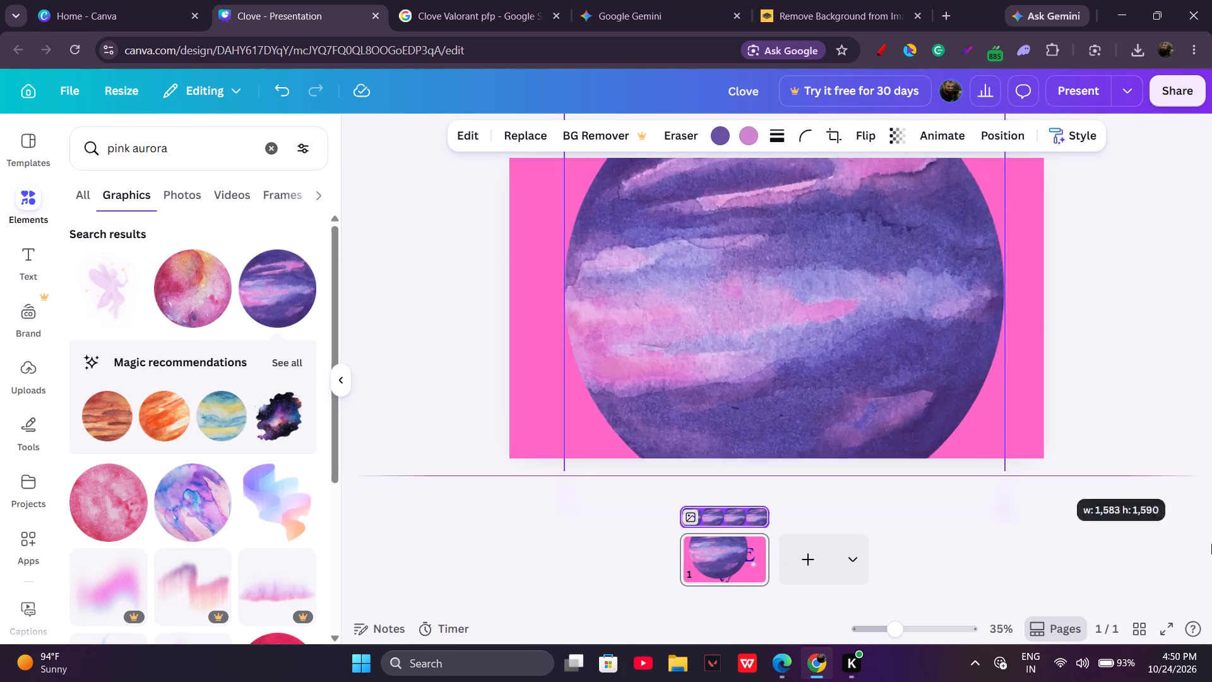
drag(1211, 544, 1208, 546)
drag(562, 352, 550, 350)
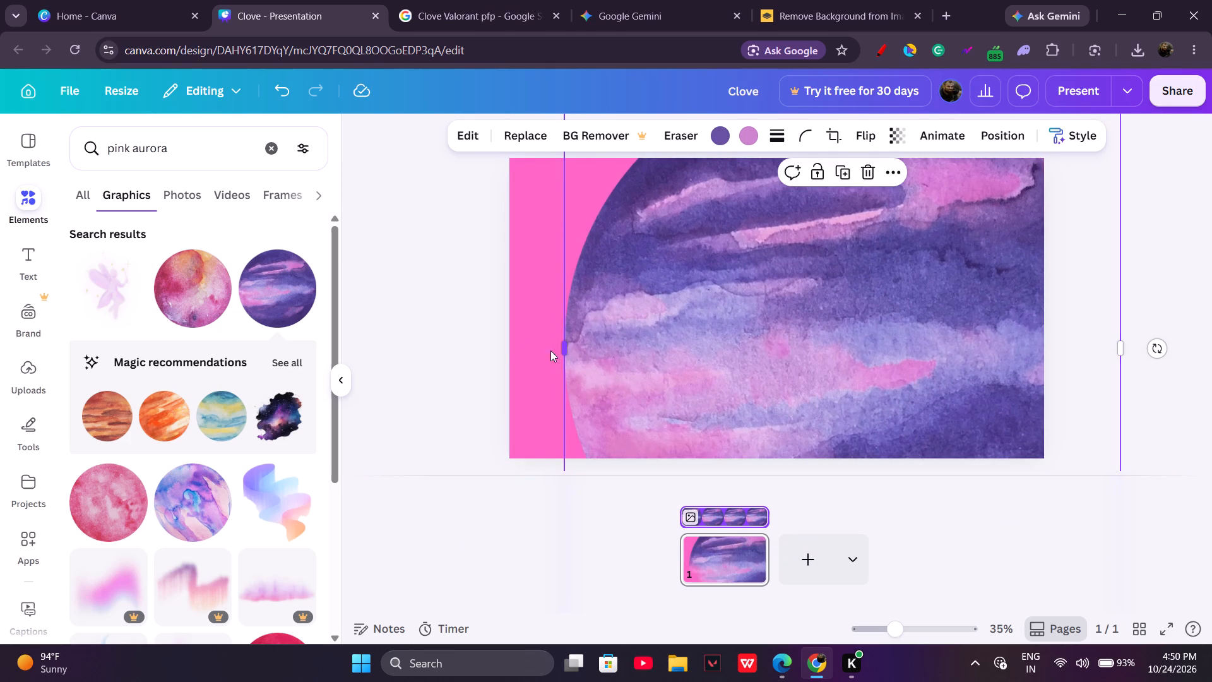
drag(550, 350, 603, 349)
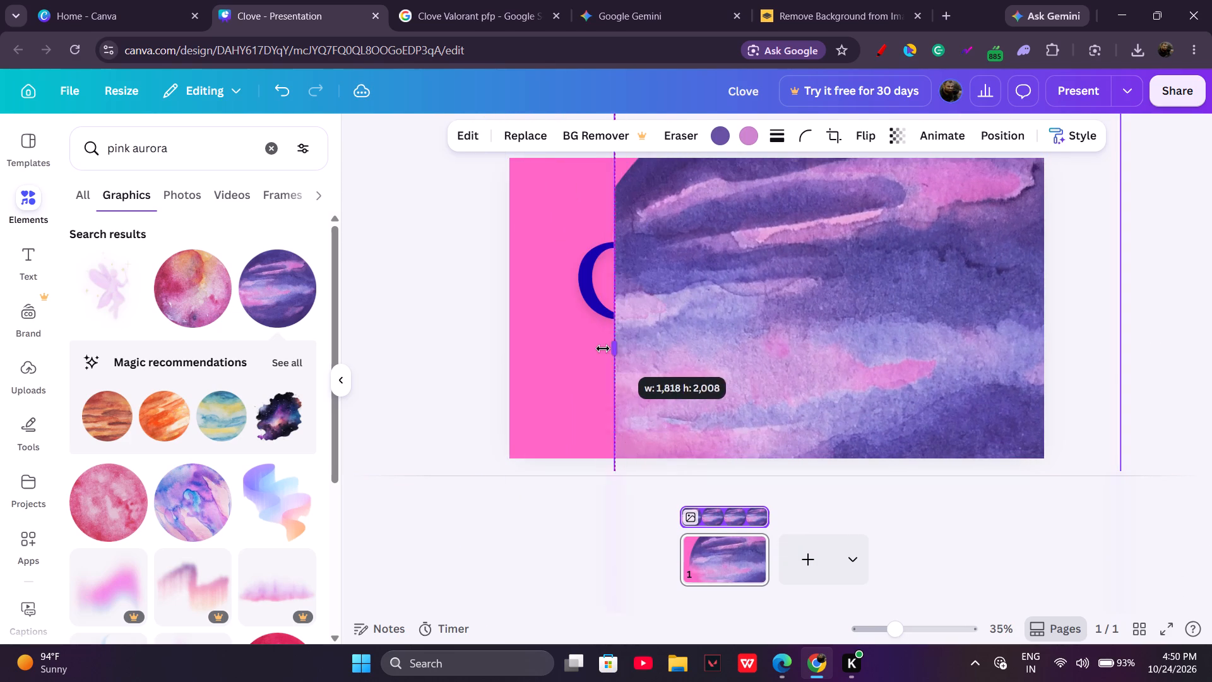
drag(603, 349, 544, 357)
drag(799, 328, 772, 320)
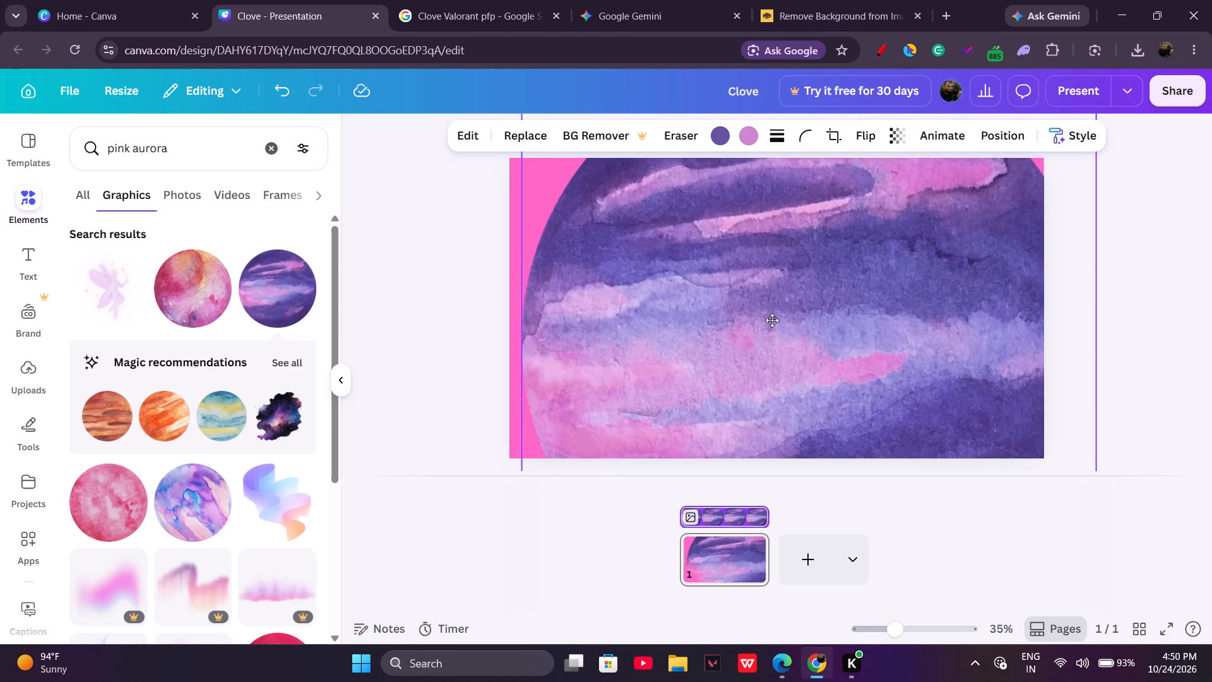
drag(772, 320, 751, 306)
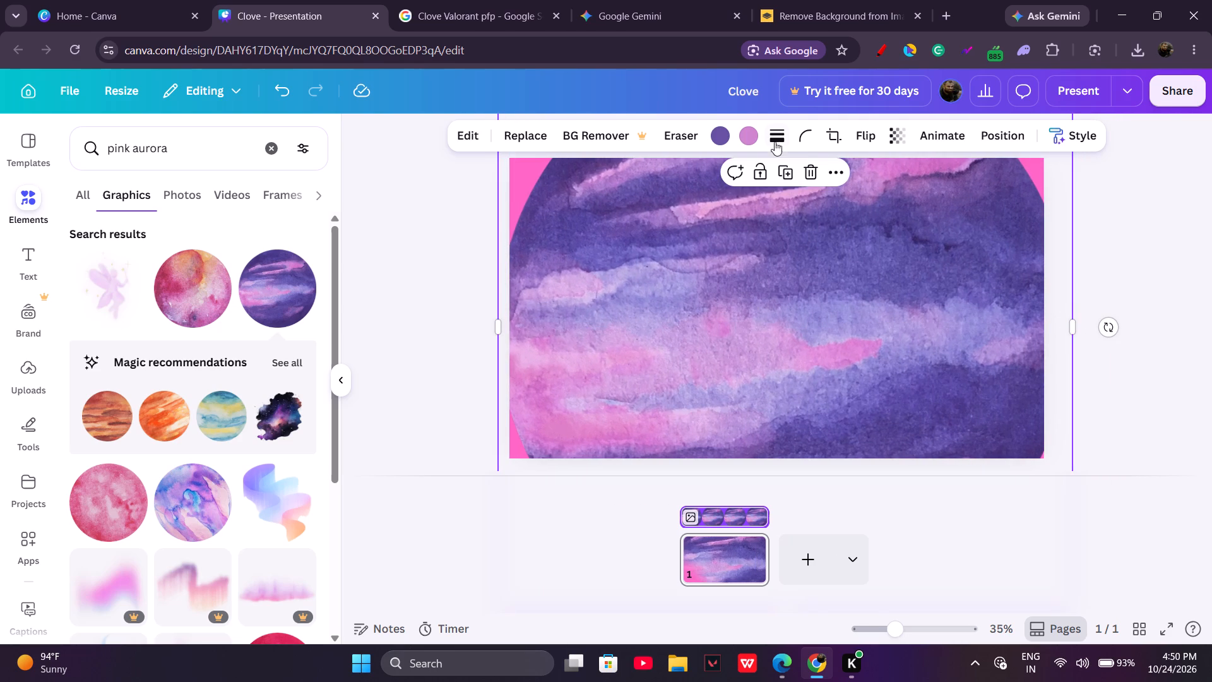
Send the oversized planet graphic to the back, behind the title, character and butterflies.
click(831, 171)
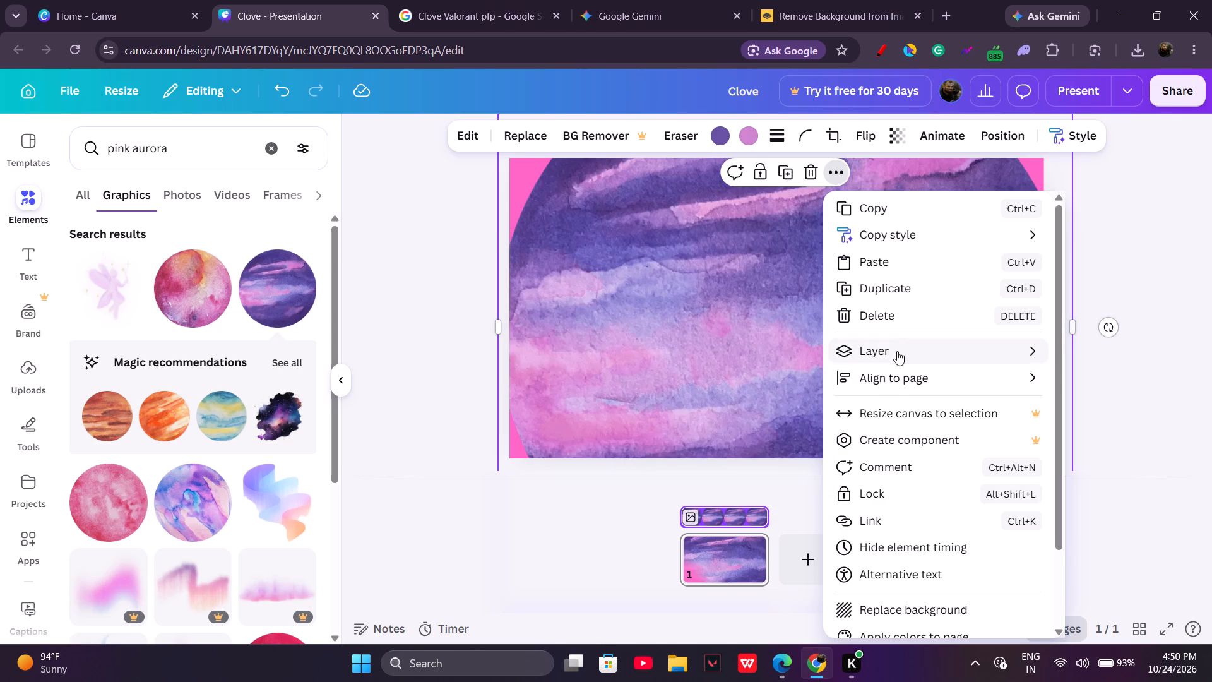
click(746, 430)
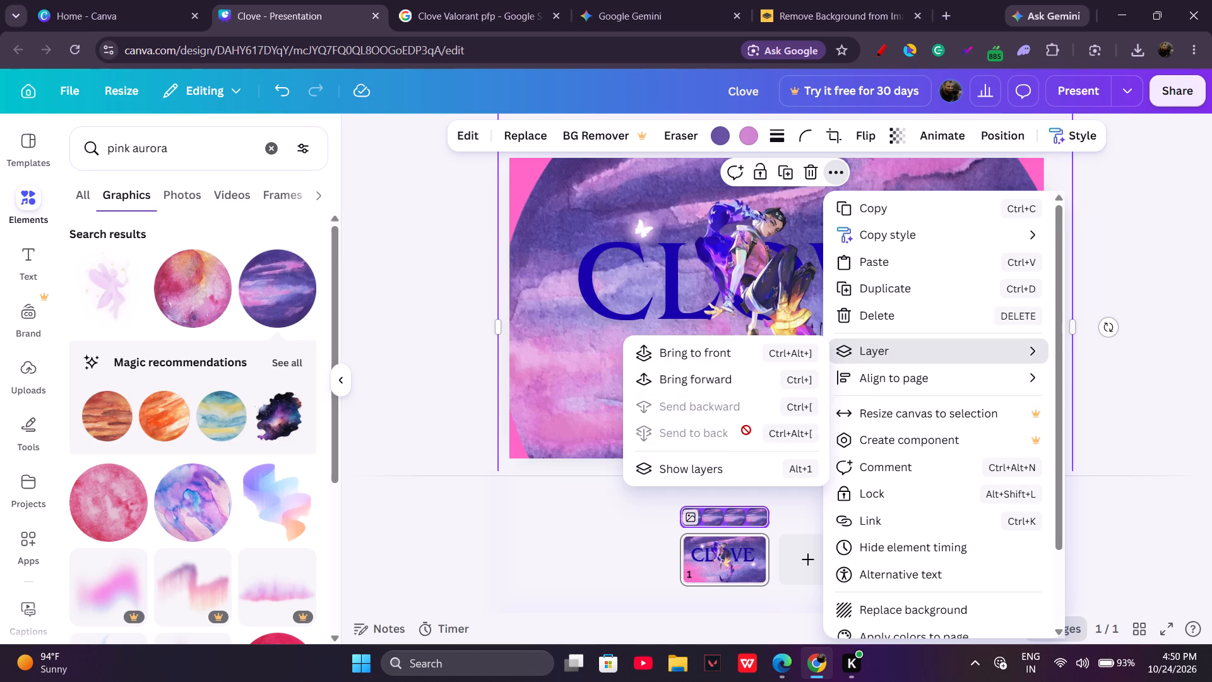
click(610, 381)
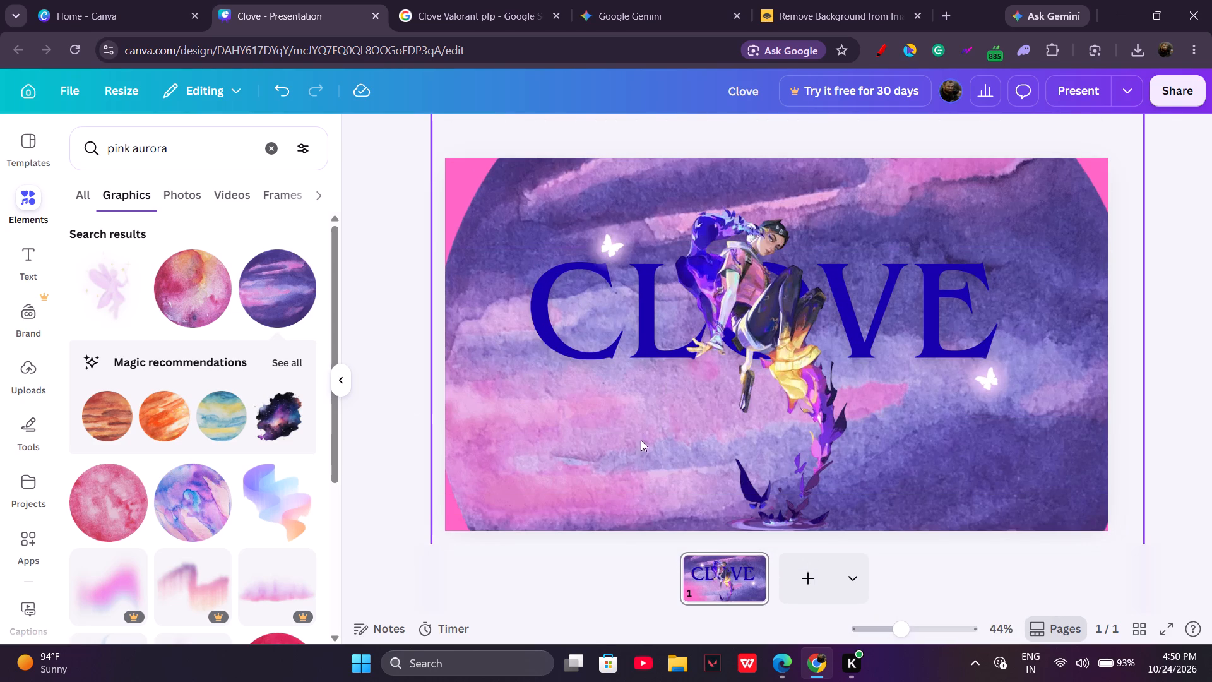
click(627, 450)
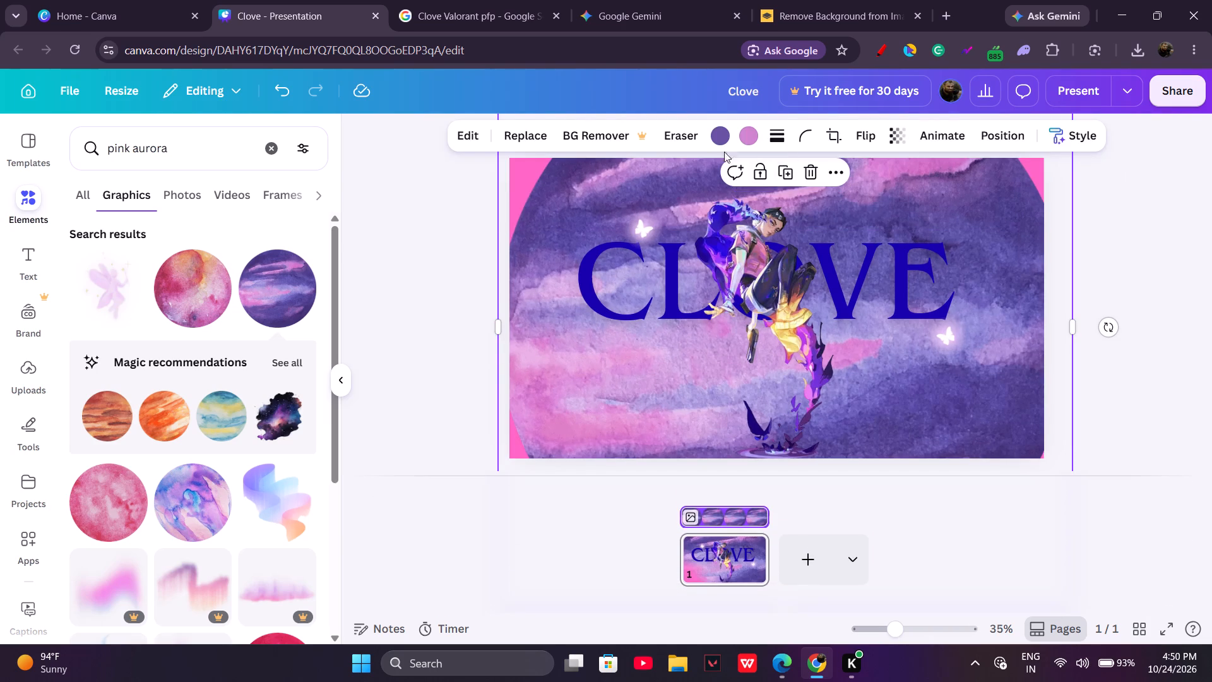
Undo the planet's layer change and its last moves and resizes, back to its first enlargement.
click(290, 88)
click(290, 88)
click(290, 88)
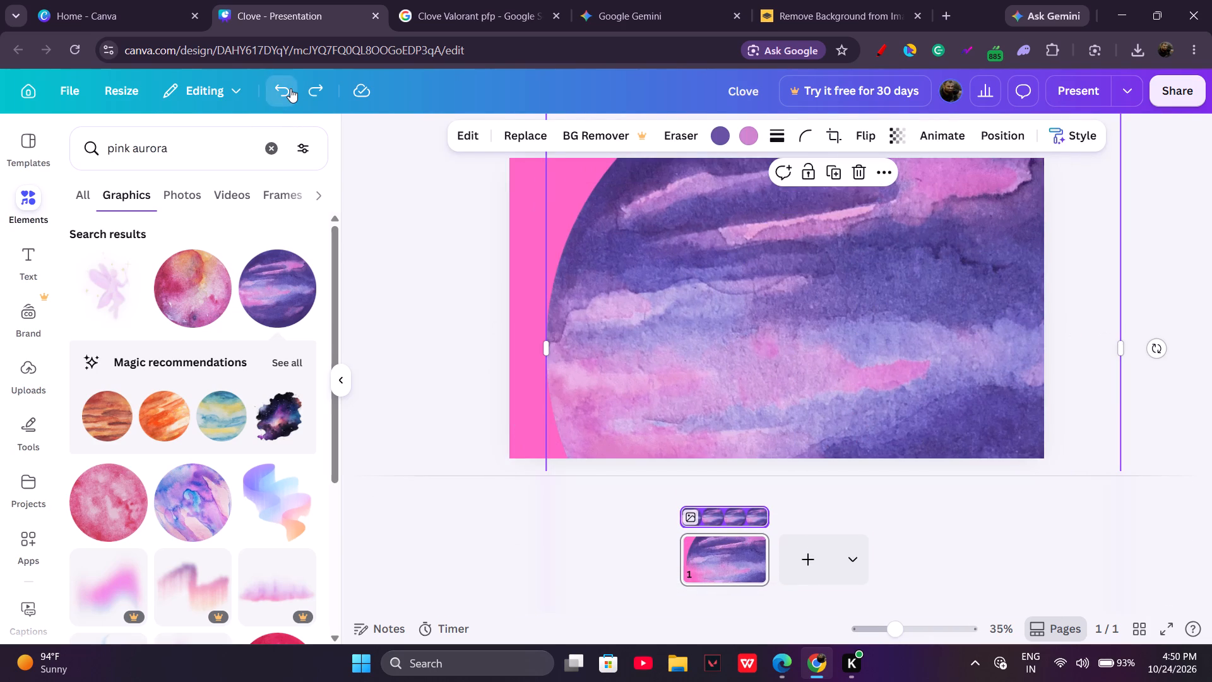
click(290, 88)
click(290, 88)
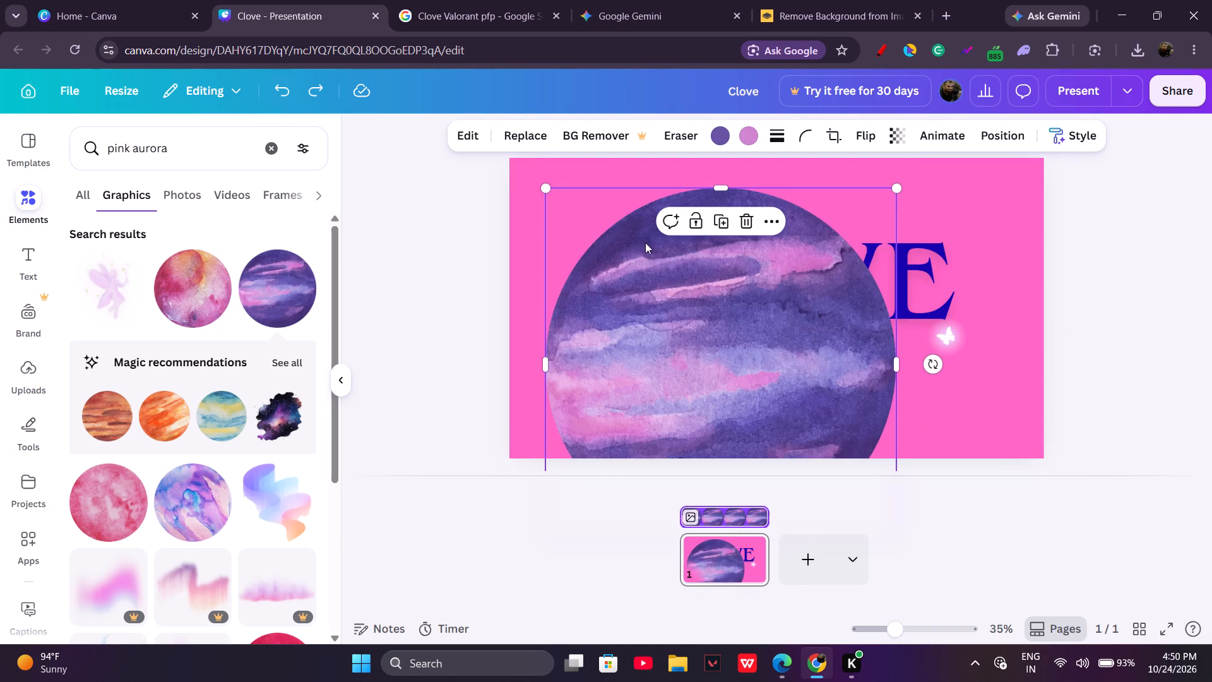
Move the watercolor planet up to the slide's middle and send it to the back, behind the character and title.
drag(805, 299, 856, 206)
right_click(816, 277)
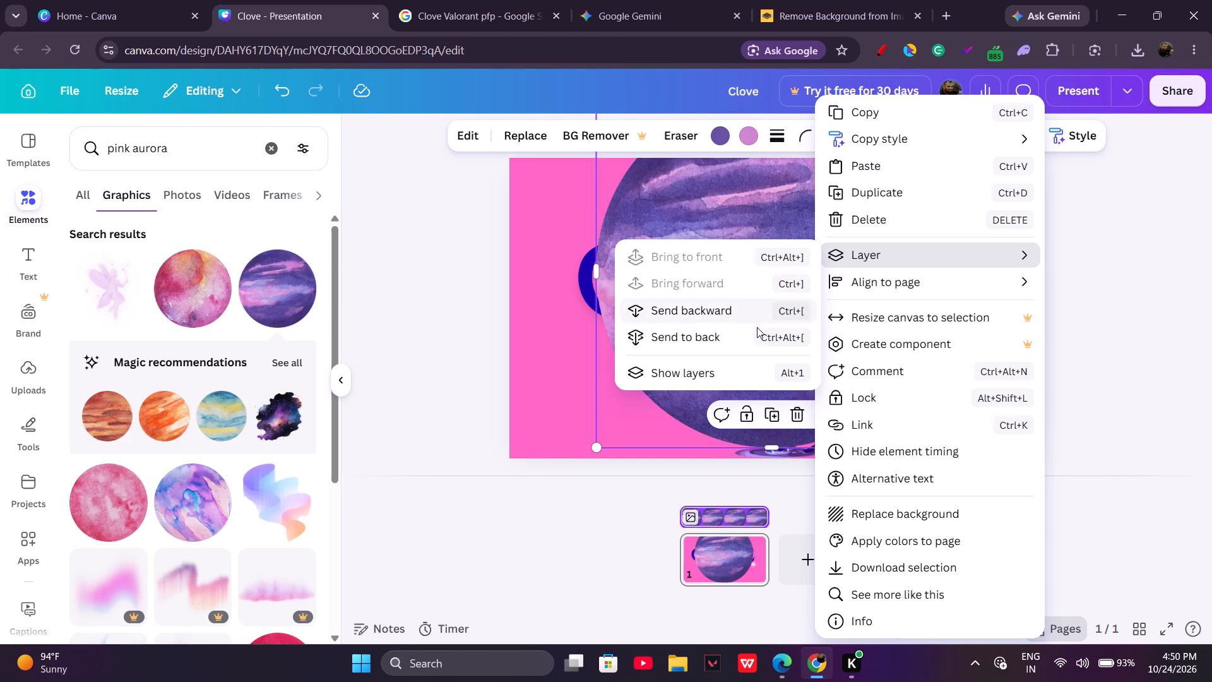
click(756, 332)
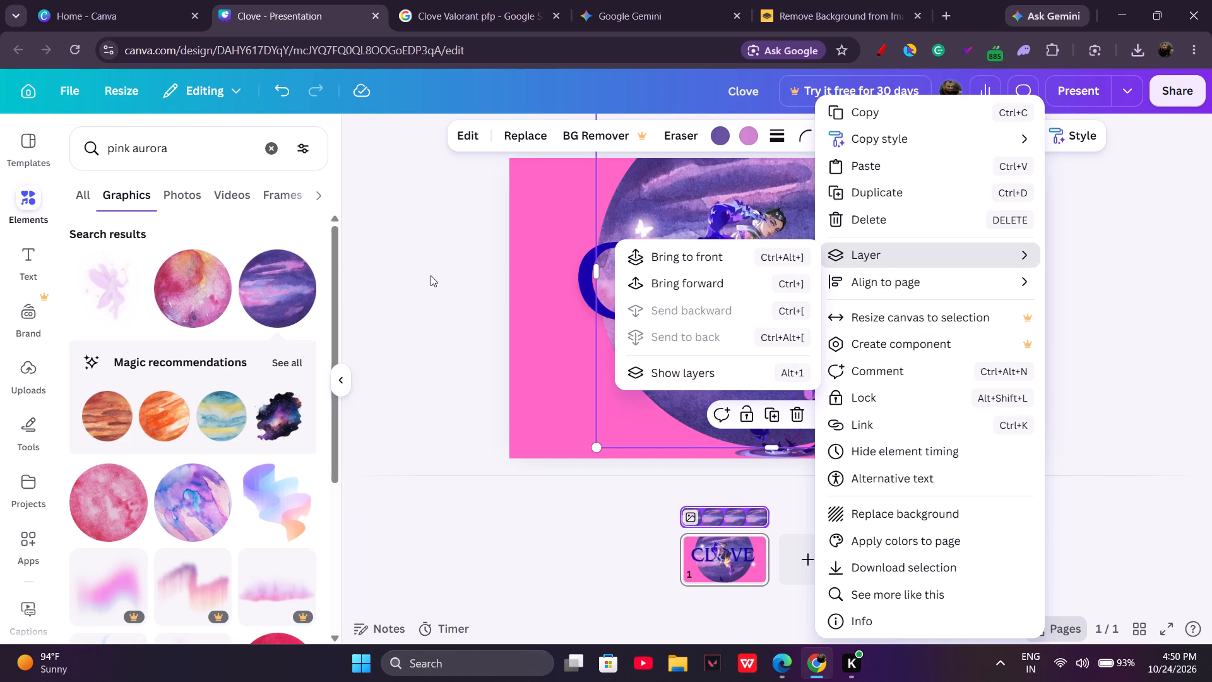
Scale the watercolor planet down slightly and move it near the slide's horizontal centre, its top overlapping the slide's upper edge.
click(431, 275)
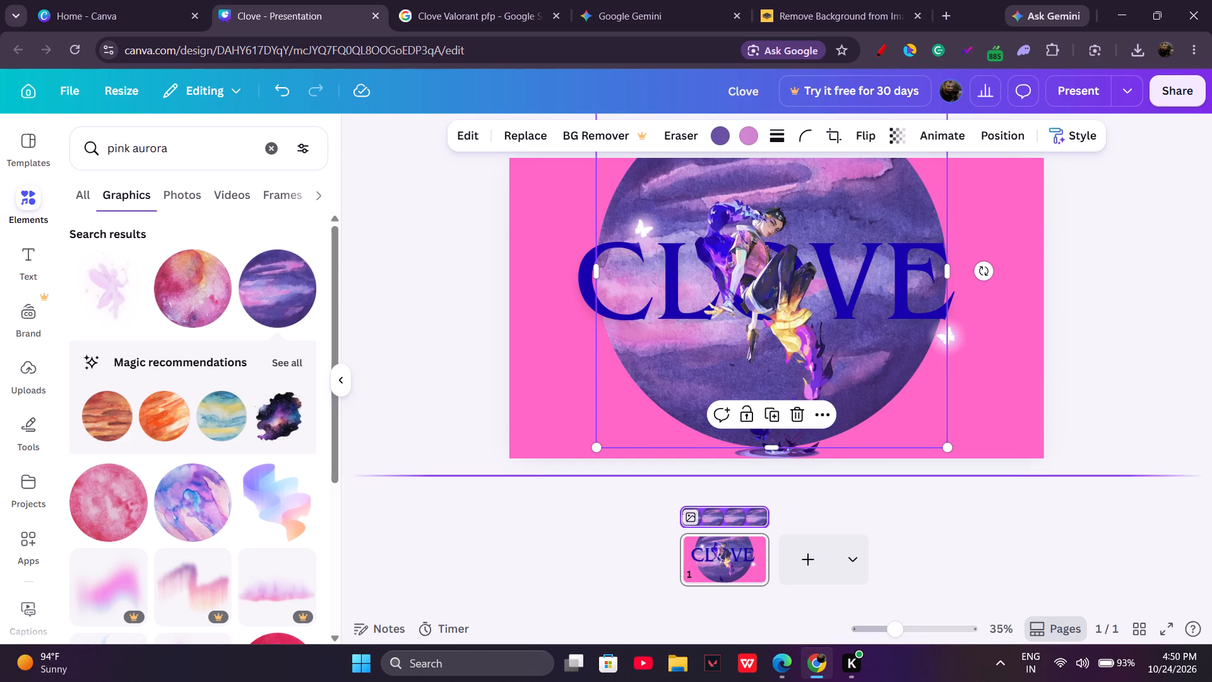
scroll(476, 505, up, 2)
click(407, 370)
scroll(407, 370, up, 1)
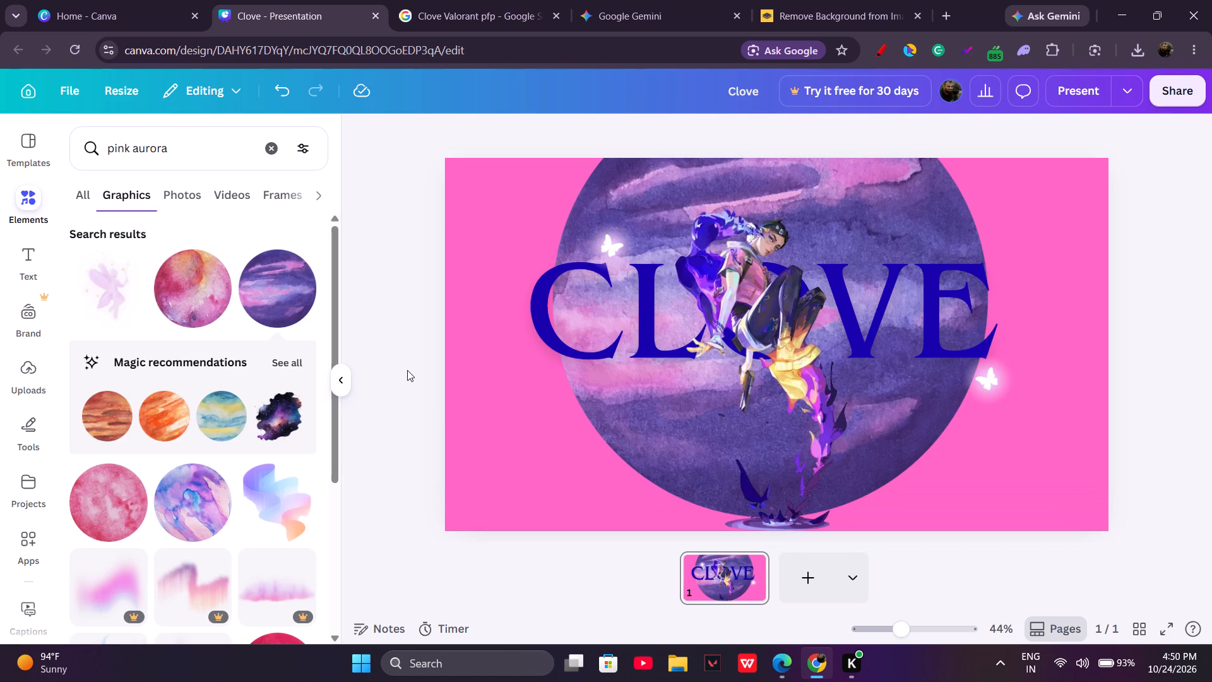
click(649, 431)
drag(591, 450, 651, 414)
click(704, 370)
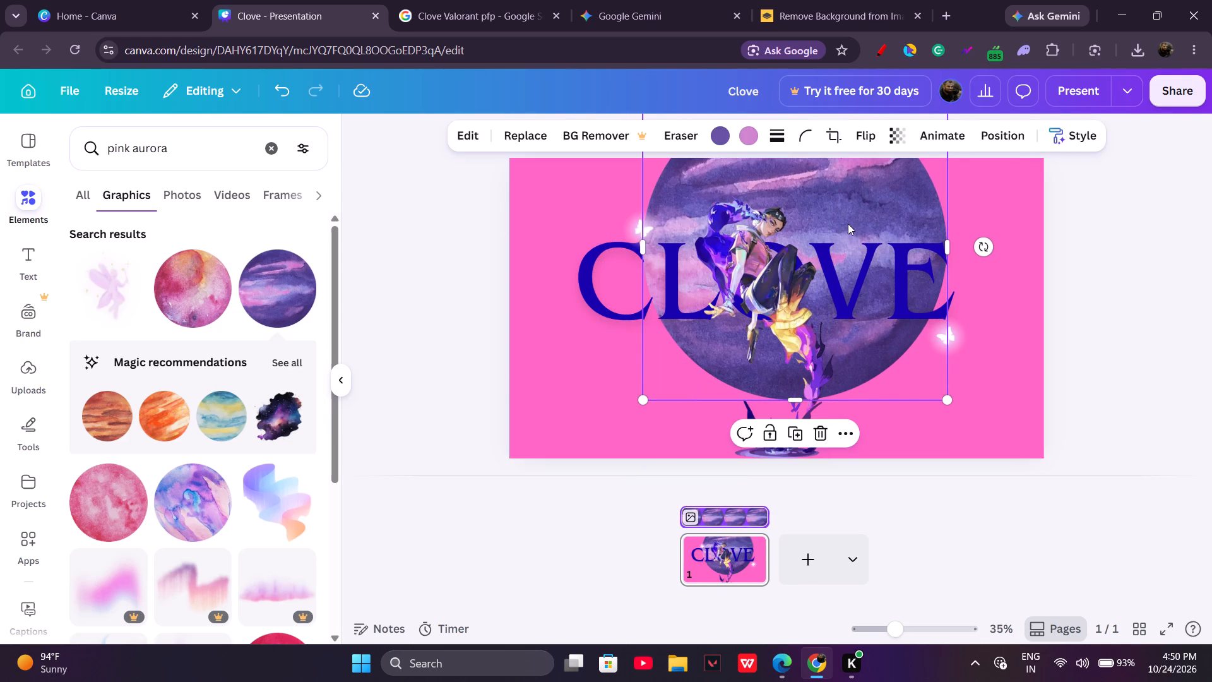
drag(860, 205, 825, 244)
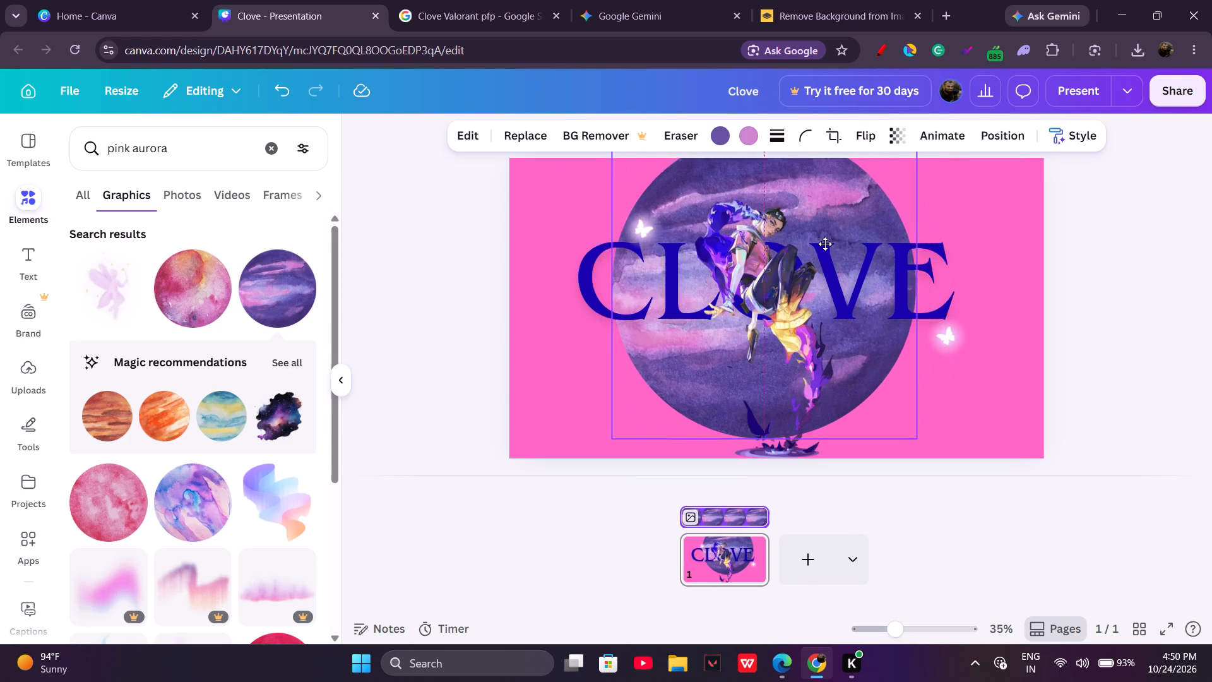
drag(825, 244, 828, 242)
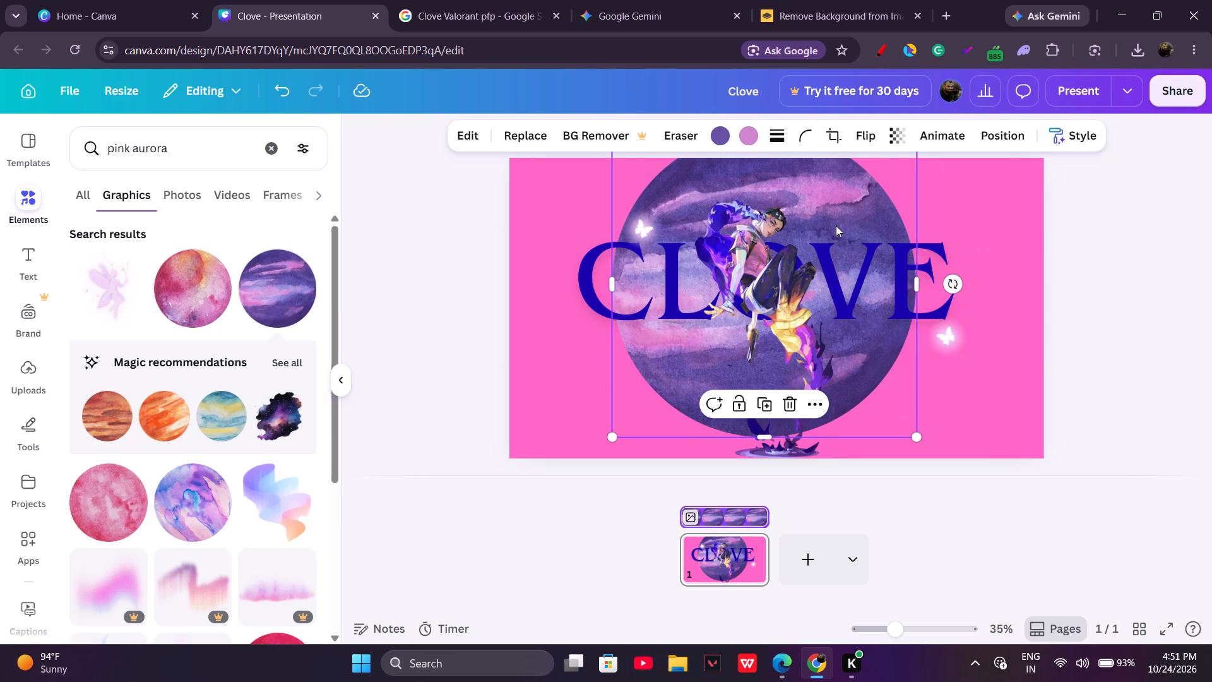
drag(838, 218, 836, 239)
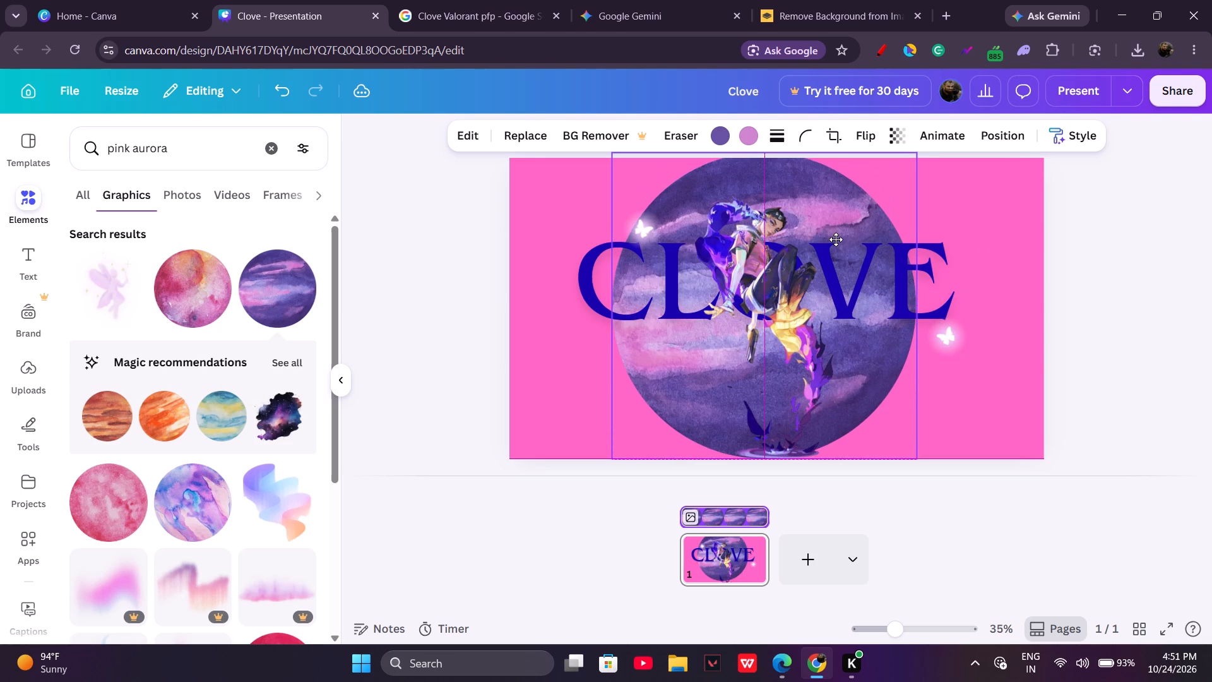
drag(836, 239, 831, 213)
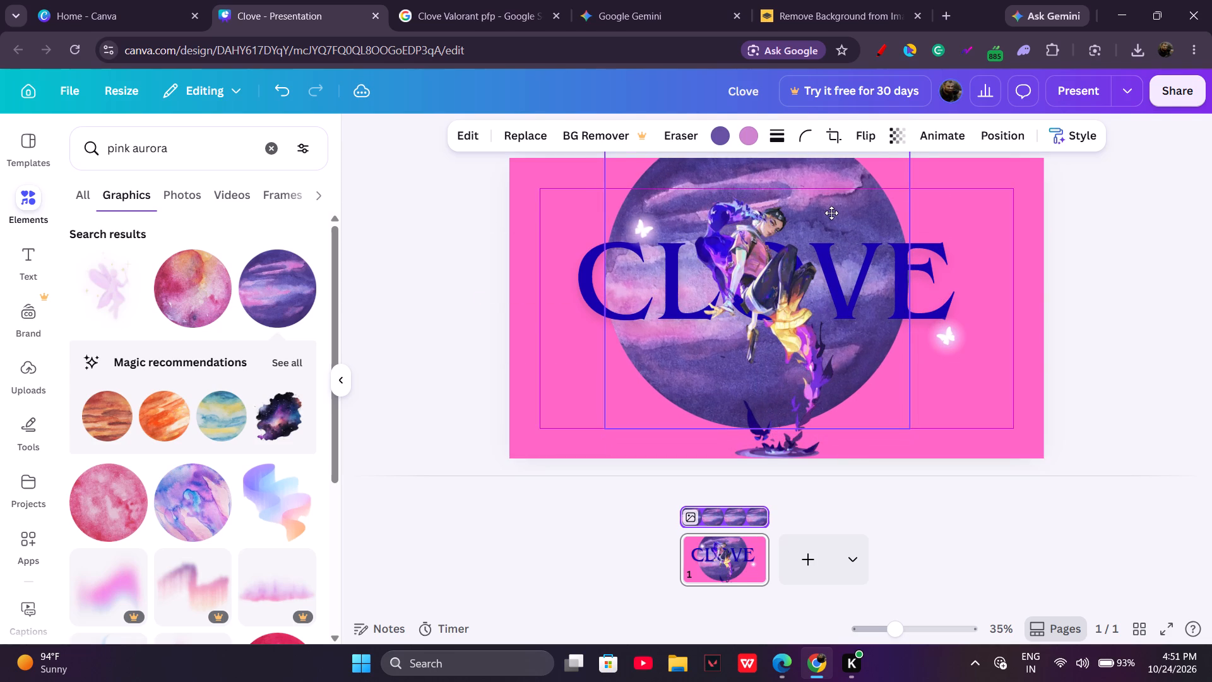
drag(831, 213, 834, 213)
click(839, 208)
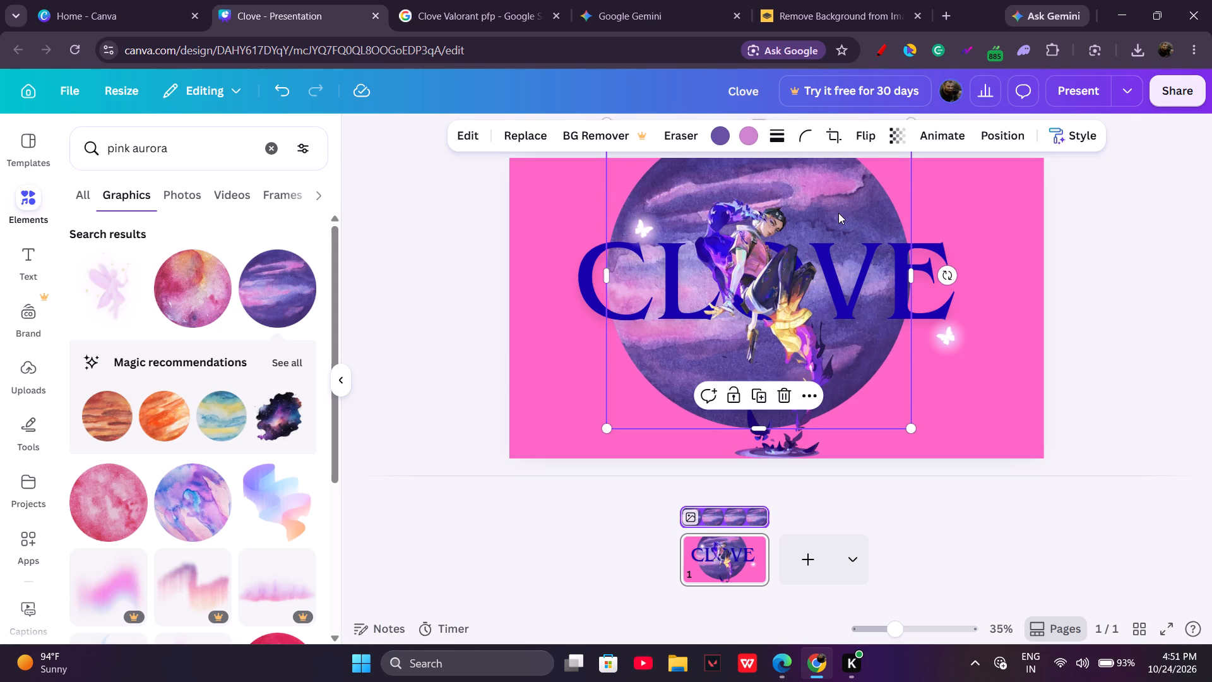
Look through the remaining pink aurora graphics and the Google image results for Clove for more decoration ideas.
scroll(379, 401, down, 2)
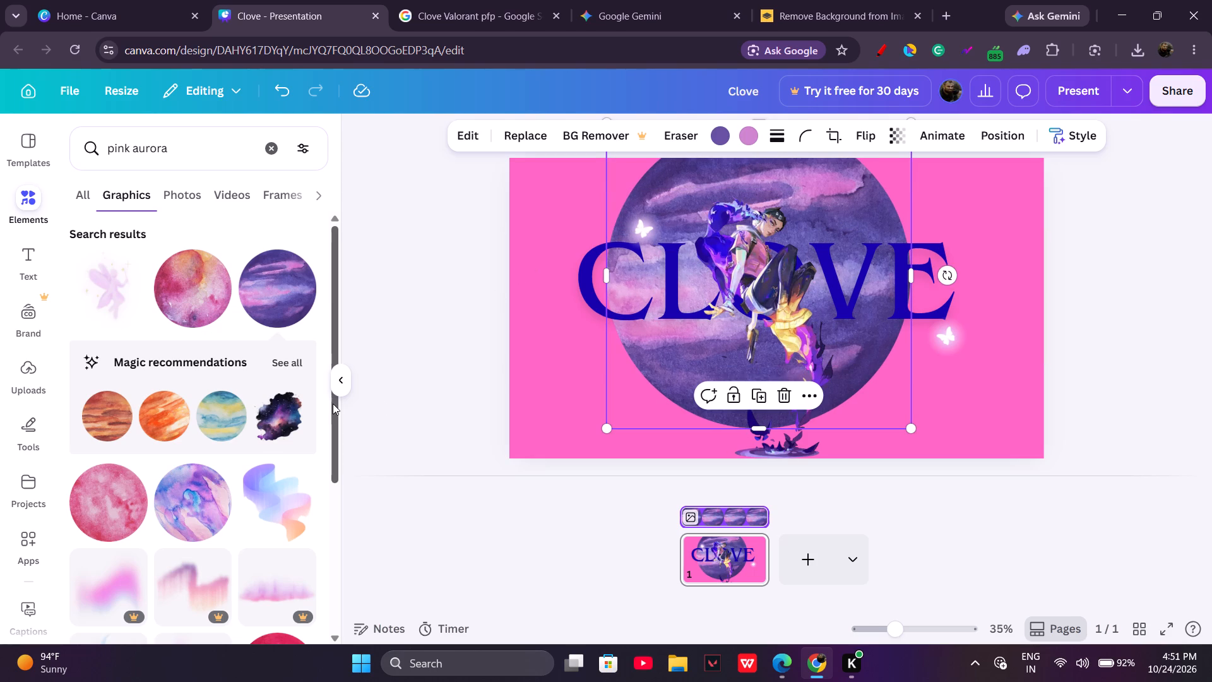
scroll(333, 404, down, 5)
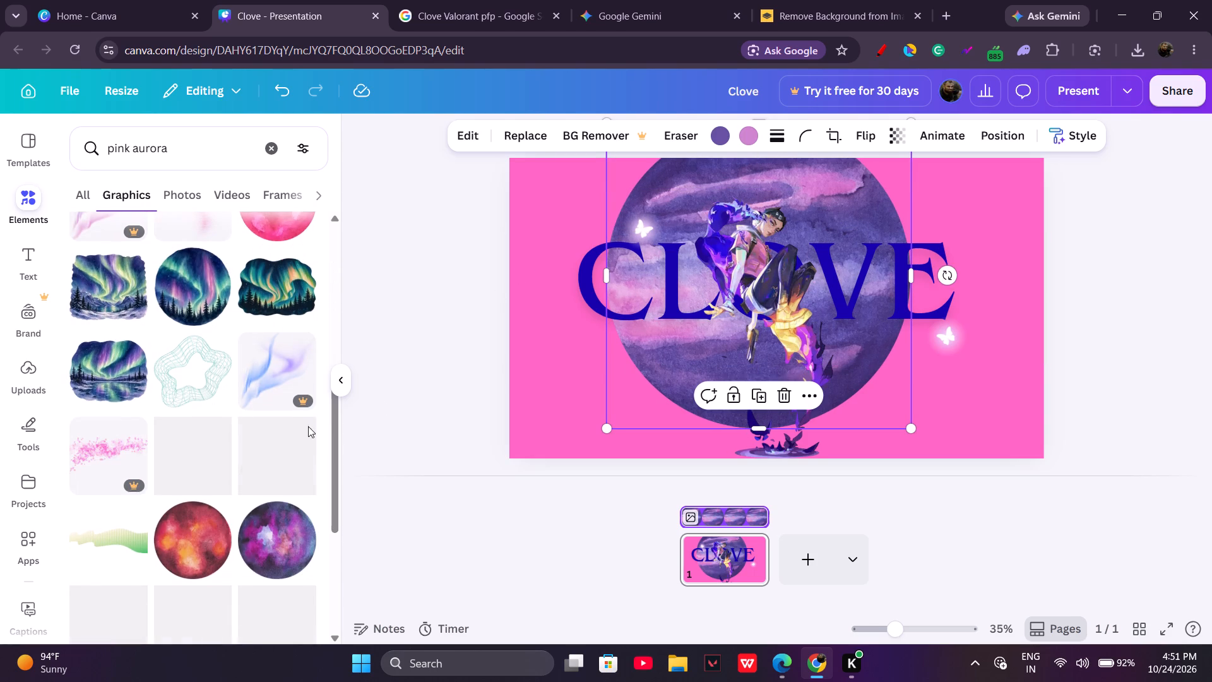
scroll(303, 452, down, 1)
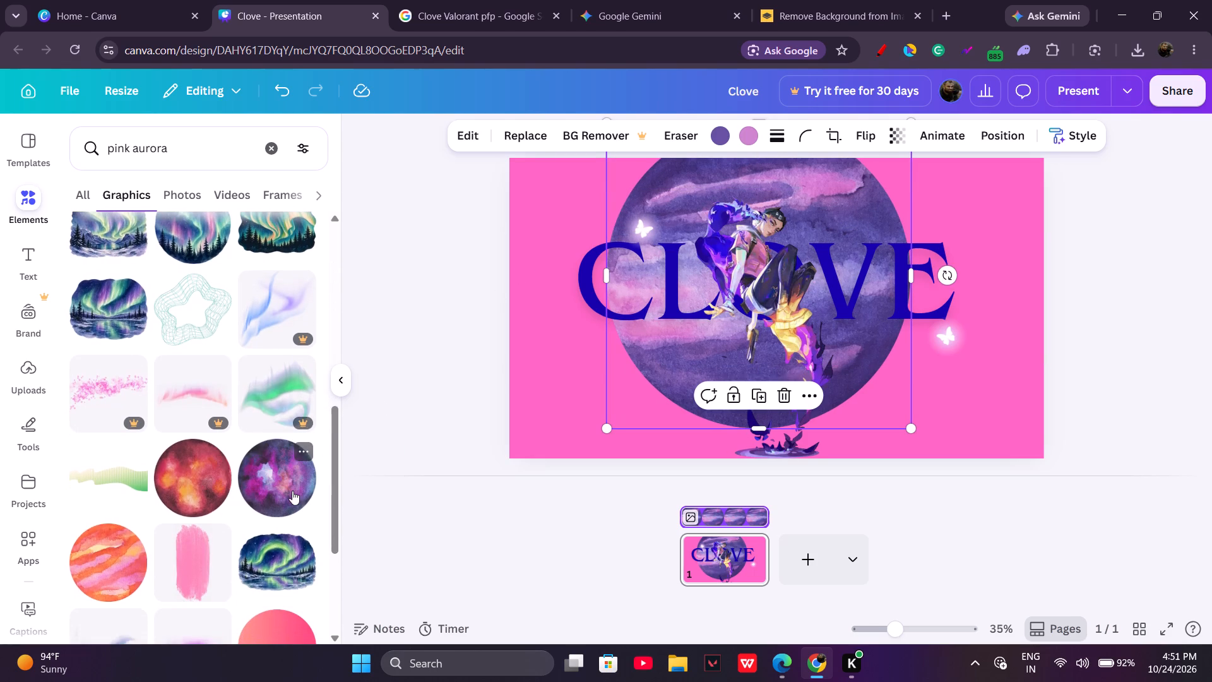
click(406, 452)
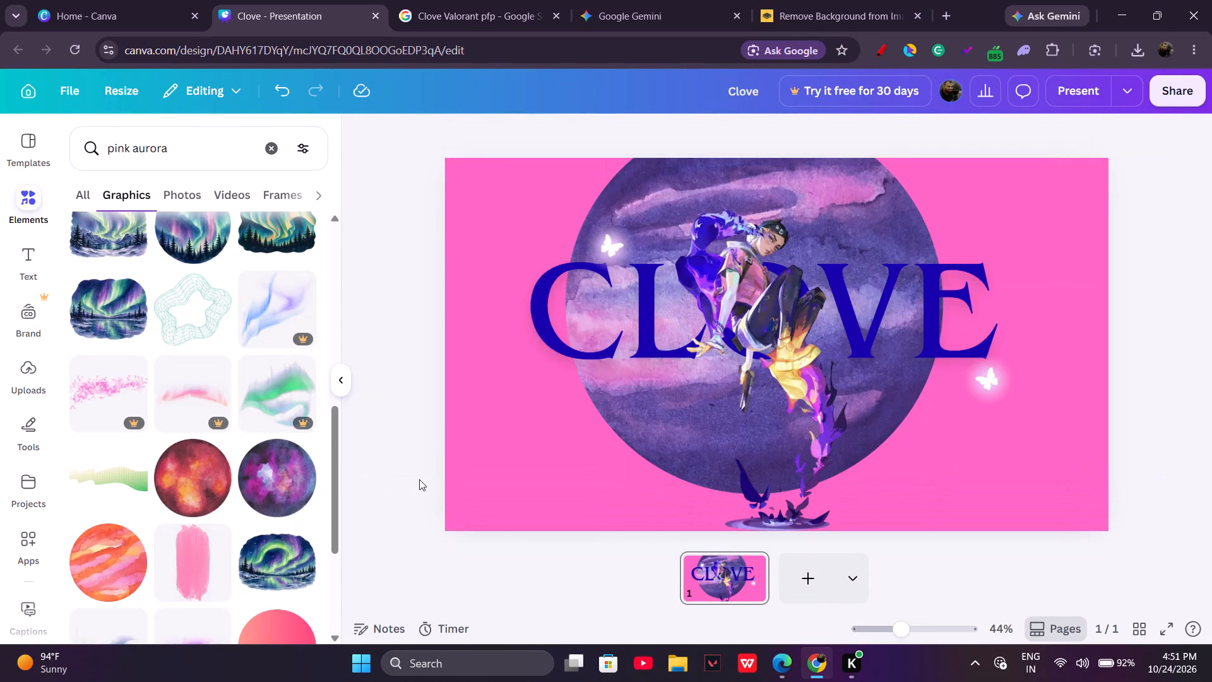
click(268, 146)
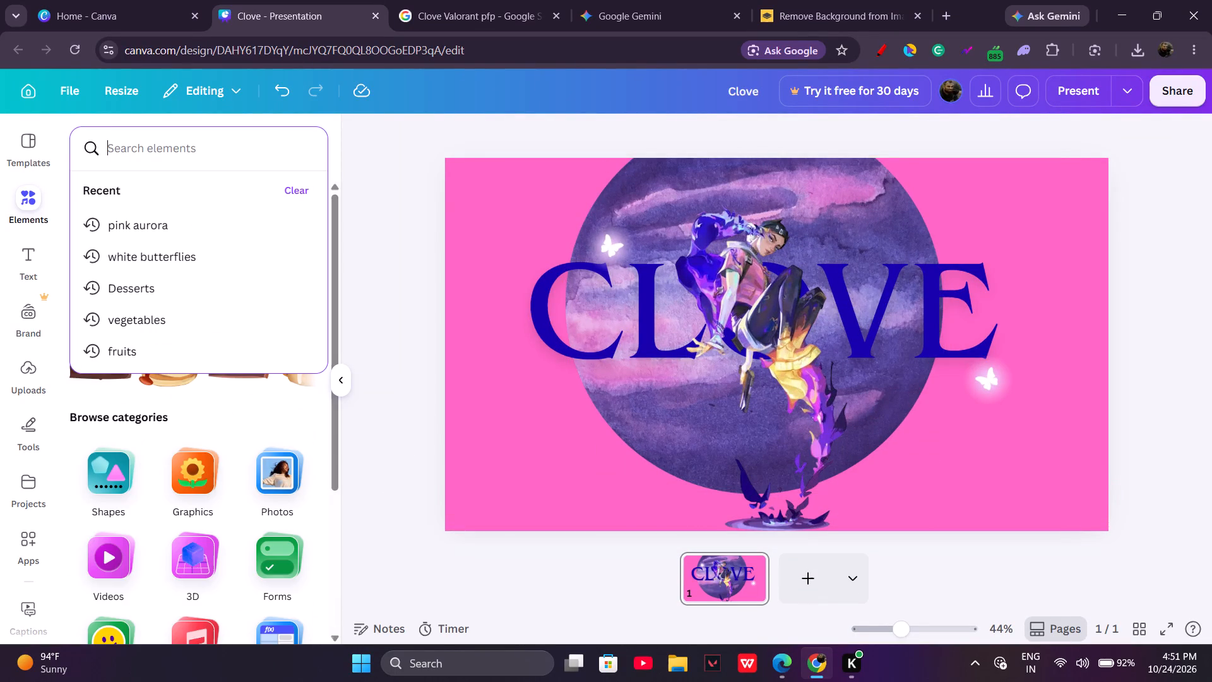
click(490, 0)
scroll(637, 362, down, 1)
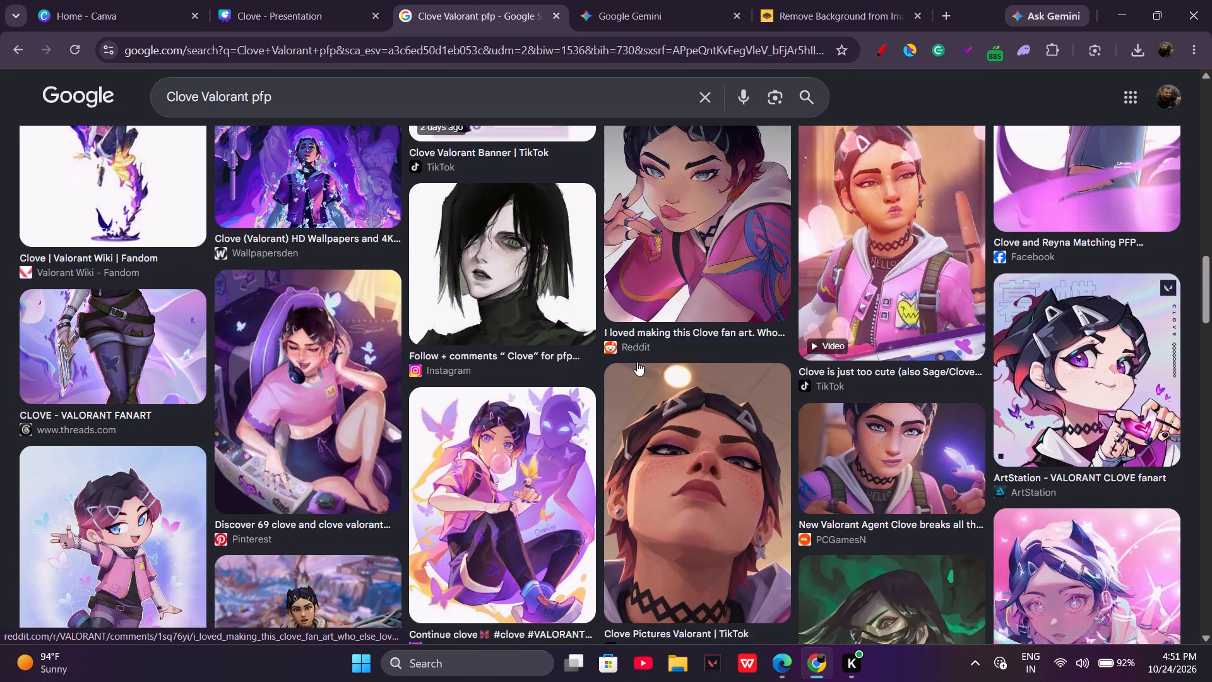
scroll(637, 362, down, 1)
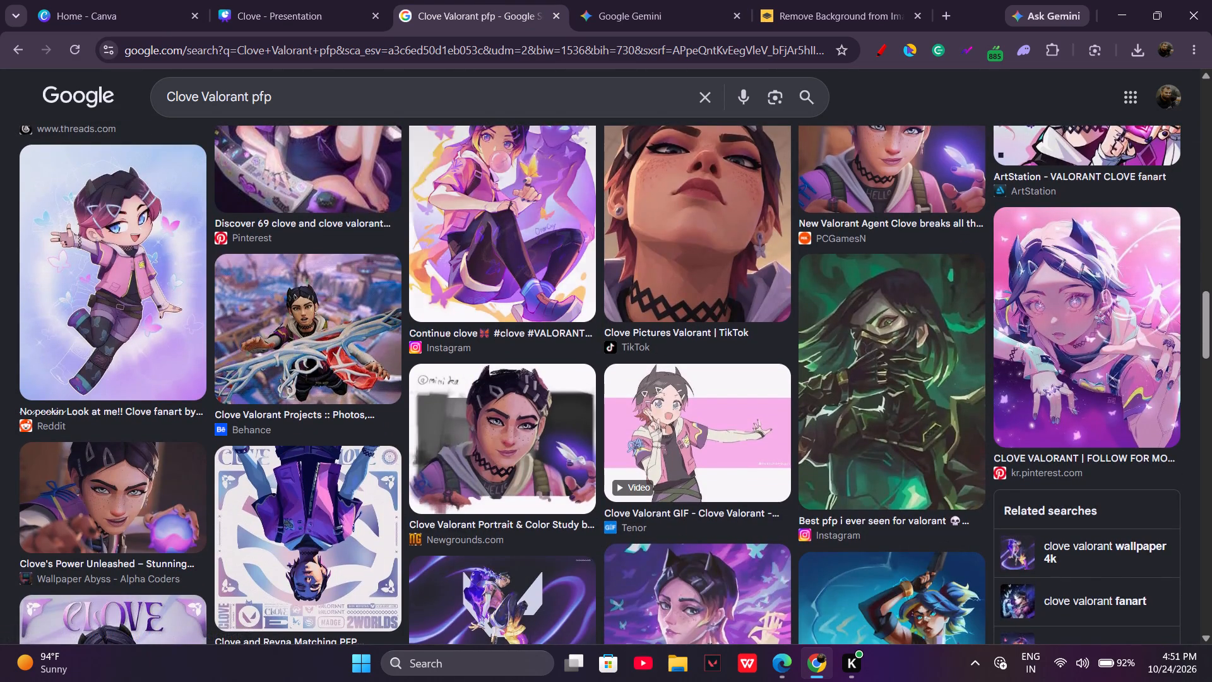
Search Canva's elements for "clove valorant" and add the black triple-chevron graphic to the slide.
click(281, 0)
text(cloev)
key(BackSpace)
key(BackSpace)
text(ve)
key(Return)
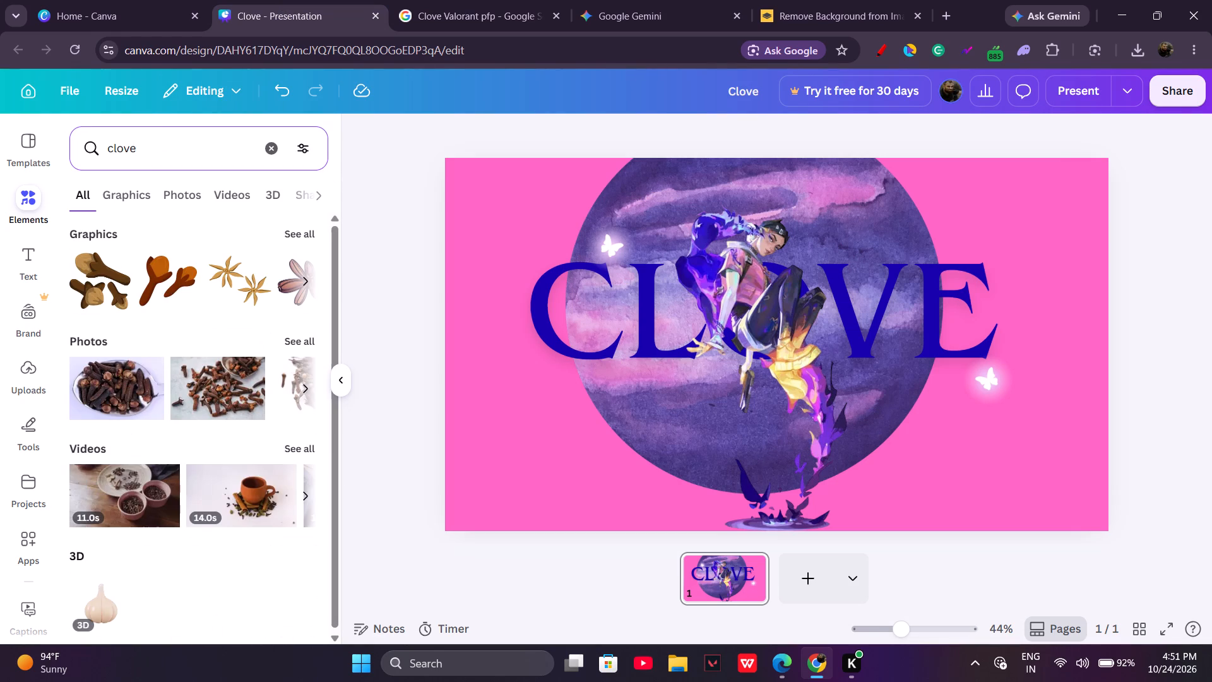
click(184, 142)
key(space)
text(valorant)
key(Return)
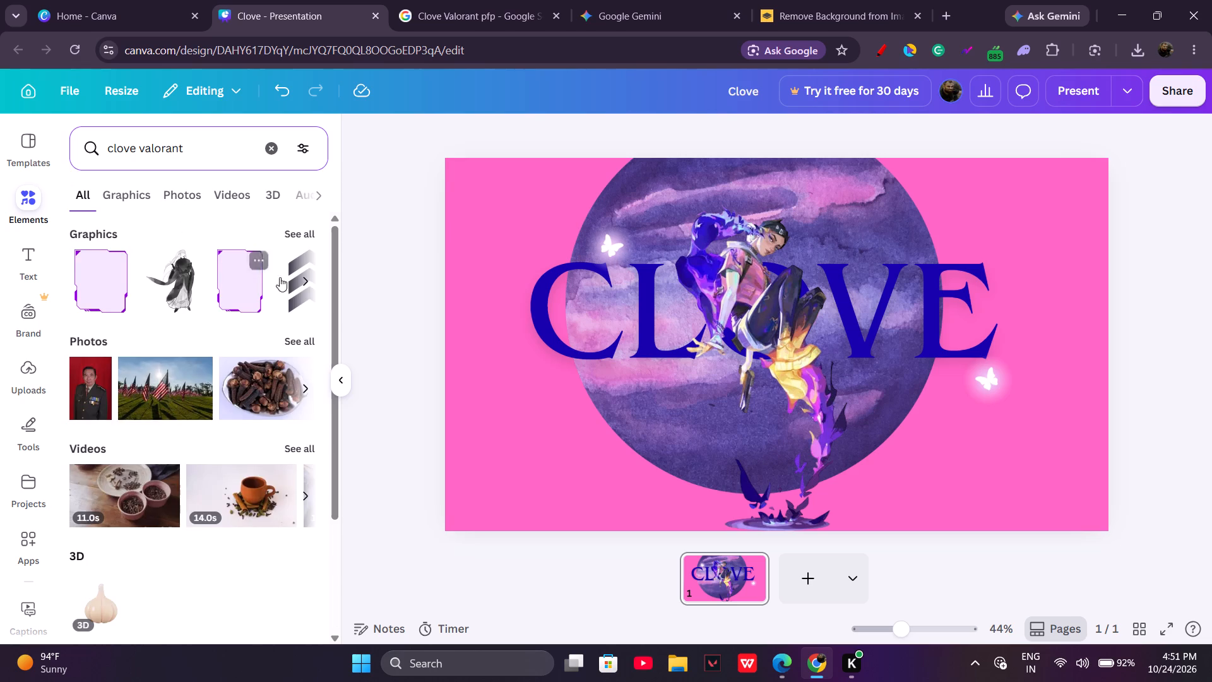
click(304, 242)
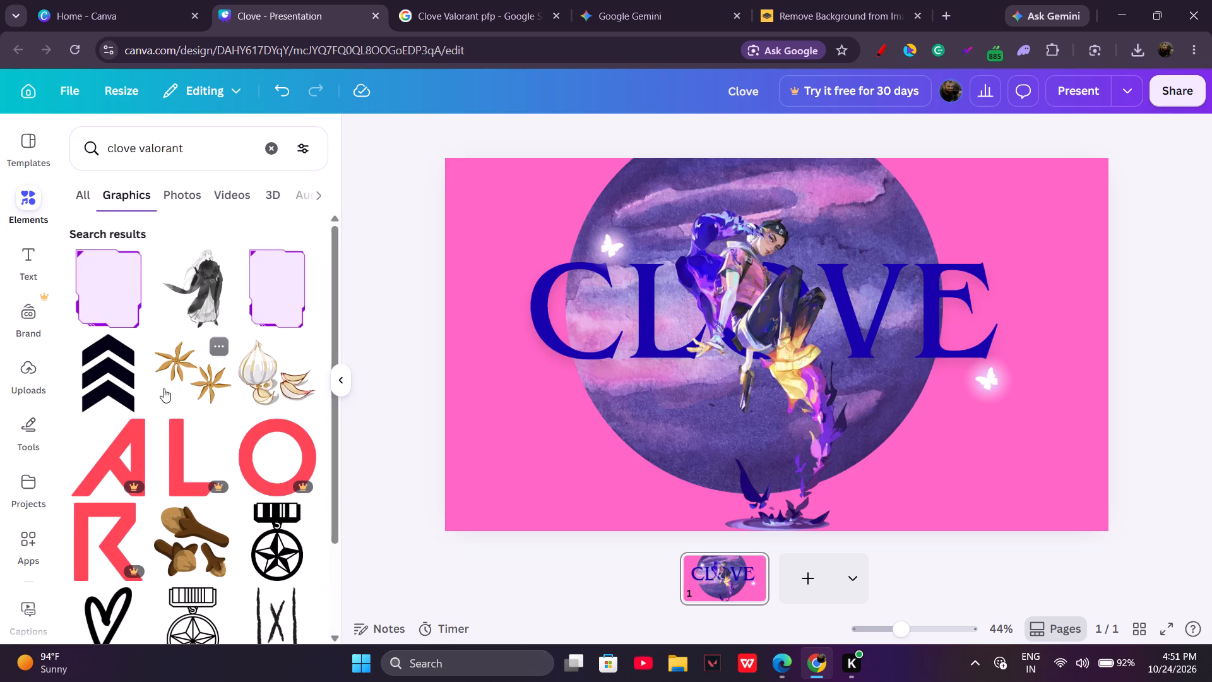
scroll(121, 449, down, 1)
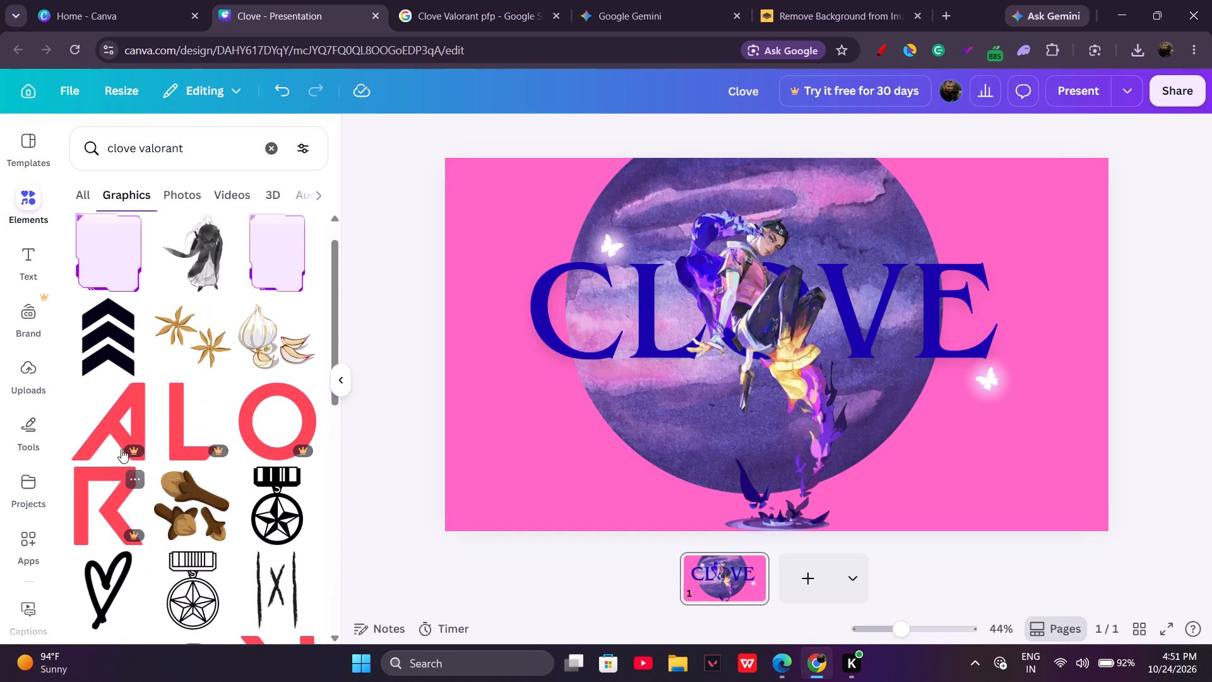
scroll(121, 449, down, 1)
click(93, 360)
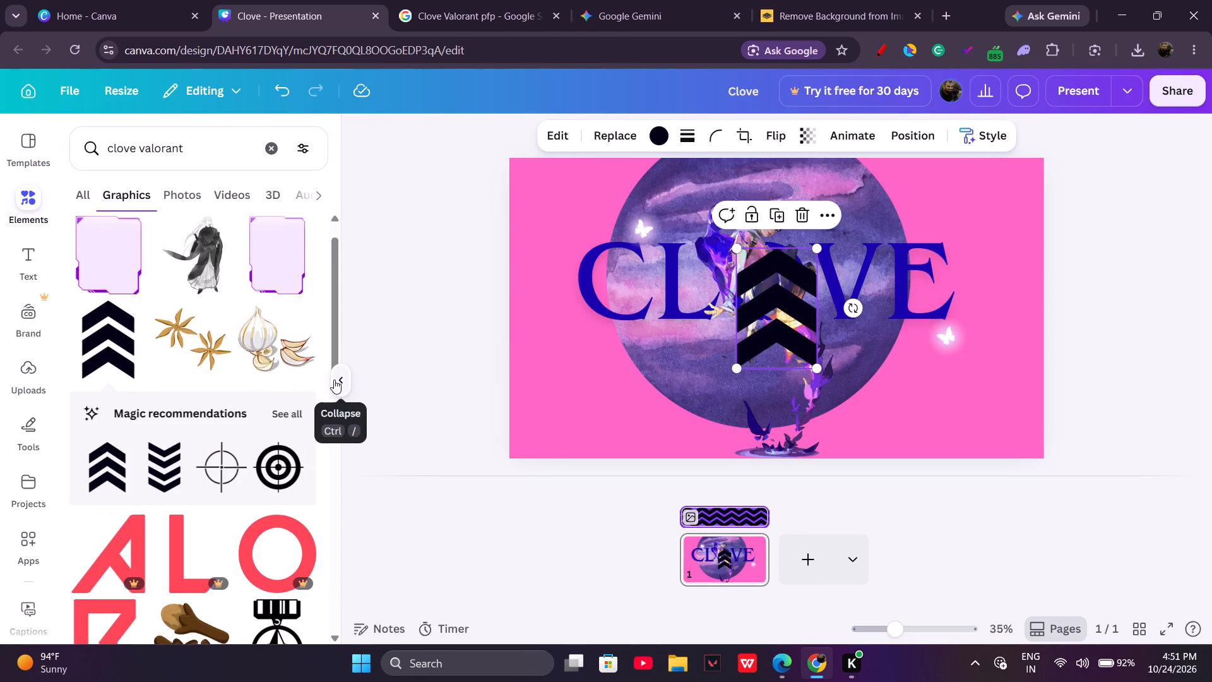
Shrink the chevron graphic and place it in the slide's upper-left corner, clear of the planet and title.
click(334, 380)
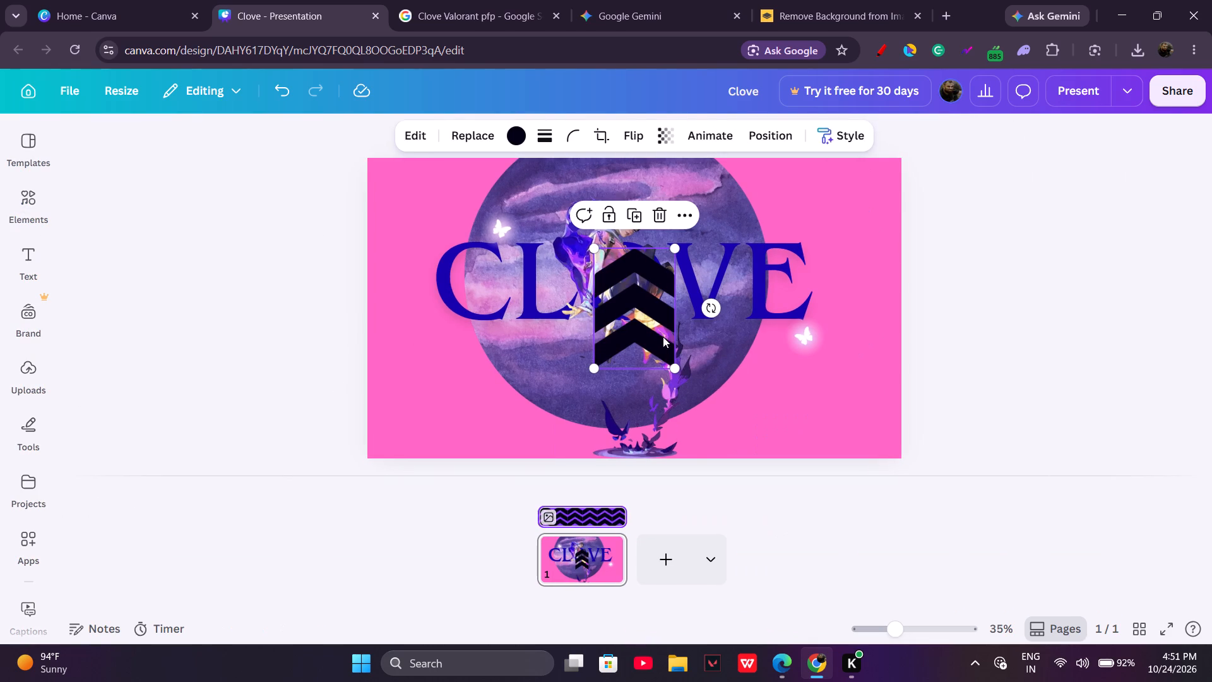
drag(677, 366, 643, 327)
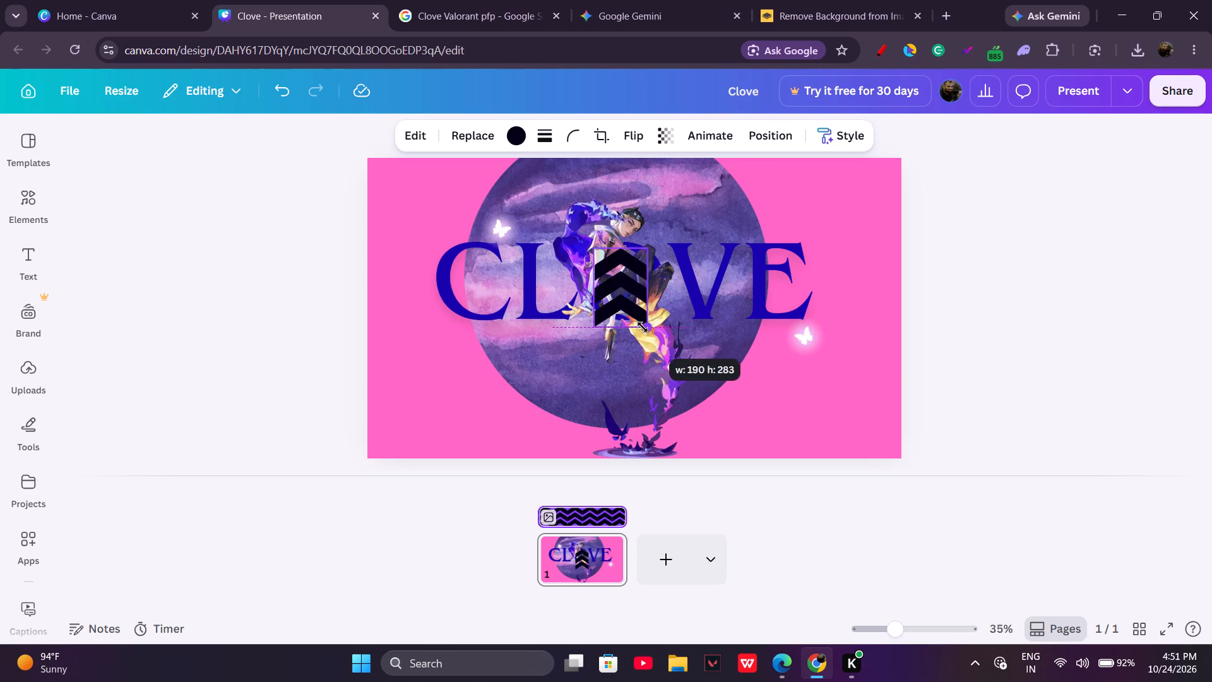
drag(643, 327, 626, 302)
drag(617, 280, 434, 257)
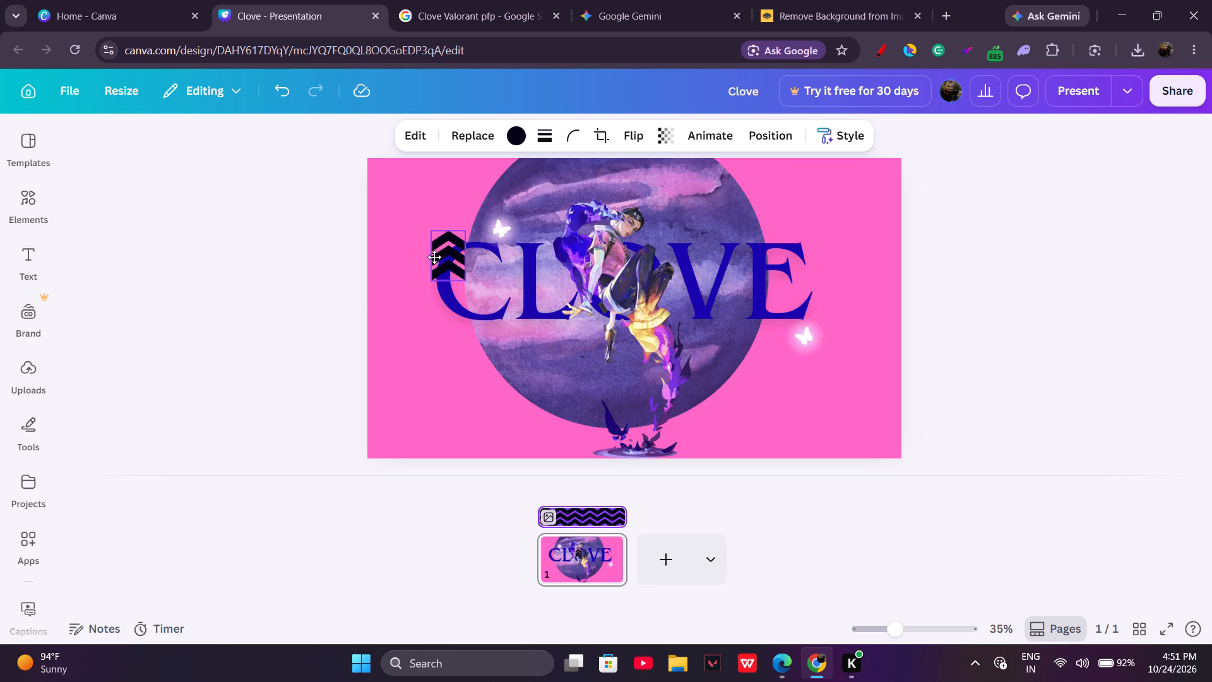
drag(434, 257, 398, 203)
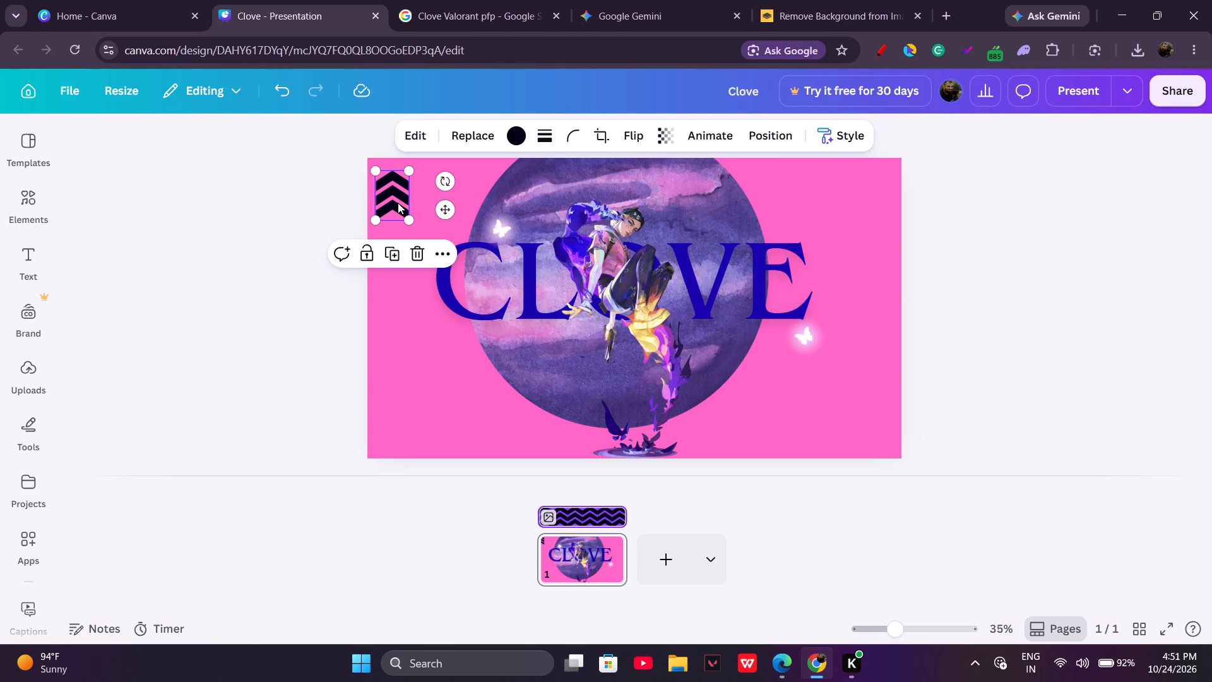
Recolor the chevron graphic in the slide's corner from the graphic colors to white.
click(520, 142)
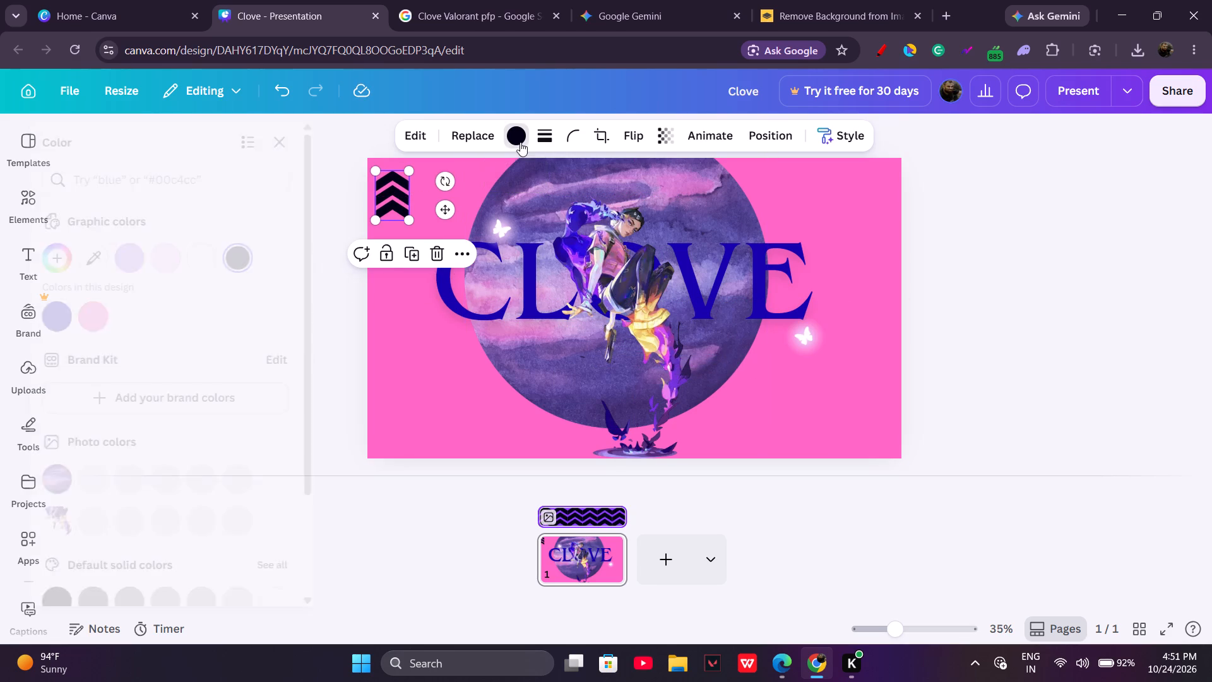
click(232, 253)
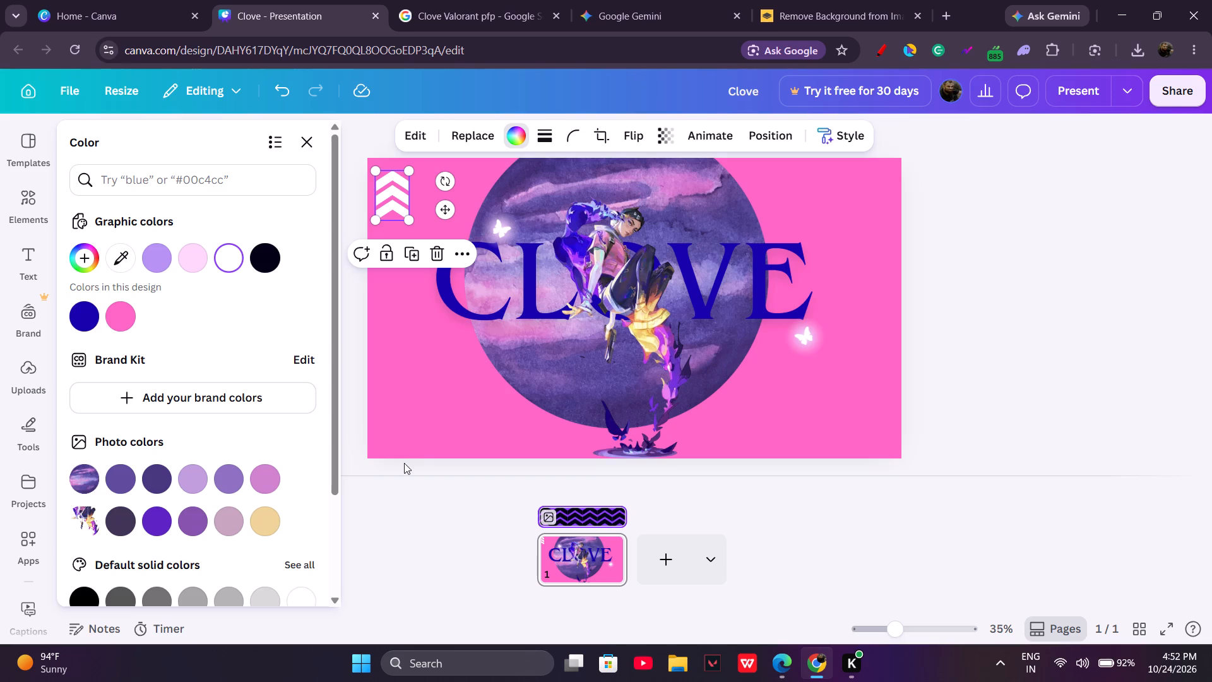
click(389, 494)
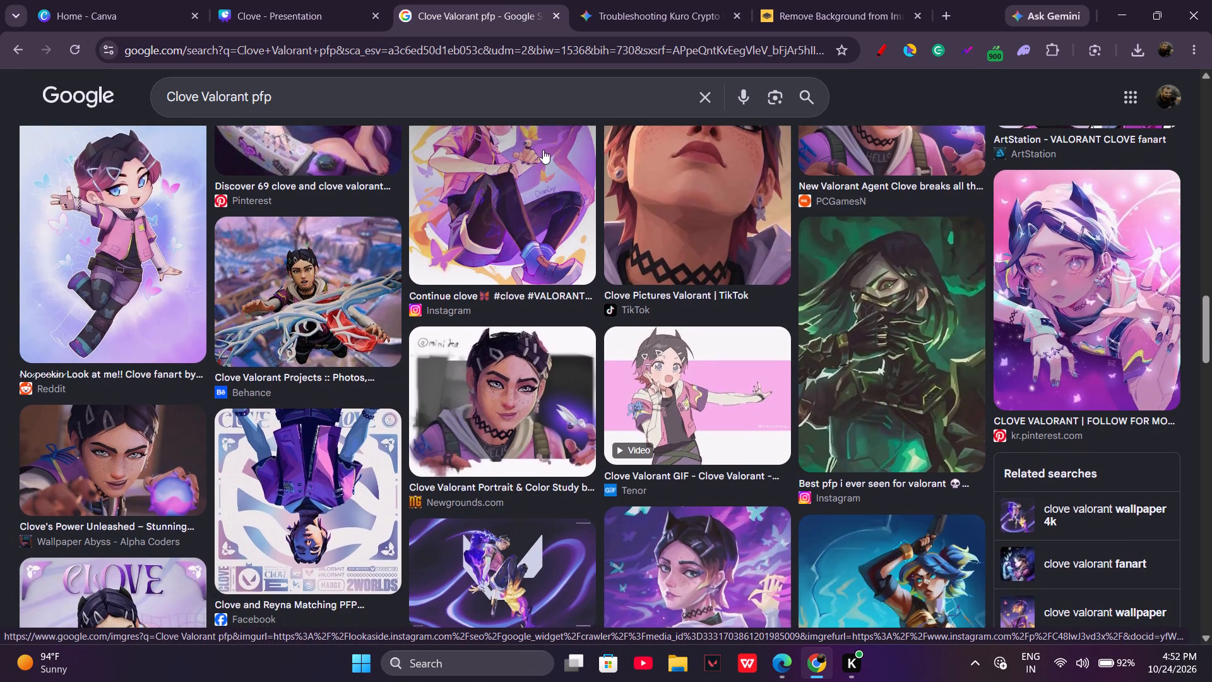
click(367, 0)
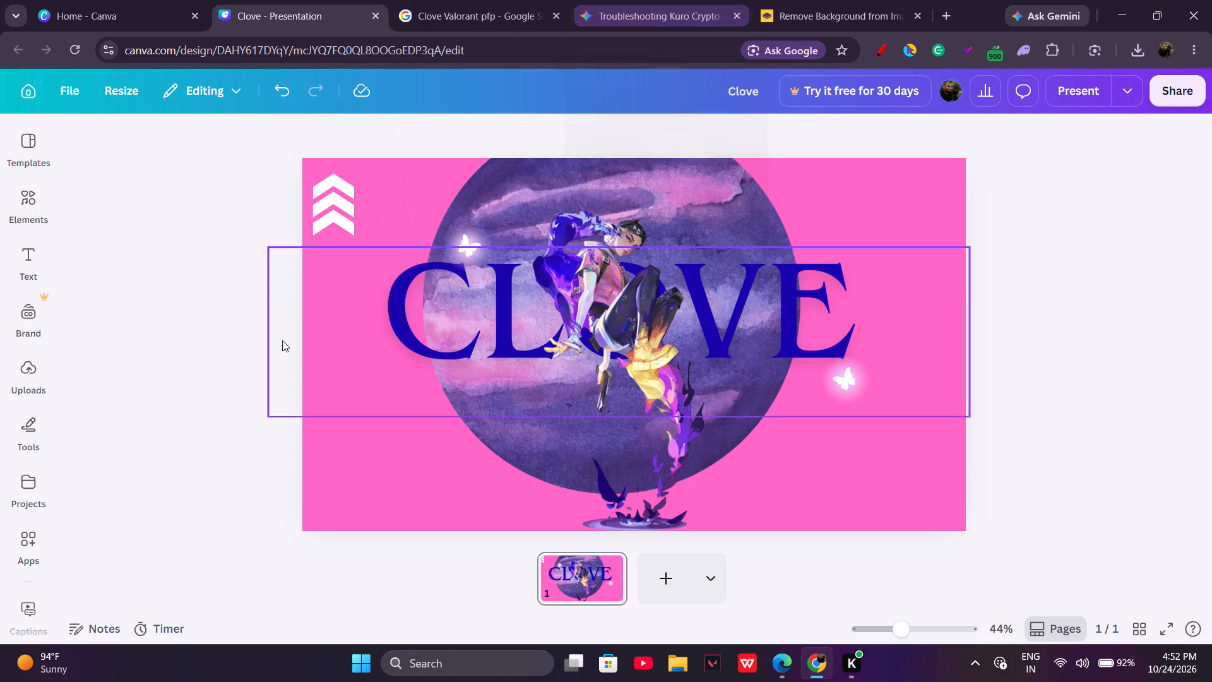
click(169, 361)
Search the presentation templates for "No Peeking".
click(18, 157)
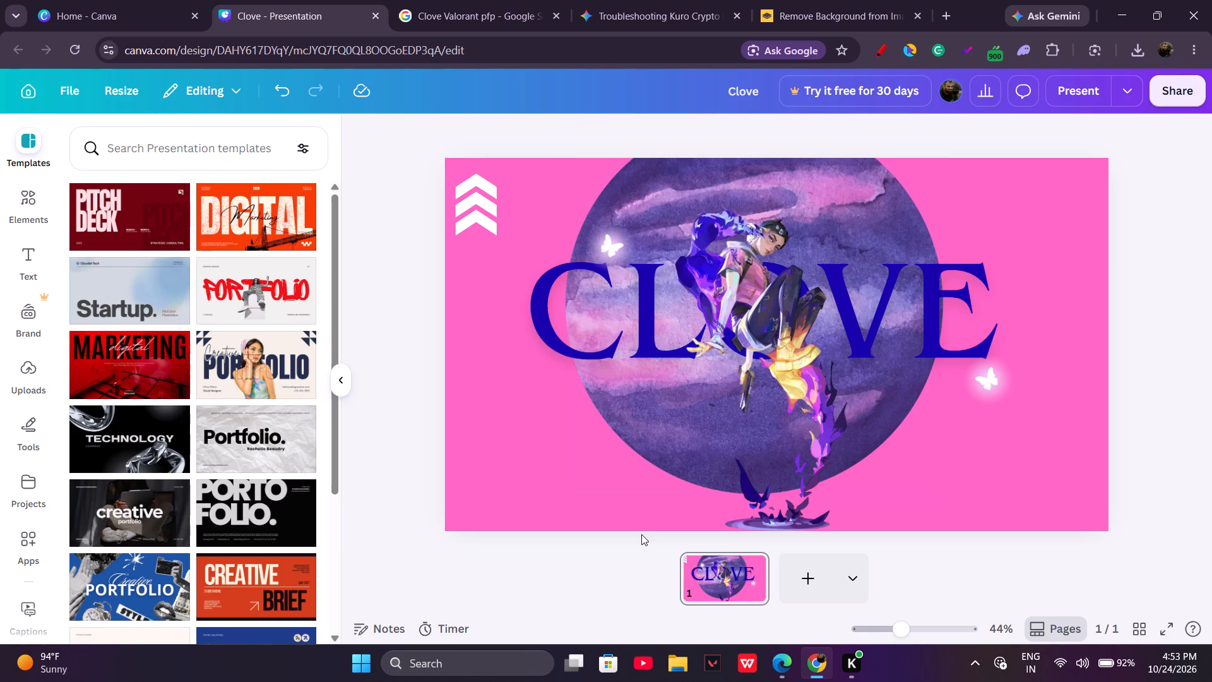
click(138, 160)
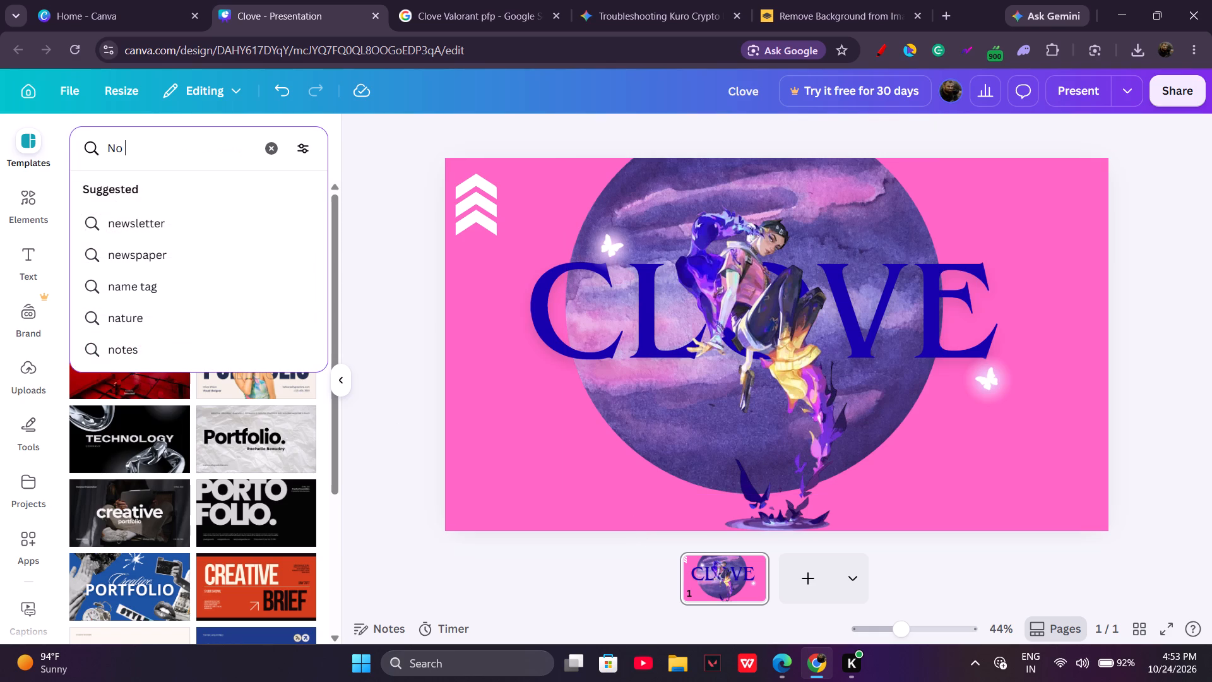
key(BackSpace)
key(BackSpace)
text(eekig)
key(BackSpace)
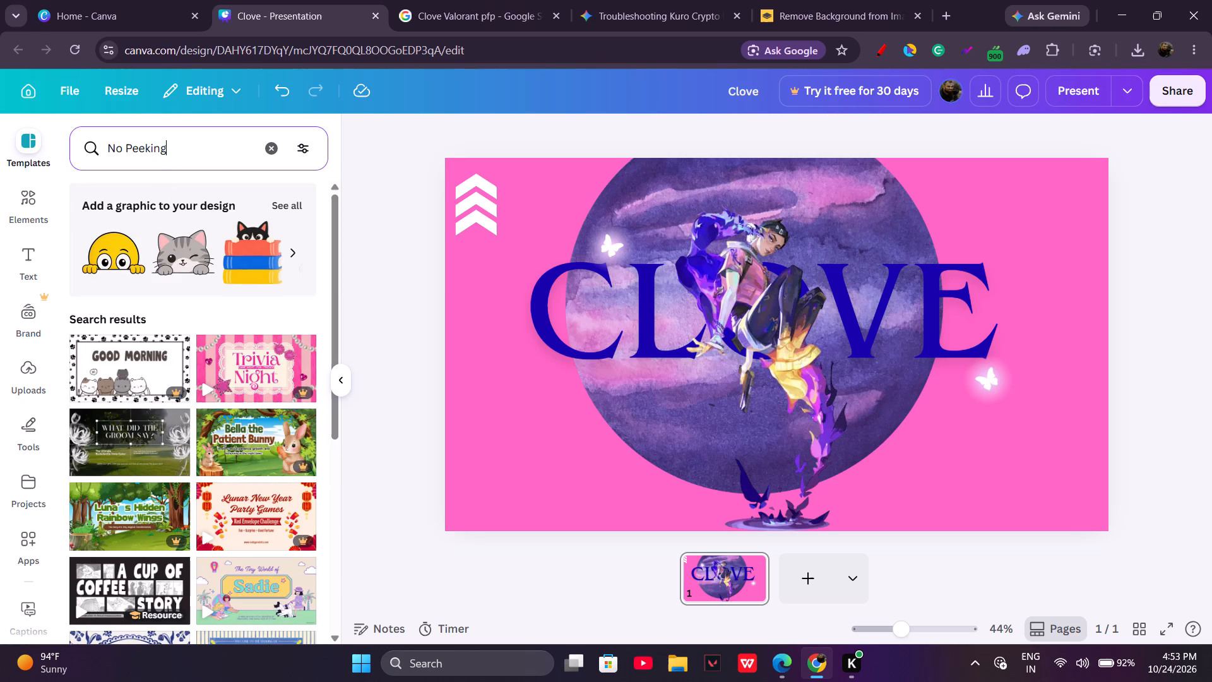
Replace the "No Peeking" search with "N" and open the matching graphic elements.
click(181, 160)
key(ctrl+BackSpace)
key(ctrl+BackSpace)
key(Tab)
key(n)
key(Tab)
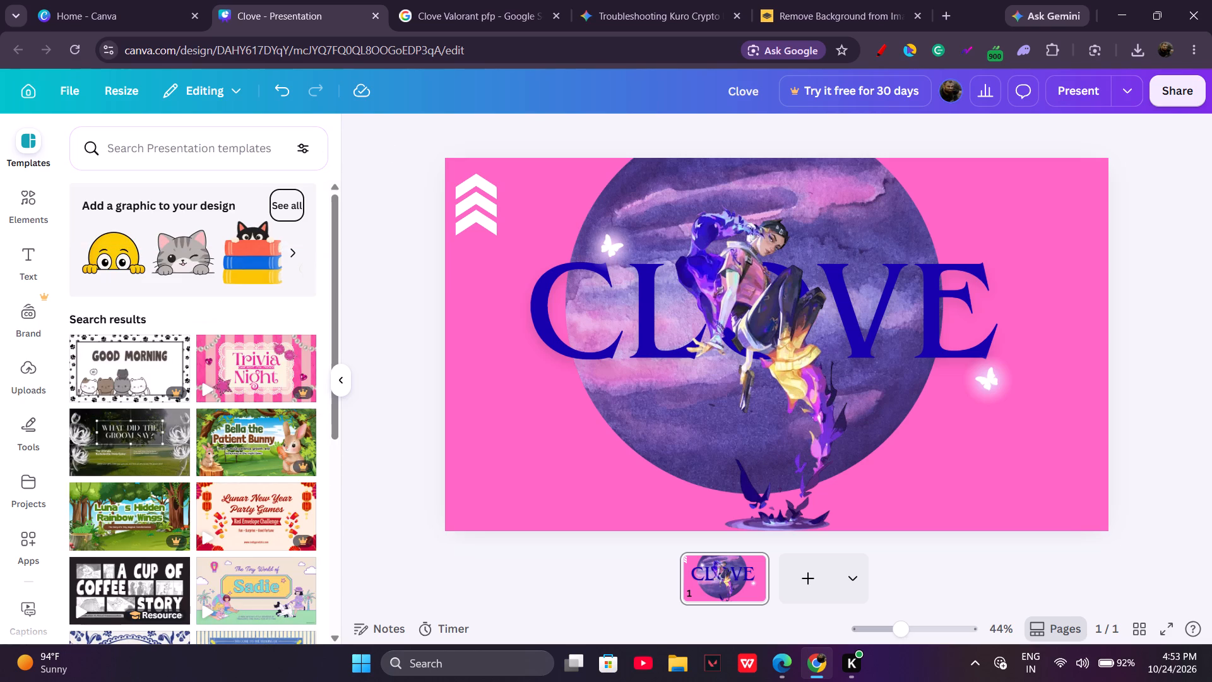
click(176, 152)
key(Tab)
key(n)
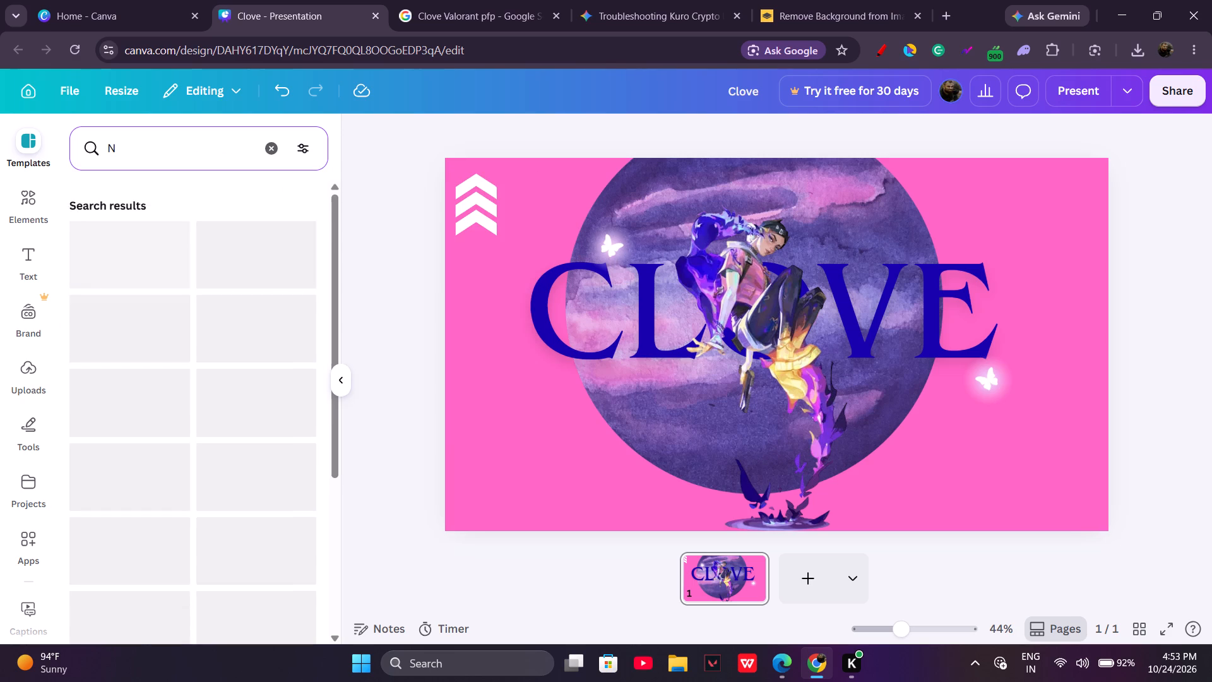
click(283, 203)
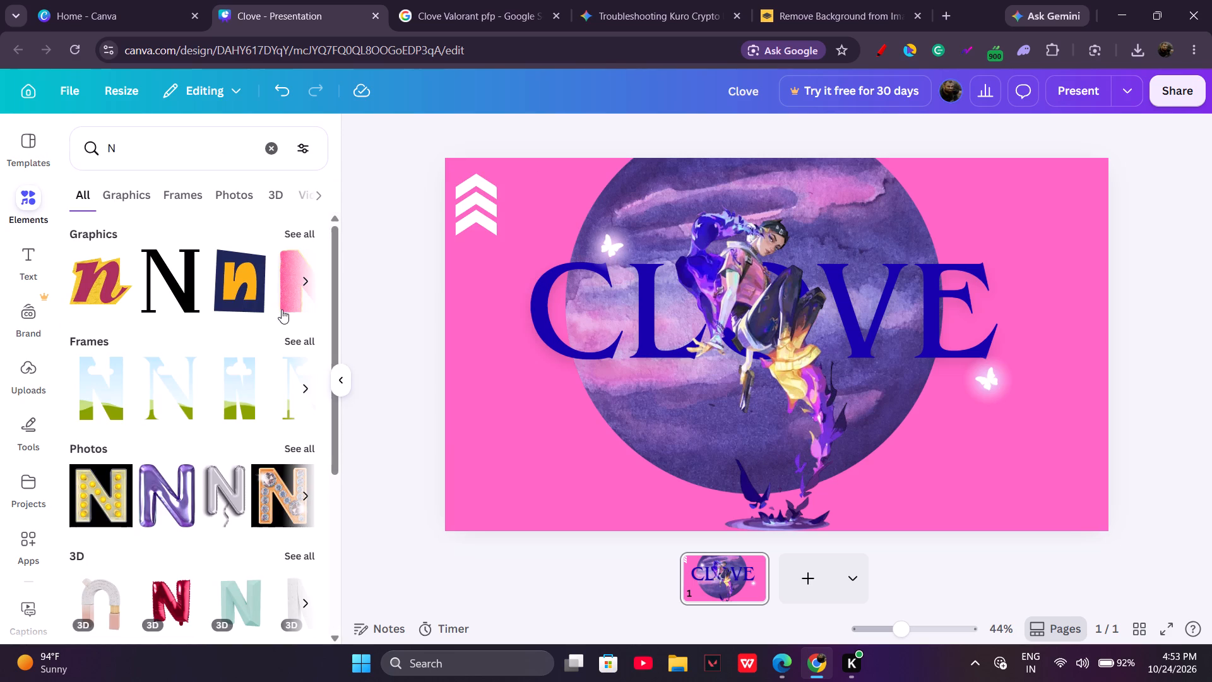
Insert the black serif N graphic, shrink it to a small letter and place it on the pink area at the slide's lower left.
click(300, 286)
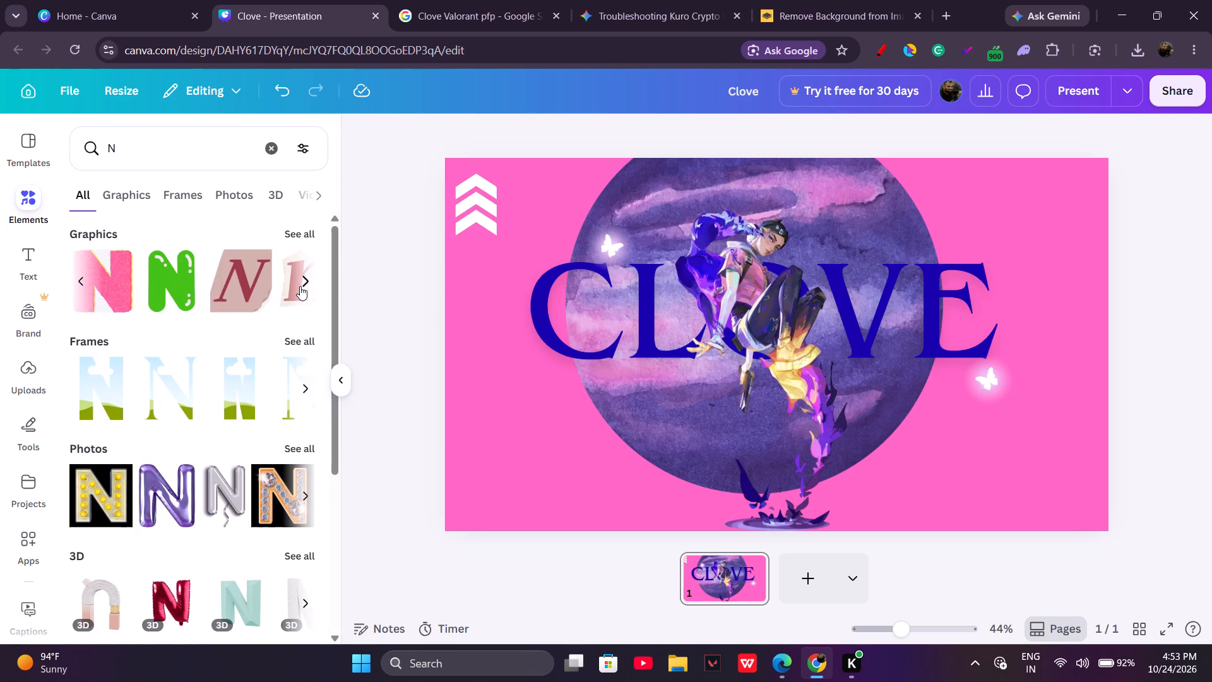
click(82, 282)
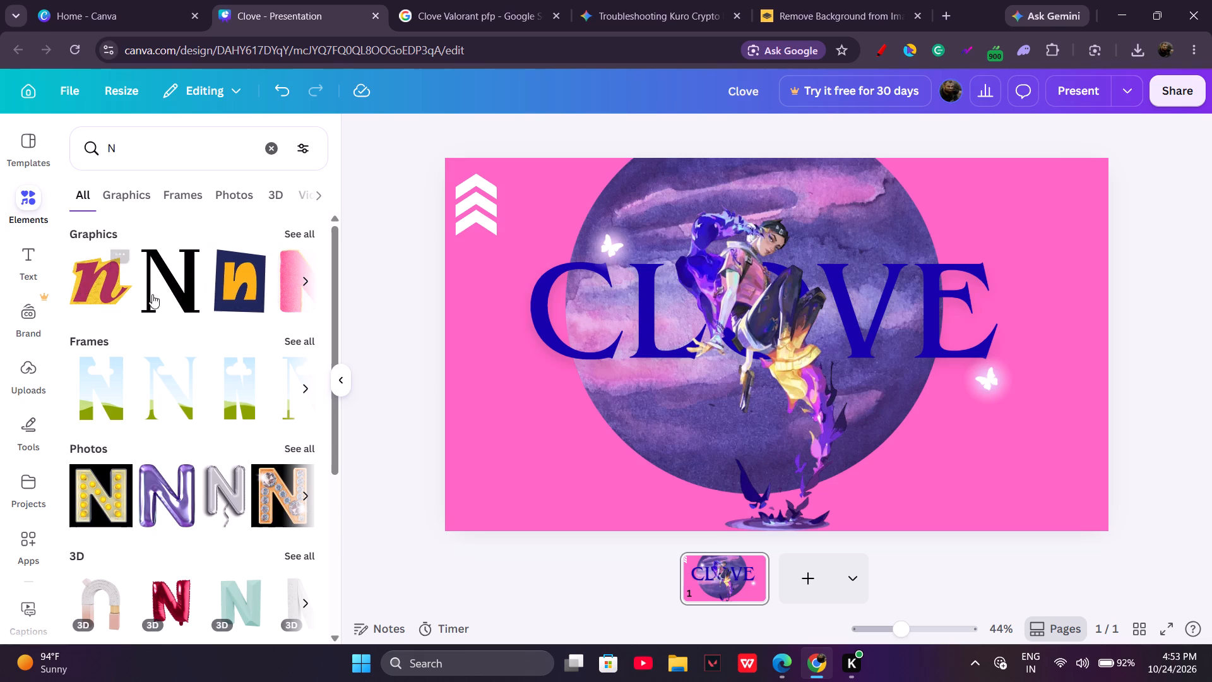
click(162, 293)
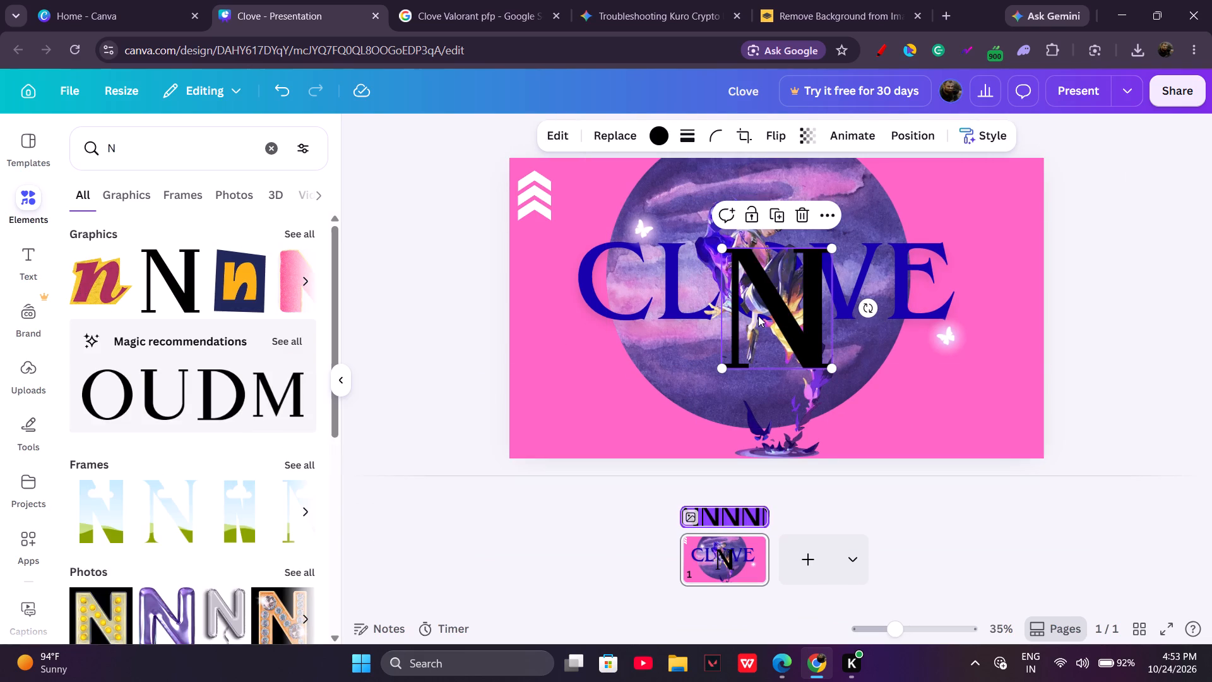
drag(778, 297, 541, 349)
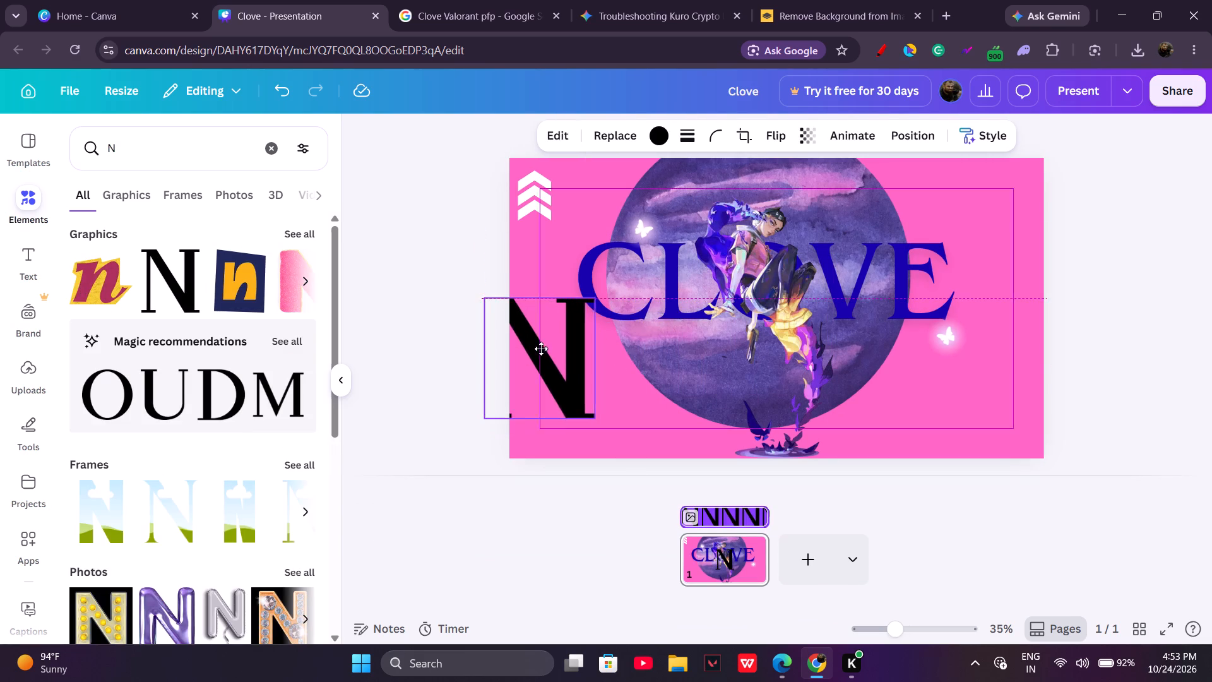
drag(541, 349, 541, 351)
drag(597, 421, 551, 378)
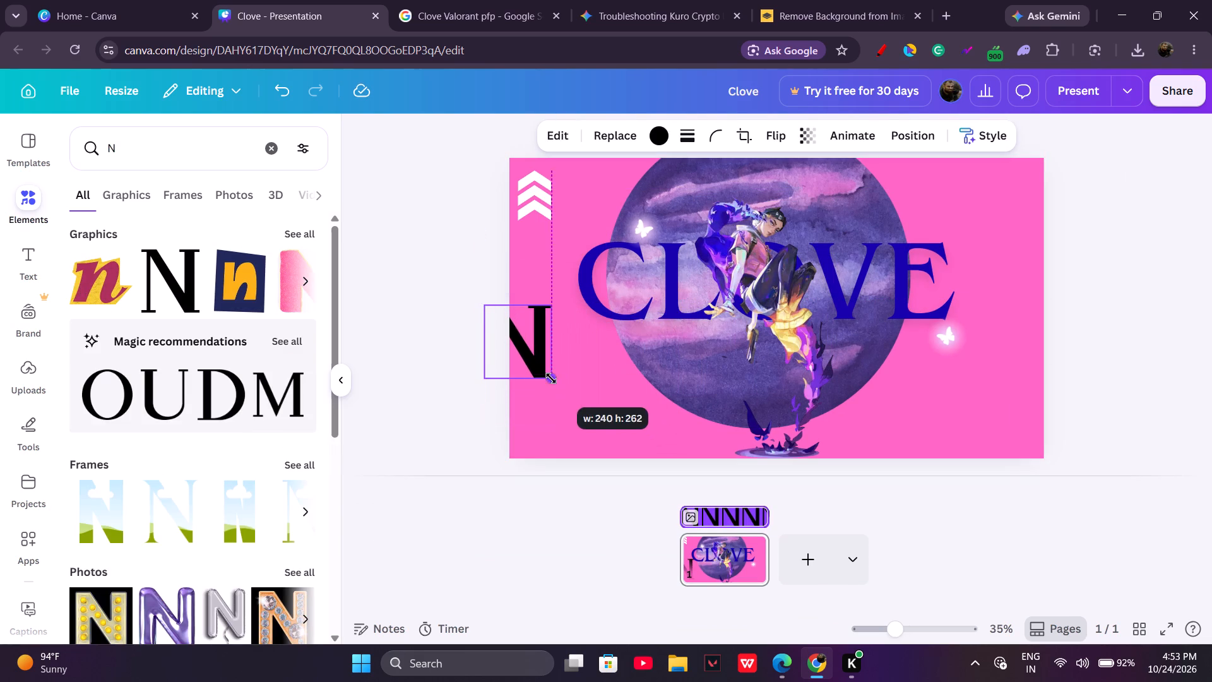
drag(551, 378, 535, 363)
drag(526, 351, 549, 369)
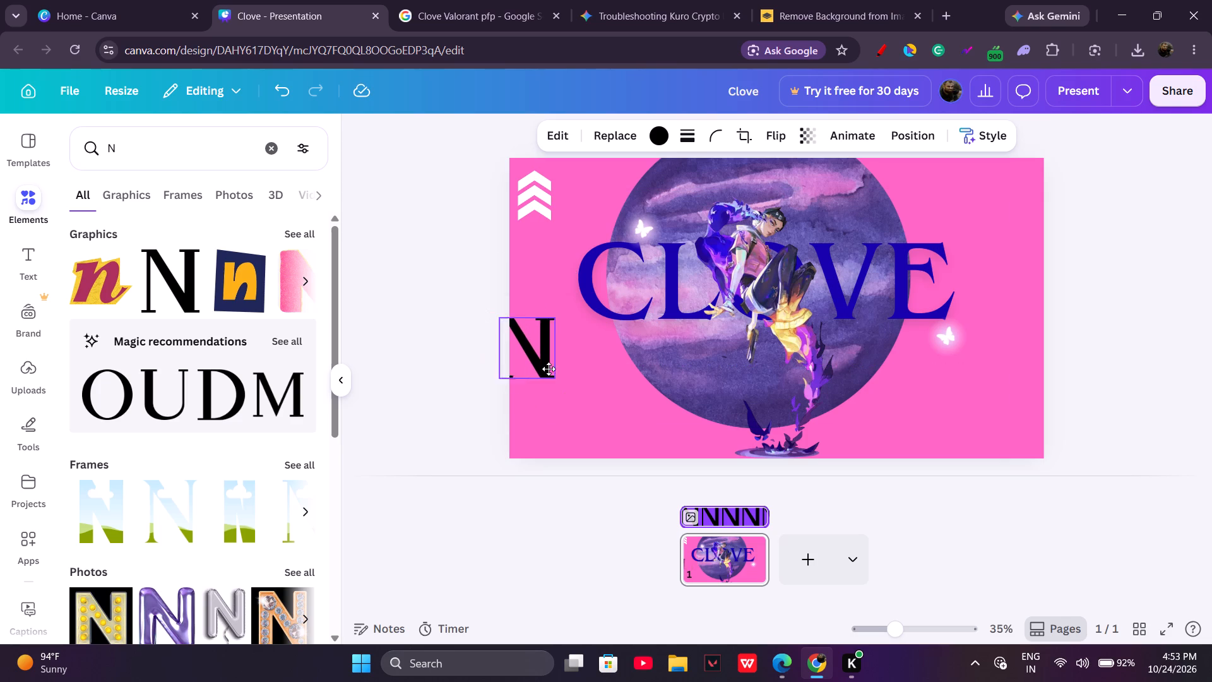
drag(549, 369, 557, 421)
drag(578, 439, 573, 432)
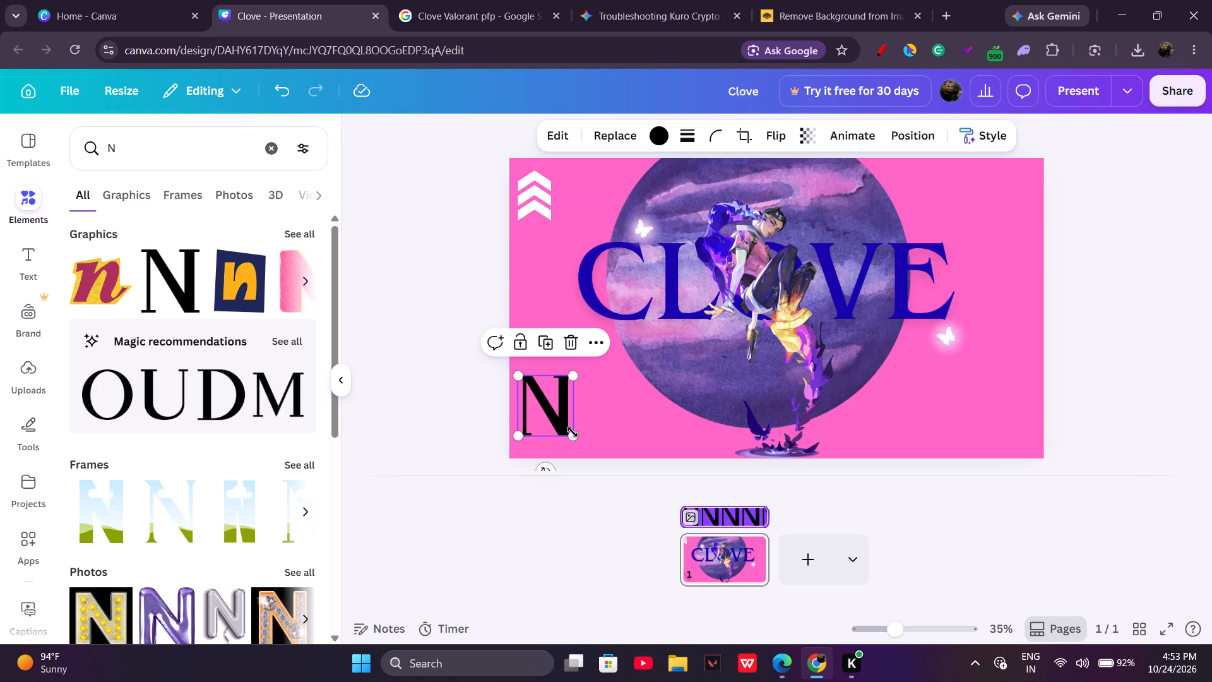
drag(573, 432, 569, 428)
drag(576, 434, 564, 424)
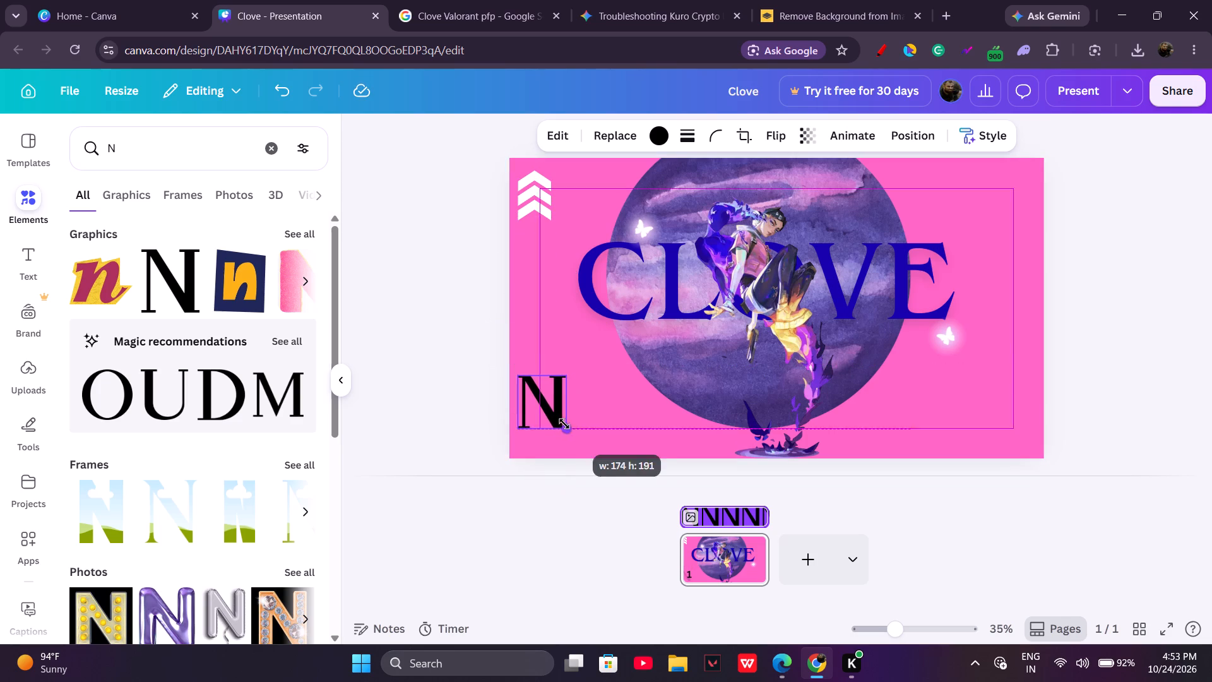
drag(564, 424, 540, 405)
Insert the matching black serif O from the recommendations, shrink it to about 154 by 154 and place it just right of the N.
click(110, 393)
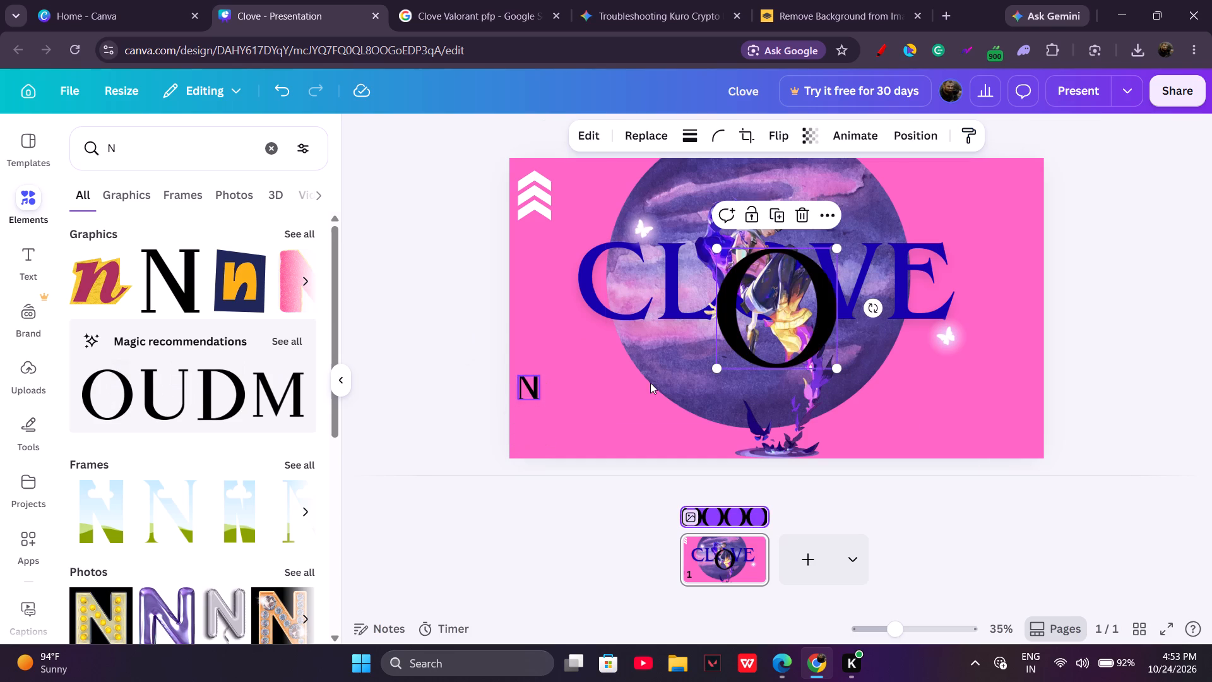
drag(838, 366, 747, 296)
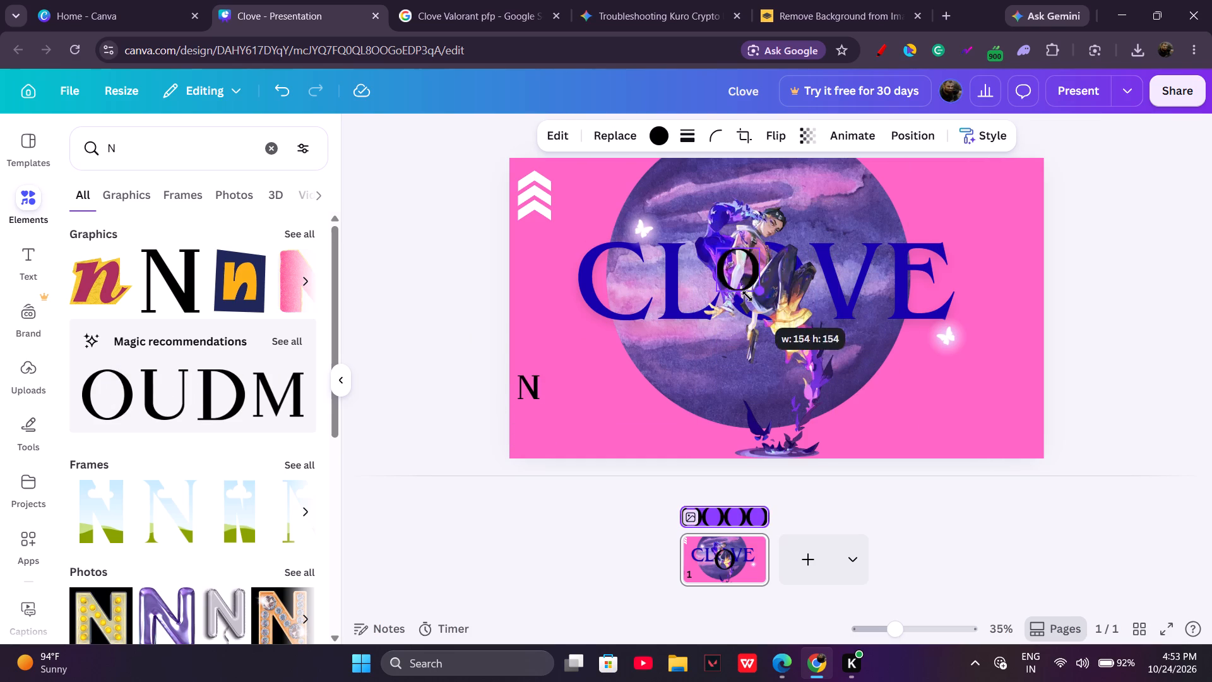
drag(747, 296, 746, 296)
drag(737, 268, 559, 380)
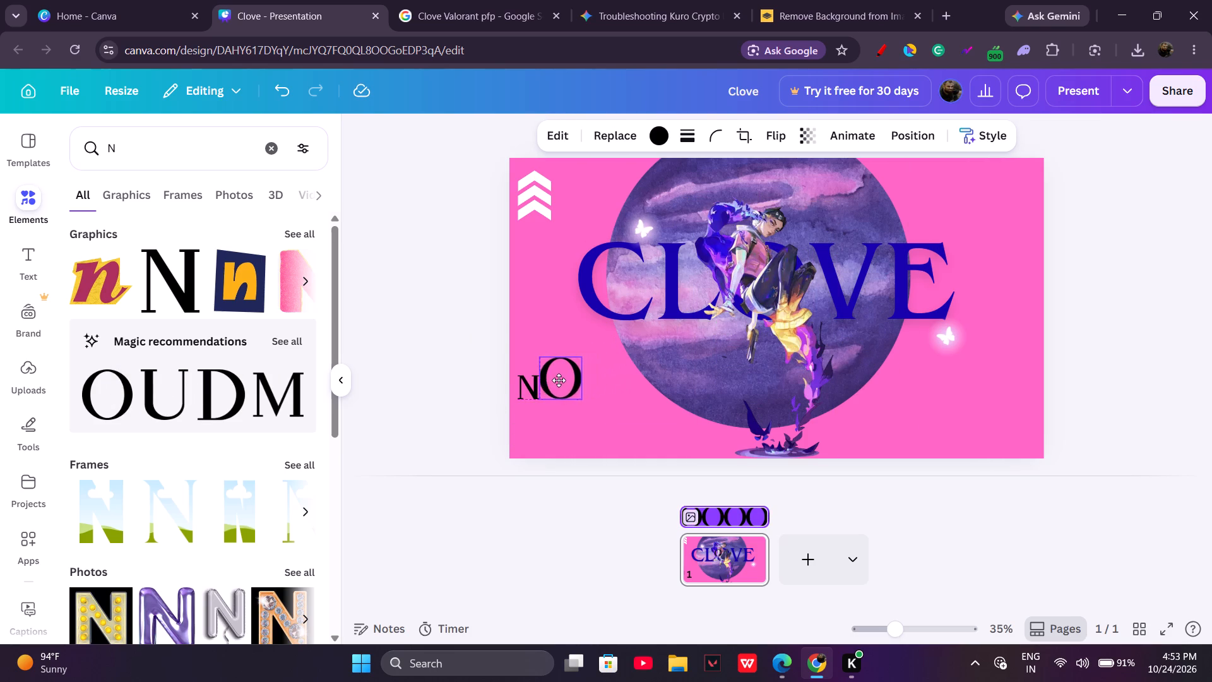
drag(559, 380, 569, 380)
drag(571, 386, 569, 387)
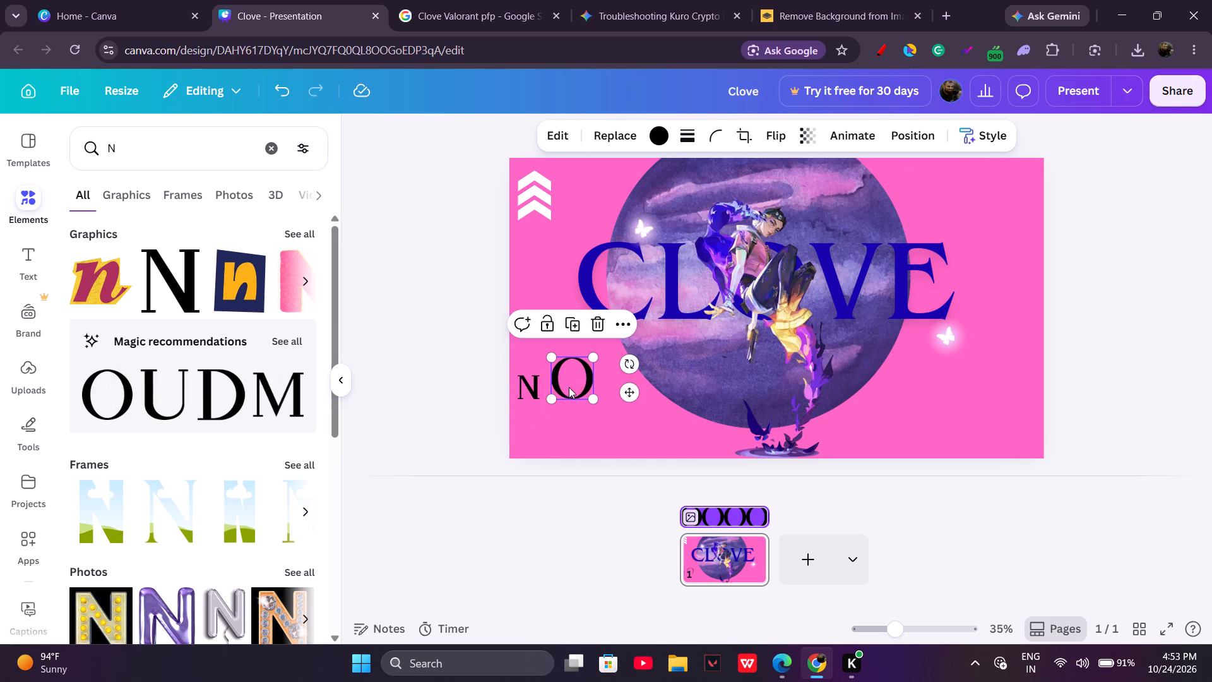
Shrink the O graphic to a small capital about 71 by 71 and set it snugly beside the N.
drag(569, 387, 562, 397)
drag(584, 410, 581, 409)
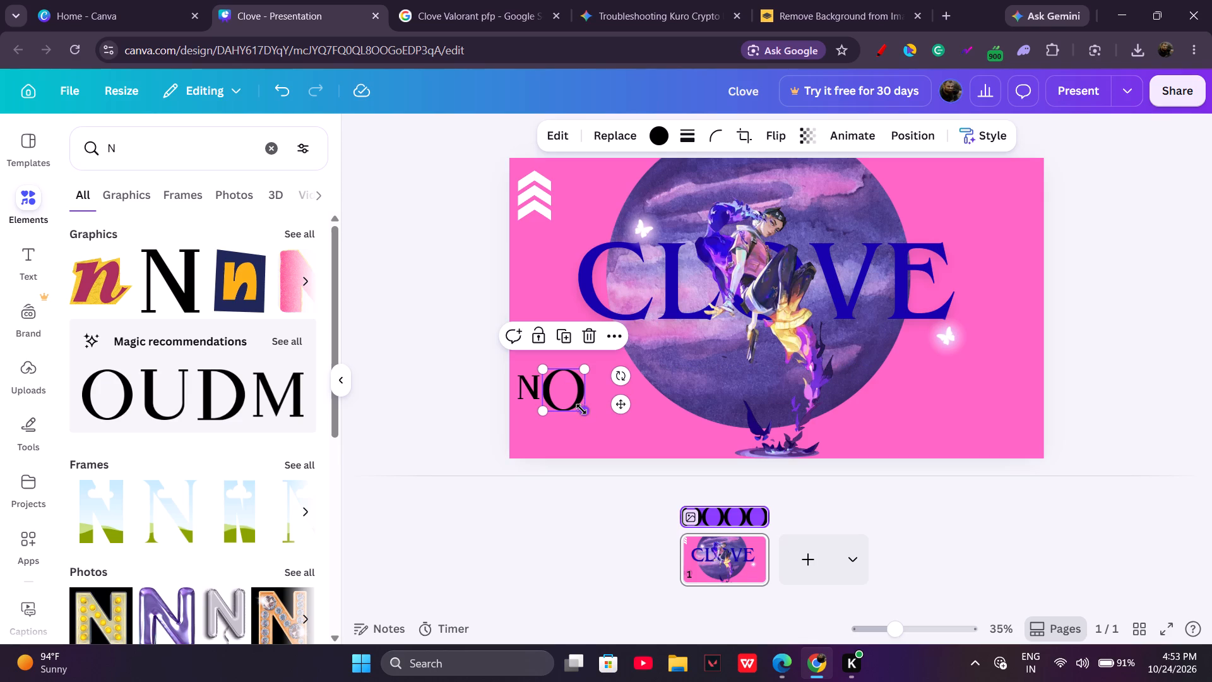
drag(581, 409, 565, 402)
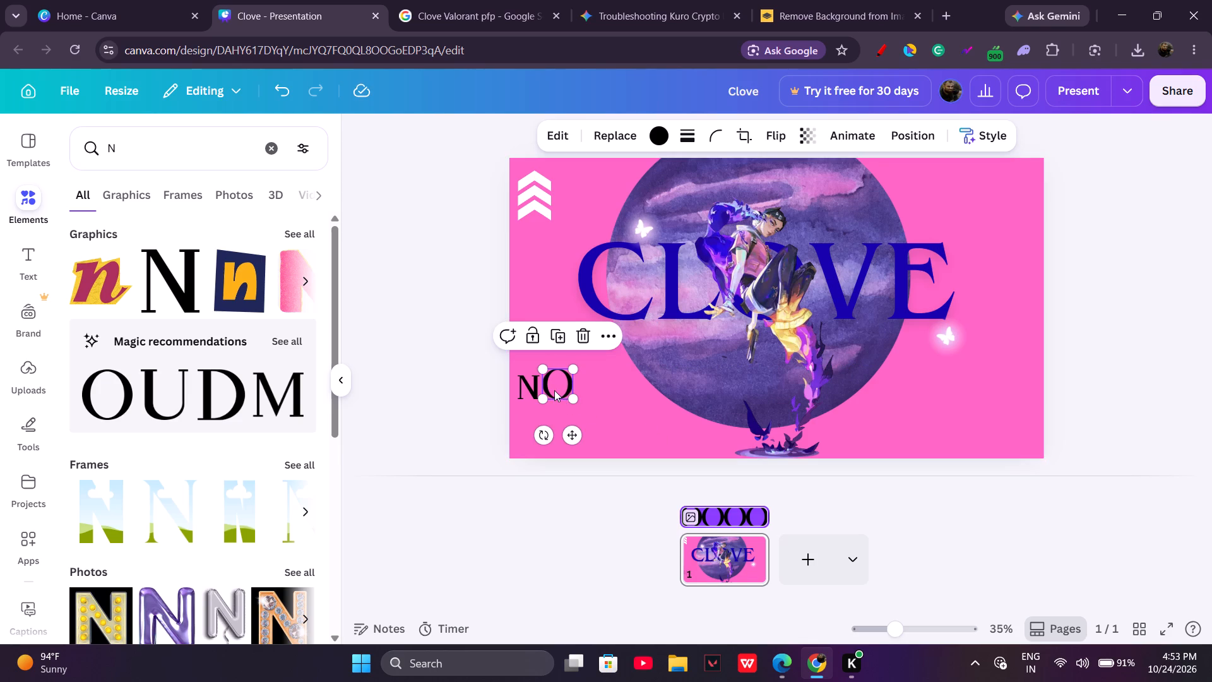
click(554, 390)
click(567, 402)
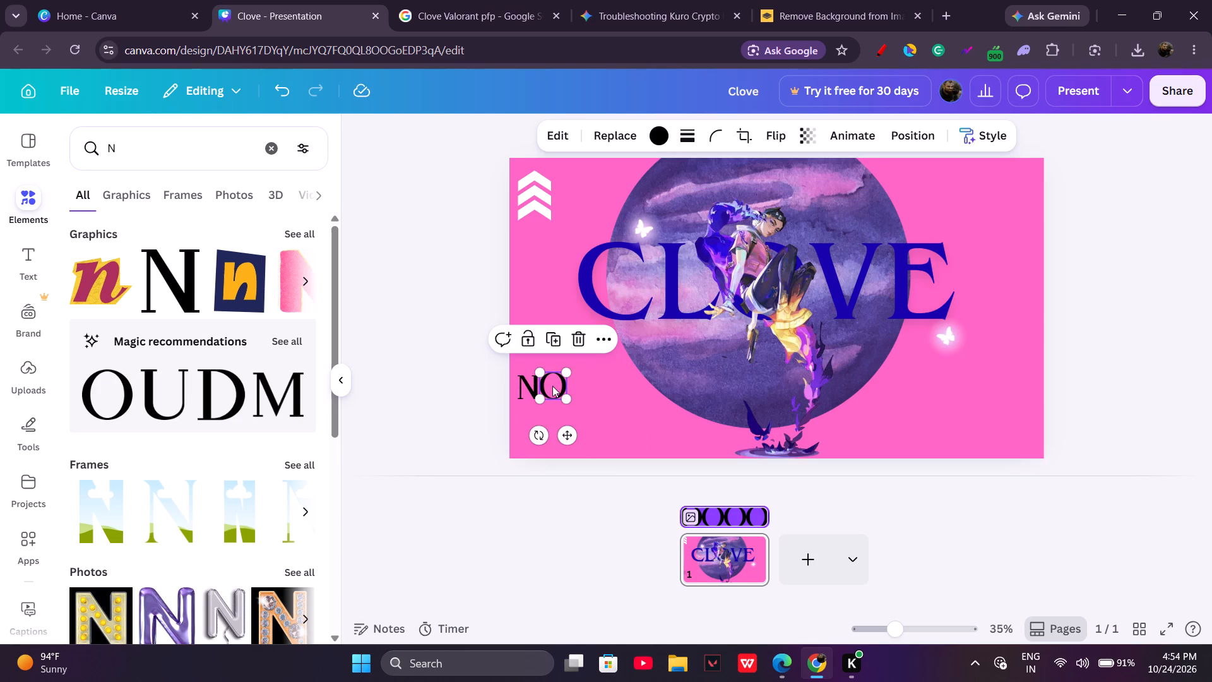
click(552, 386)
click(471, 445)
click(493, 445)
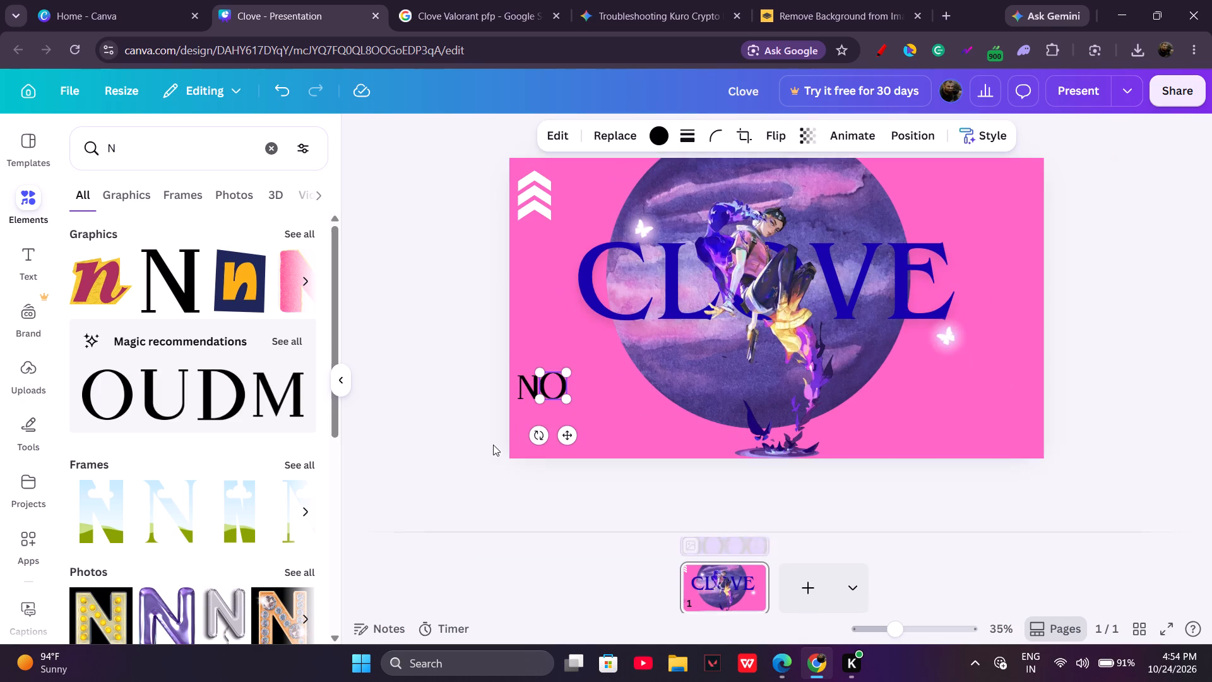
click(550, 383)
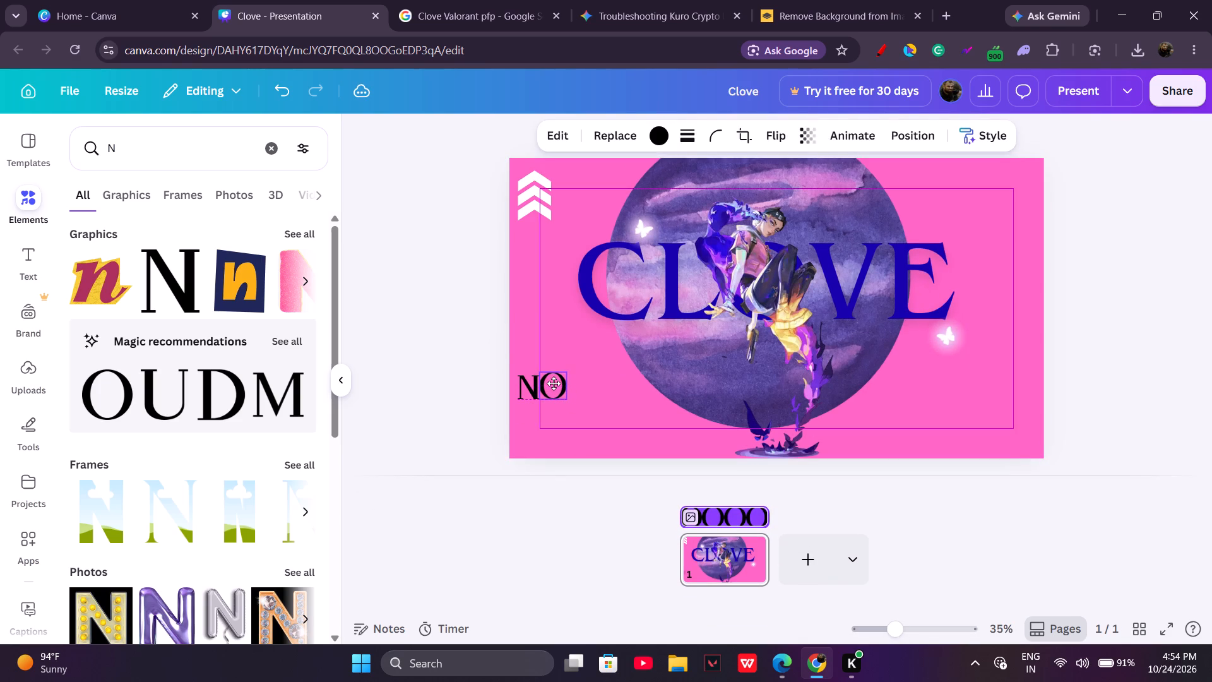
drag(567, 398, 557, 392)
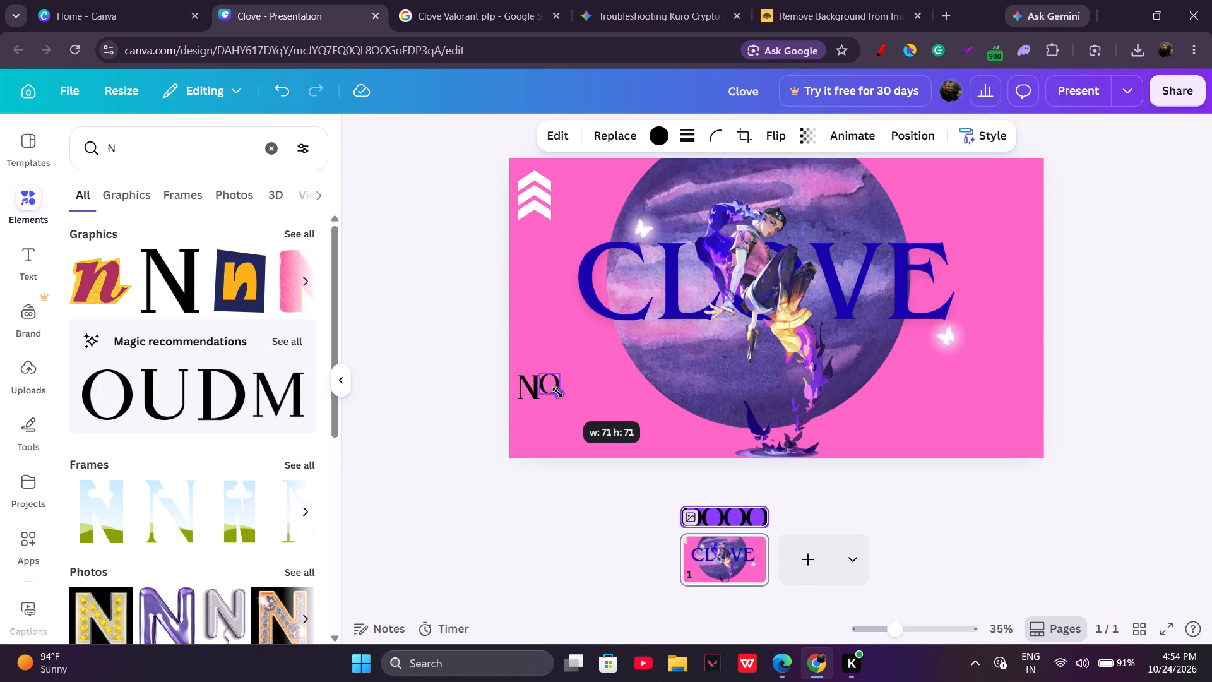
drag(557, 392, 556, 393)
click(548, 387)
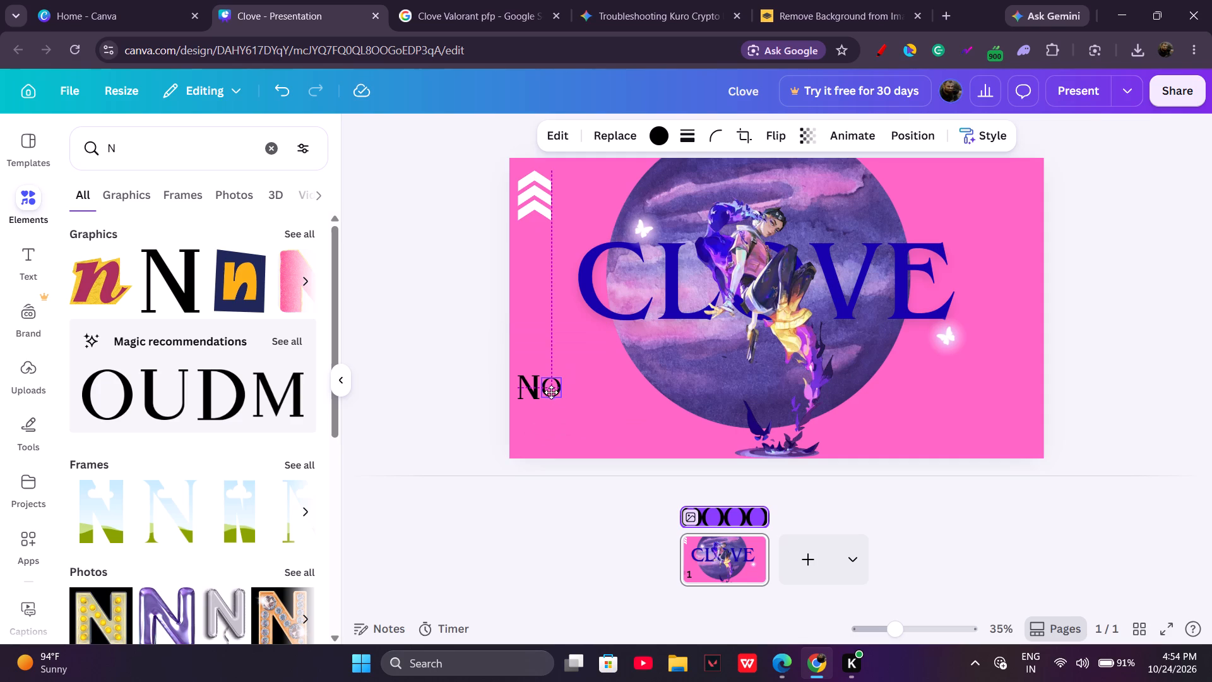
click(459, 446)
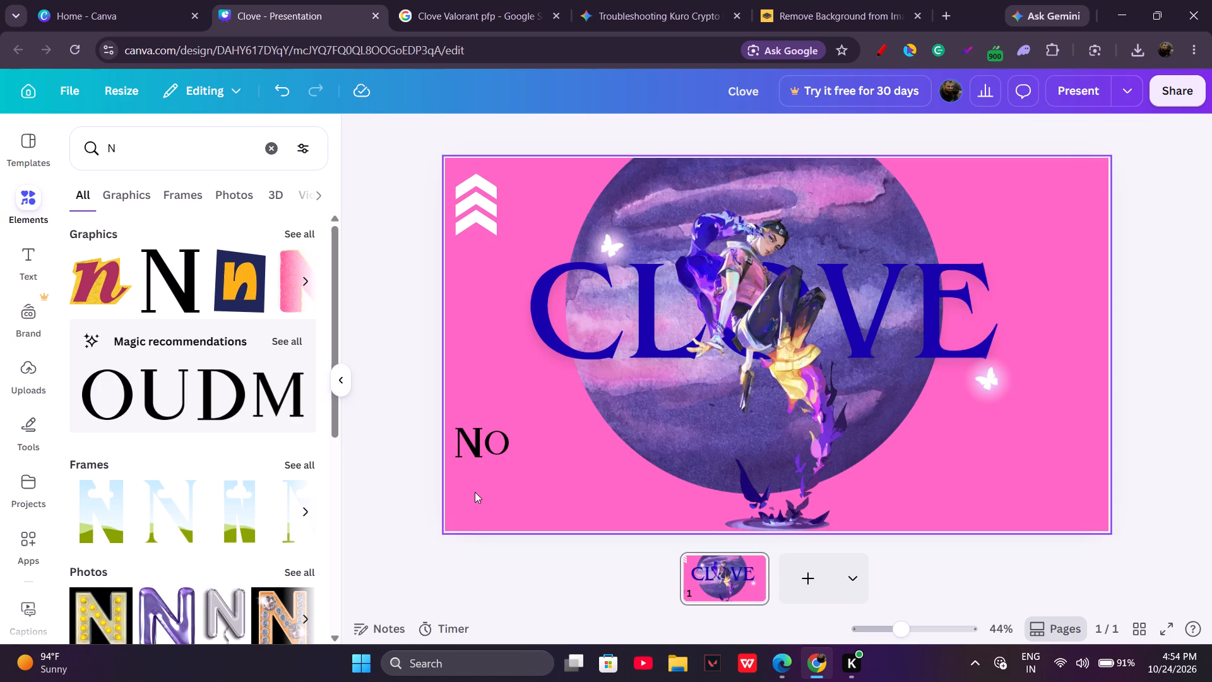
click(494, 435)
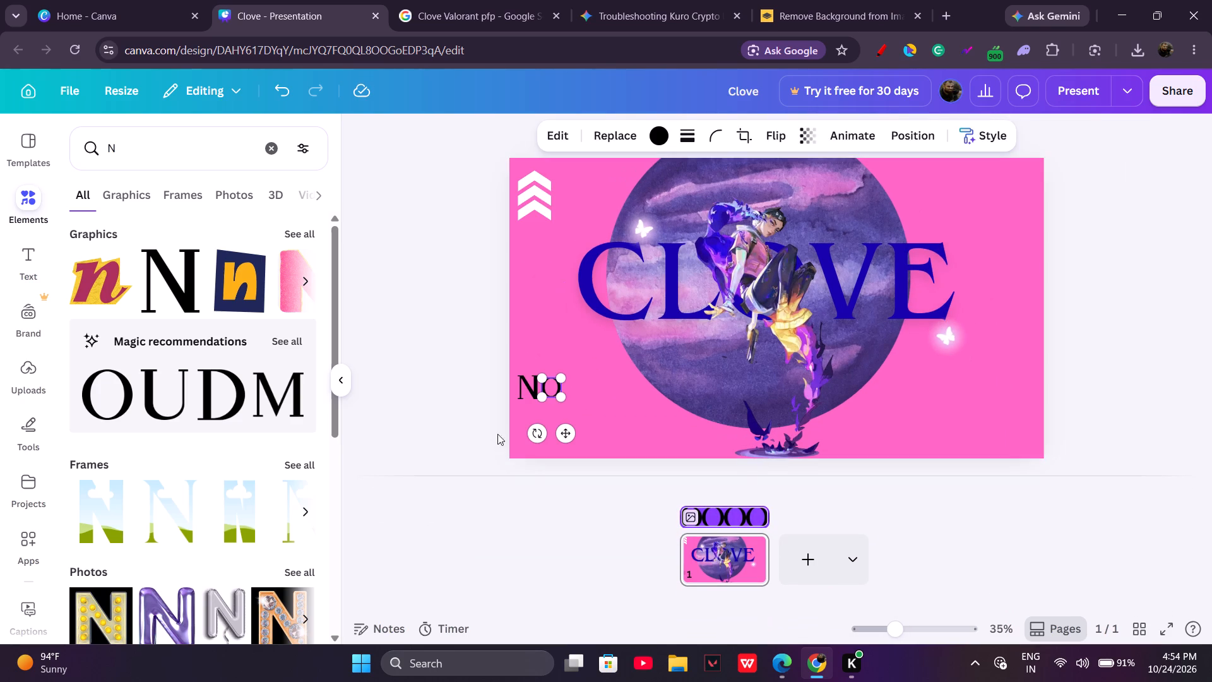
click(544, 385)
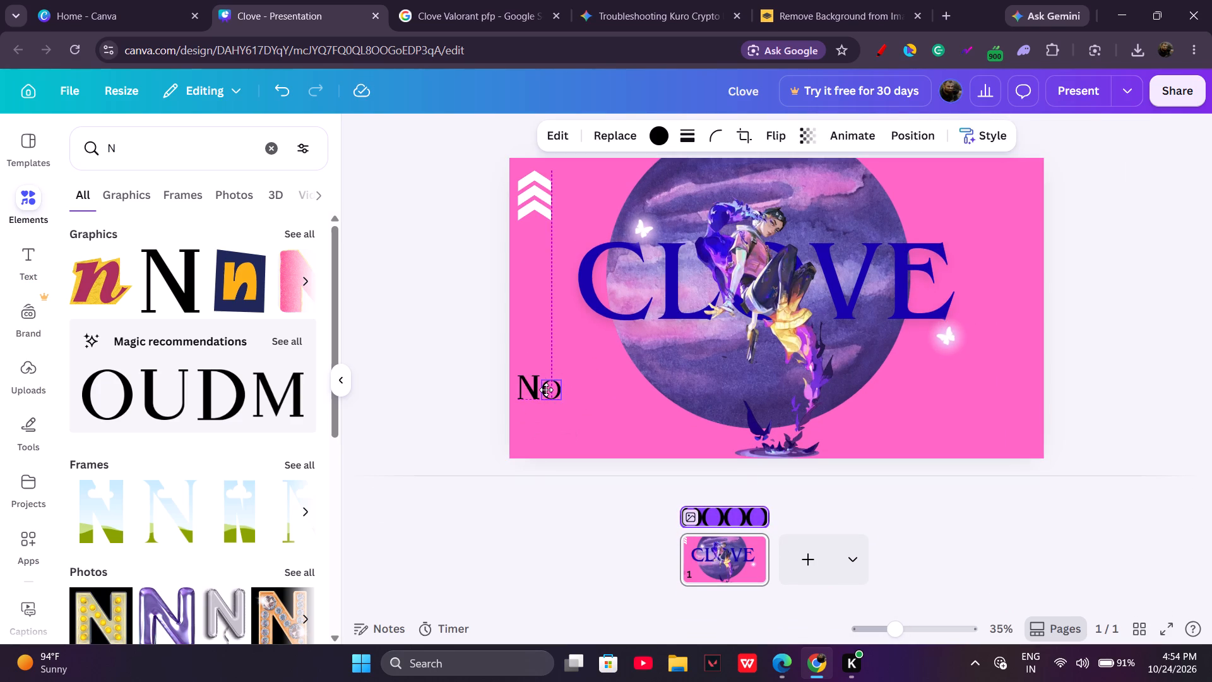
click(454, 397)
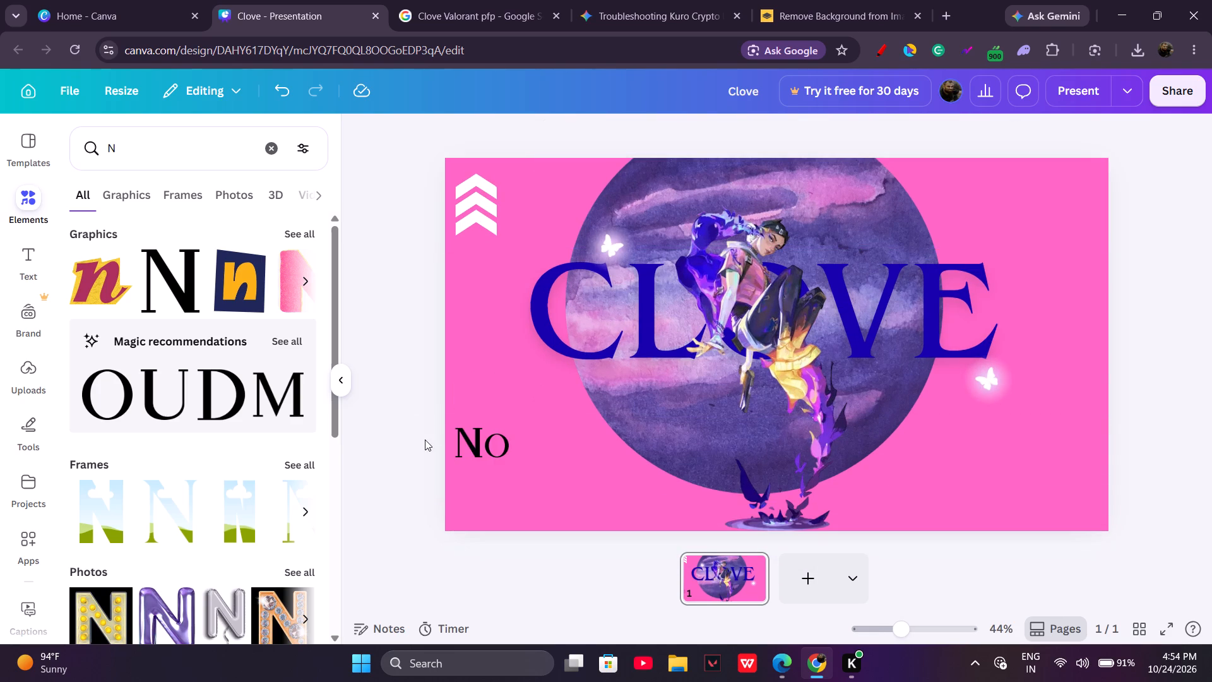
Replace the "N" element search with "P" and browse the resulting graphics for a matching black serif letter.
click(179, 167)
key(BackSpace)
key(BackSpace)
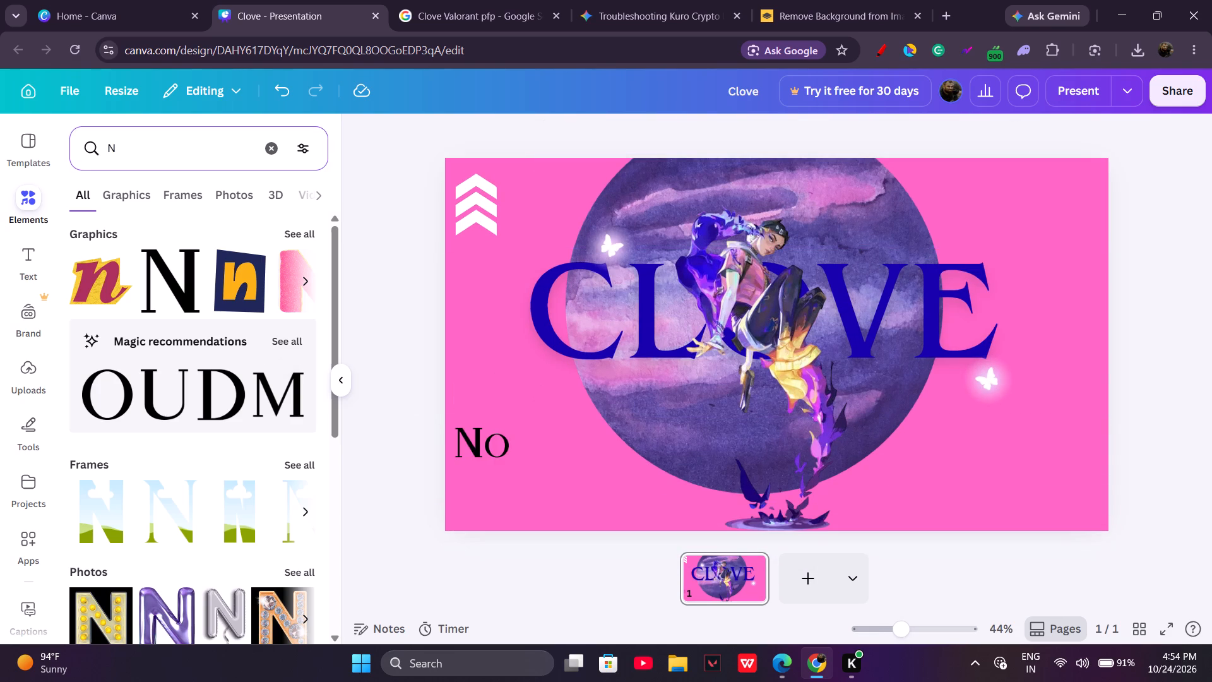
click(179, 160)
key(BackSpace)
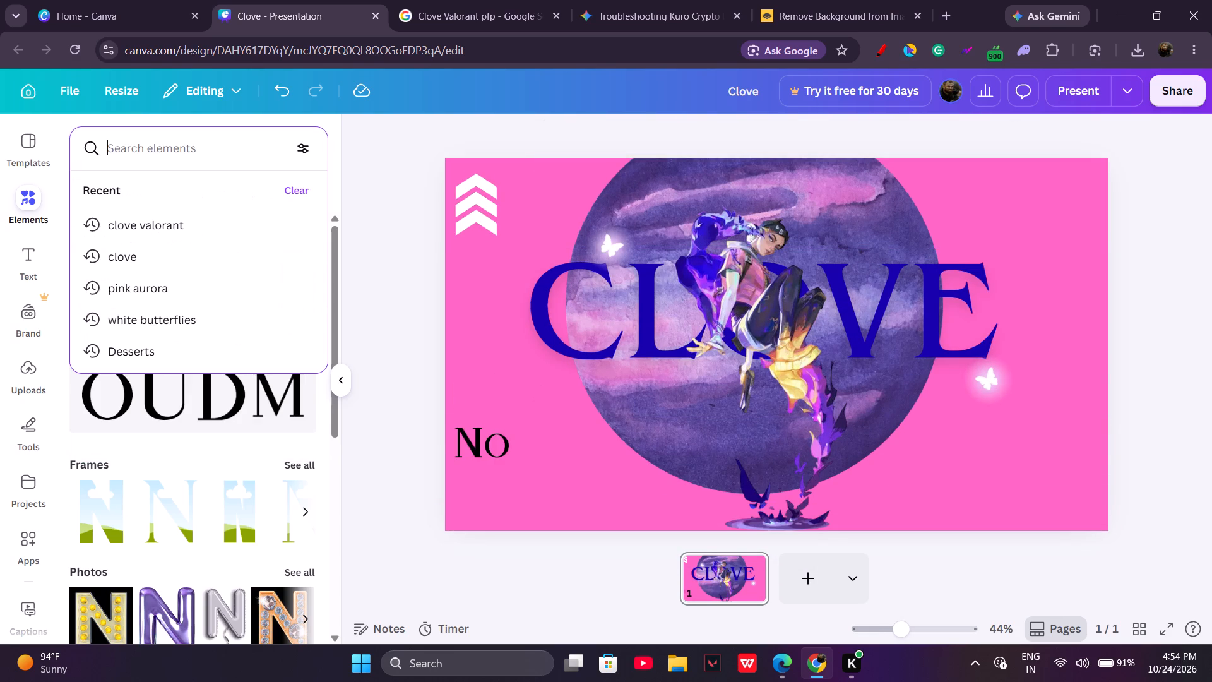
key(Return)
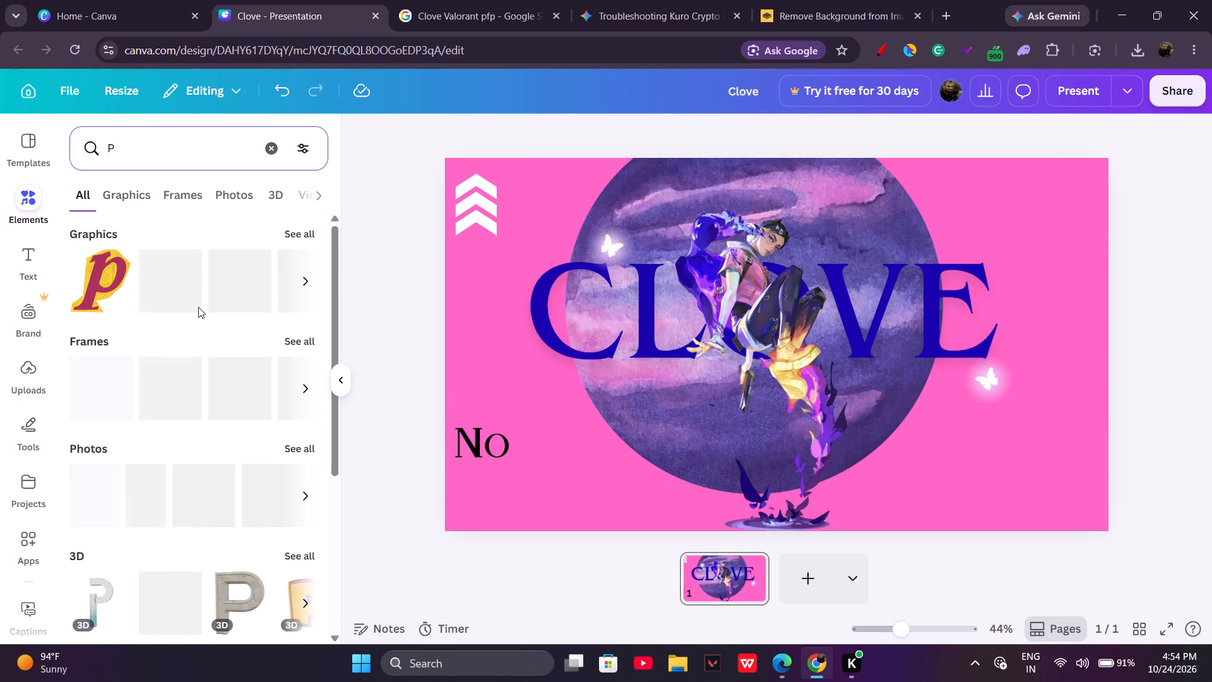
click(302, 290)
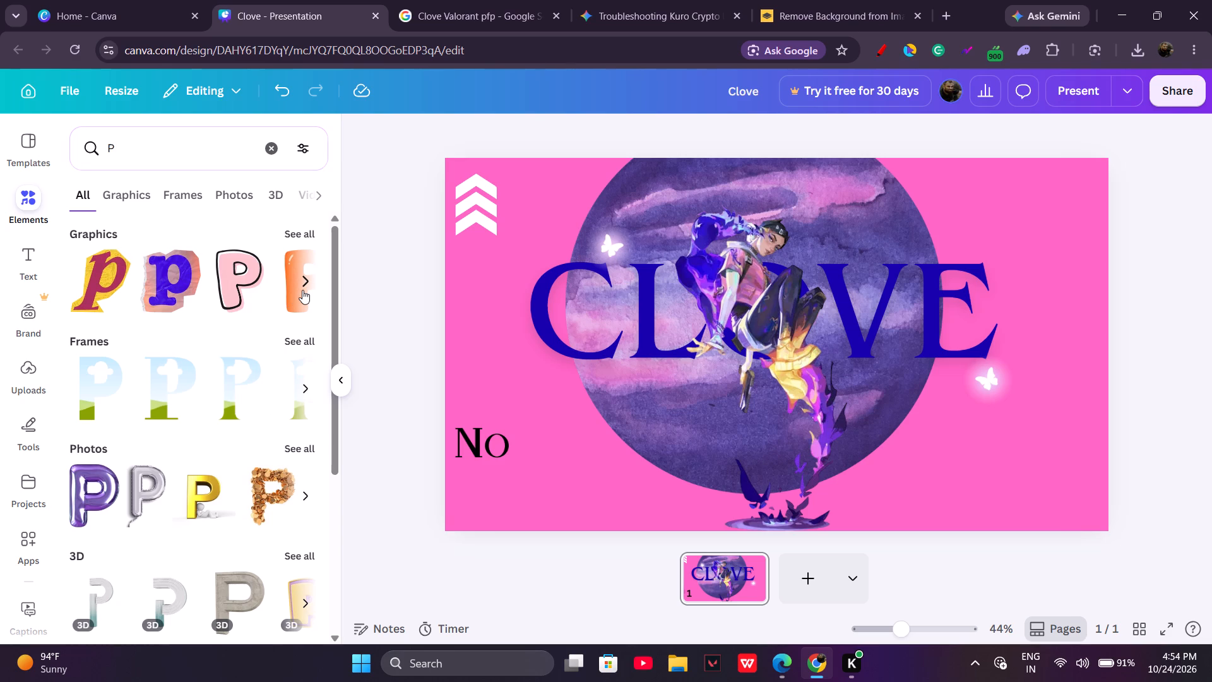
Insert the black serif P graphic, shrink it to a small letter and place it directly below the N.
click(239, 281)
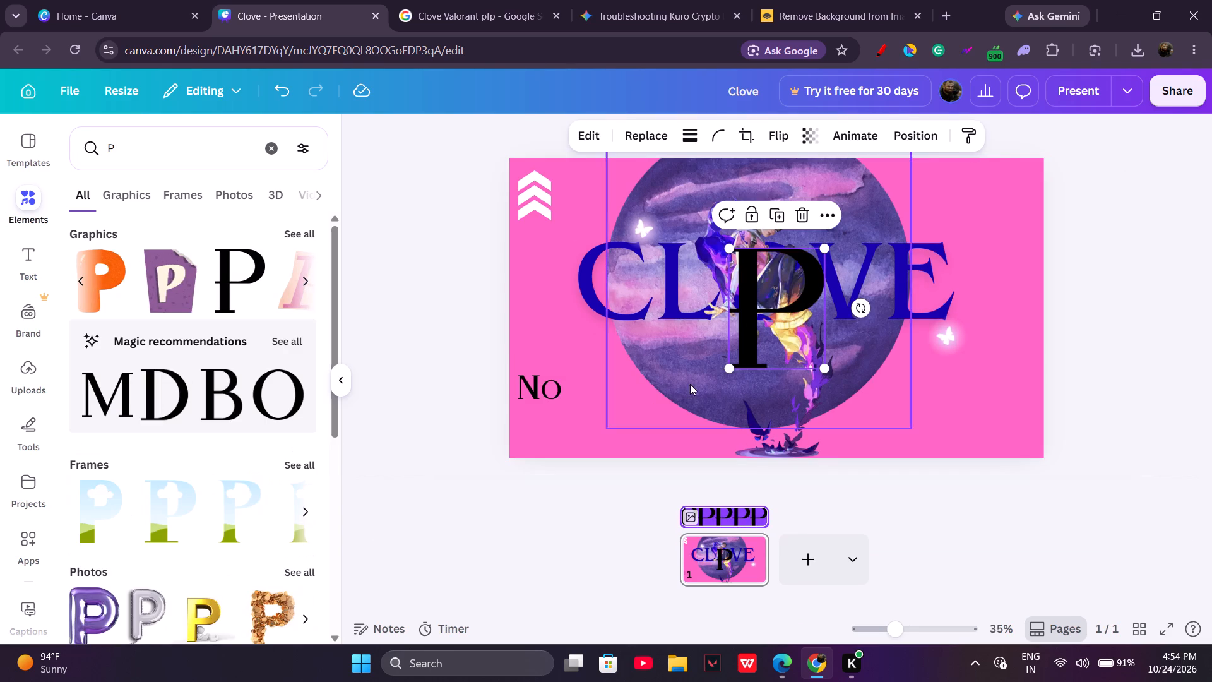
drag(788, 301, 590, 375)
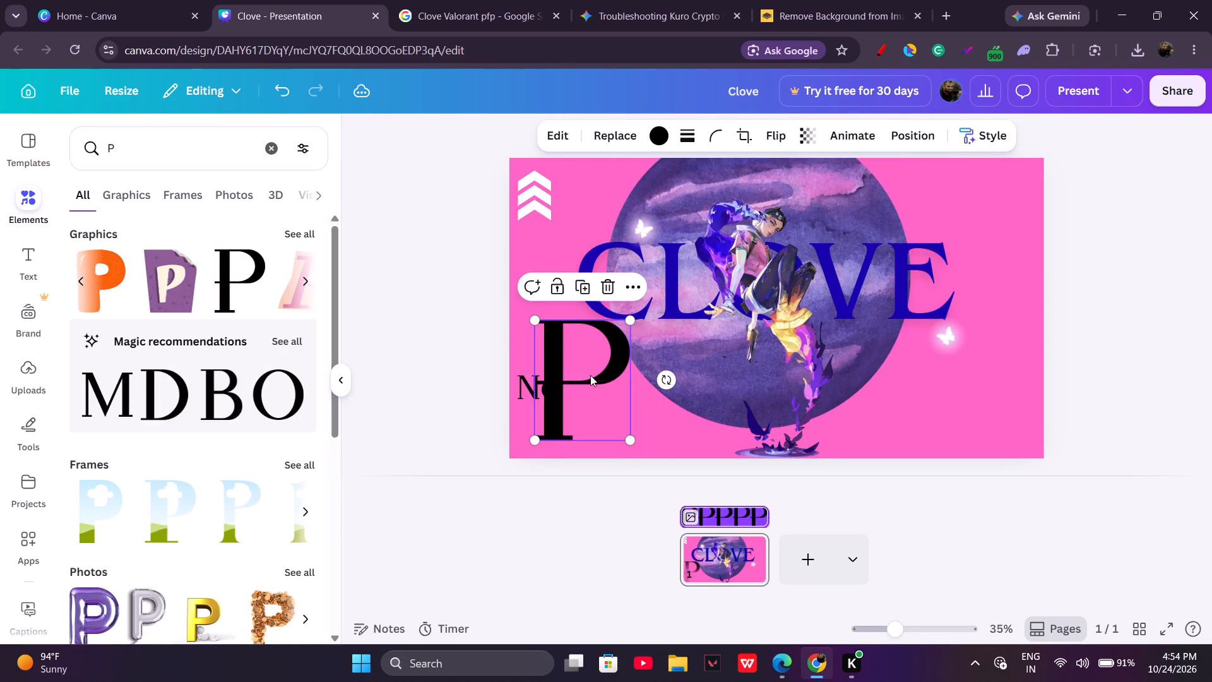
drag(631, 438, 555, 373)
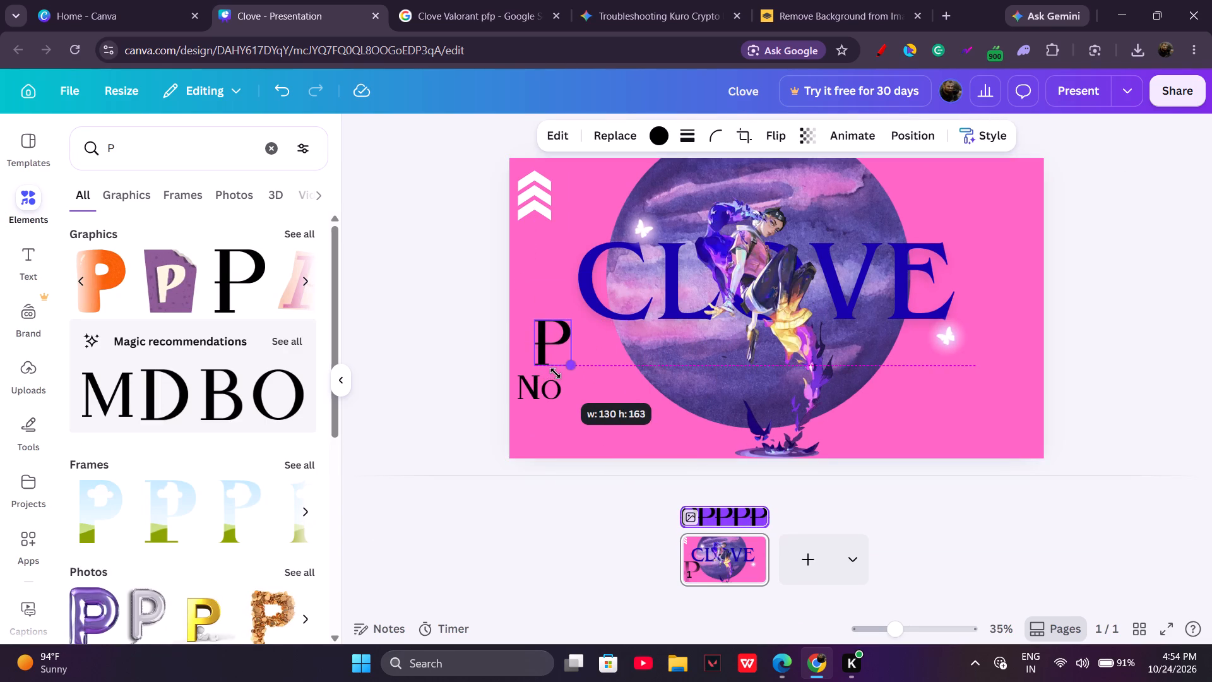
drag(555, 373, 552, 369)
drag(548, 337, 535, 416)
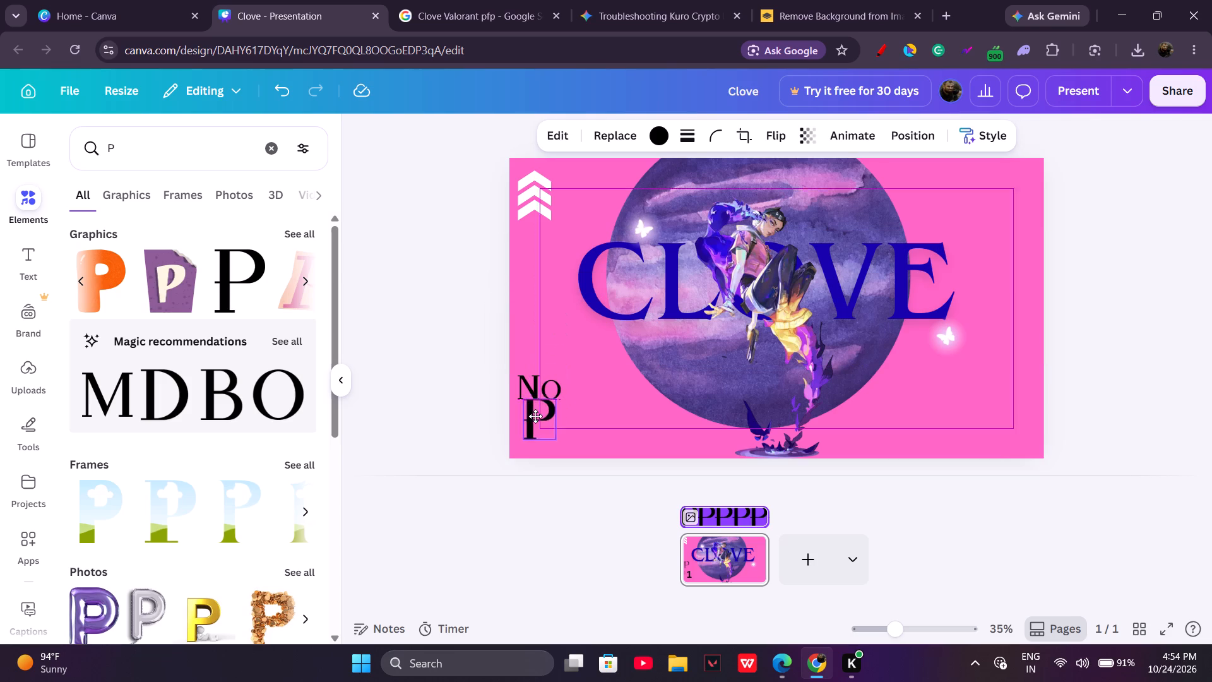
drag(535, 416, 528, 419)
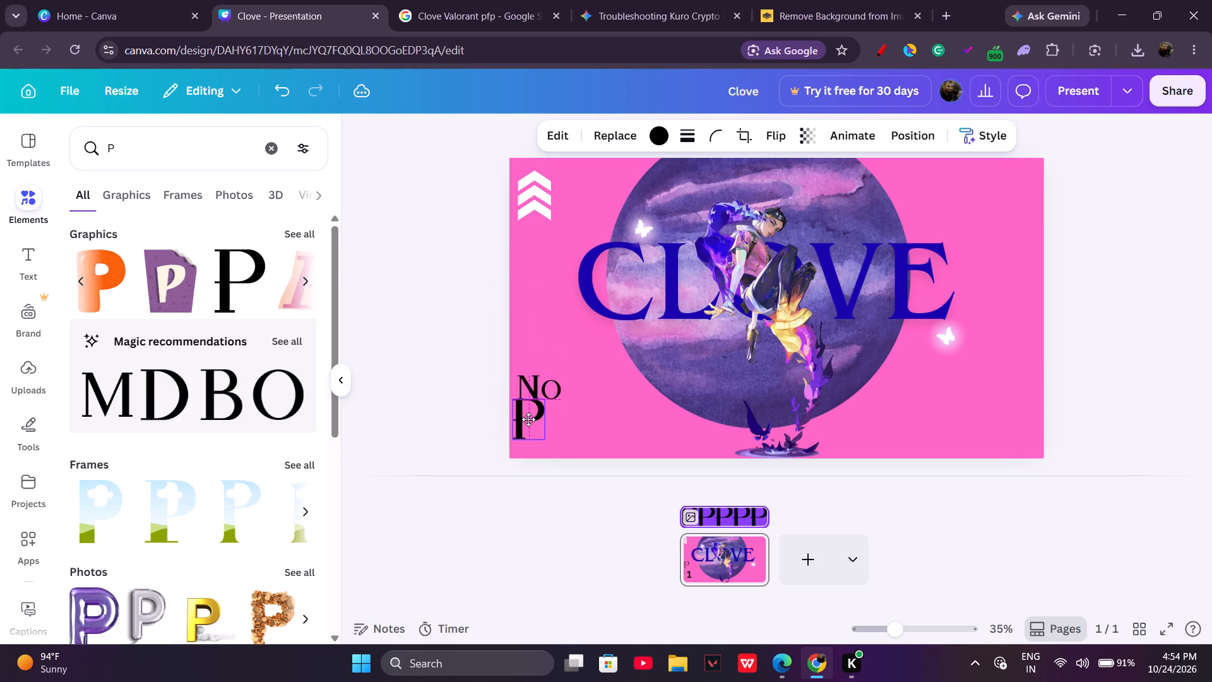
drag(528, 419, 528, 424)
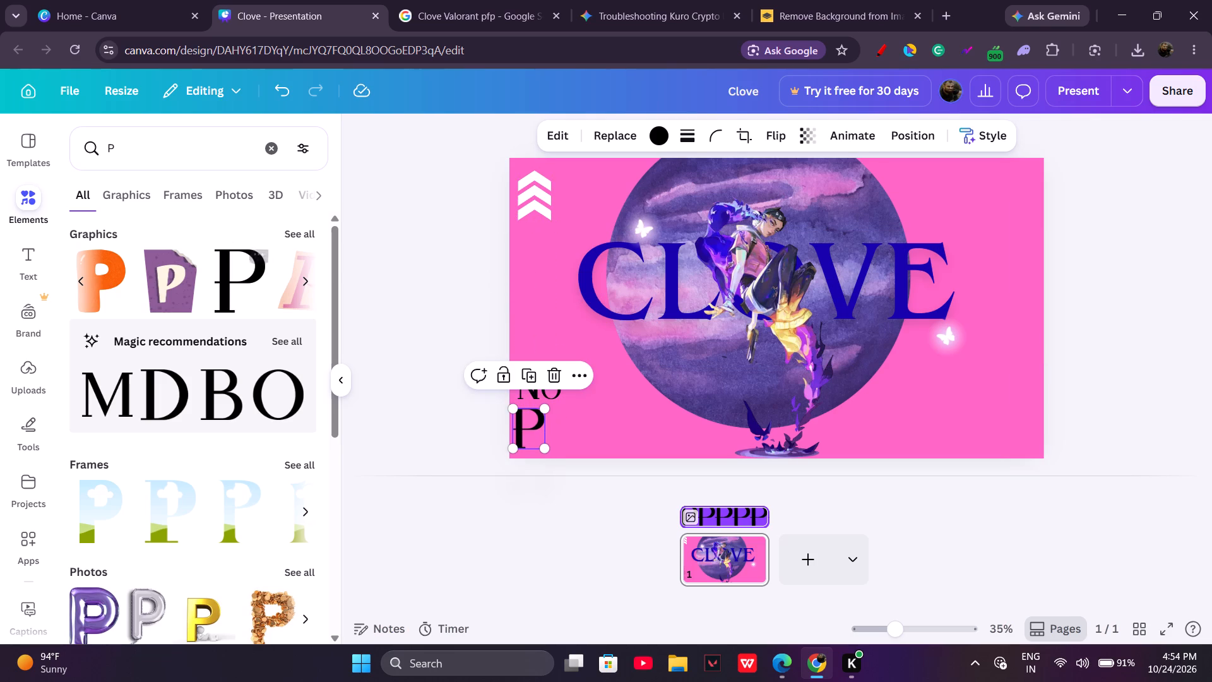
Replace the "P" element search with "E" and browse the graphics to the matching black serif E.
click(189, 136)
key(BackSpace)
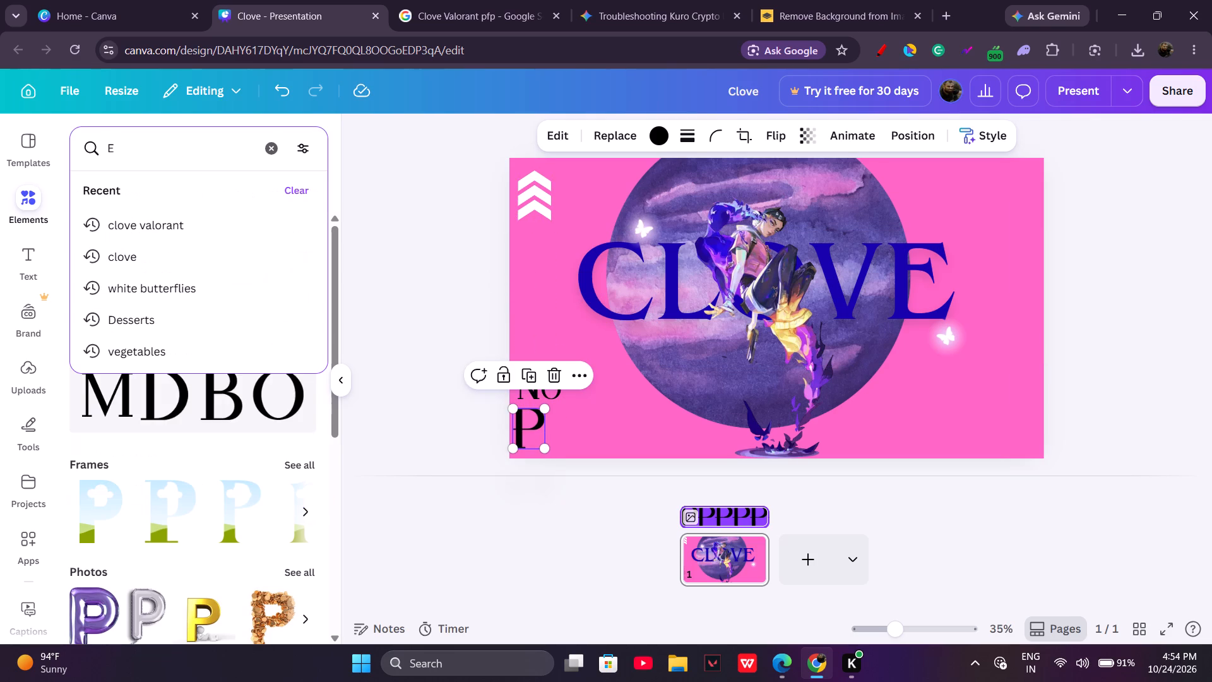
key(Return)
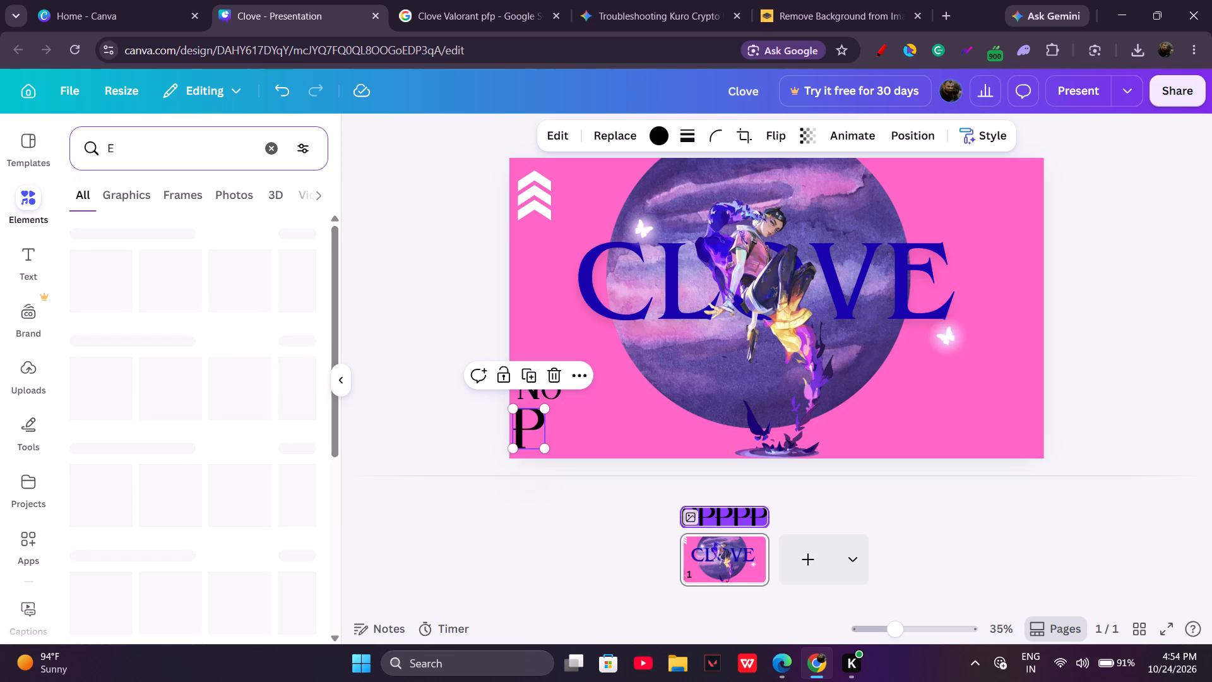
click(305, 273)
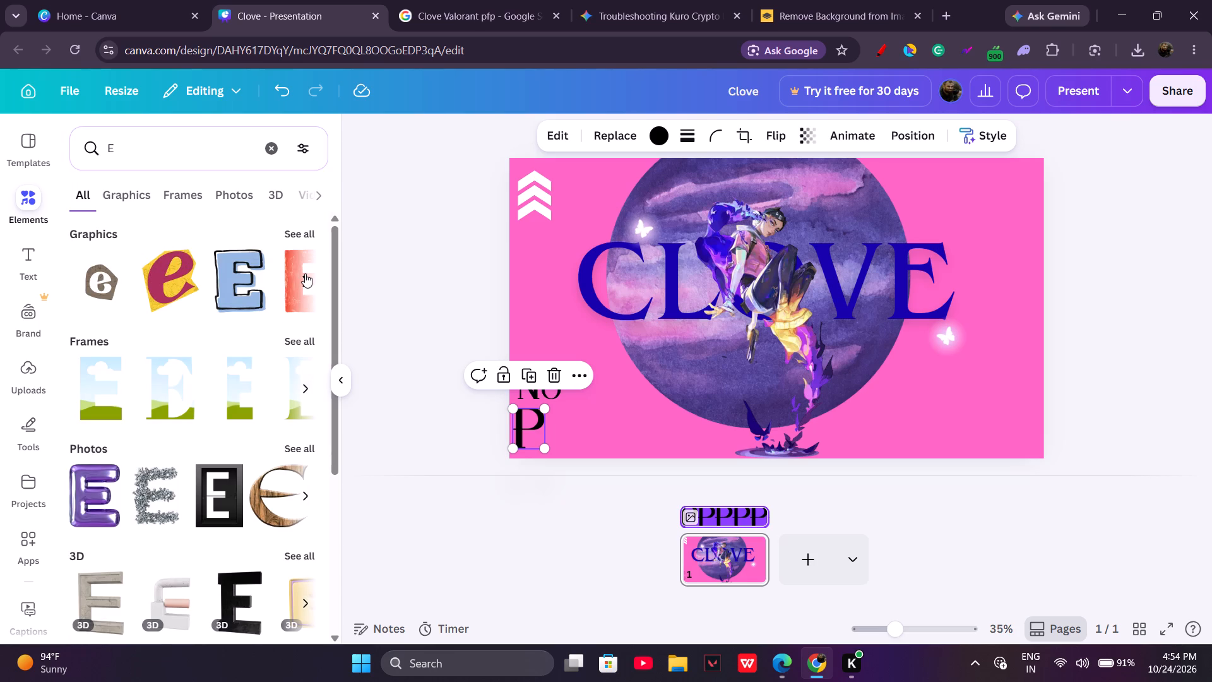
click(300, 280)
click(300, 280)
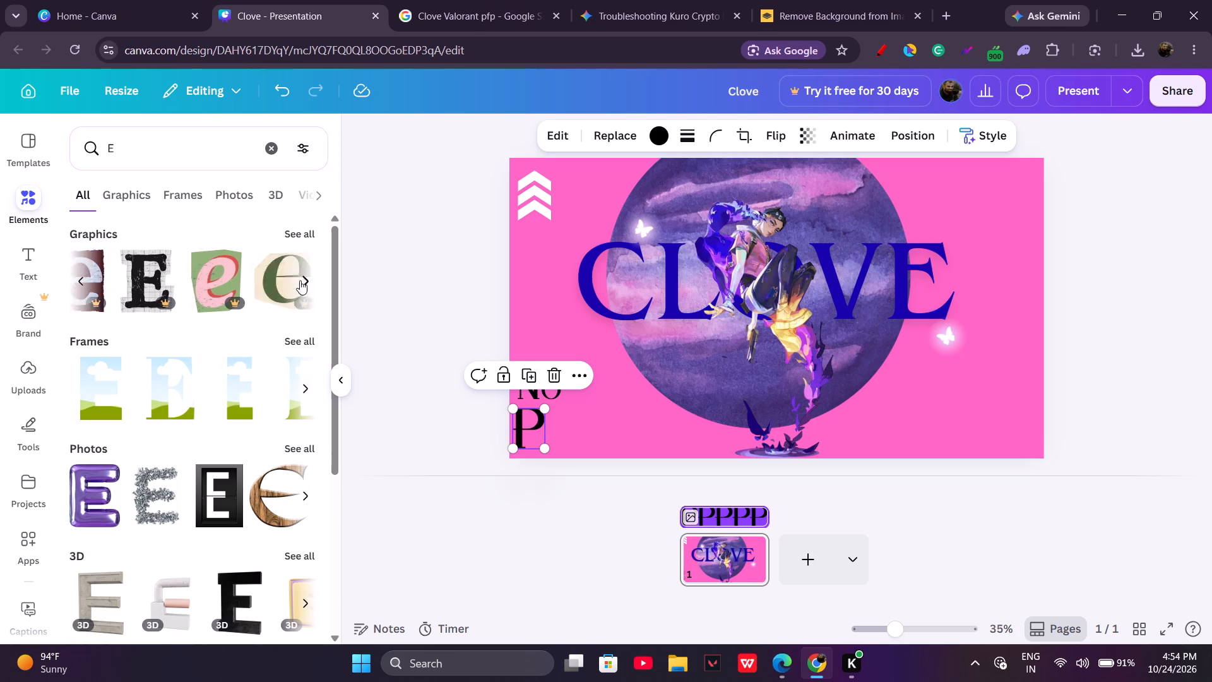
click(300, 280)
drag(300, 280, 177, 280)
click(177, 280)
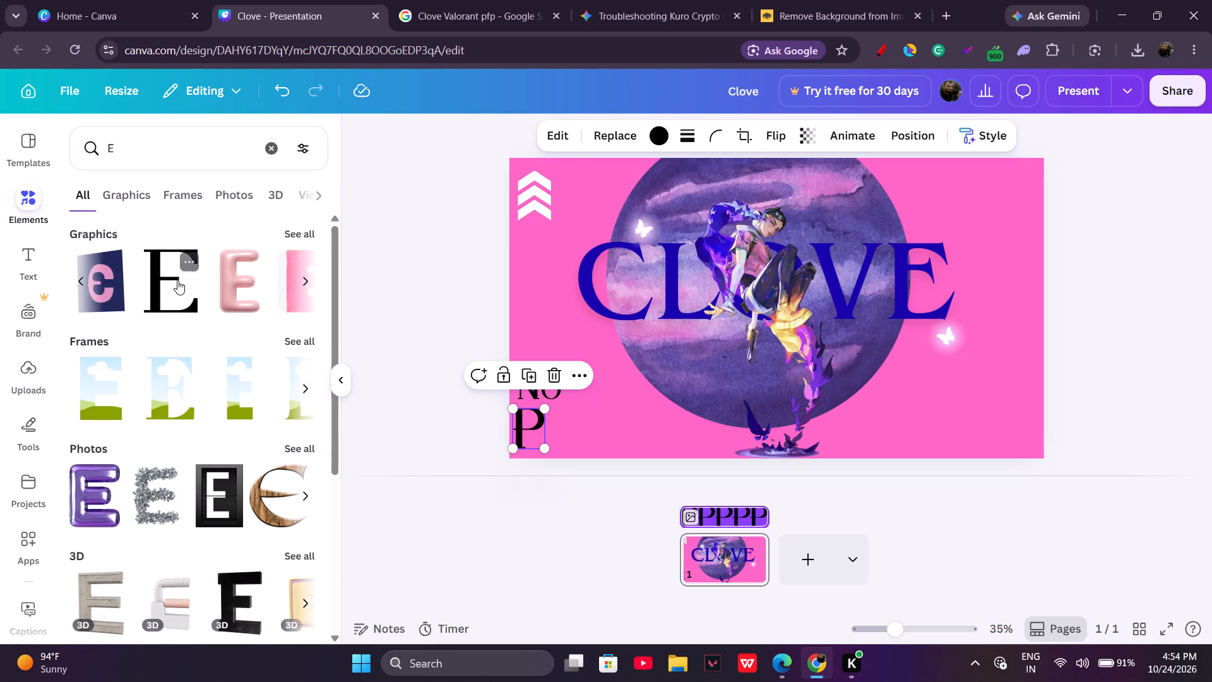
drag(766, 302, 617, 381)
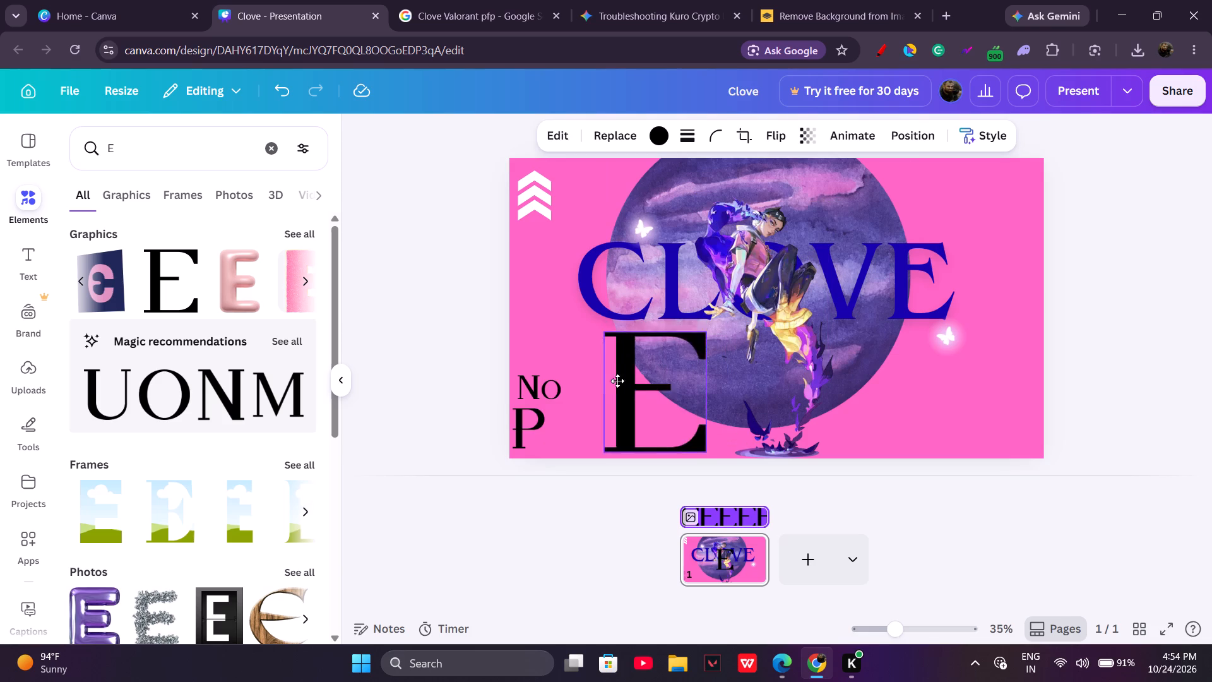
drag(617, 381, 579, 363)
drag(640, 425, 577, 369)
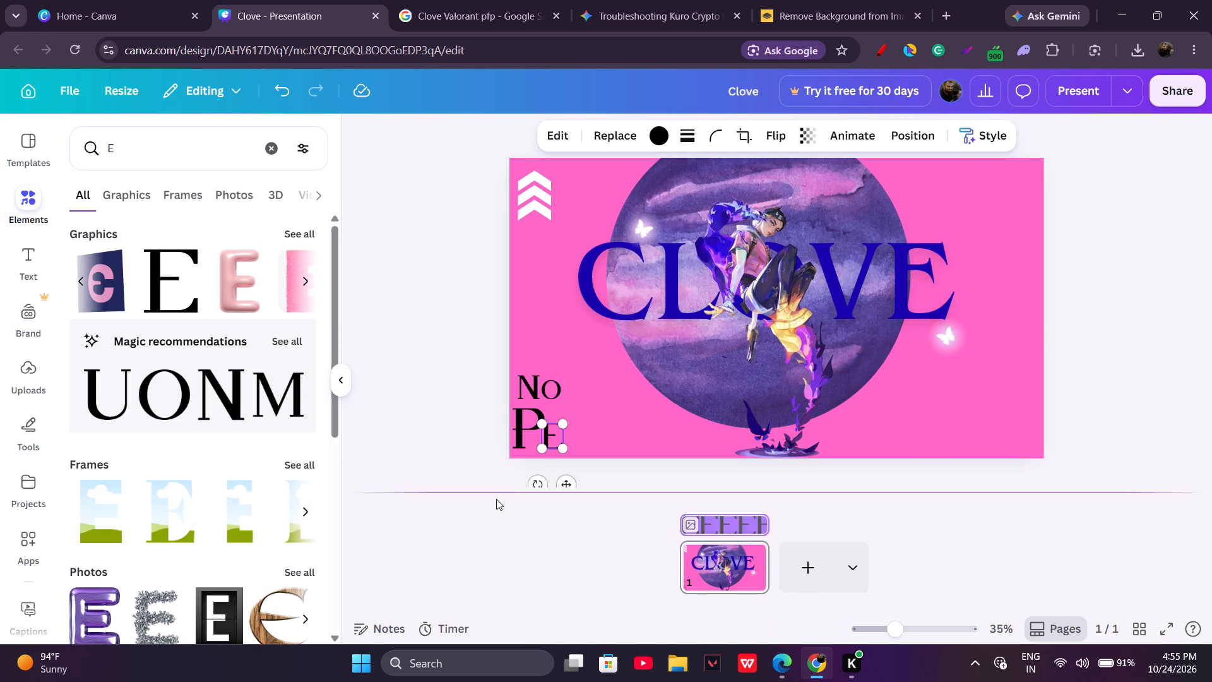
drag(554, 436, 560, 437)
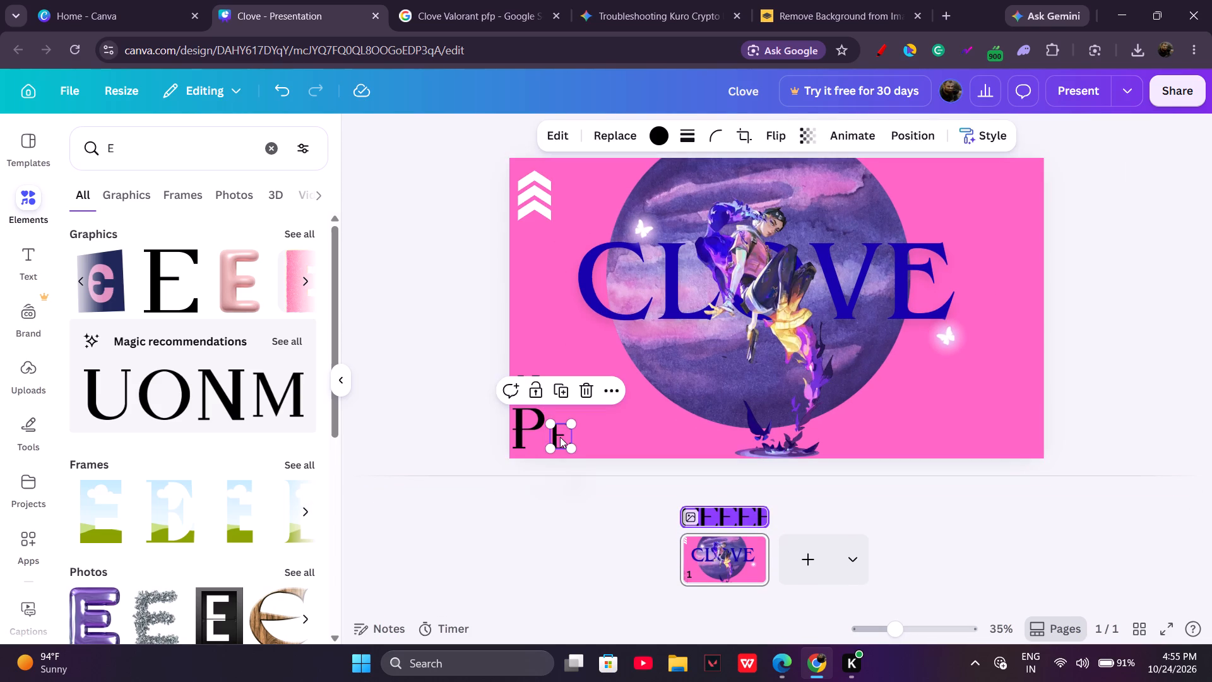
click(562, 438)
click(558, 441)
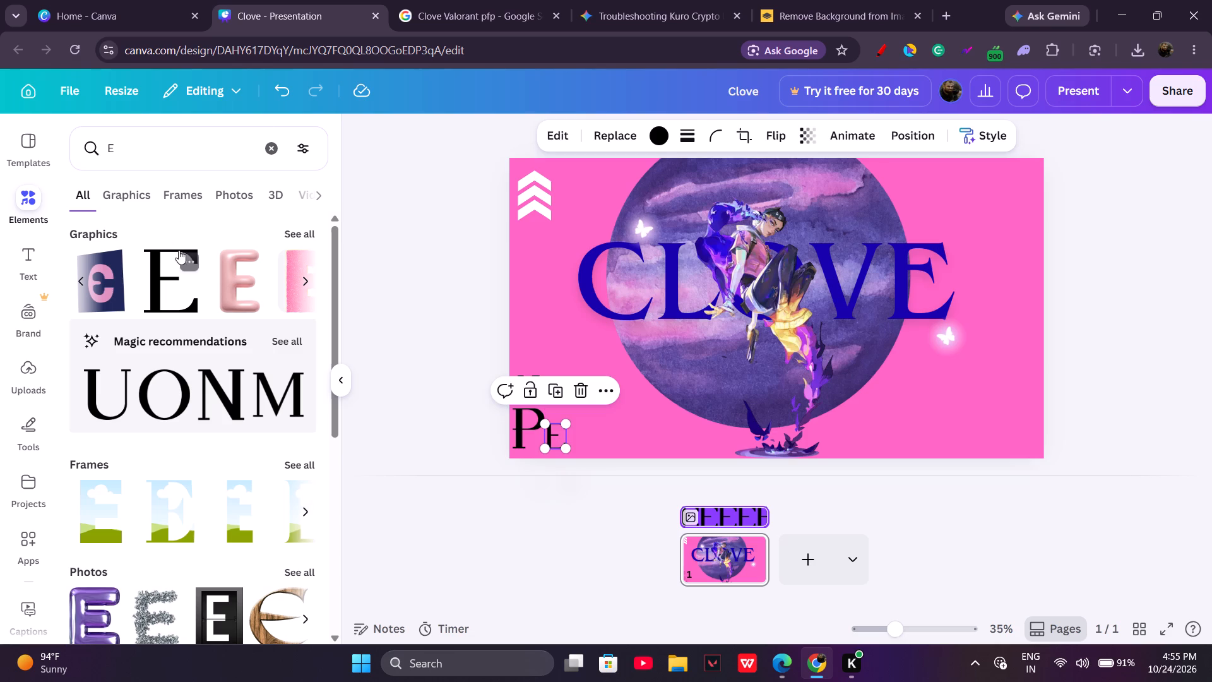
Duplicate the small black serif E and place the copy just right of the first E on the same baseline.
click(605, 384)
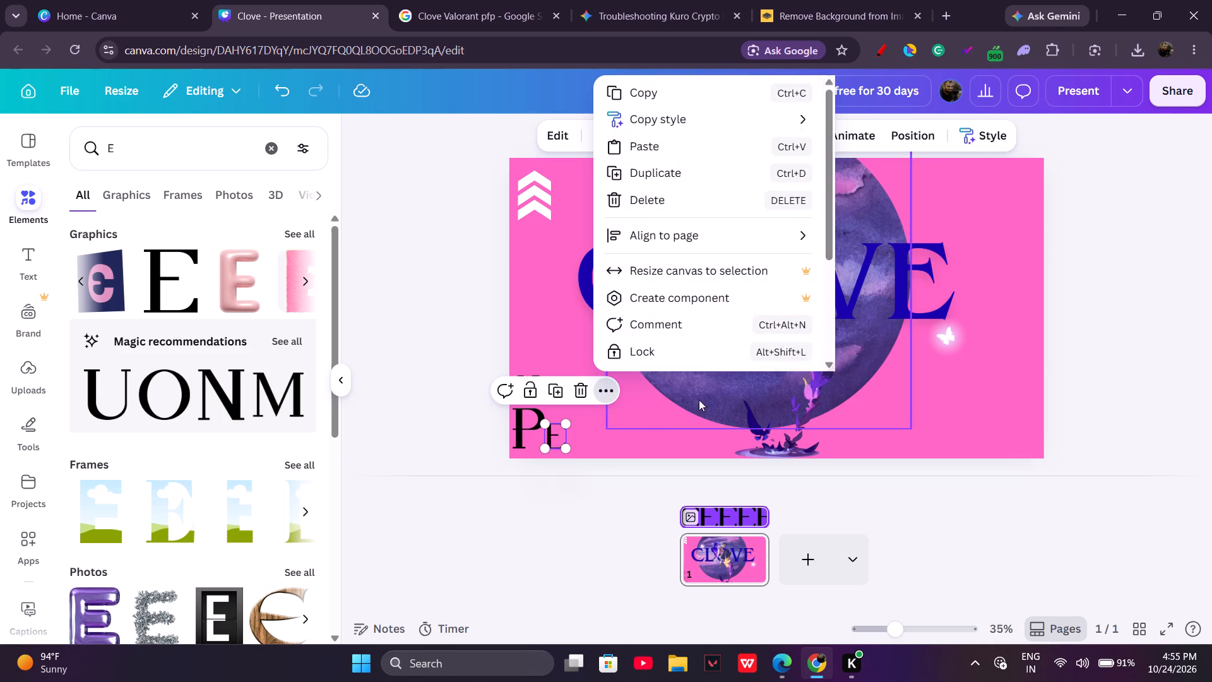
click(668, 172)
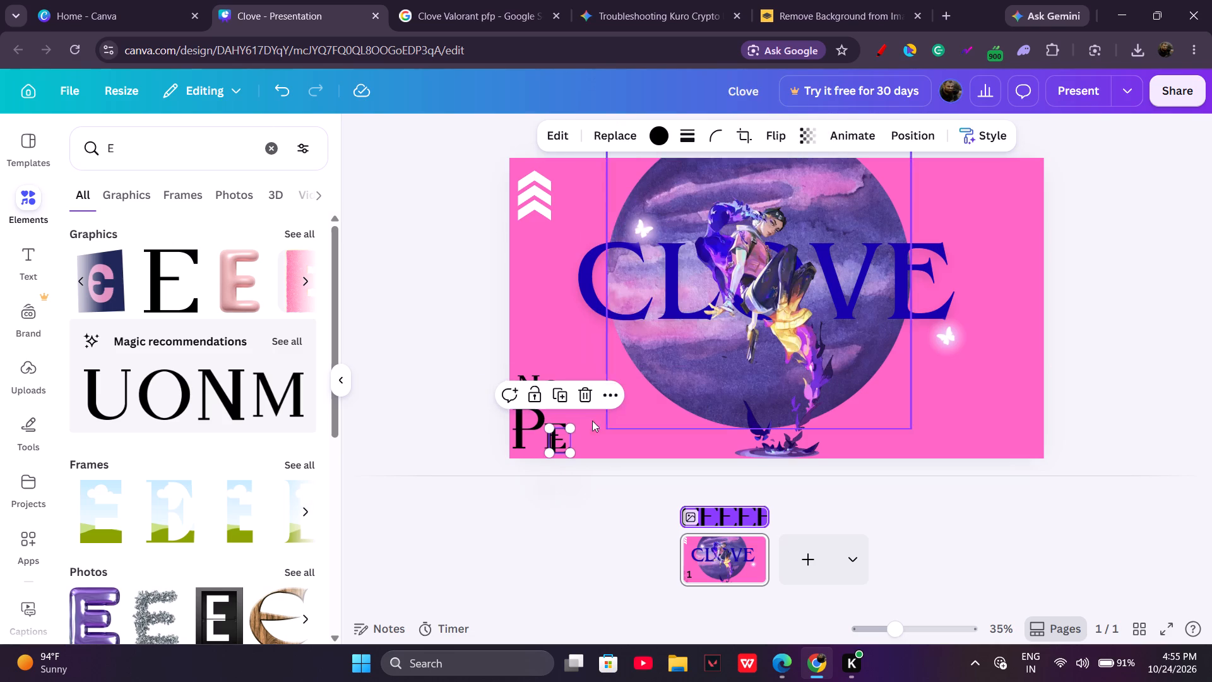
drag(564, 436, 581, 429)
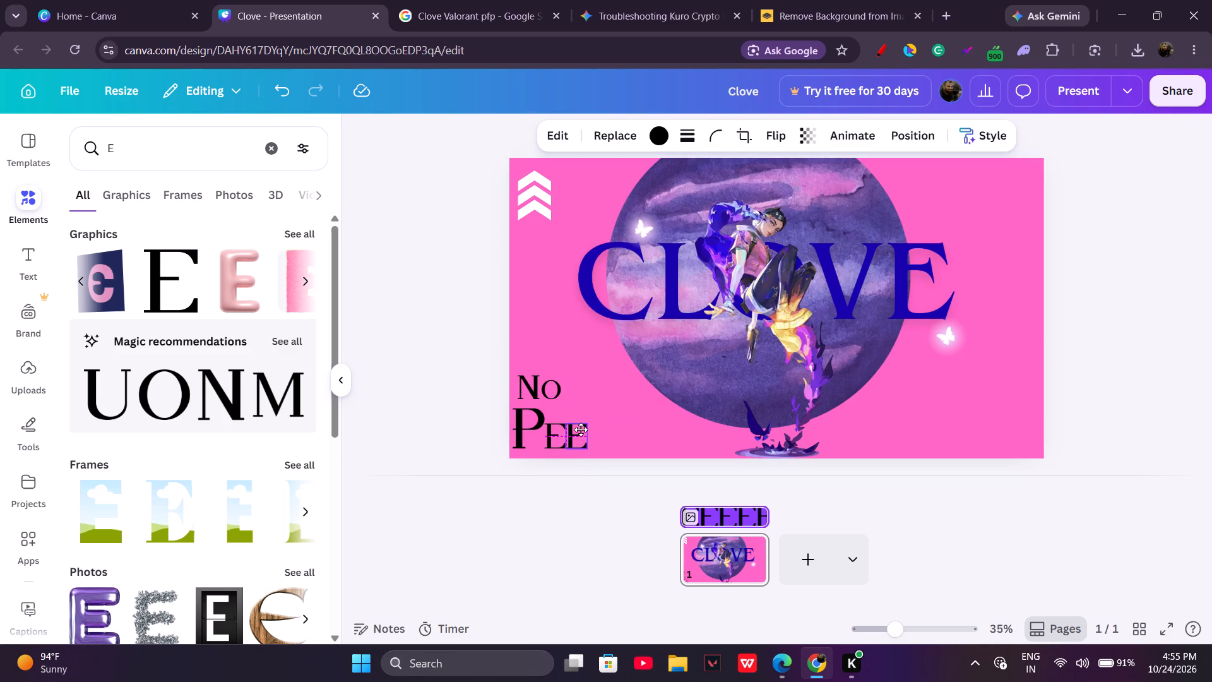
drag(581, 429, 581, 429)
drag(581, 429, 582, 431)
click(595, 403)
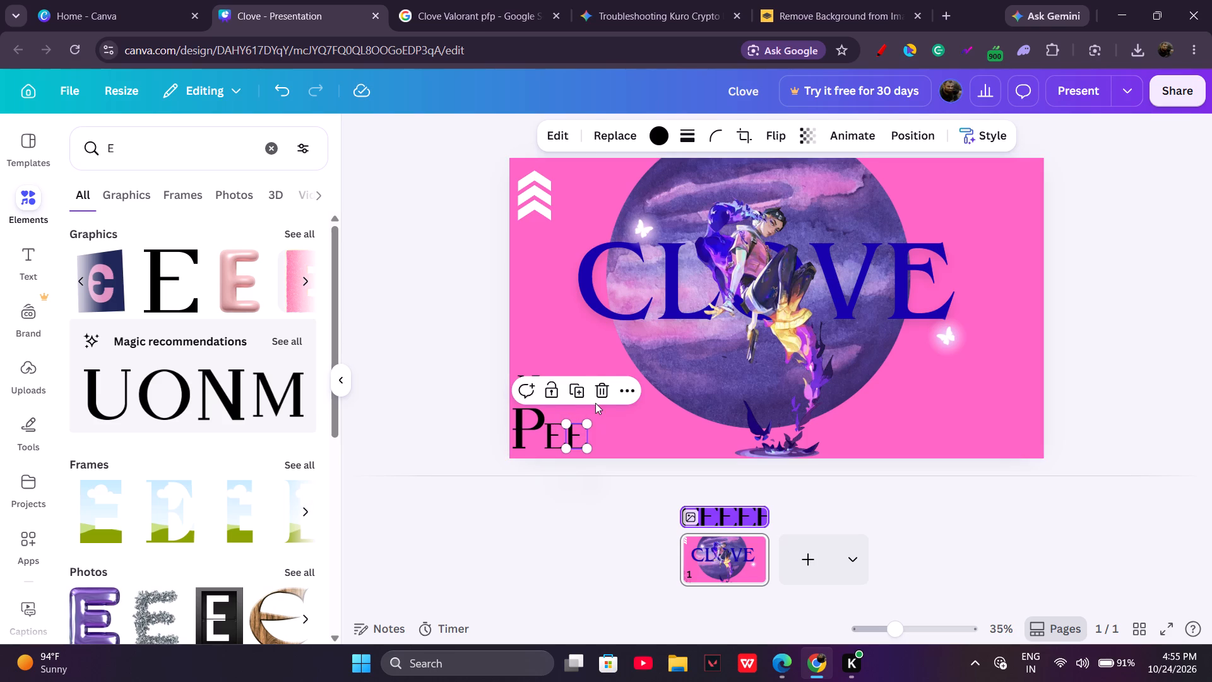
Delete the purple planet graphic behind the character and the title.
click(610, 422)
click(596, 493)
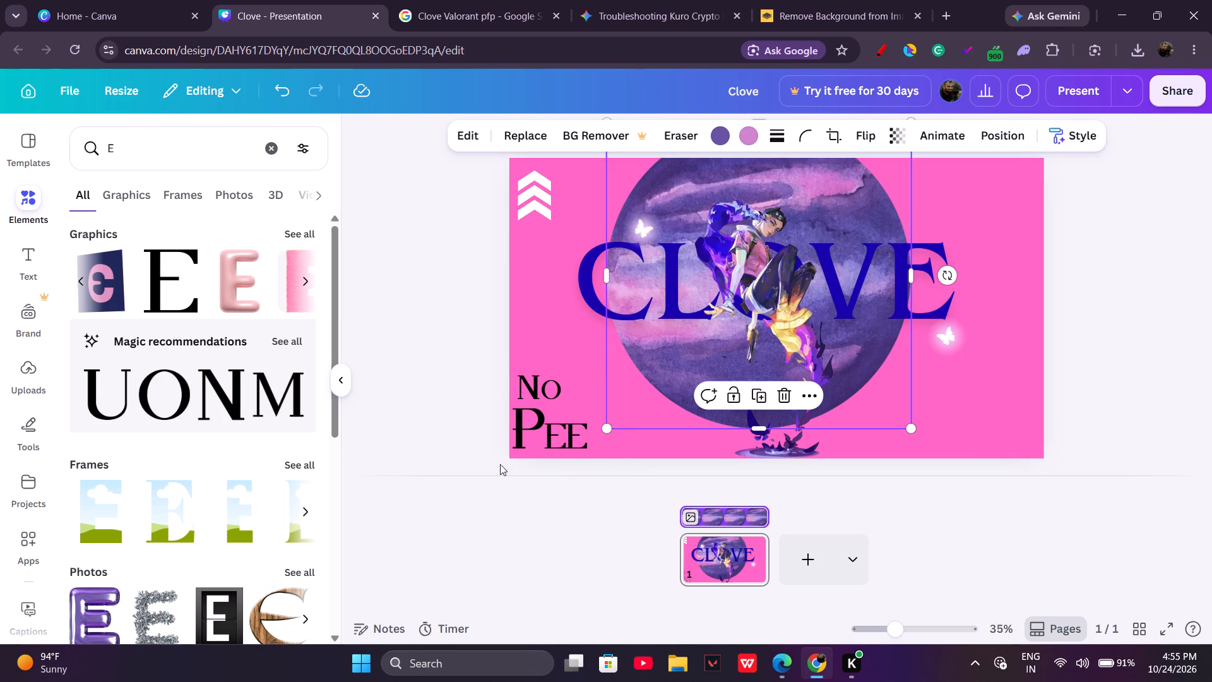
click(187, 166)
key(BackSpace)
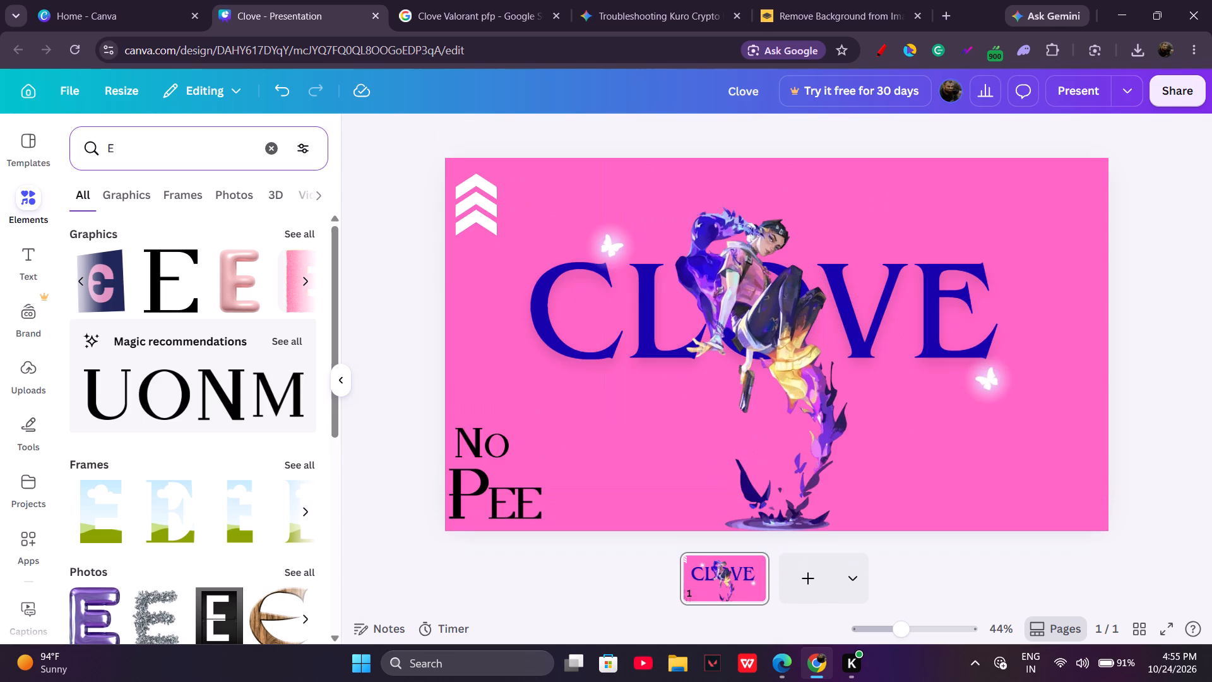
Replace the "E" element search with "K" and browse the graphics to the matching black serif K.
click(187, 166)
key(BackSpace)
double_click(187, 166)
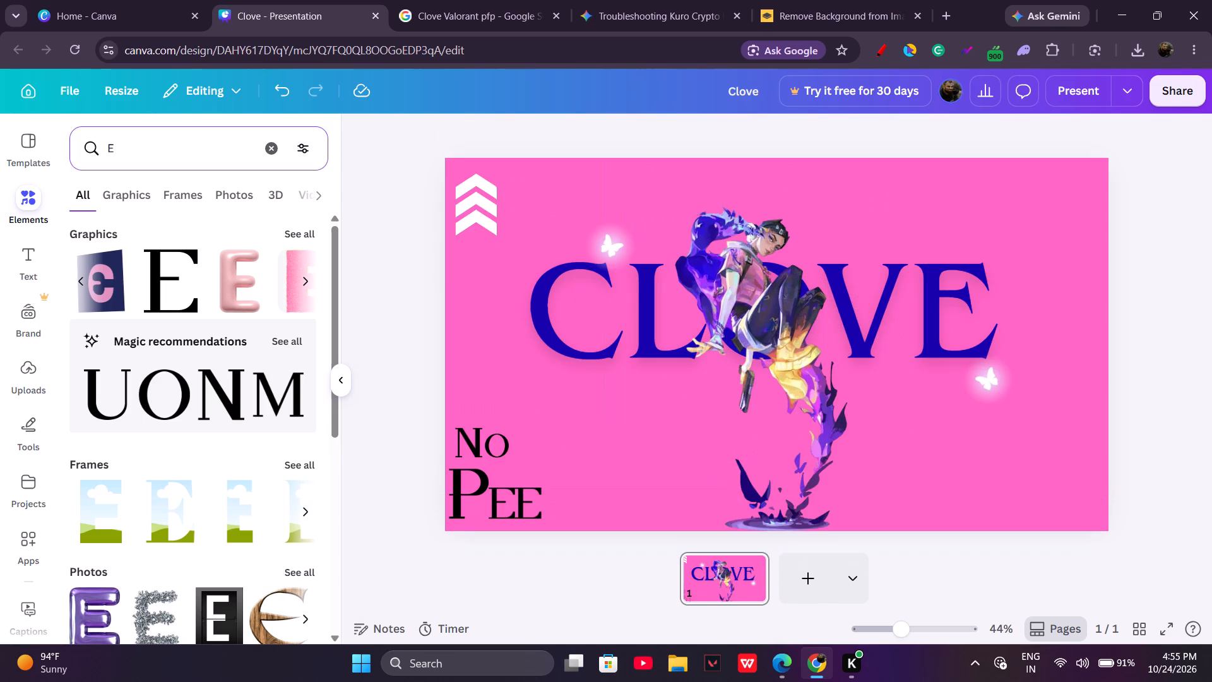
click(192, 160)
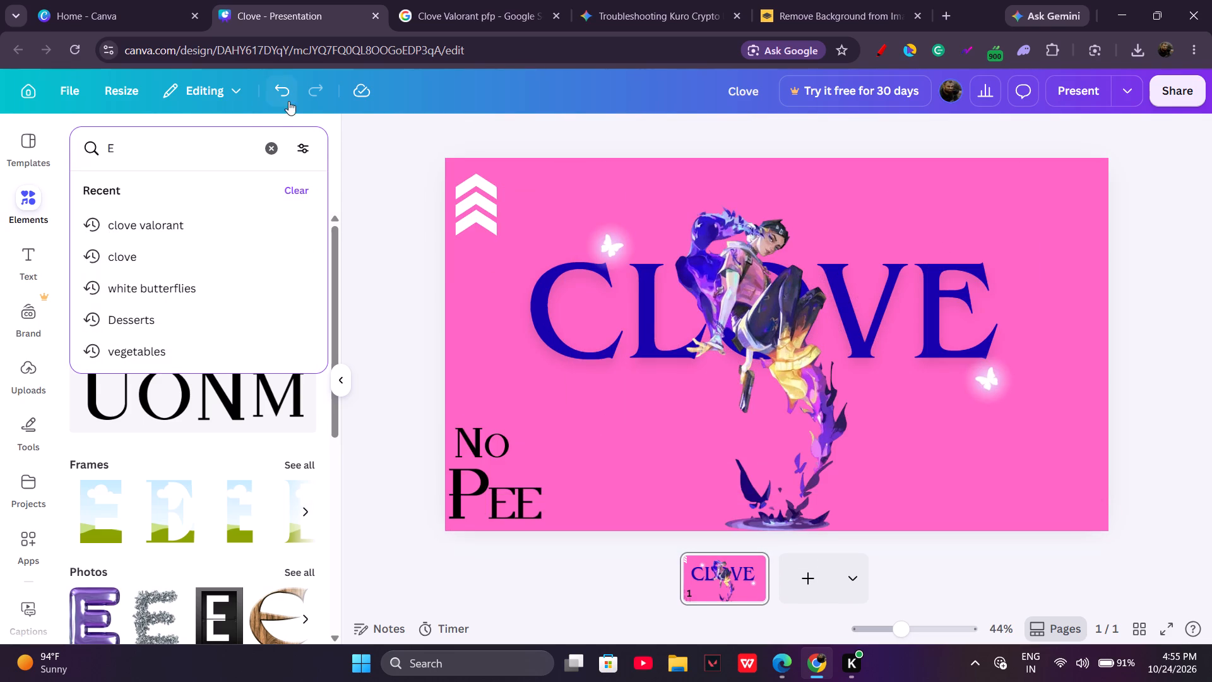
key(BackSpace)
key(k)
key(Return)
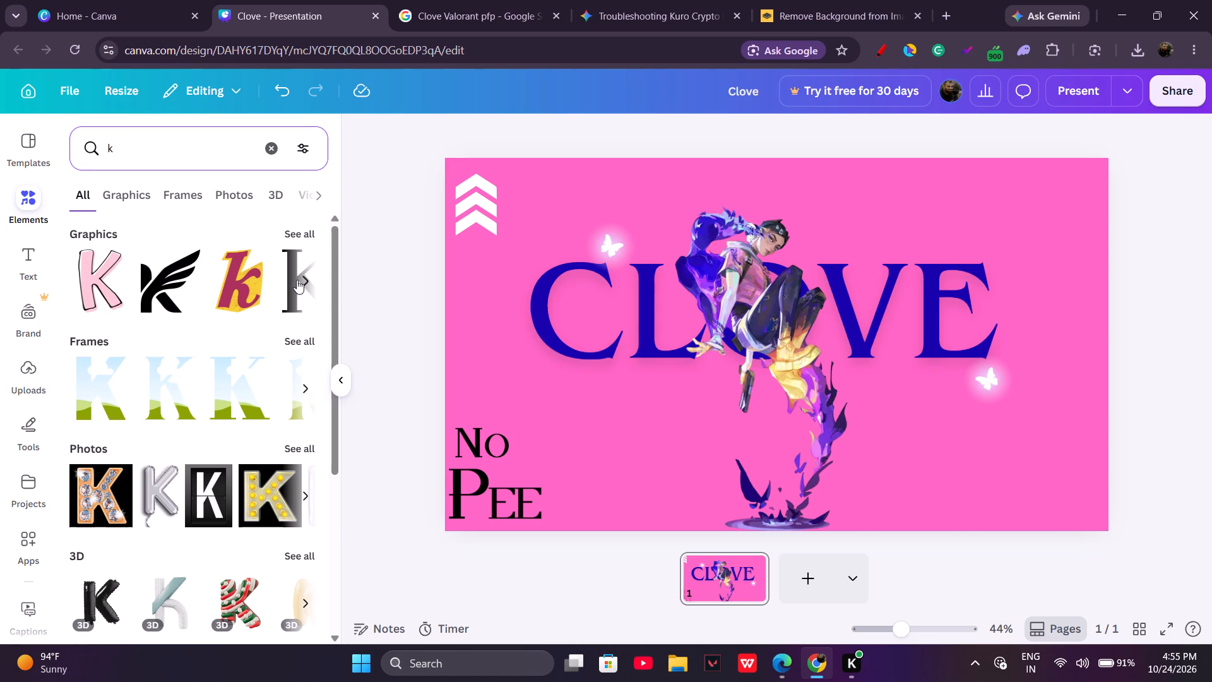
click(300, 280)
key(BackSpace)
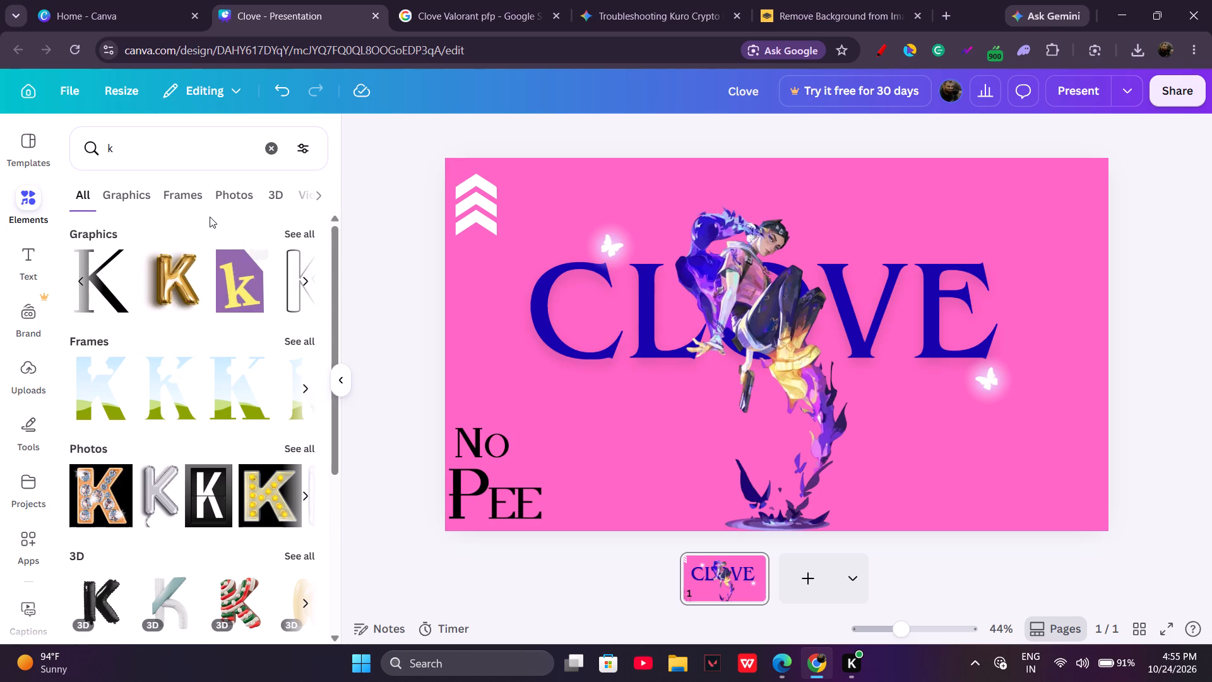
click(134, 148)
key(BackSpace)
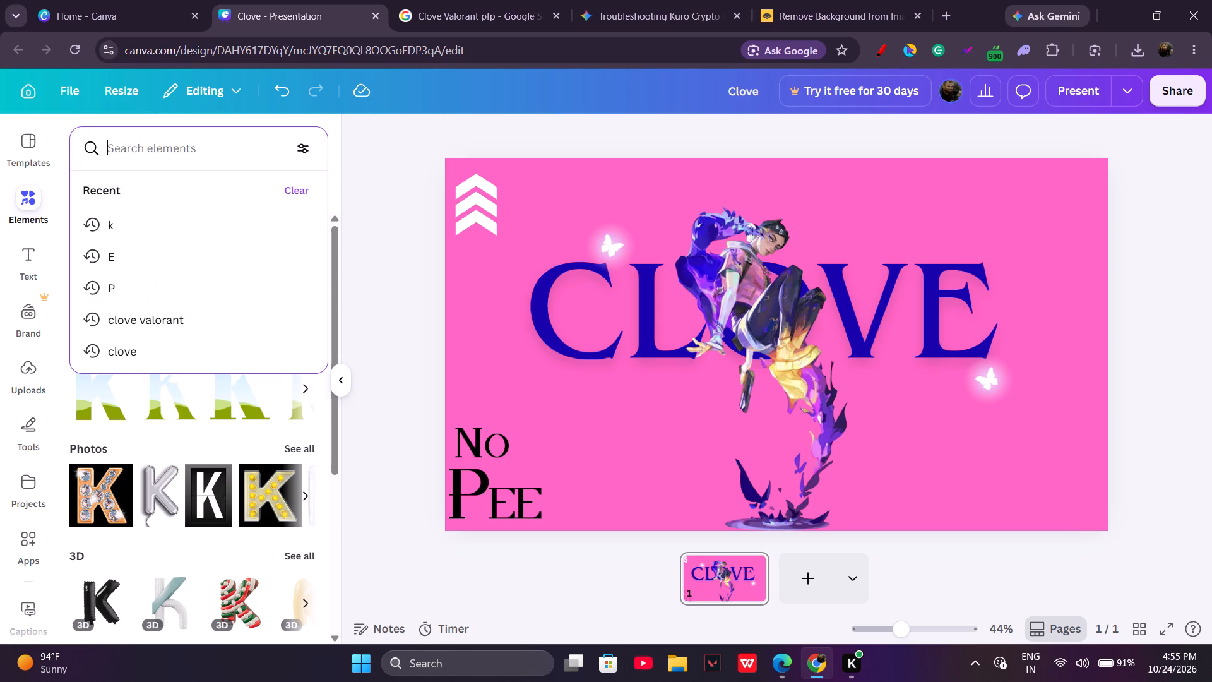
key(Return)
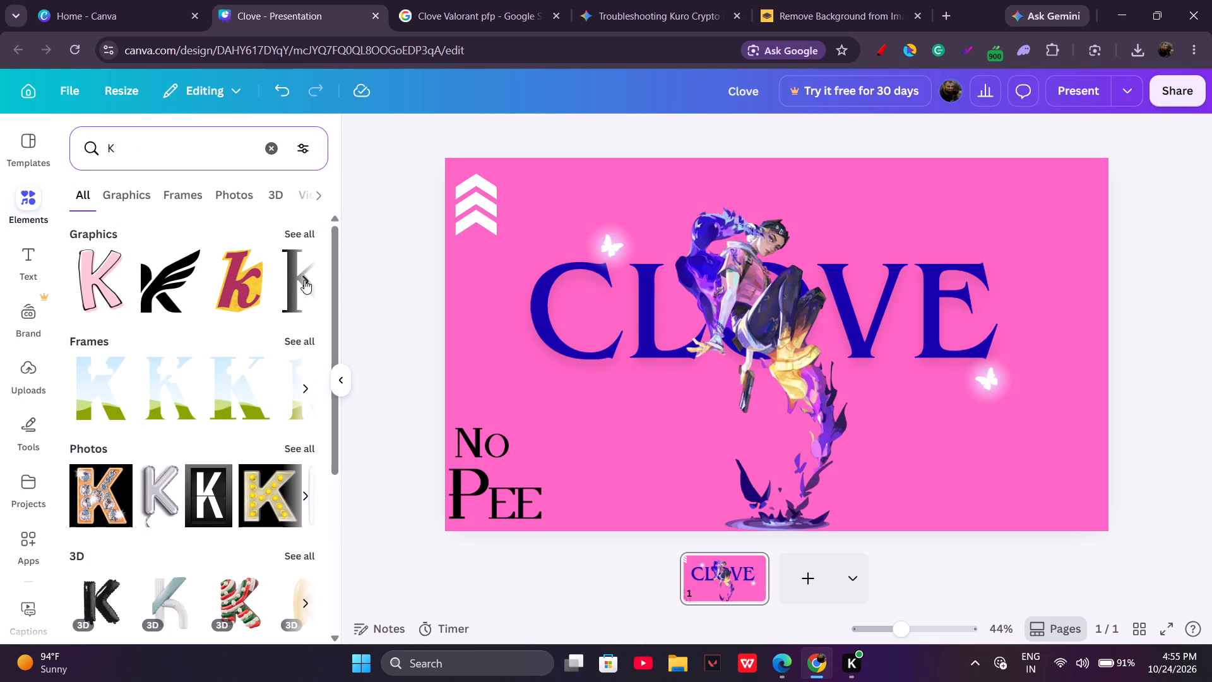
click(304, 280)
Insert the black serif K graphic, shrink it to about the P's height and place it just right of the second E on the baseline.
click(119, 277)
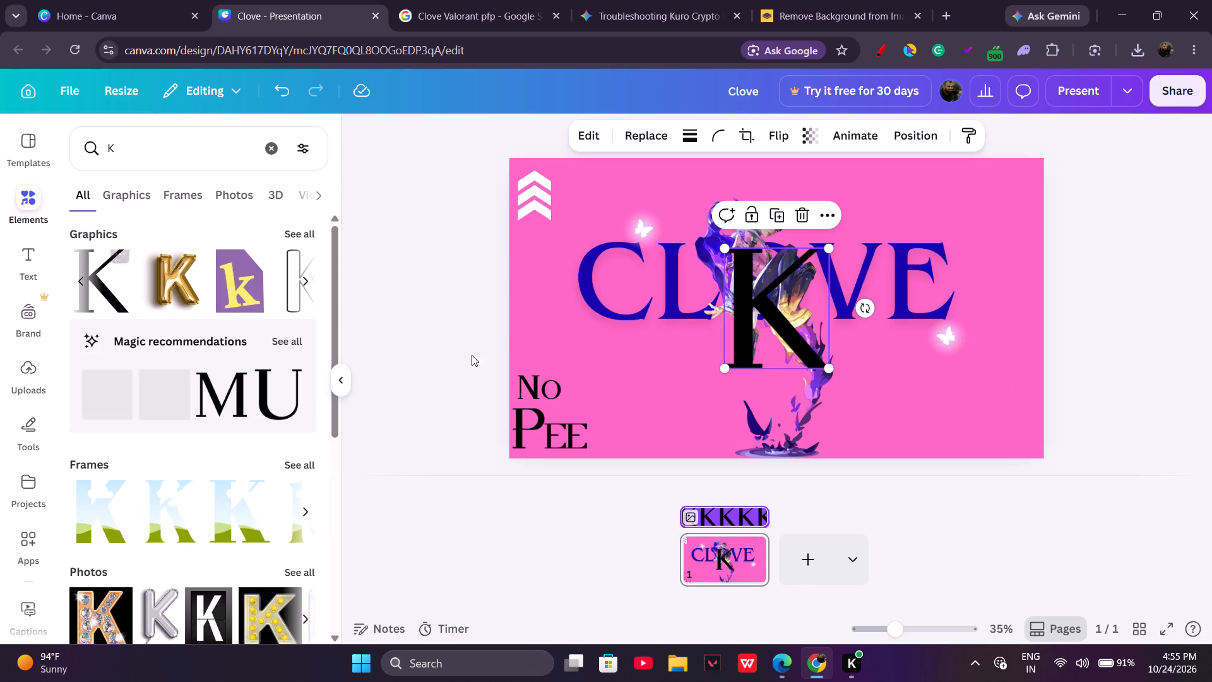
drag(800, 321, 638, 387)
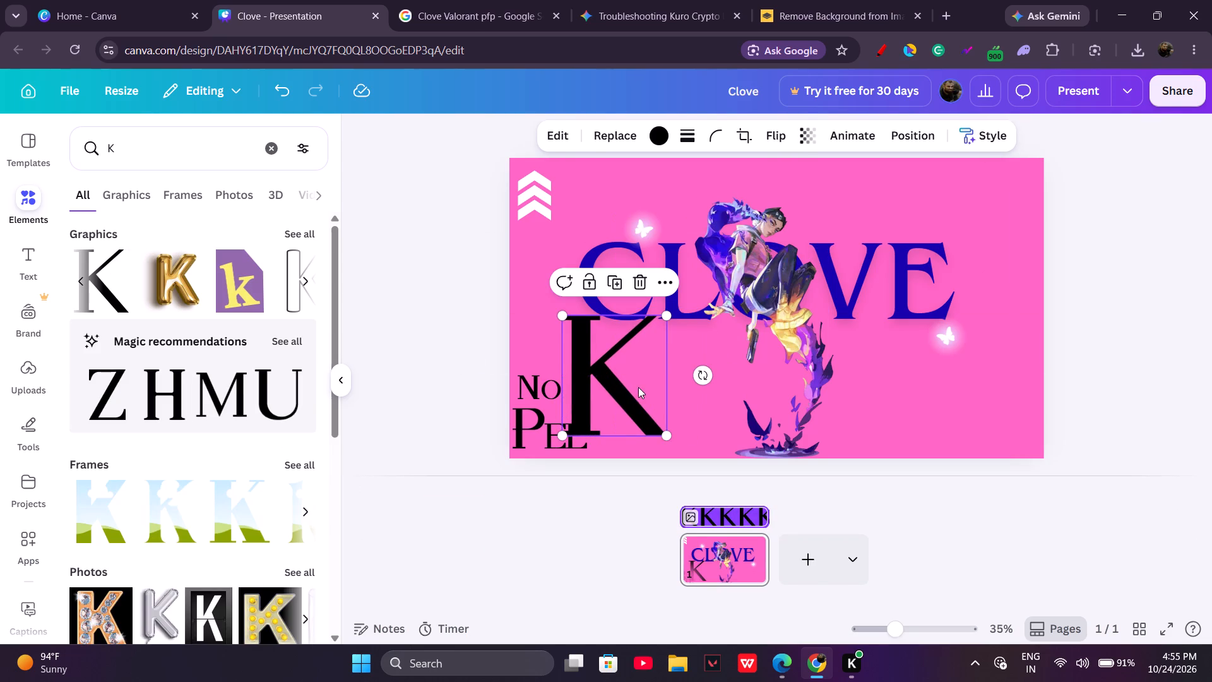
drag(663, 435, 581, 381)
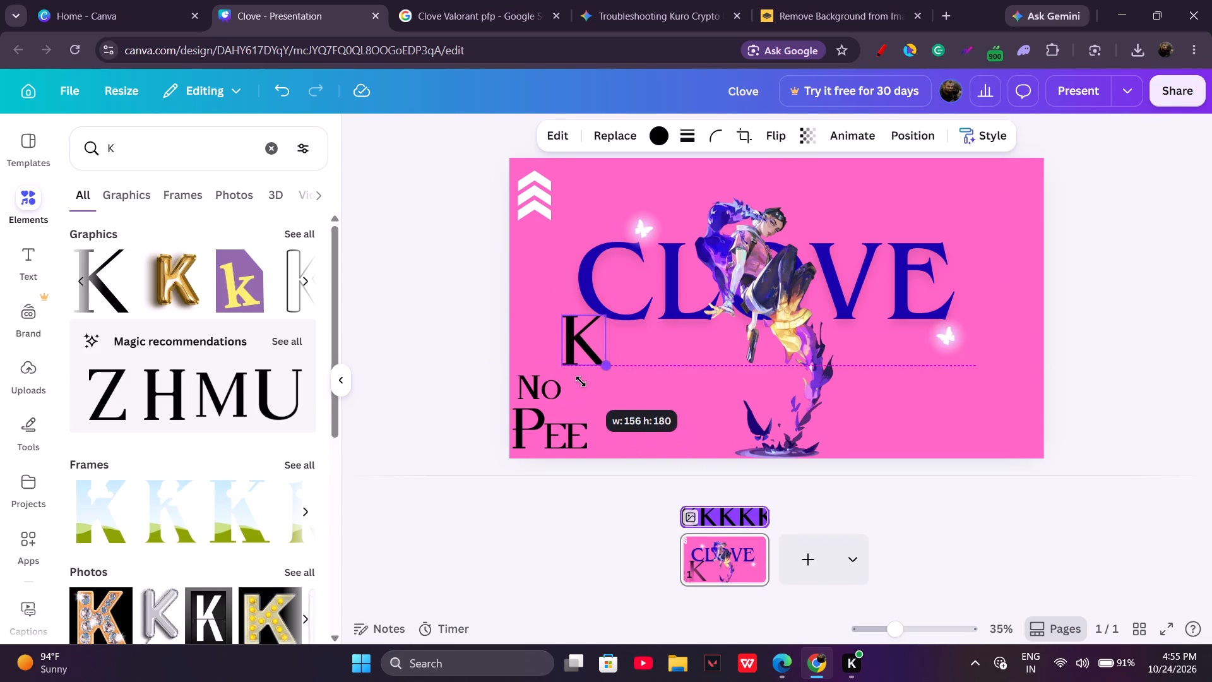
drag(581, 381, 583, 383)
drag(576, 349, 604, 431)
drag(631, 444, 604, 429)
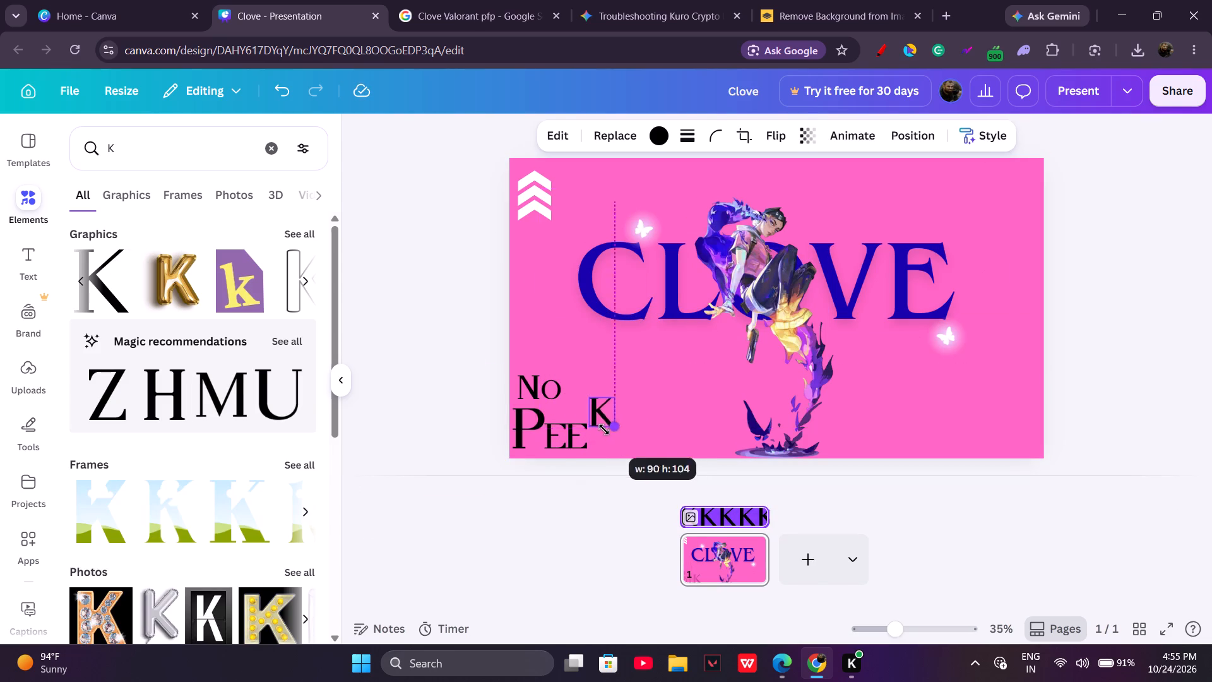
drag(604, 429, 611, 434)
drag(608, 425, 609, 438)
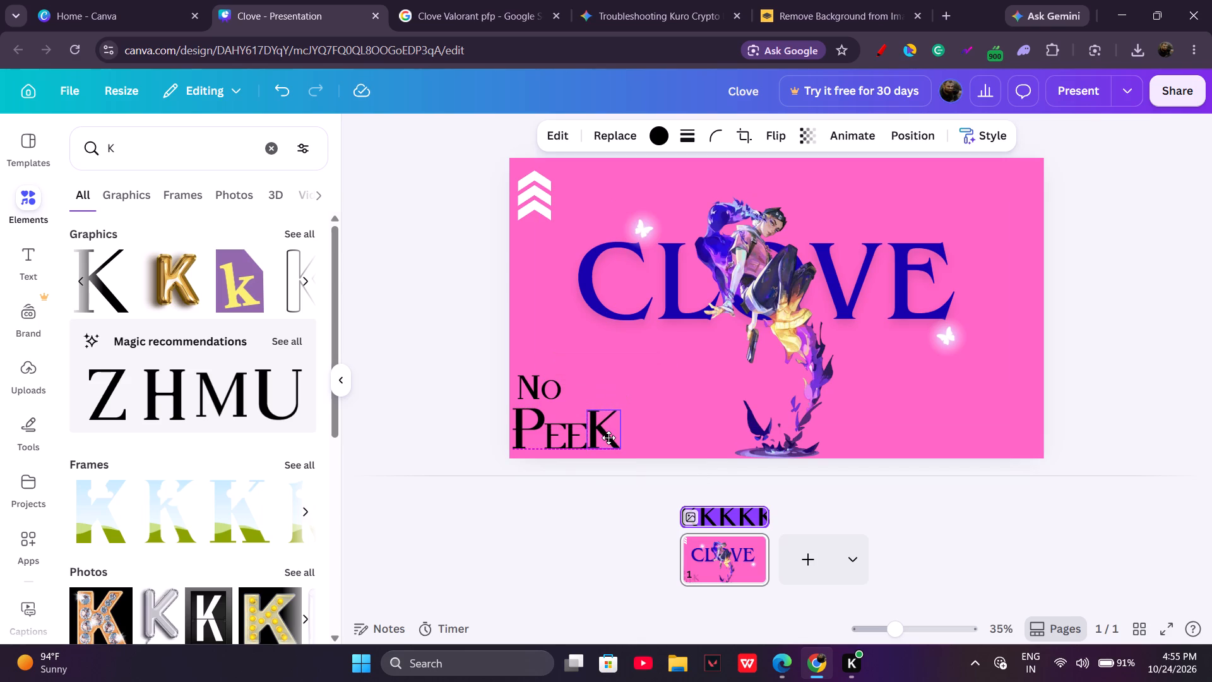
drag(609, 438, 610, 438)
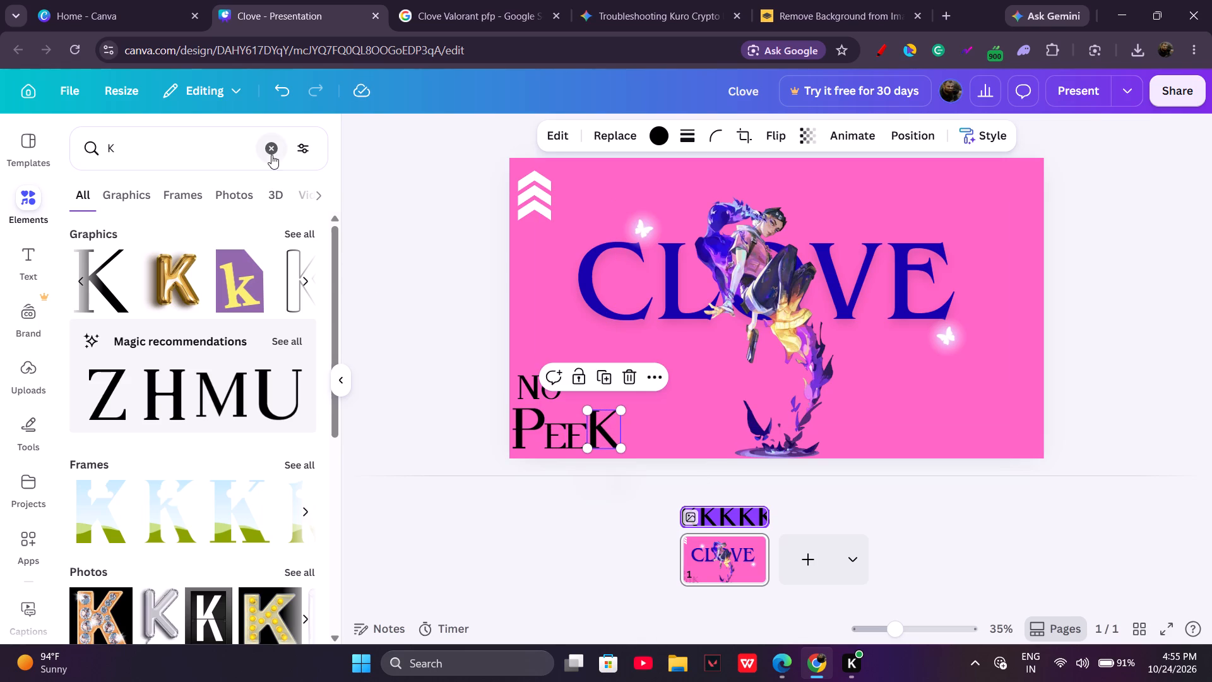
Find a black serif I graphic, insert it, shrink it to about 34 × 114 and place it just right of the K on the baseline.
click(271, 155)
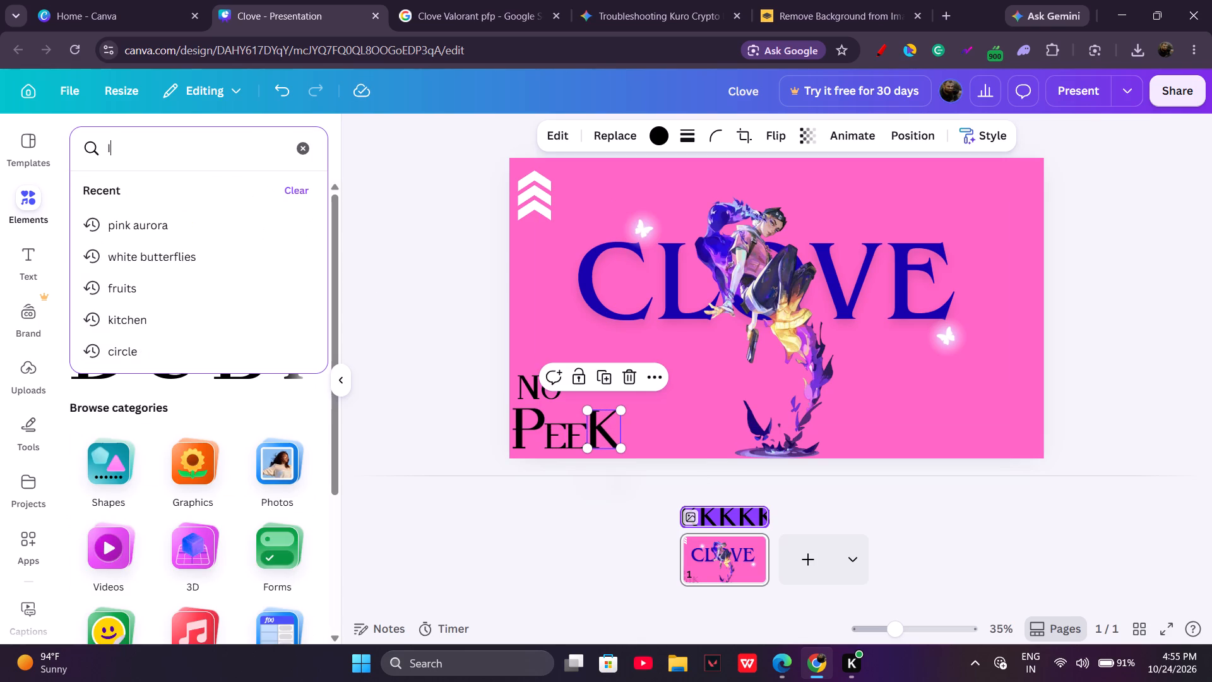
key(Return)
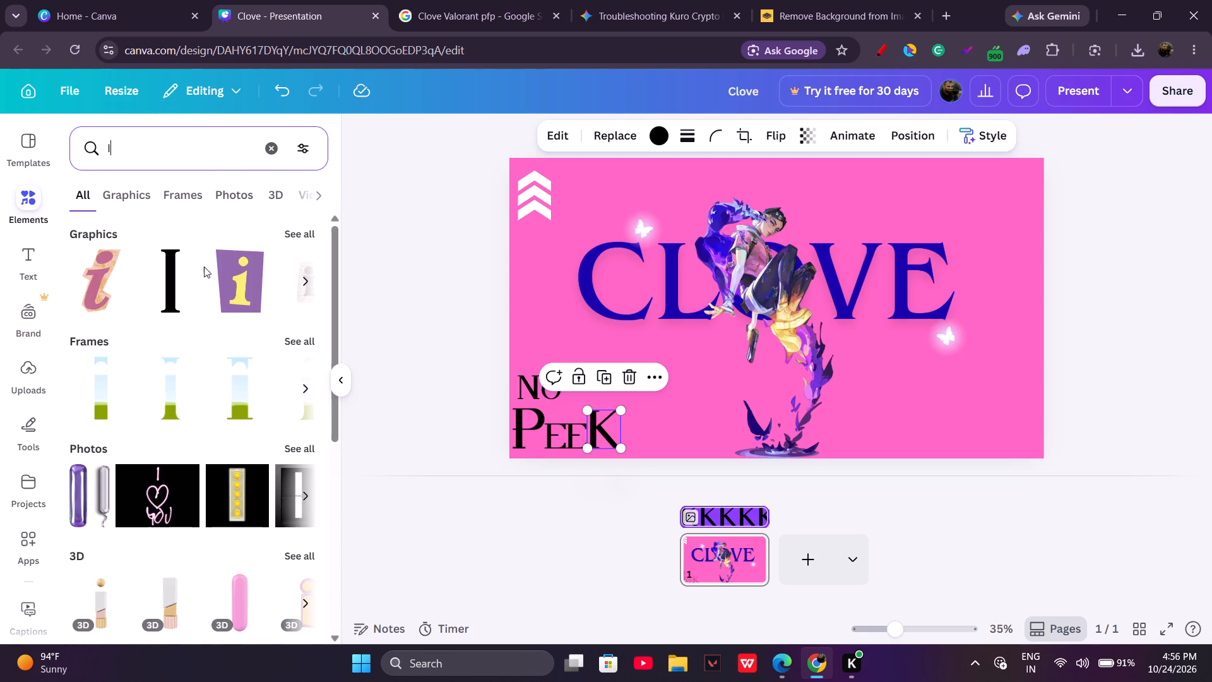
click(182, 284)
drag(781, 338, 697, 395)
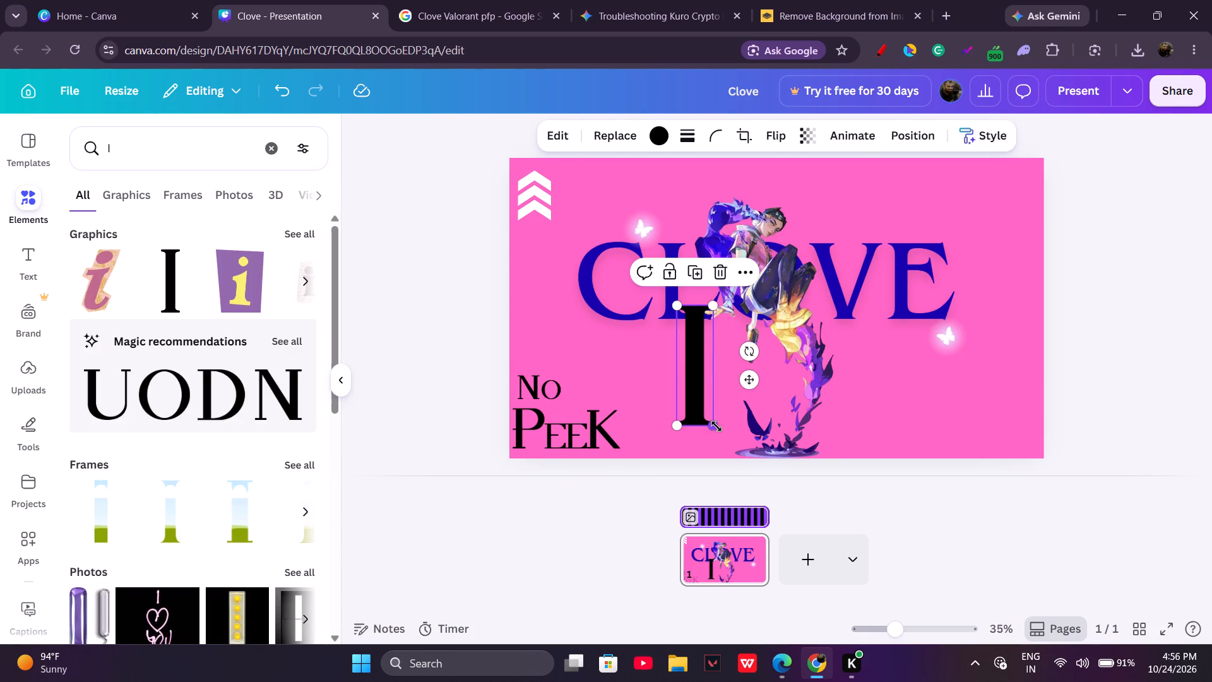
drag(716, 426, 680, 345)
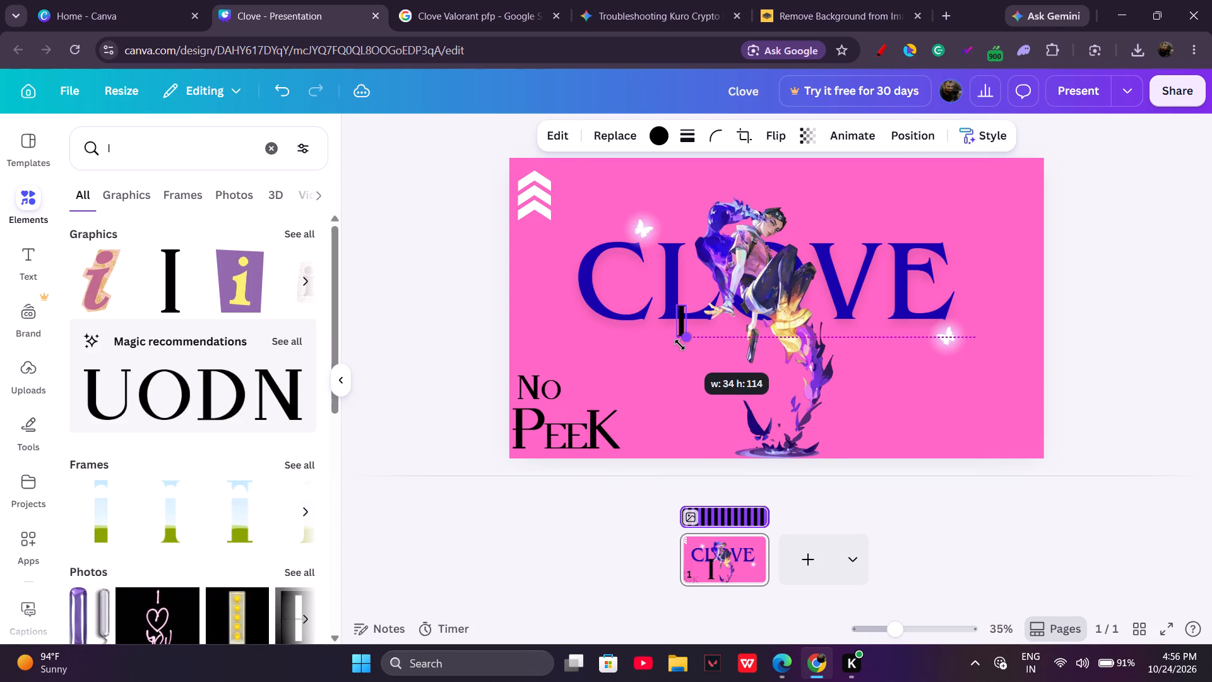
drag(680, 345, 680, 344)
drag(684, 326, 675, 369)
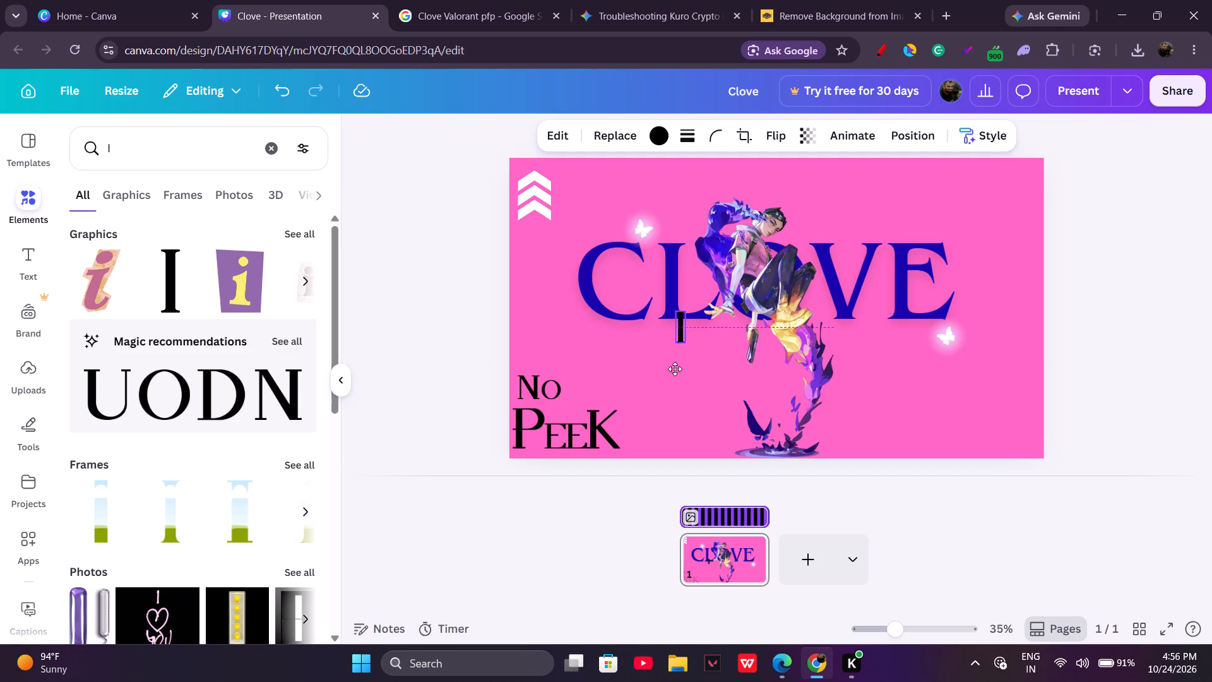
drag(675, 369, 628, 433)
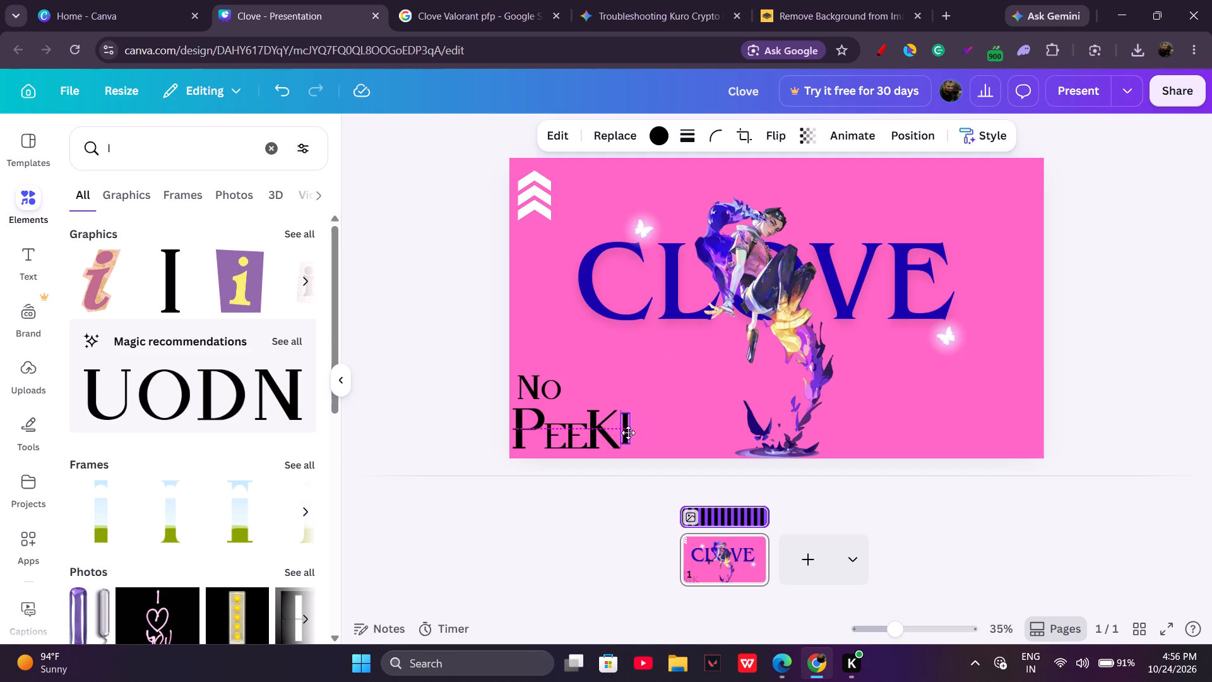
drag(628, 433, 629, 436)
drag(629, 436, 631, 439)
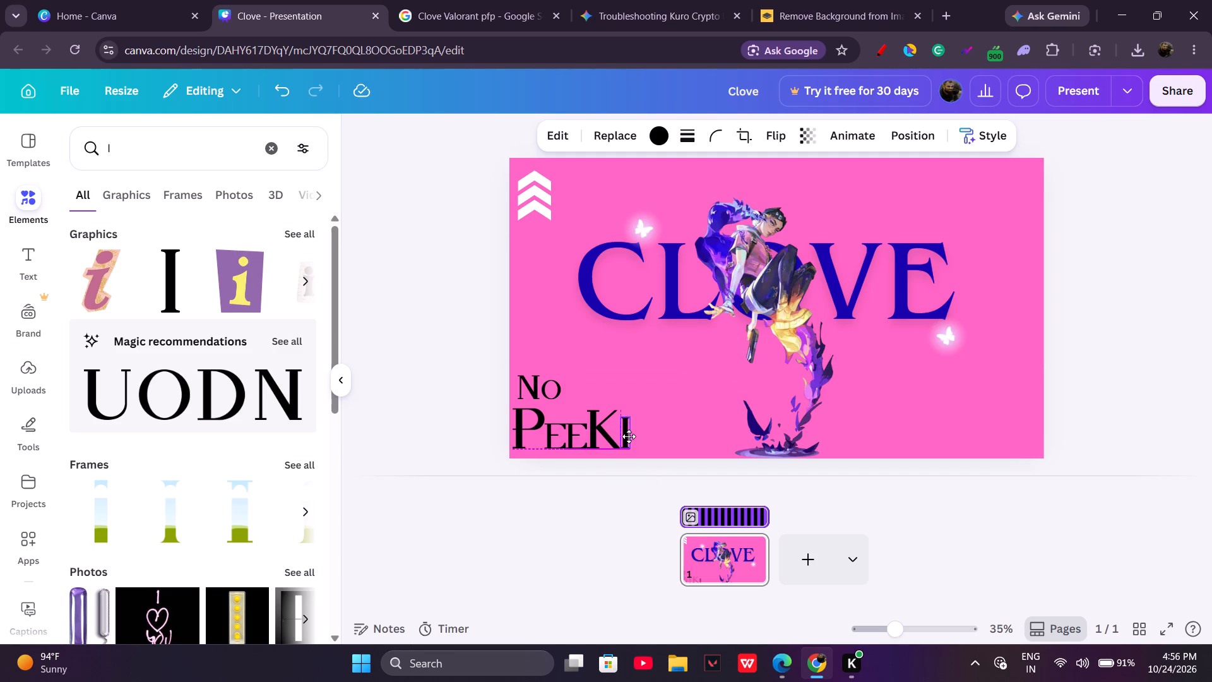
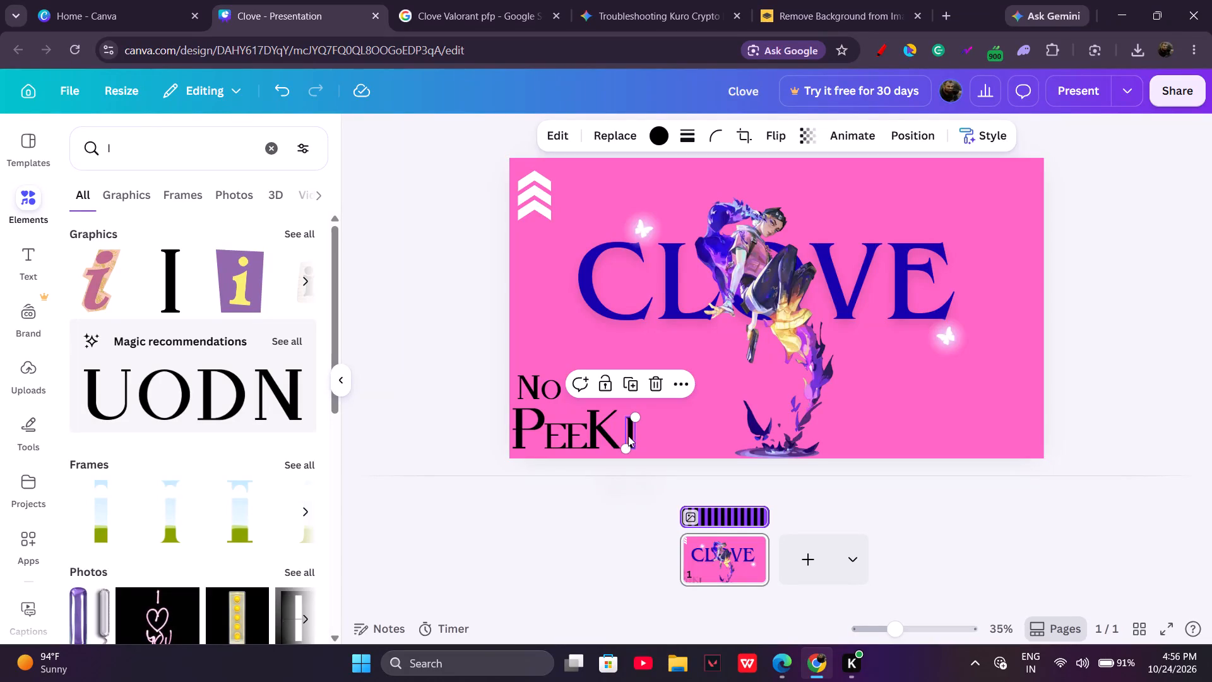
Nudge the black serif I slightly closer to the K on the baseline.
click(631, 438)
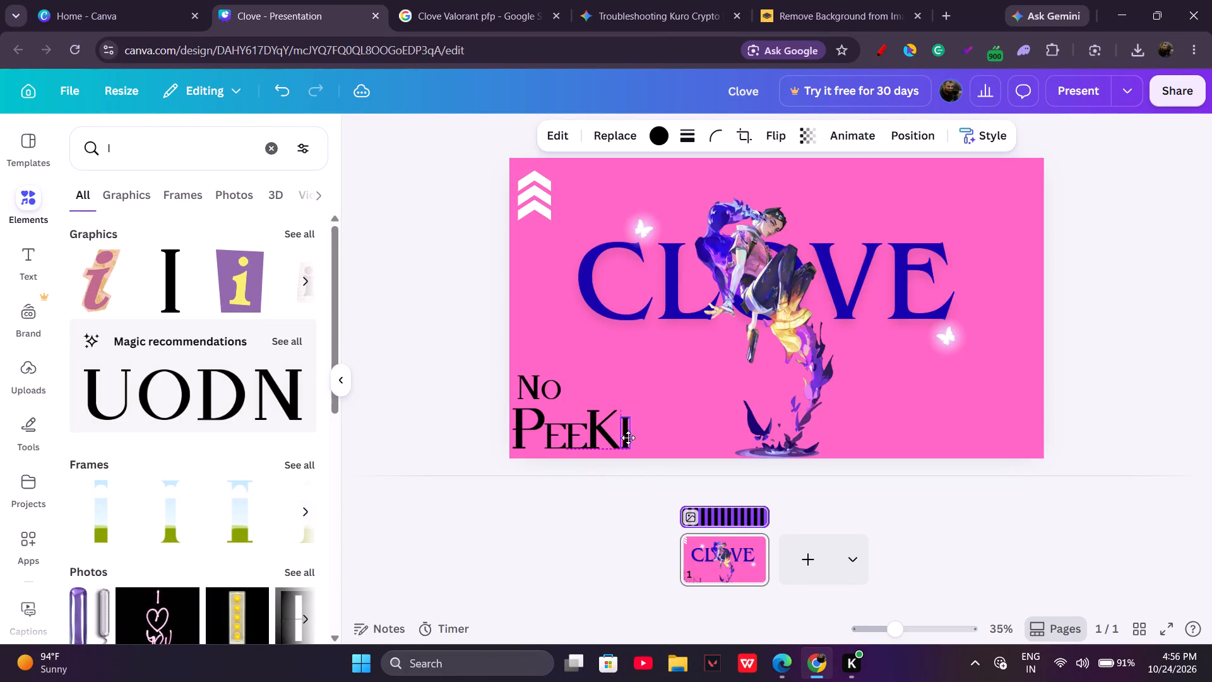
click(629, 439)
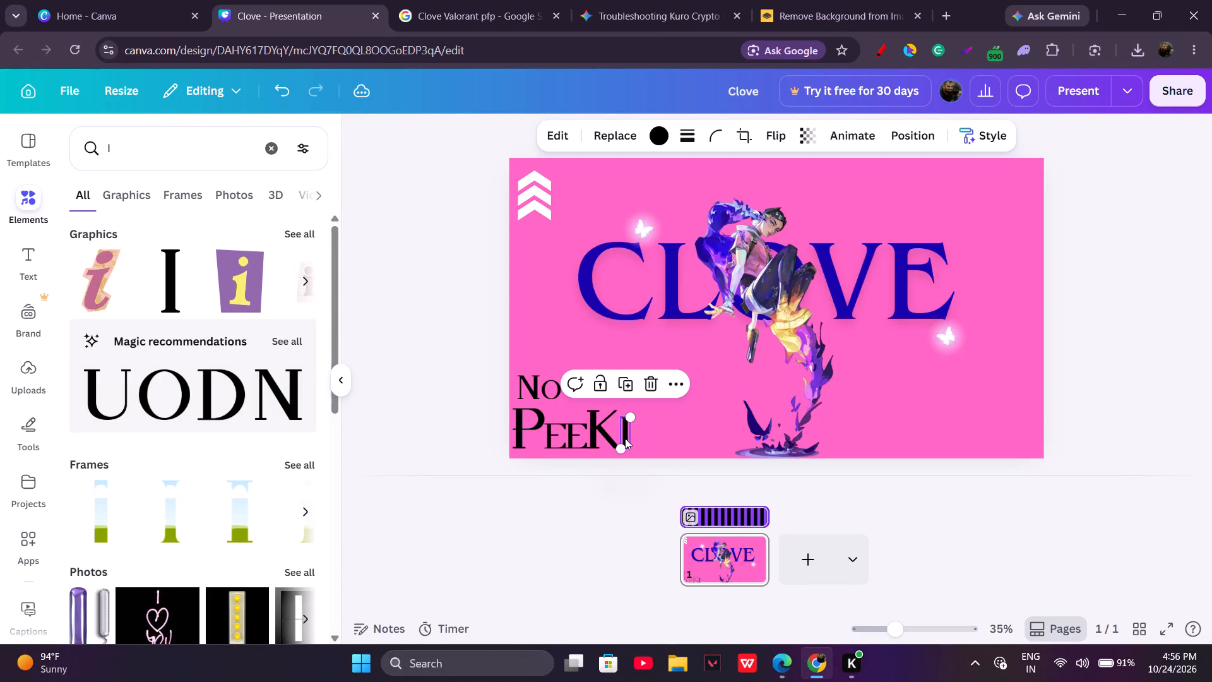
Clear the "I" element search, duplicate the N of "No" and place the copy just right of the I on the baseline.
click(184, 157)
key(BackSpace)
key(BackSpace)
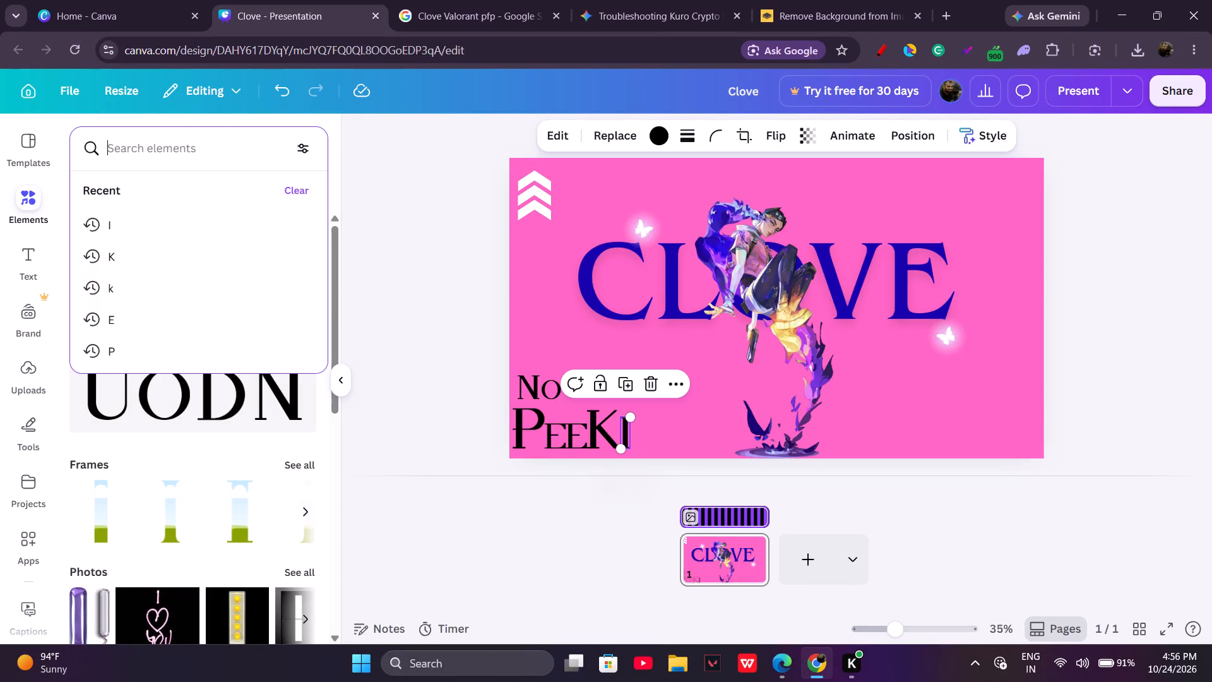
click(533, 381)
click(573, 336)
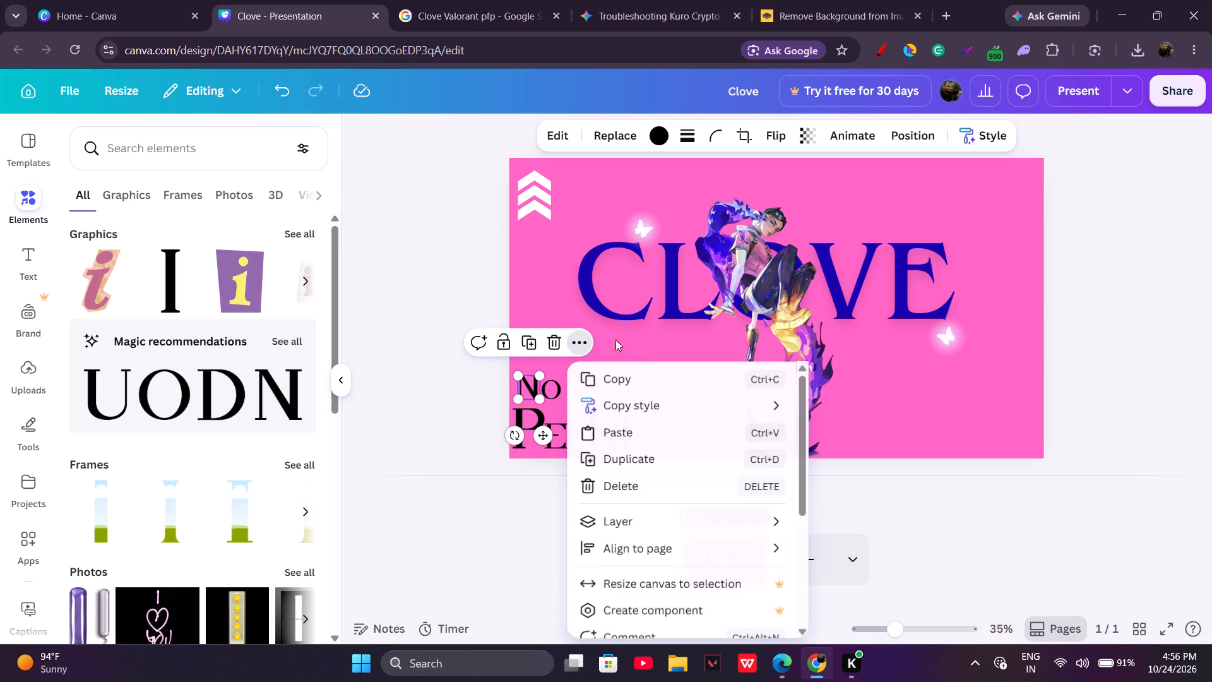
click(636, 469)
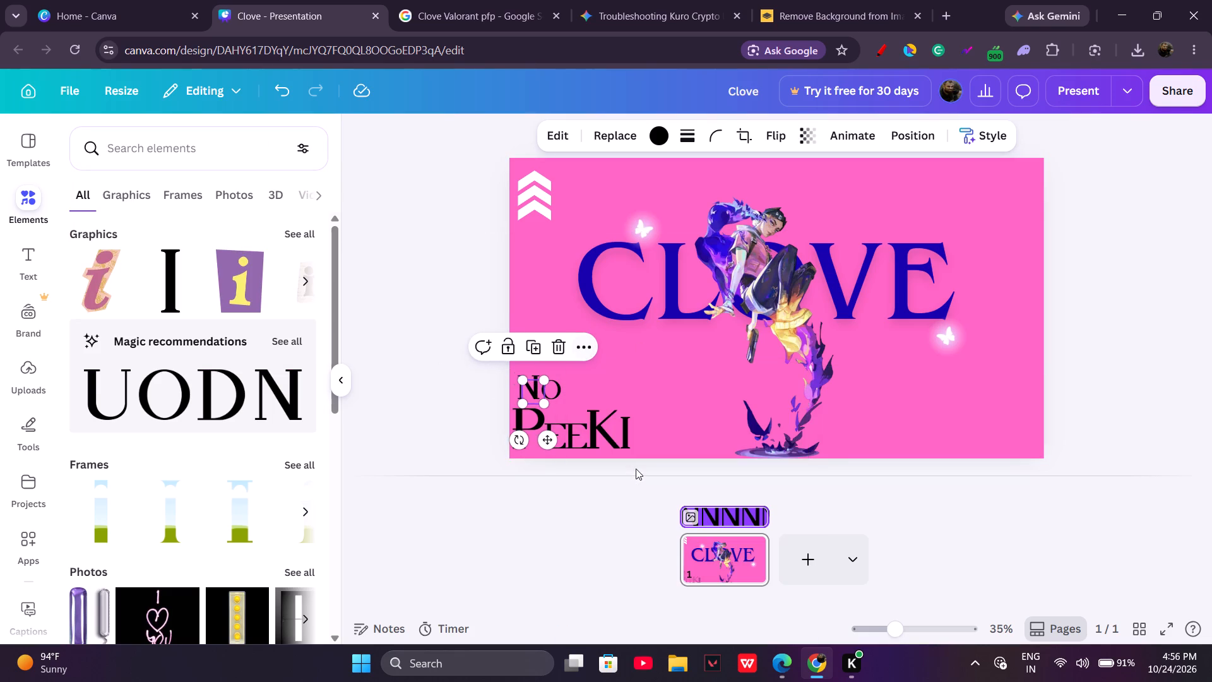
drag(532, 397, 640, 442)
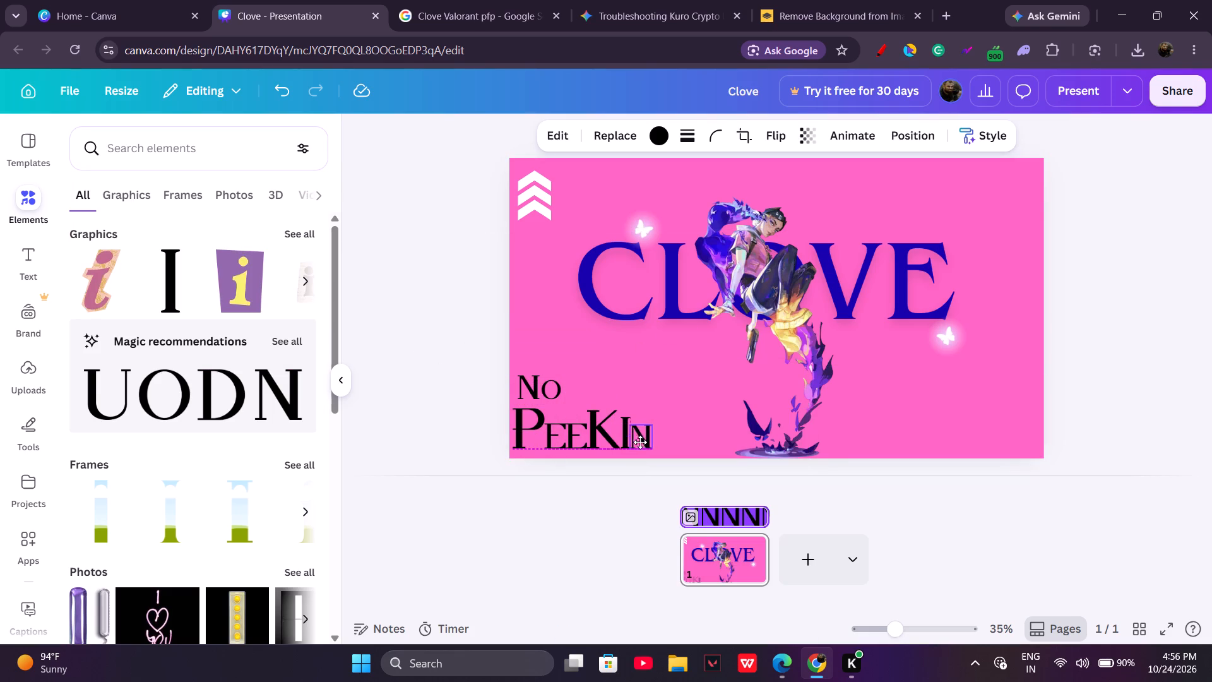
drag(640, 442, 645, 441)
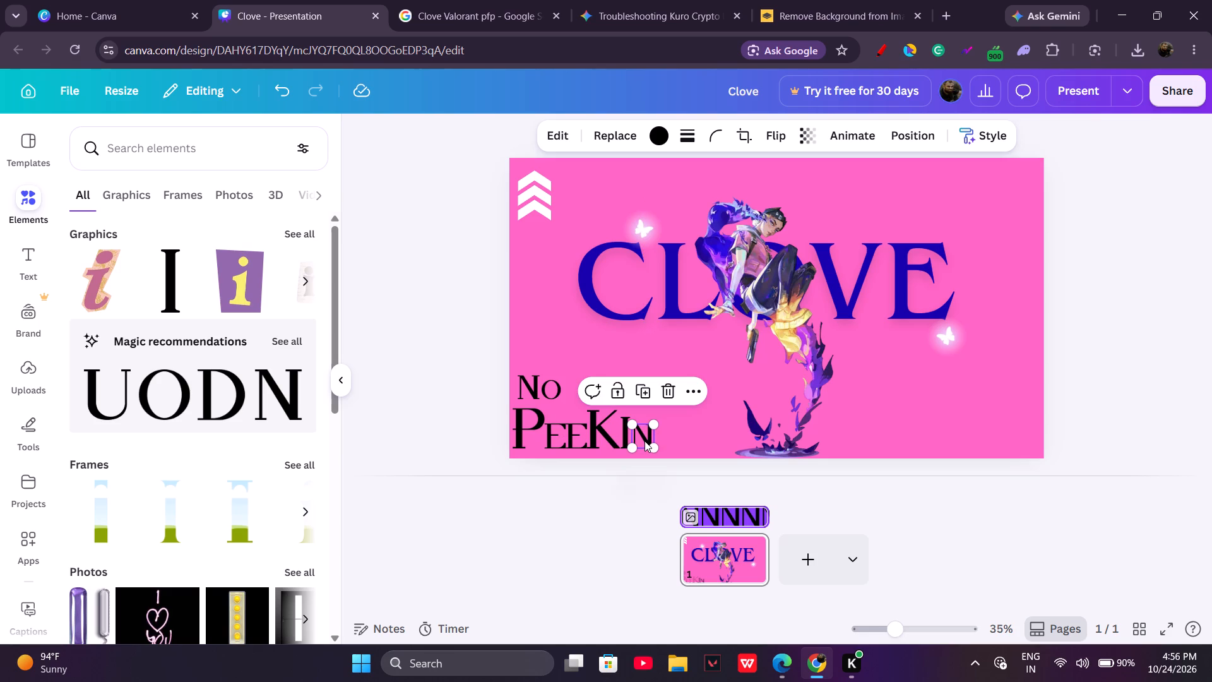
click(584, 486)
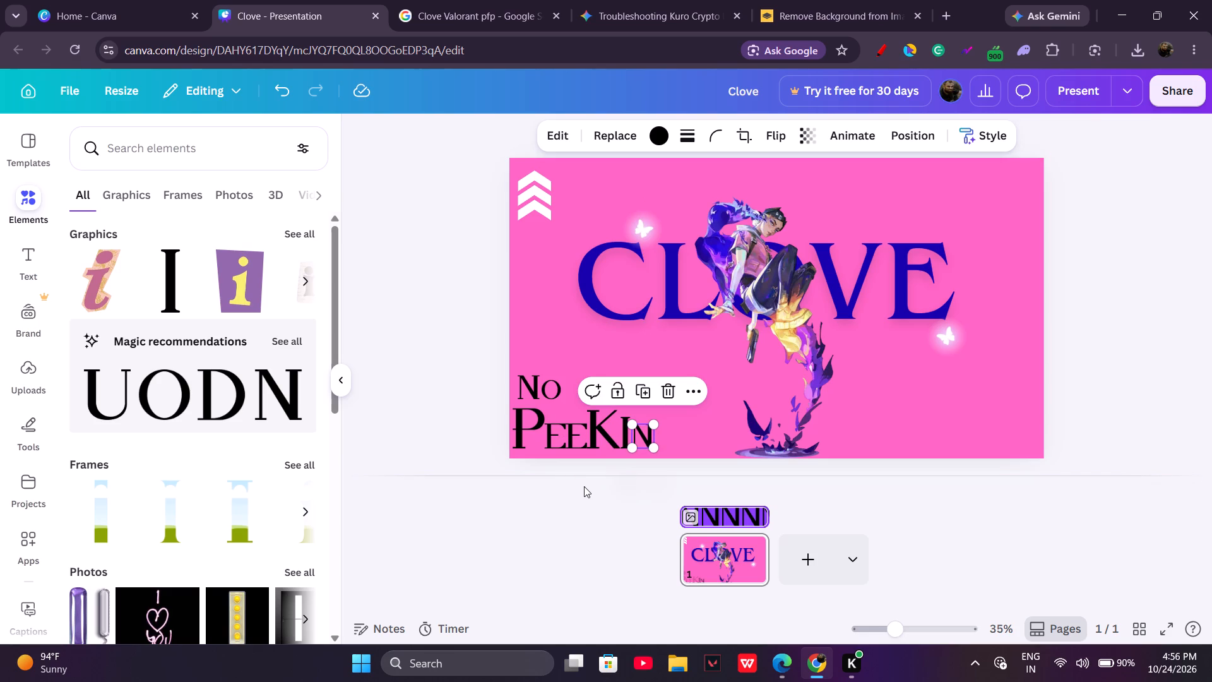
click(597, 489)
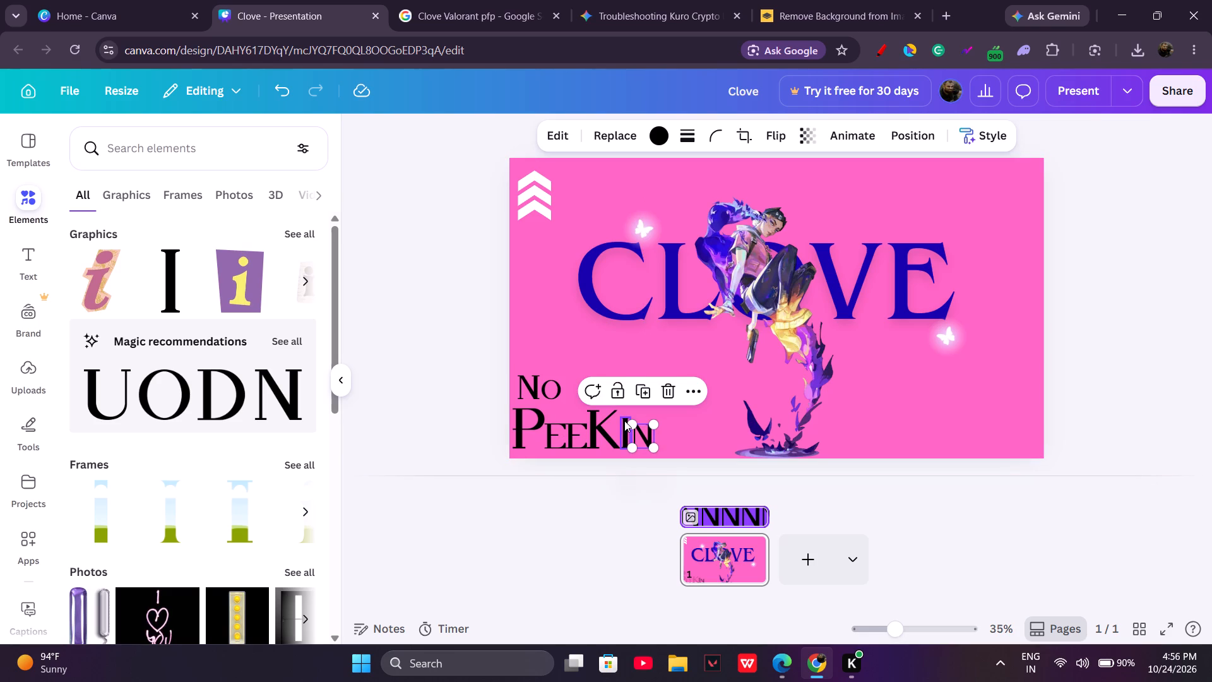
Shrink the I between the K and the N to about 27 × 90, matching the N's height.
click(624, 421)
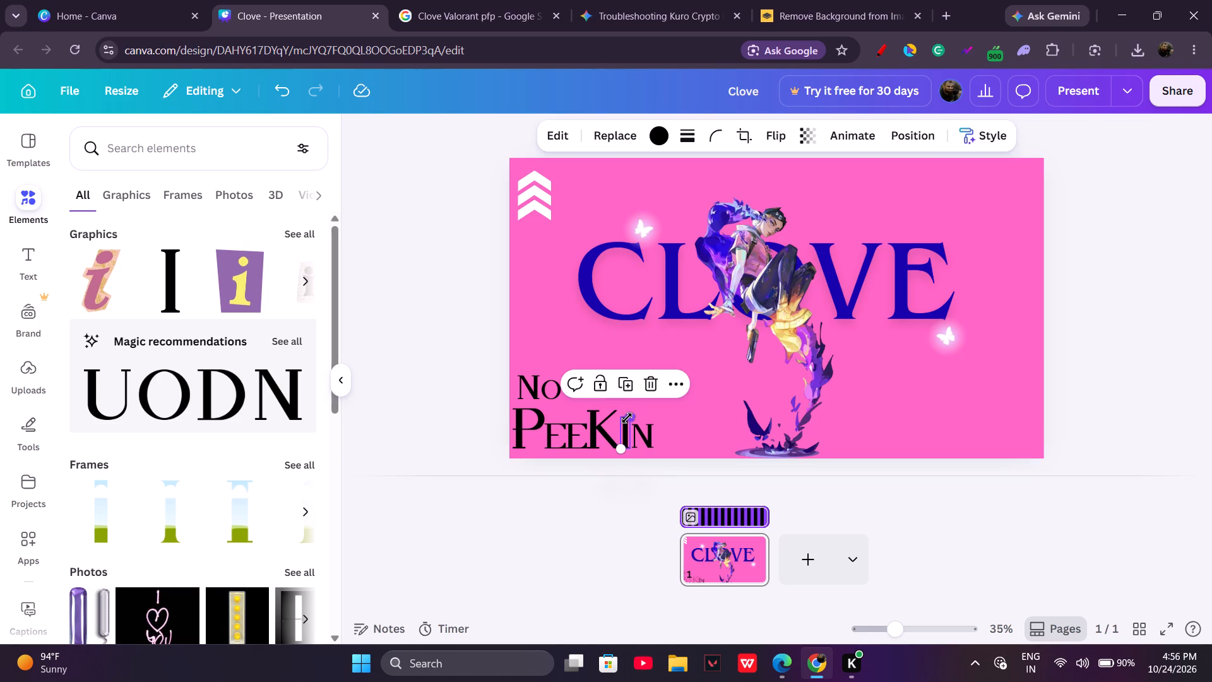
drag(628, 416, 628, 422)
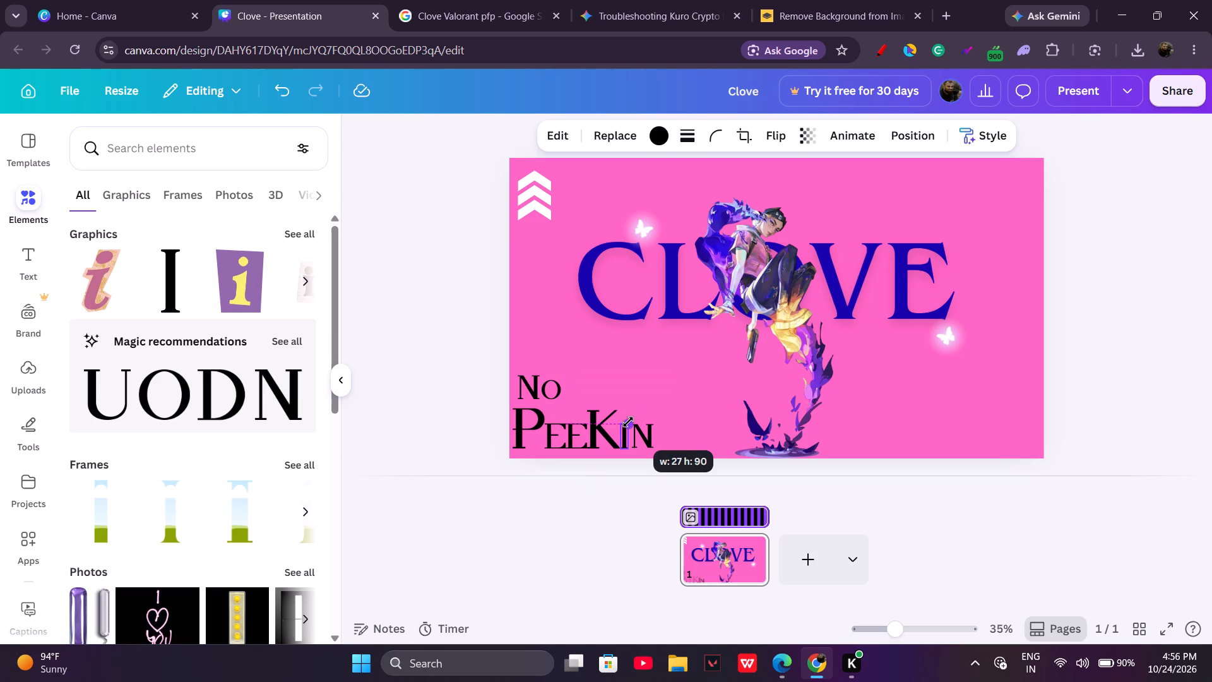
drag(628, 422, 629, 422)
click(628, 493)
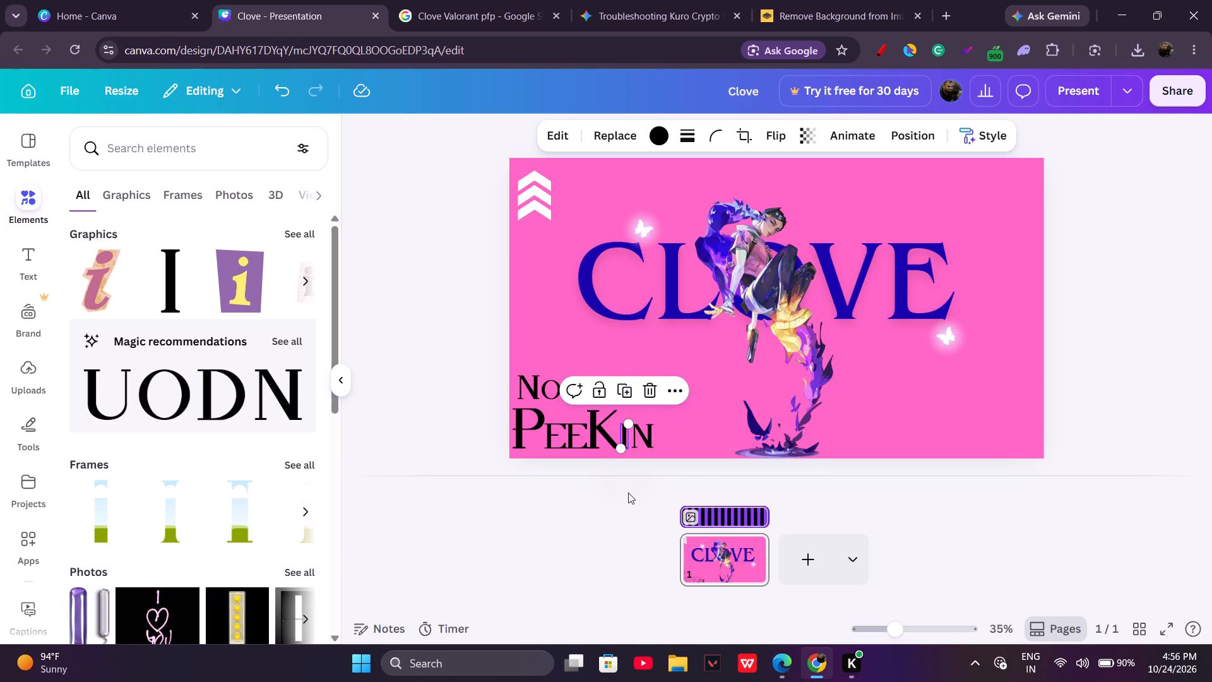
click(634, 515)
Search elements for "G", insert the black serif G graphic, shrink it to nearly the P's height and place it just right of the last N.
click(701, 409)
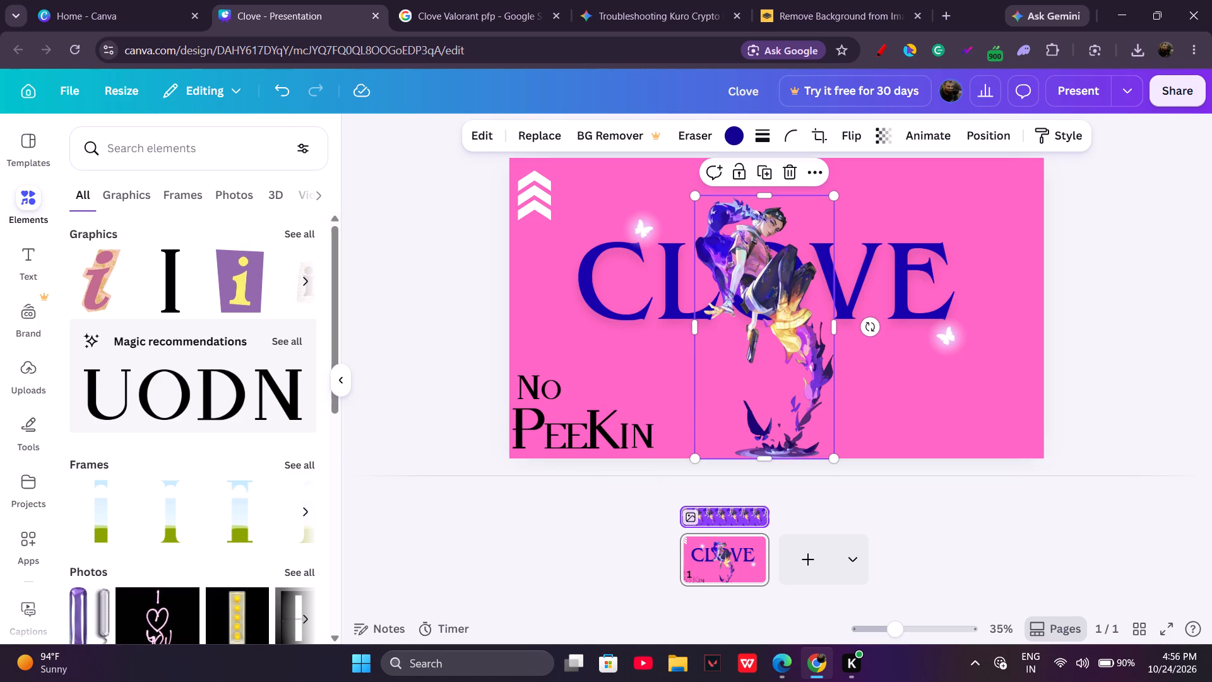
click(266, 137)
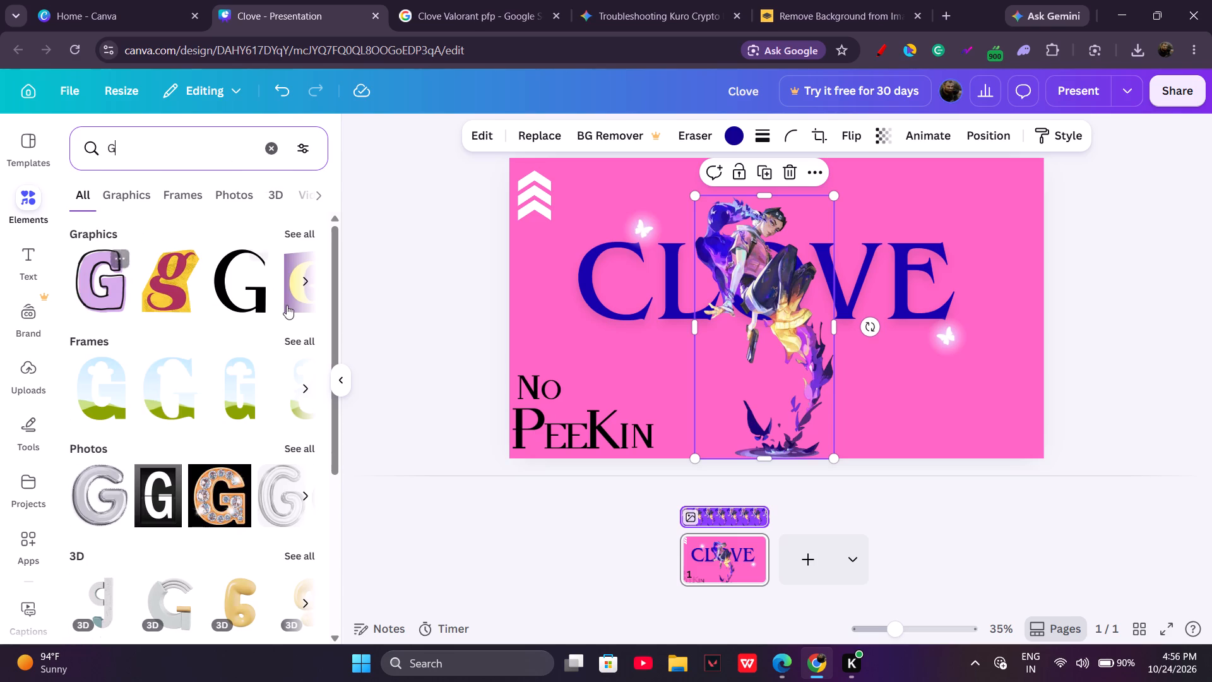
click(247, 293)
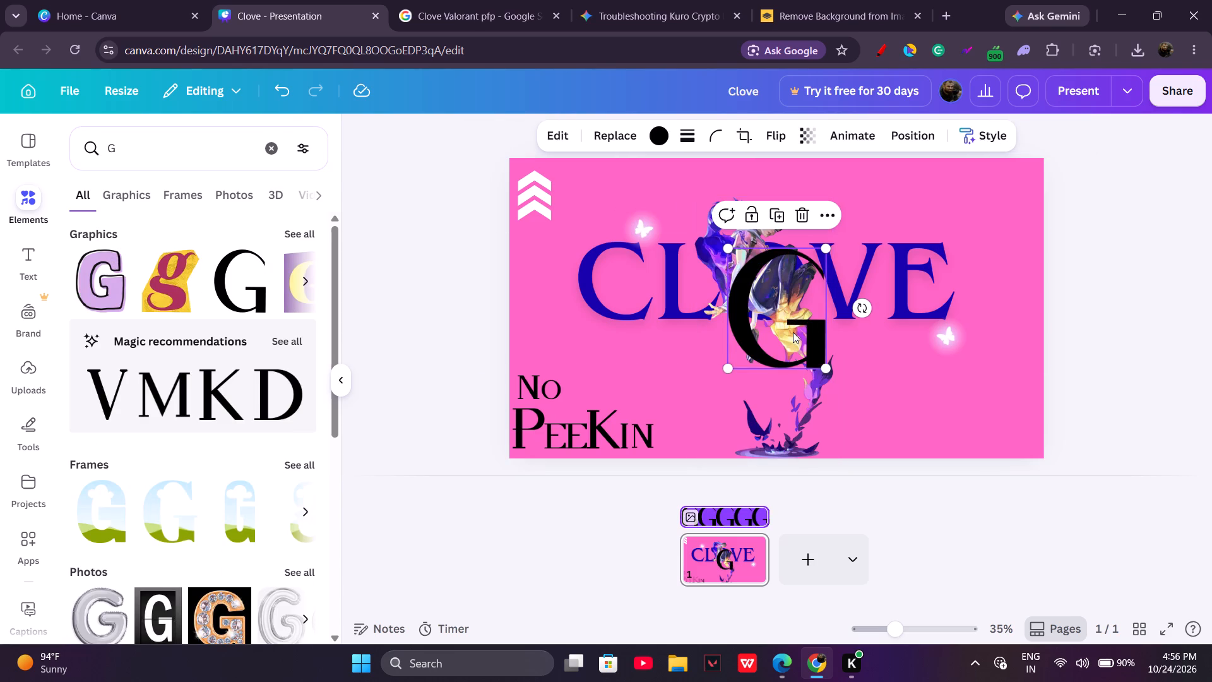
drag(793, 332, 644, 391)
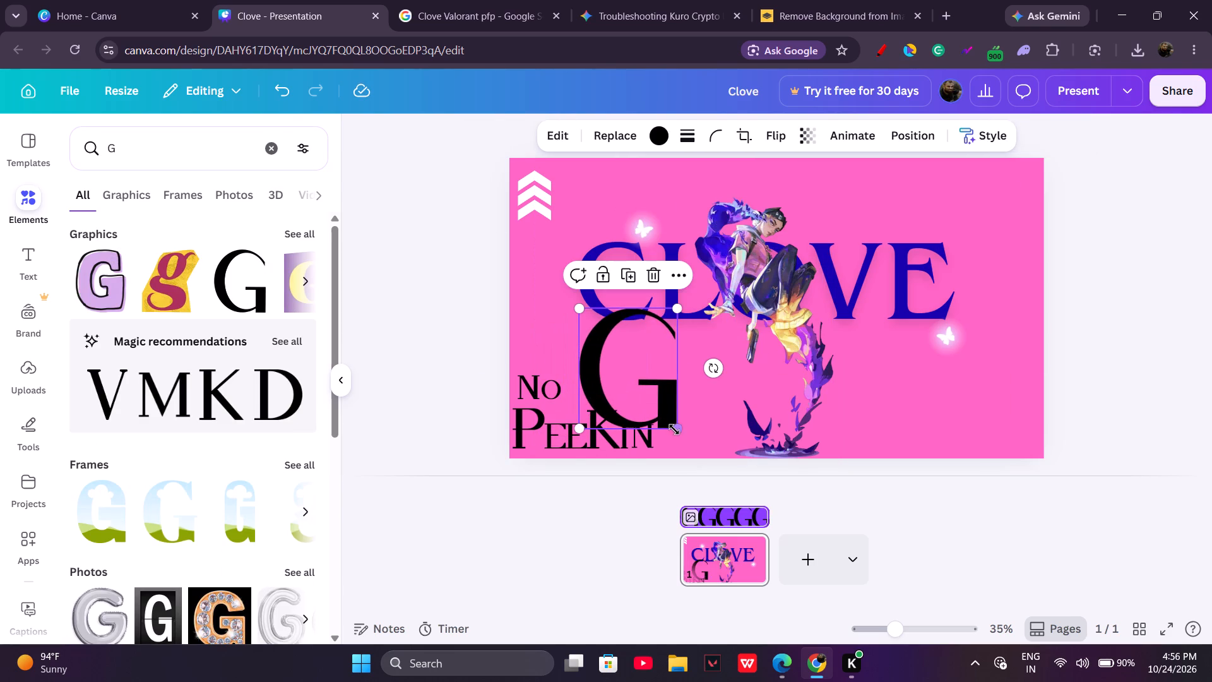
drag(677, 429, 600, 357)
drag(598, 335, 673, 443)
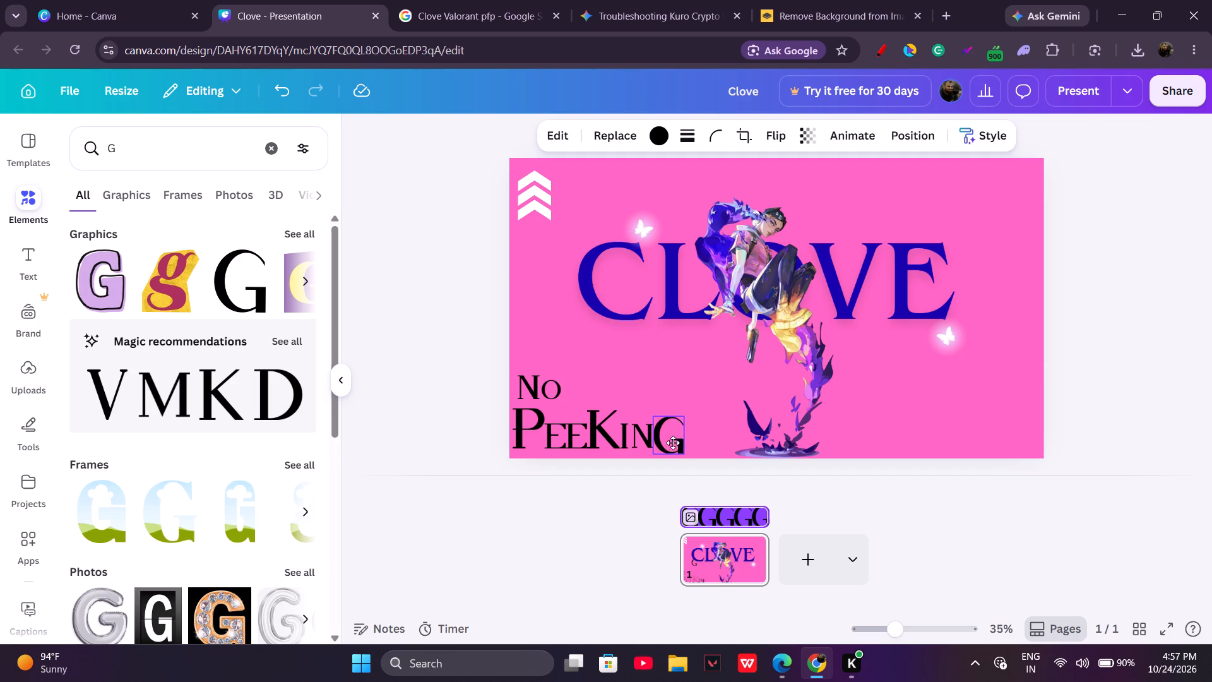
drag(673, 443, 675, 438)
click(629, 503)
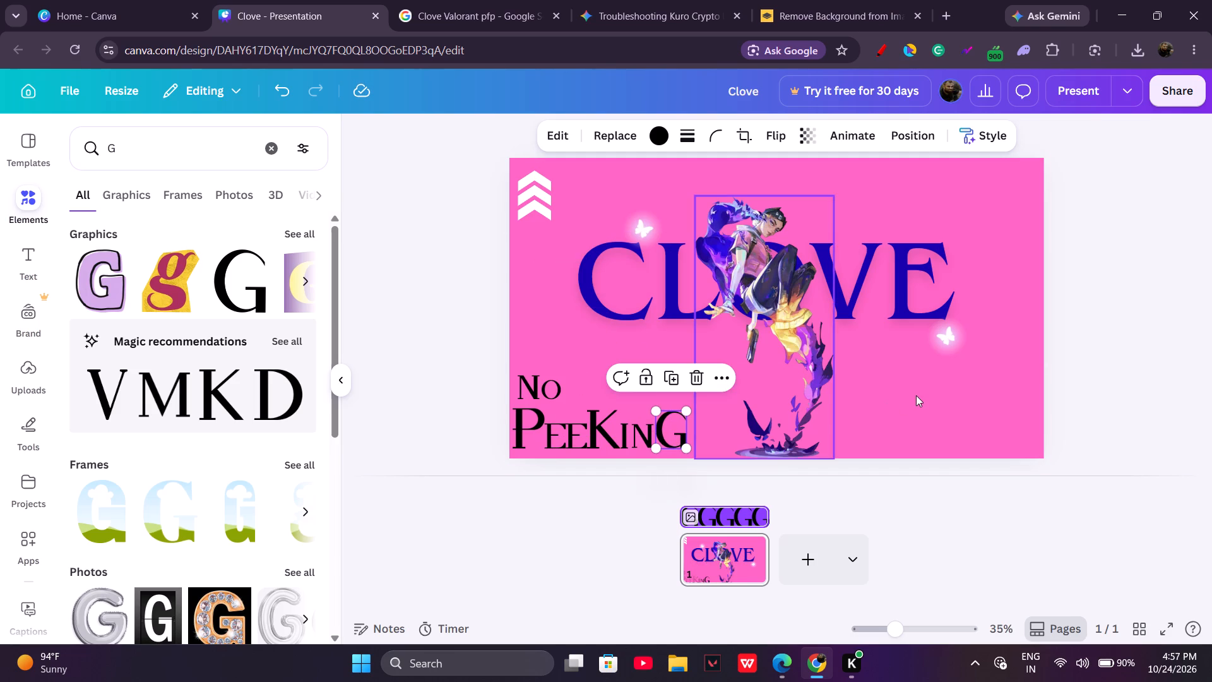
click(916, 395)
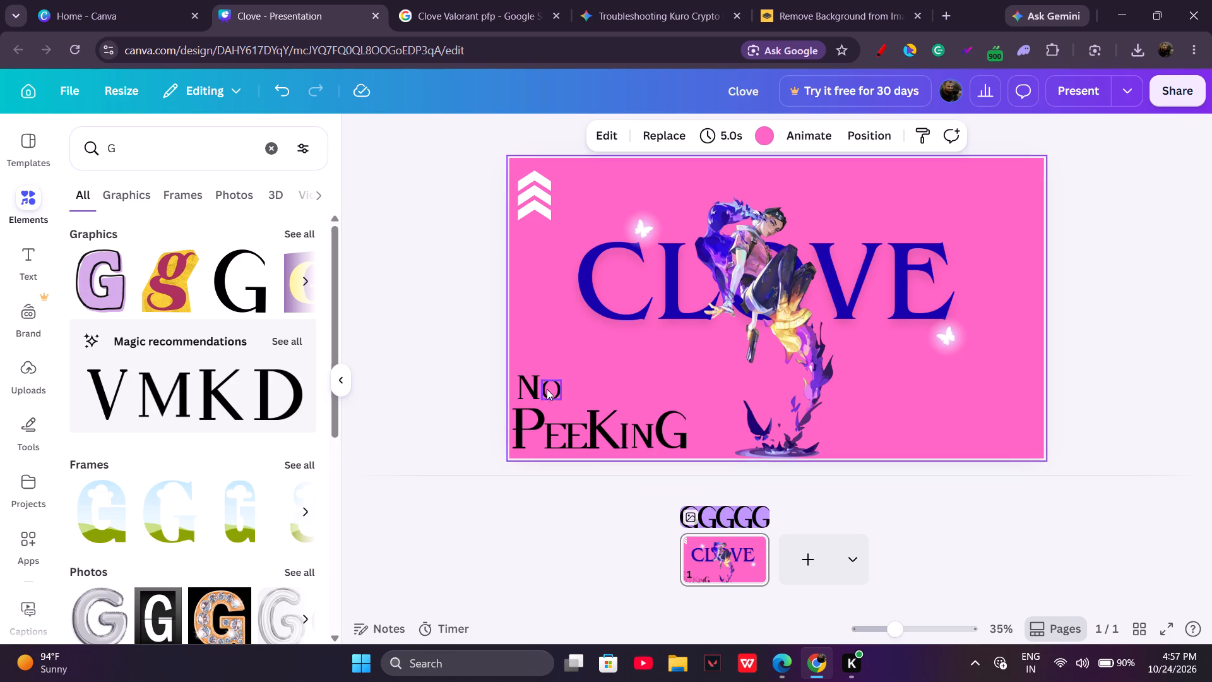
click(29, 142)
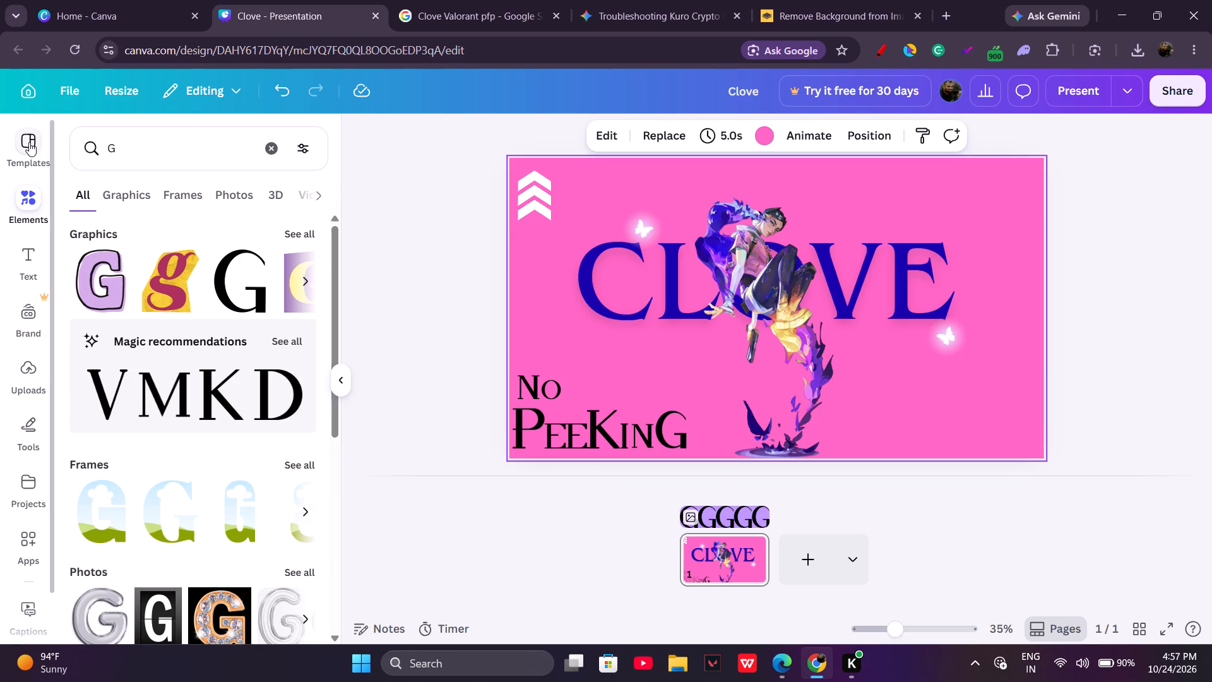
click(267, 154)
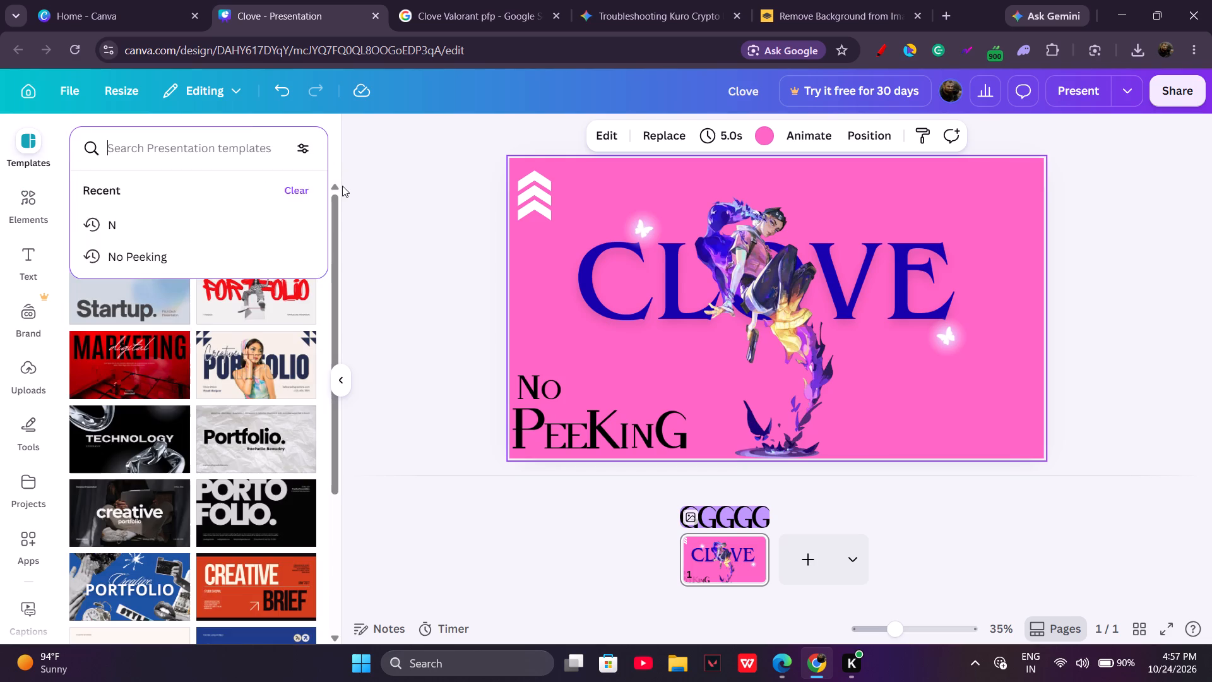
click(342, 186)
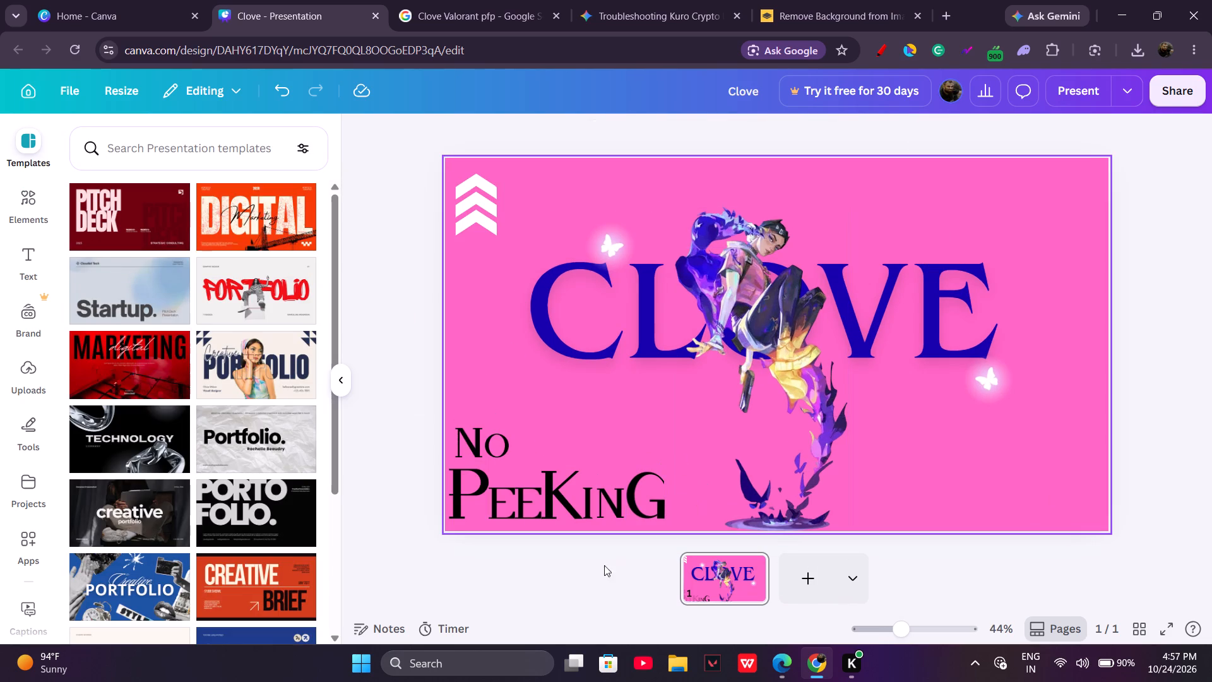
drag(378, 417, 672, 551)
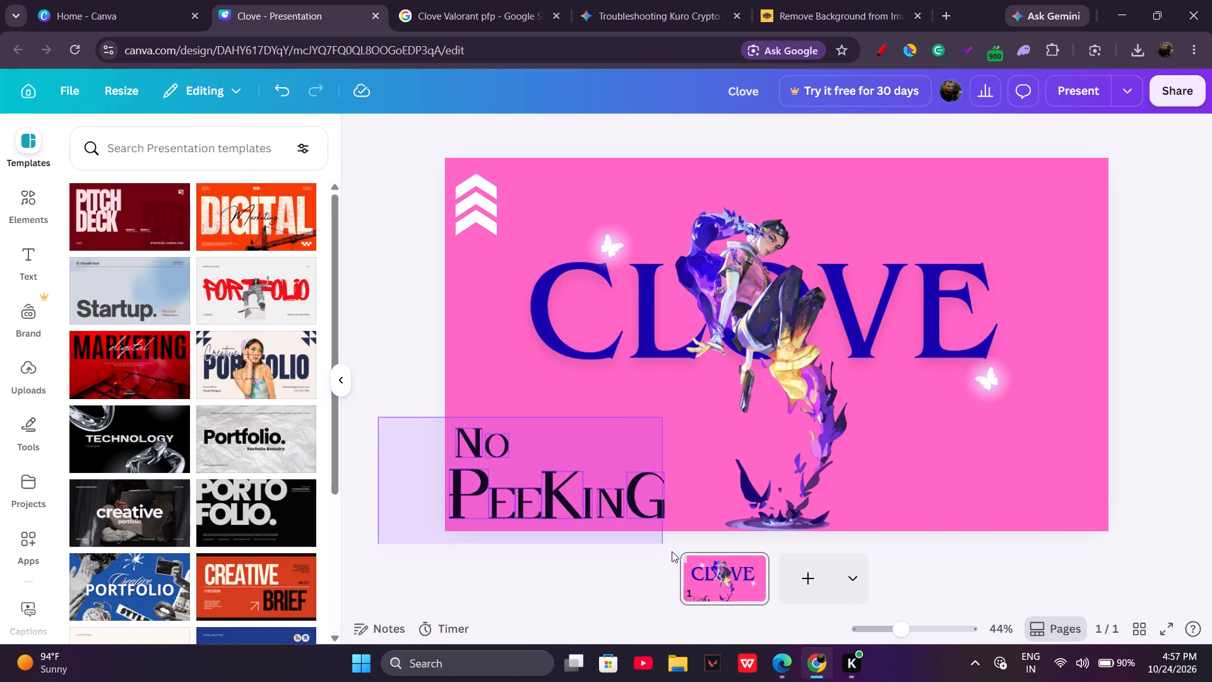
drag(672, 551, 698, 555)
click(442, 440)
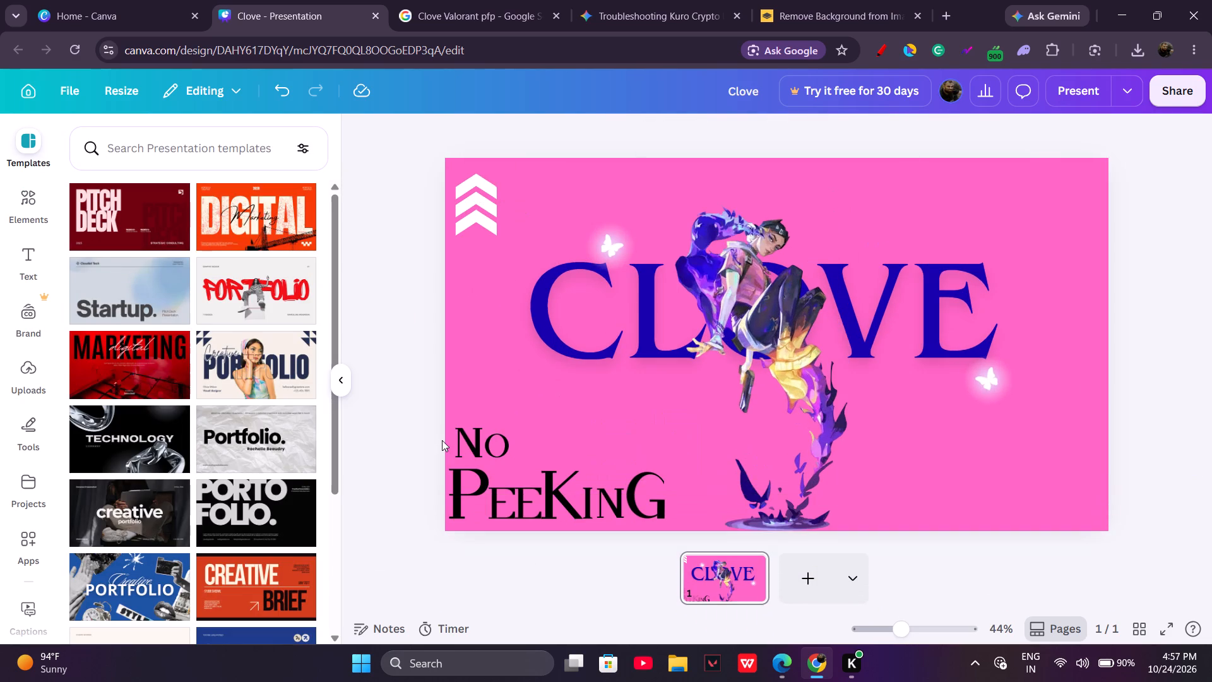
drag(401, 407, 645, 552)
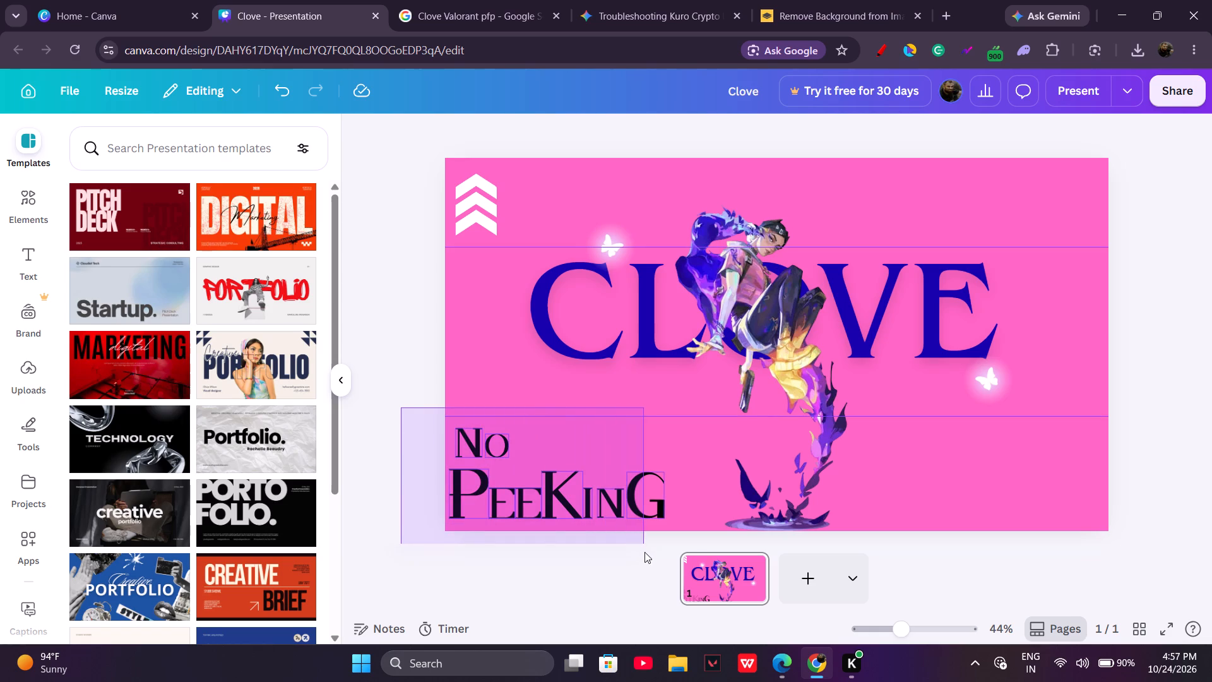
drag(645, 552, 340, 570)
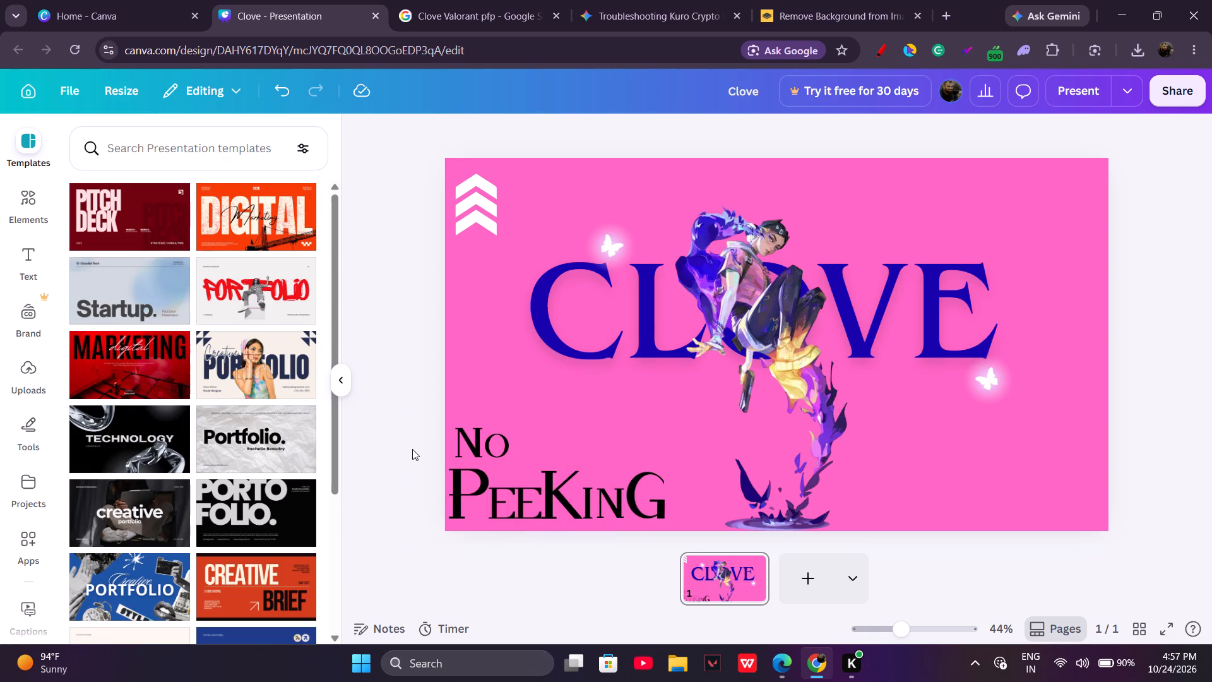
Select all the "No Peeking" letter graphics together and open their element animation options.
drag(414, 440, 670, 539)
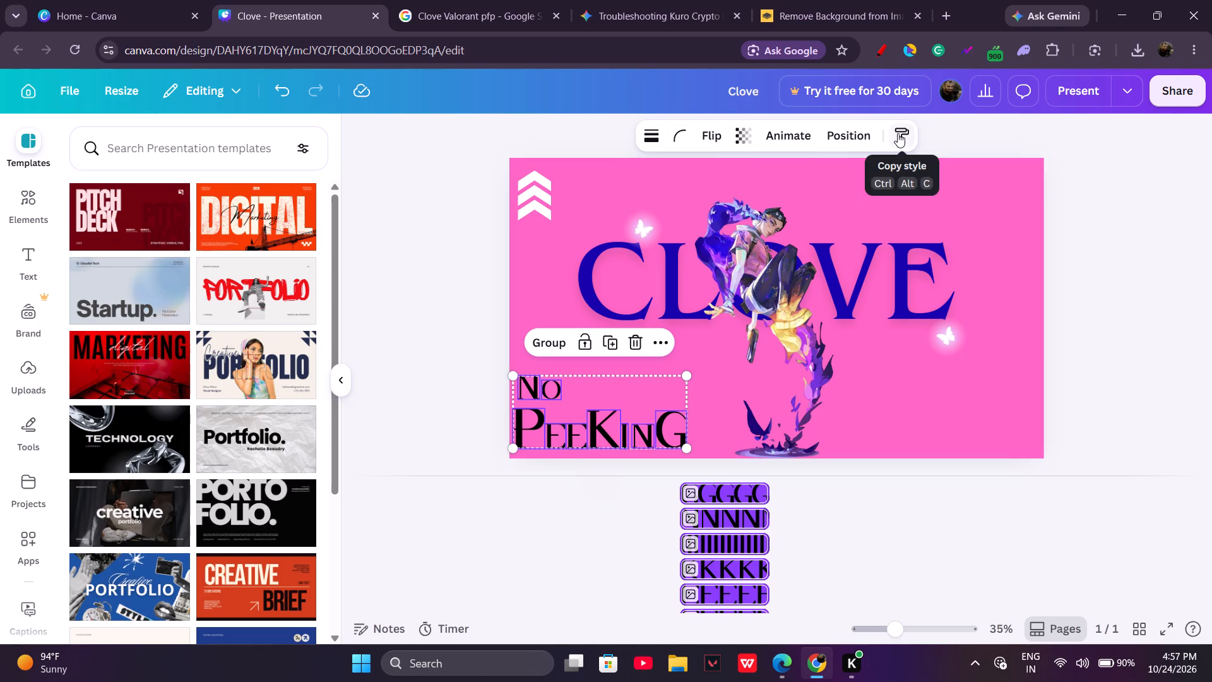
click(794, 133)
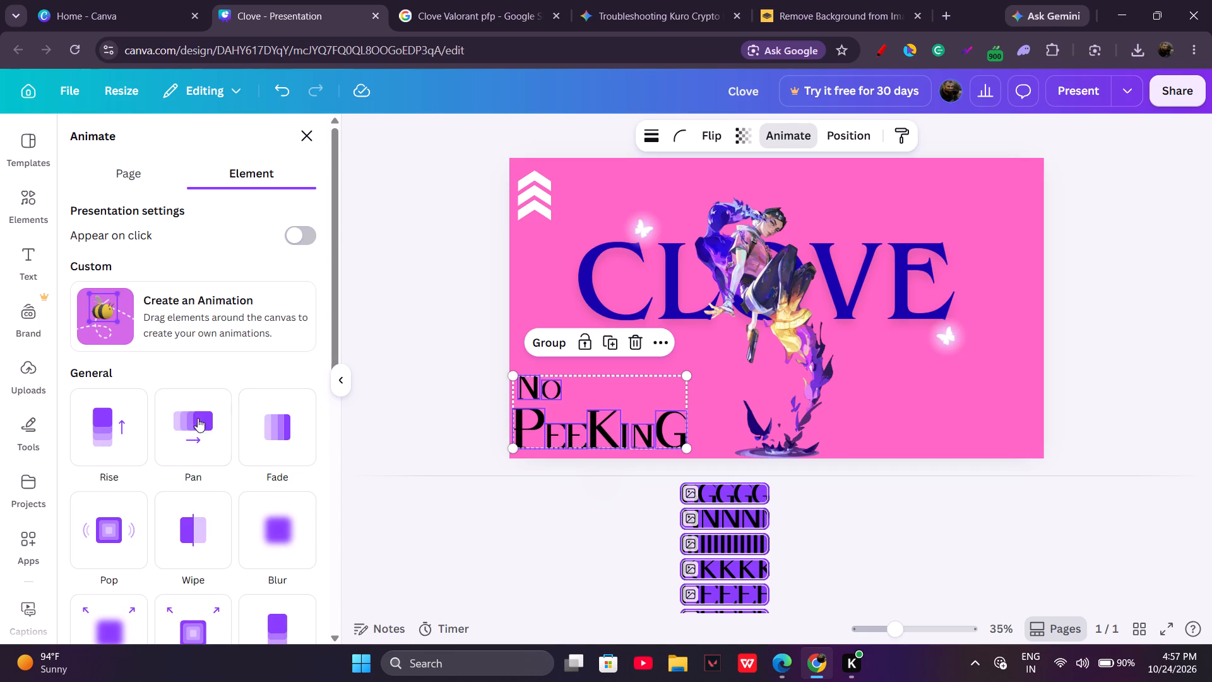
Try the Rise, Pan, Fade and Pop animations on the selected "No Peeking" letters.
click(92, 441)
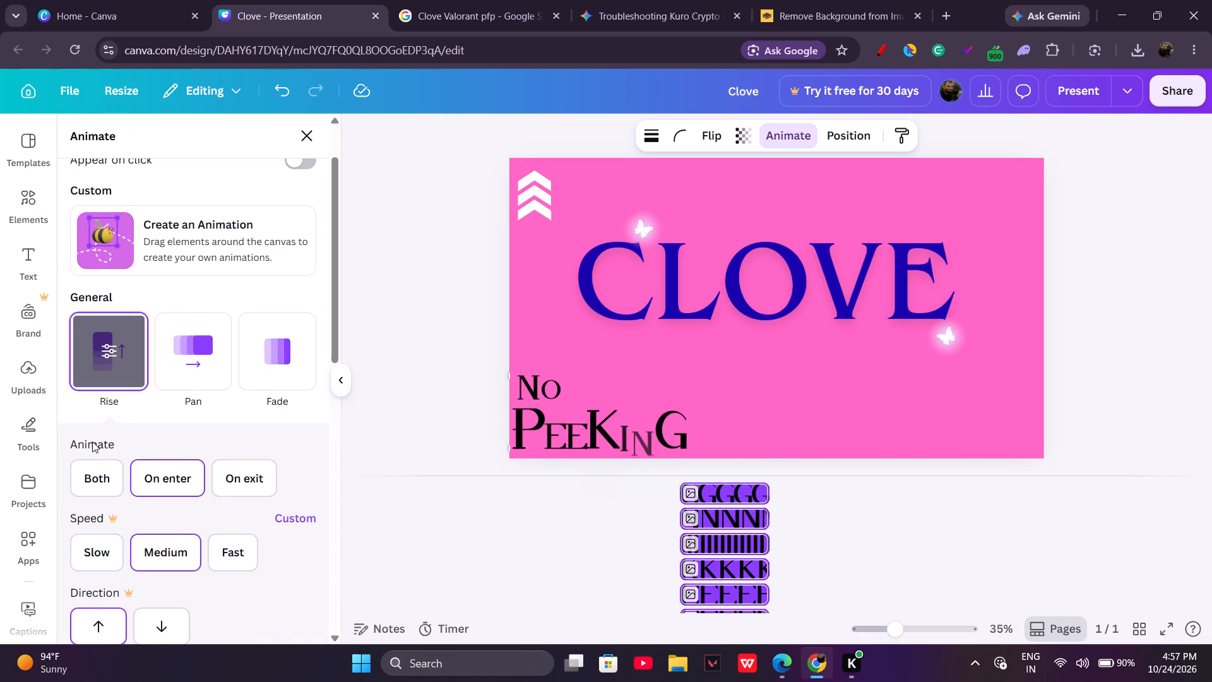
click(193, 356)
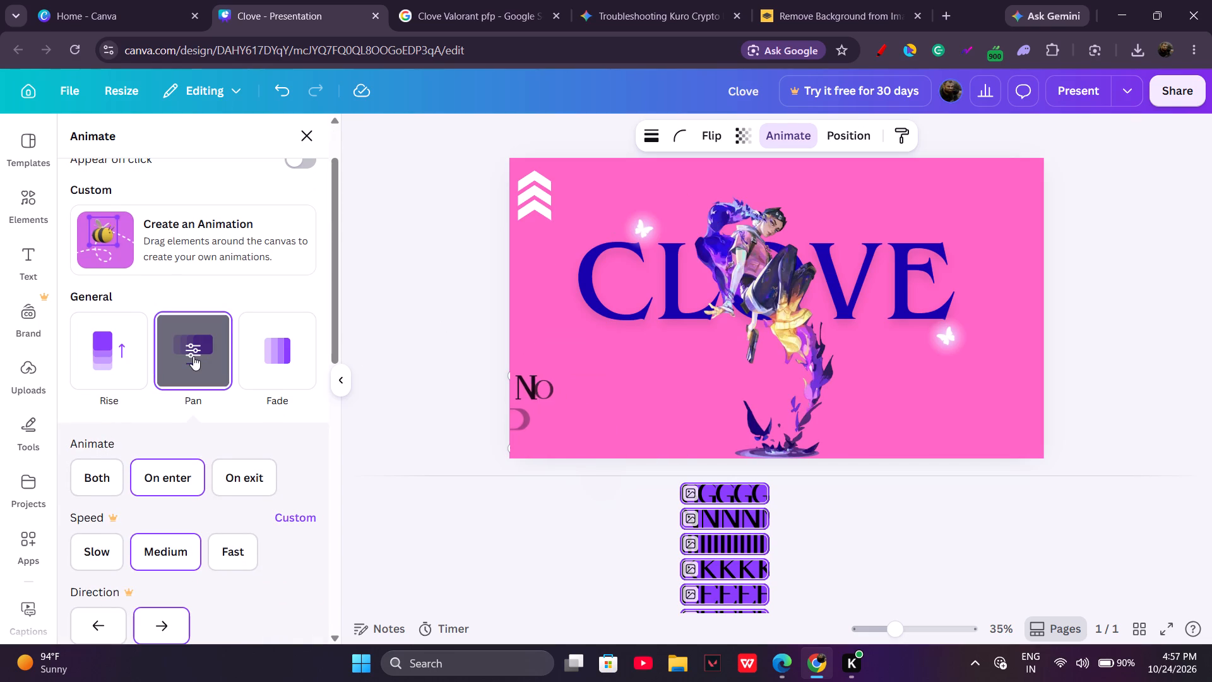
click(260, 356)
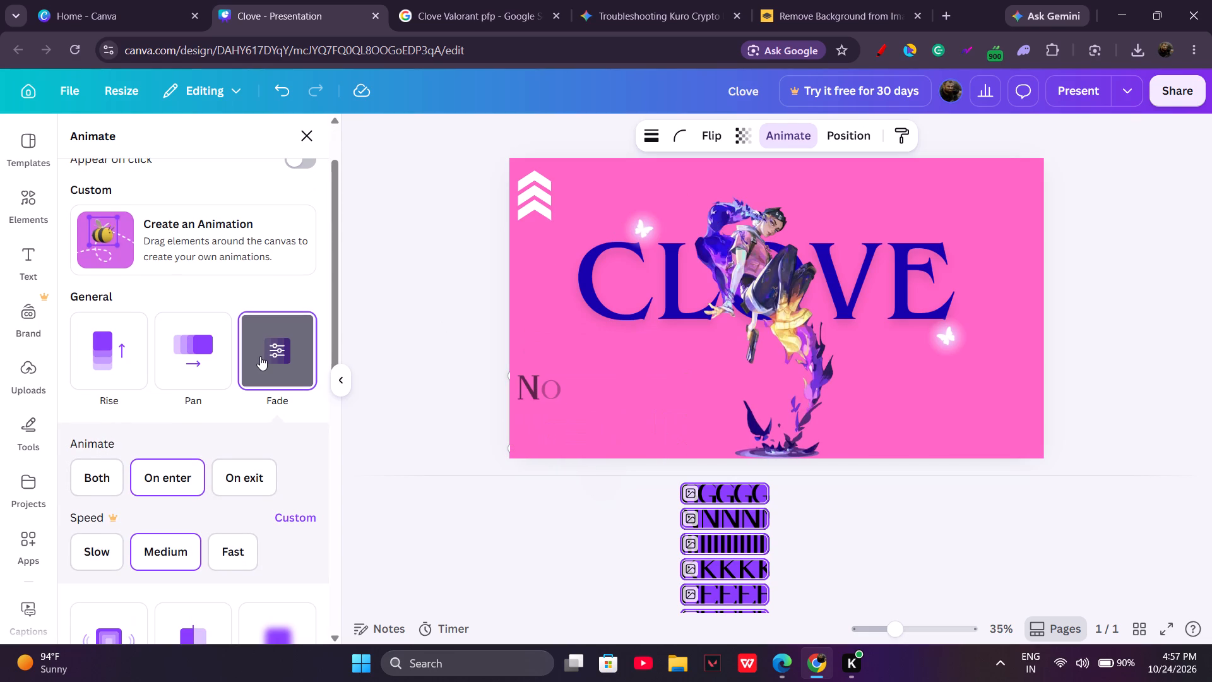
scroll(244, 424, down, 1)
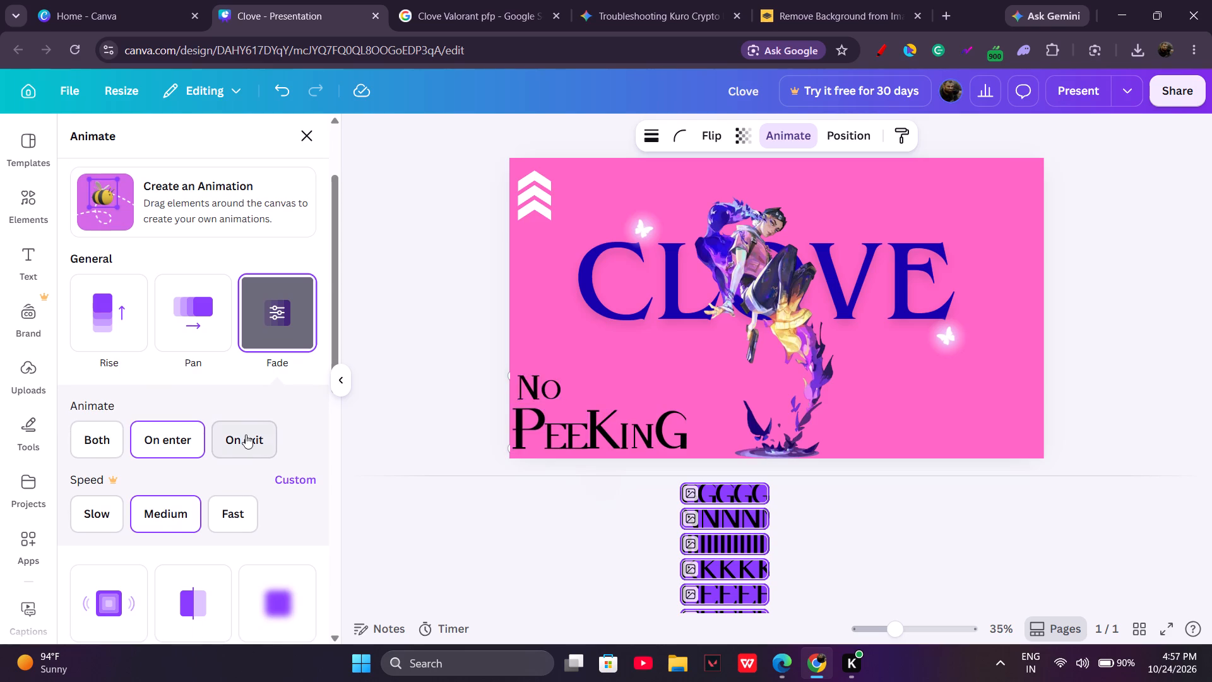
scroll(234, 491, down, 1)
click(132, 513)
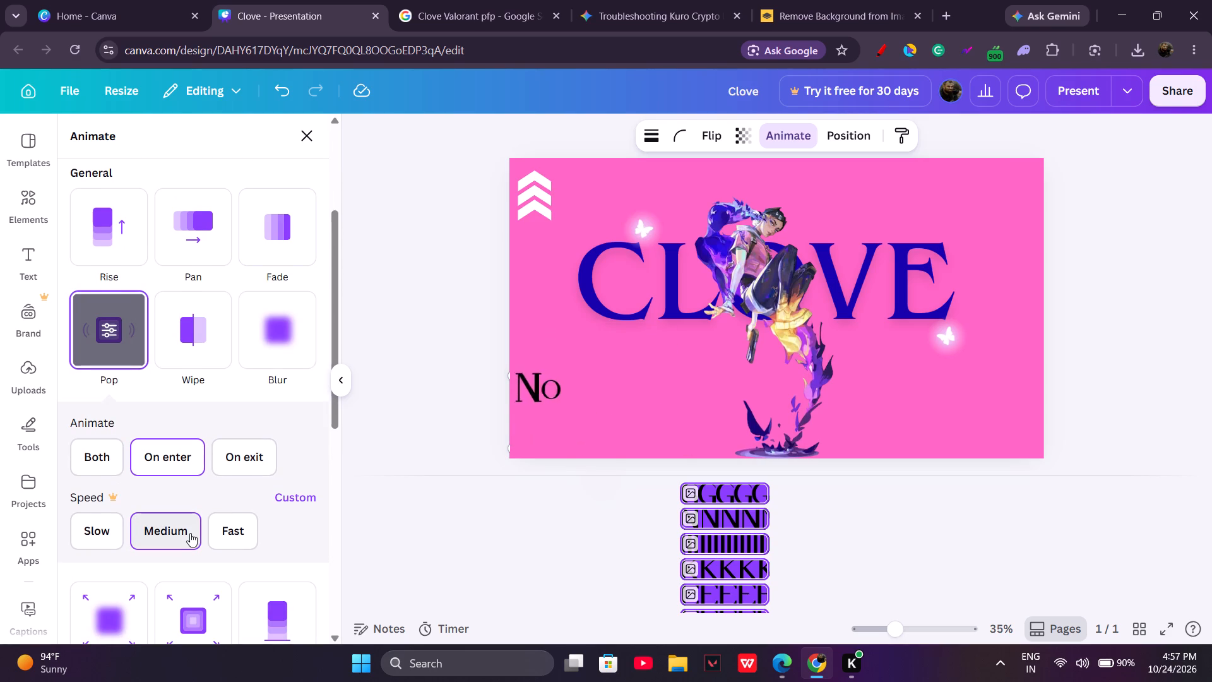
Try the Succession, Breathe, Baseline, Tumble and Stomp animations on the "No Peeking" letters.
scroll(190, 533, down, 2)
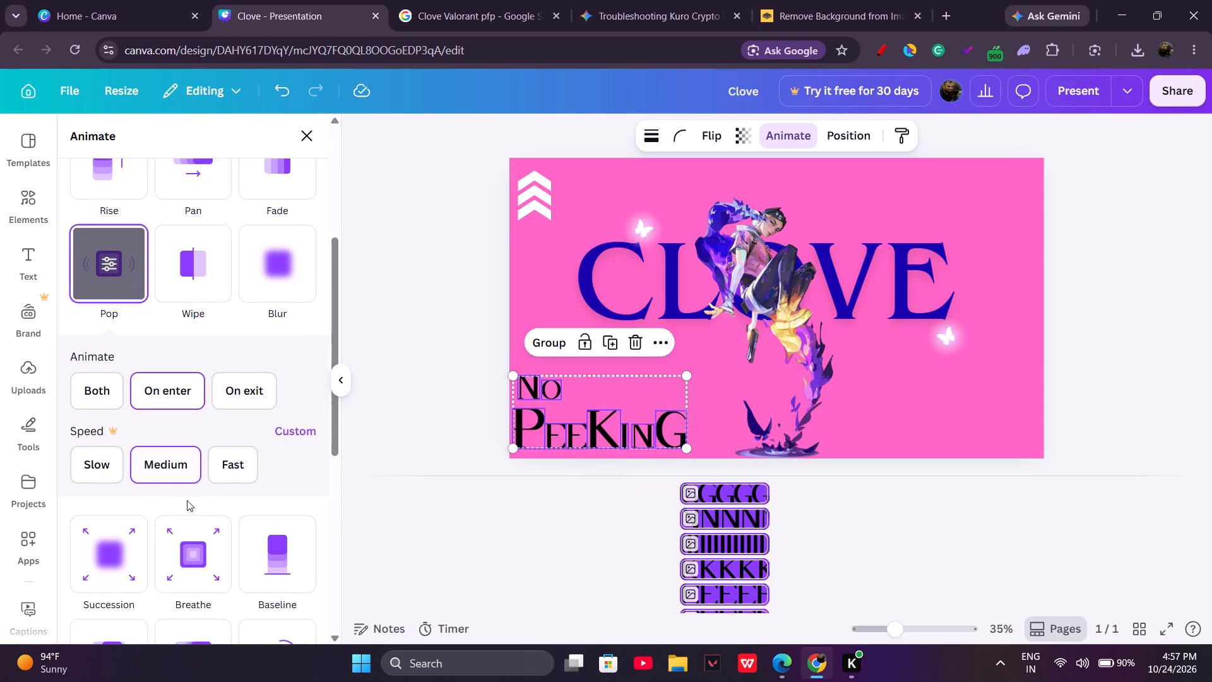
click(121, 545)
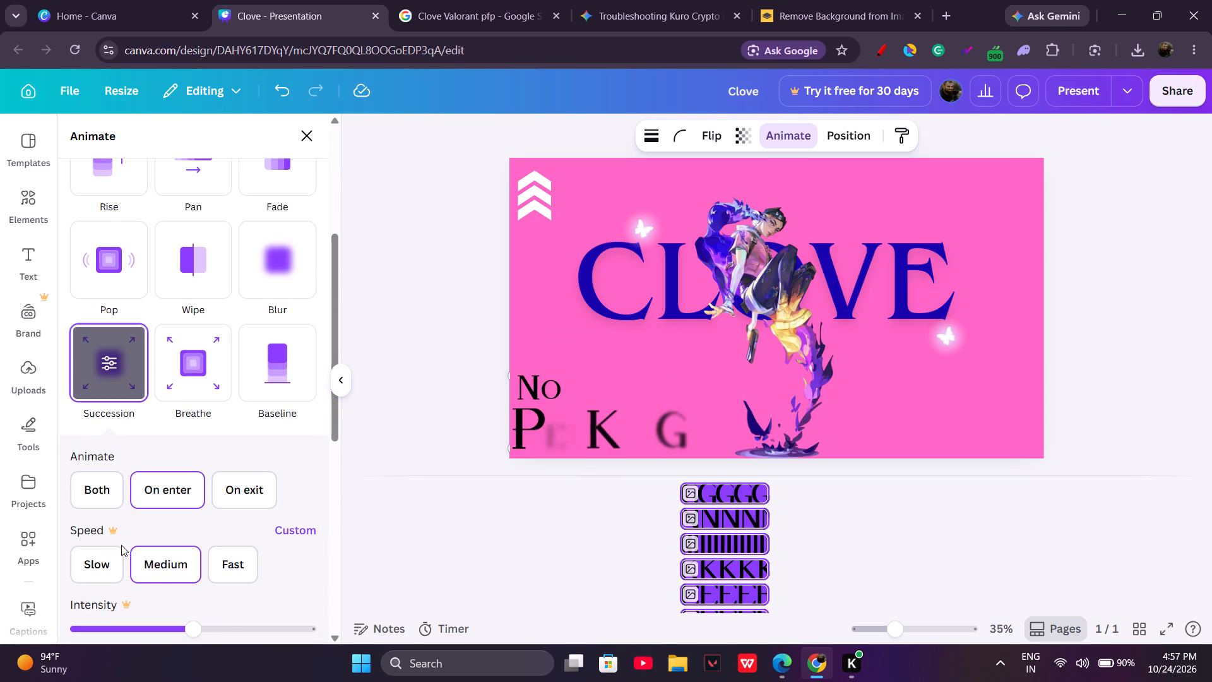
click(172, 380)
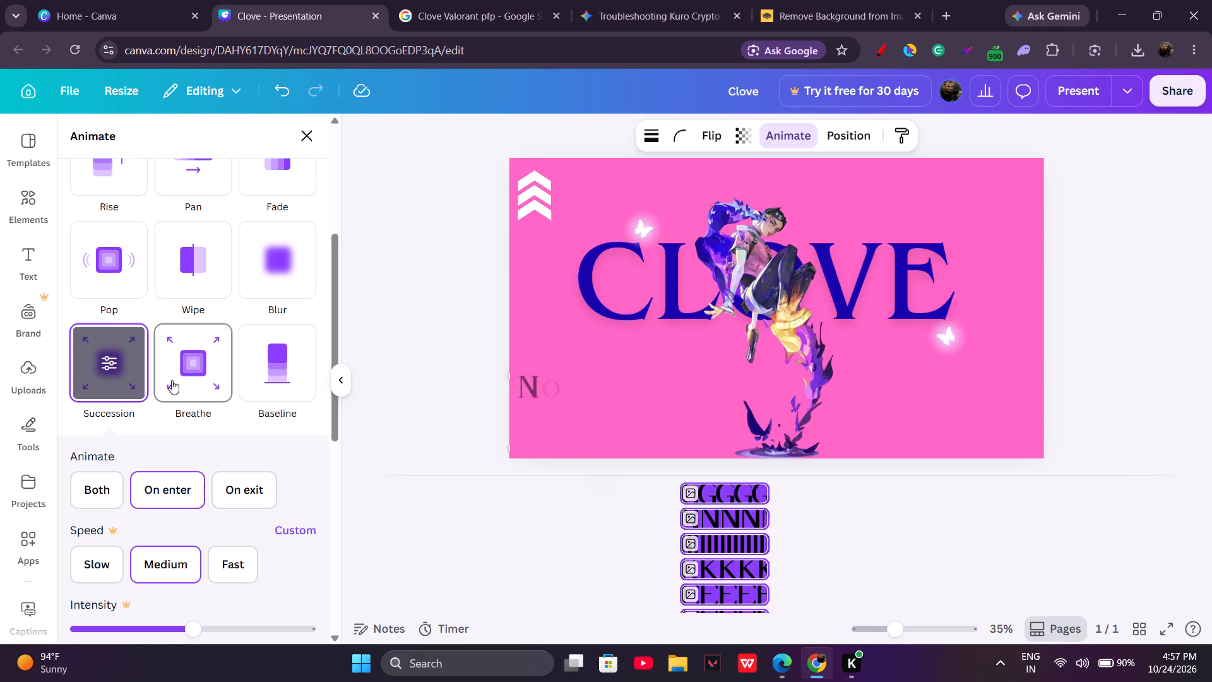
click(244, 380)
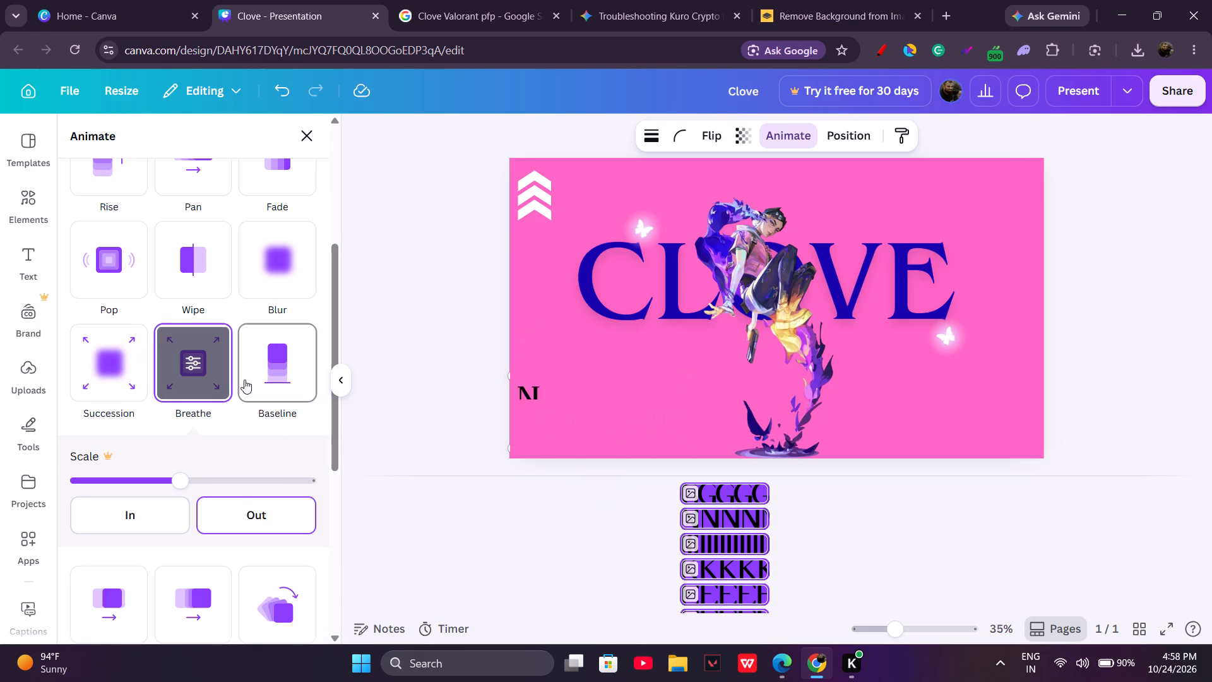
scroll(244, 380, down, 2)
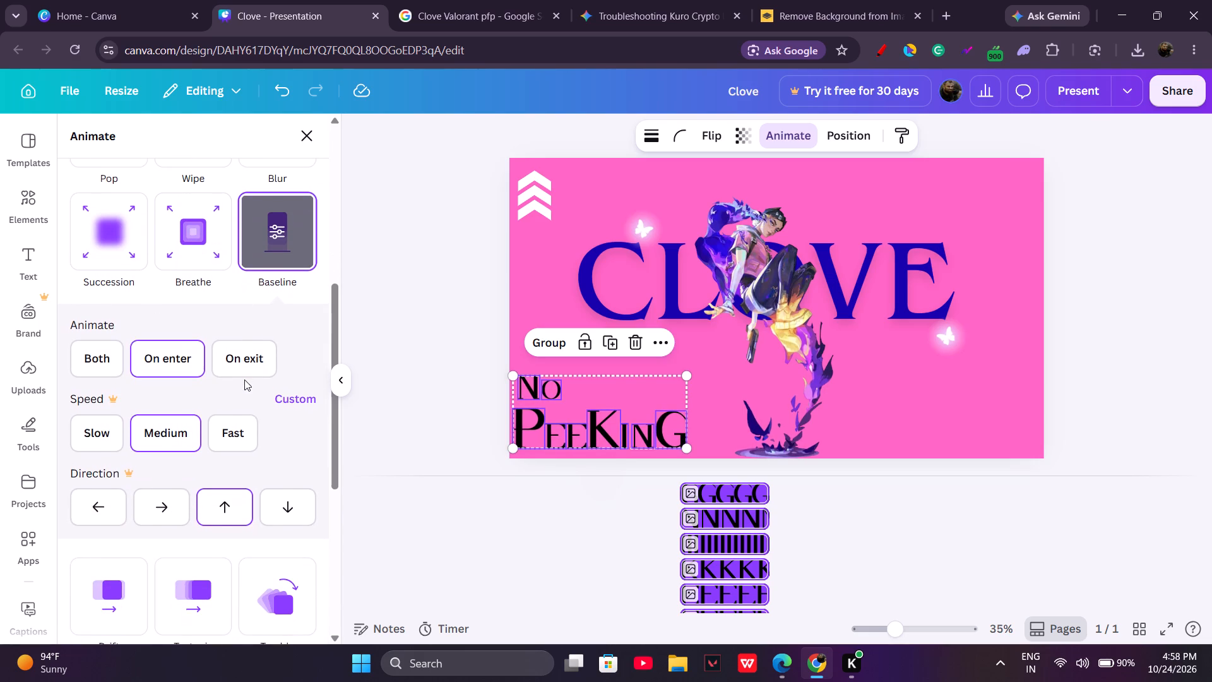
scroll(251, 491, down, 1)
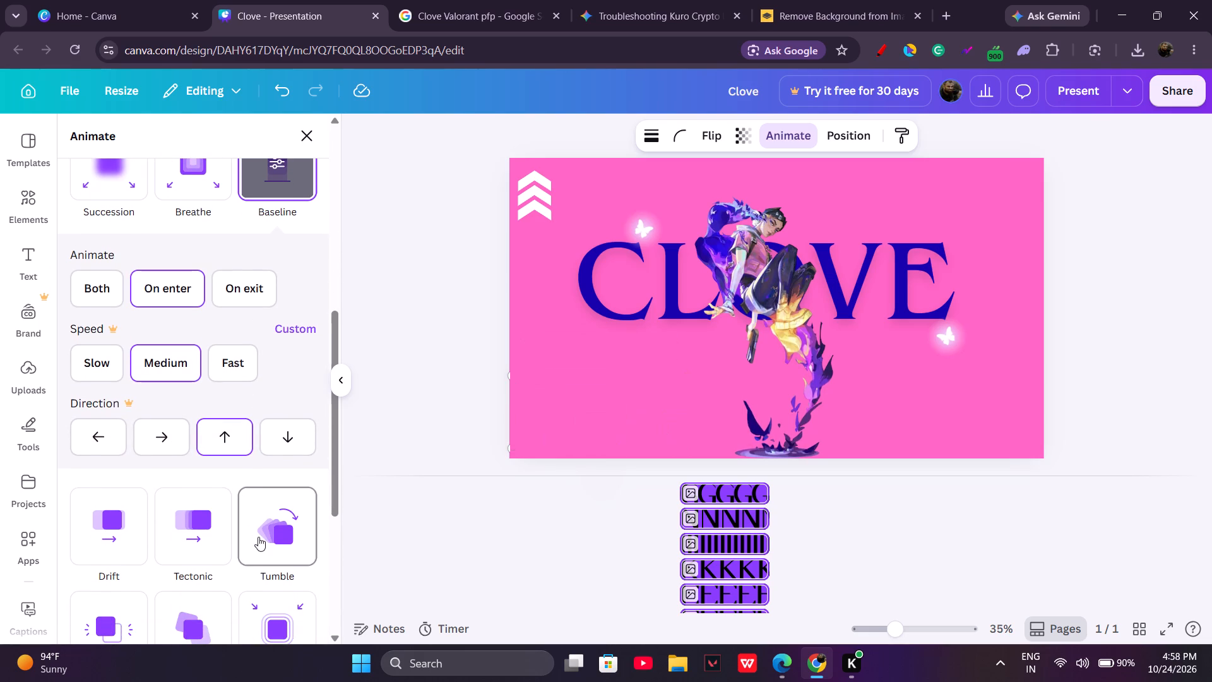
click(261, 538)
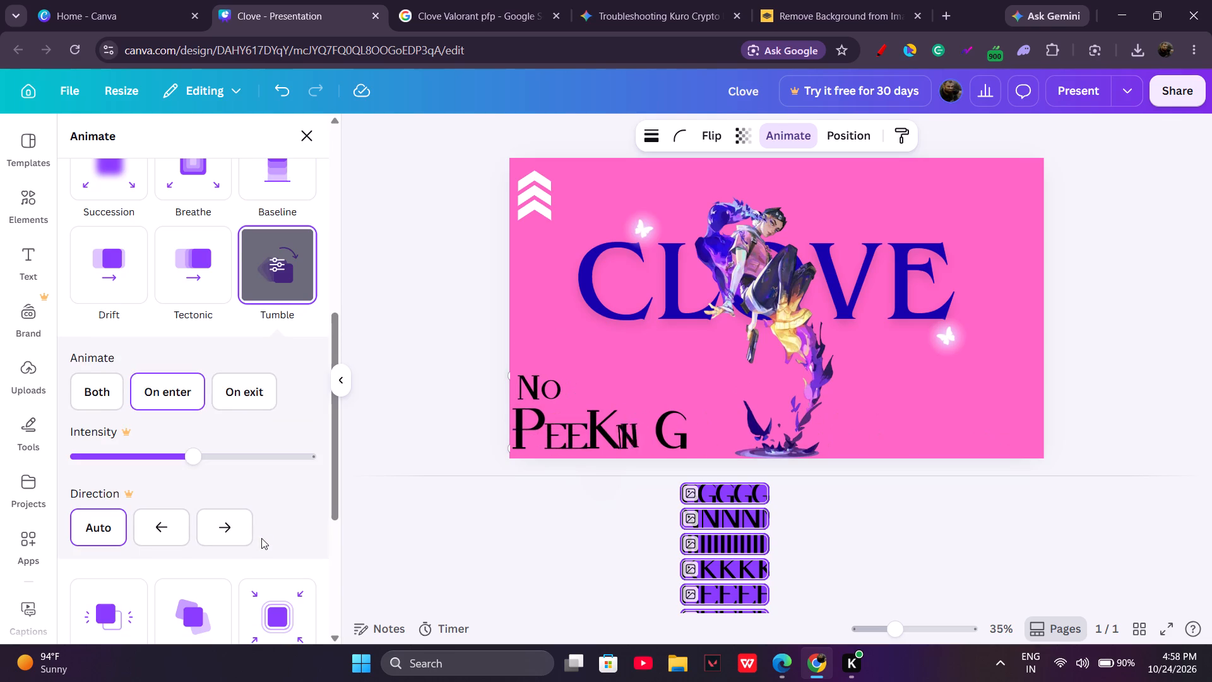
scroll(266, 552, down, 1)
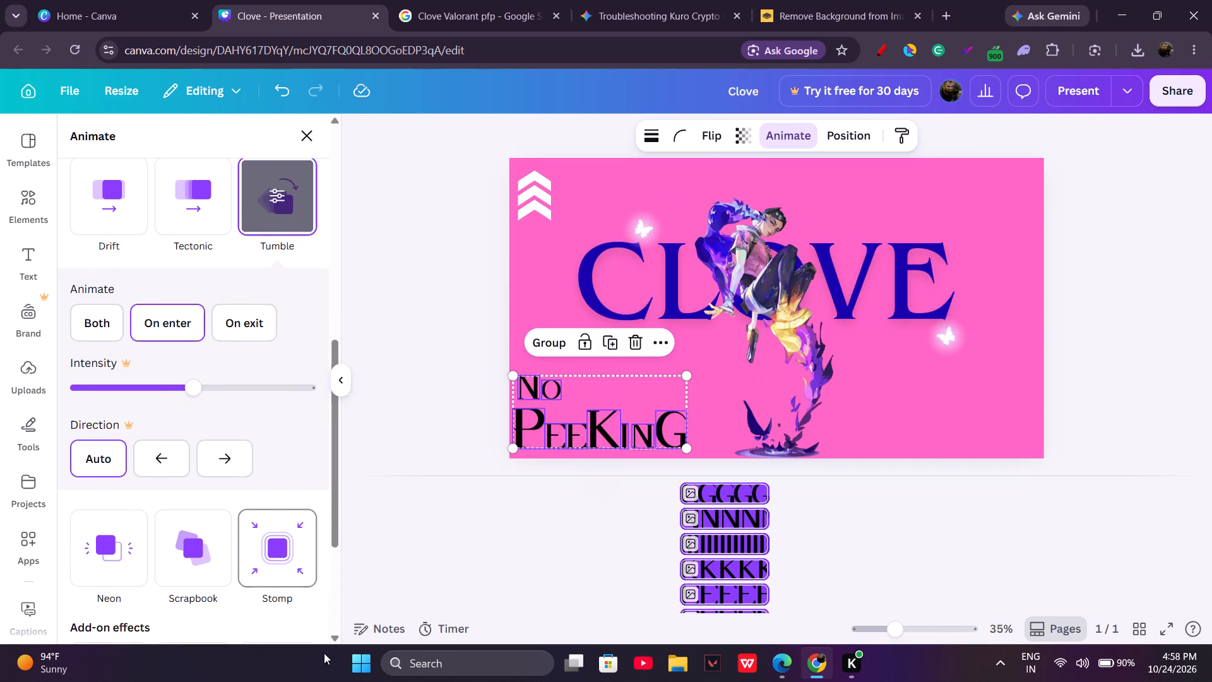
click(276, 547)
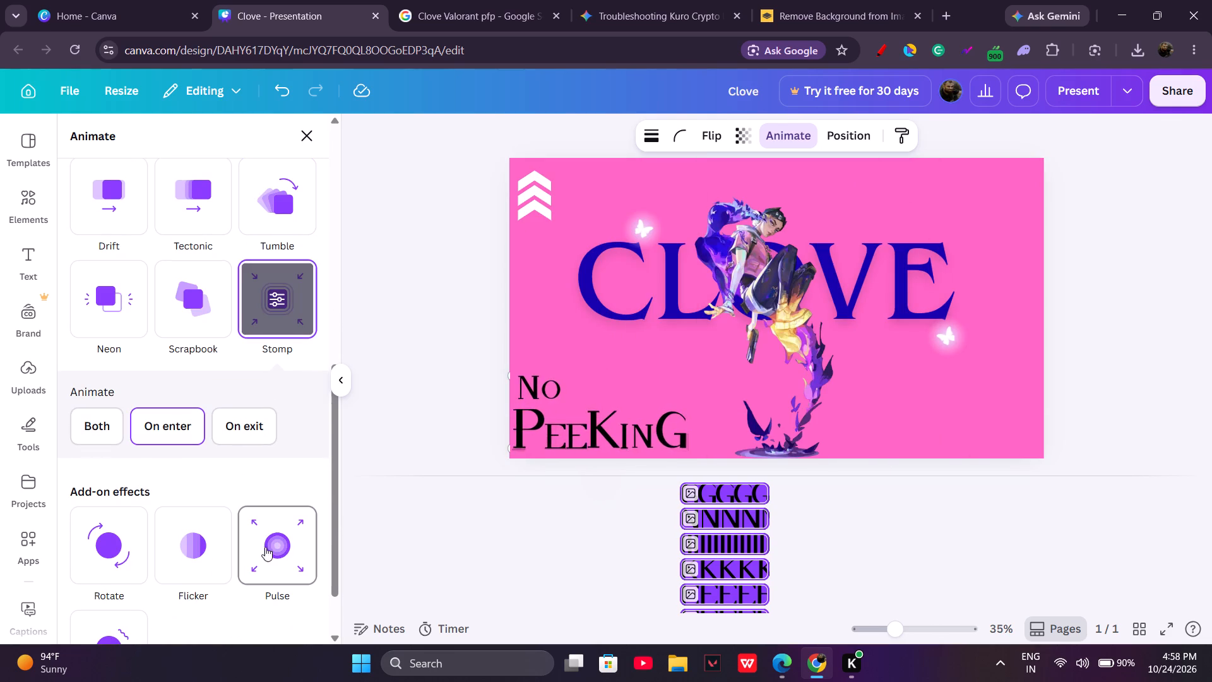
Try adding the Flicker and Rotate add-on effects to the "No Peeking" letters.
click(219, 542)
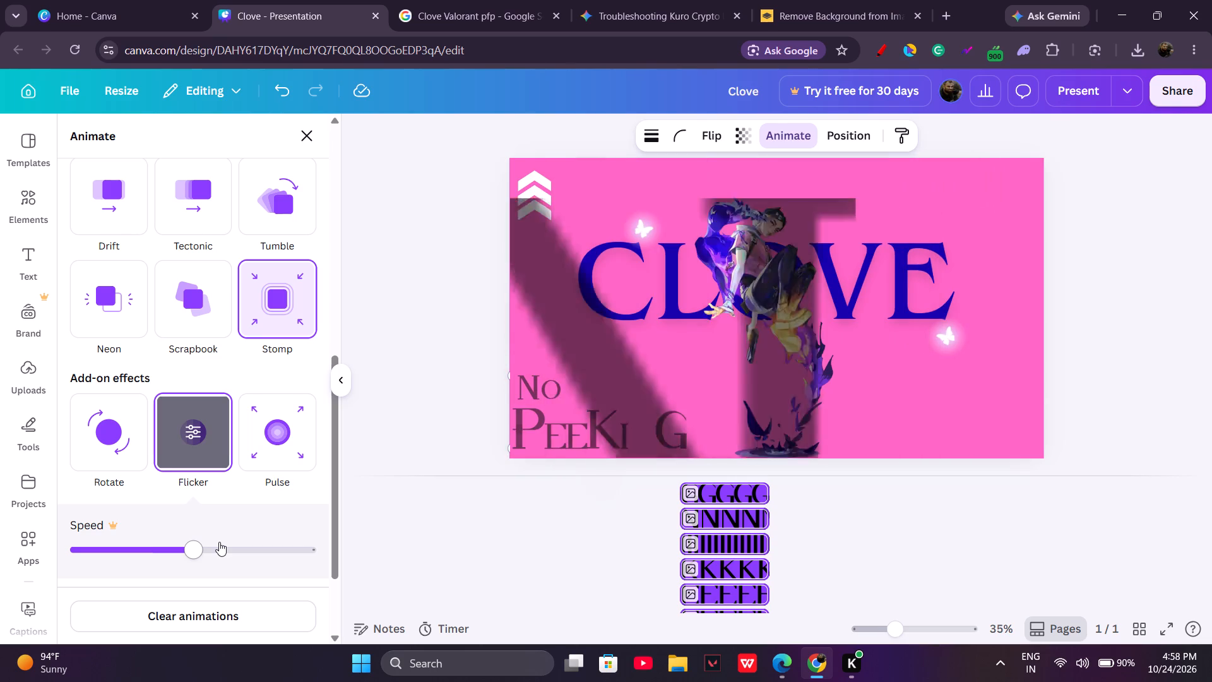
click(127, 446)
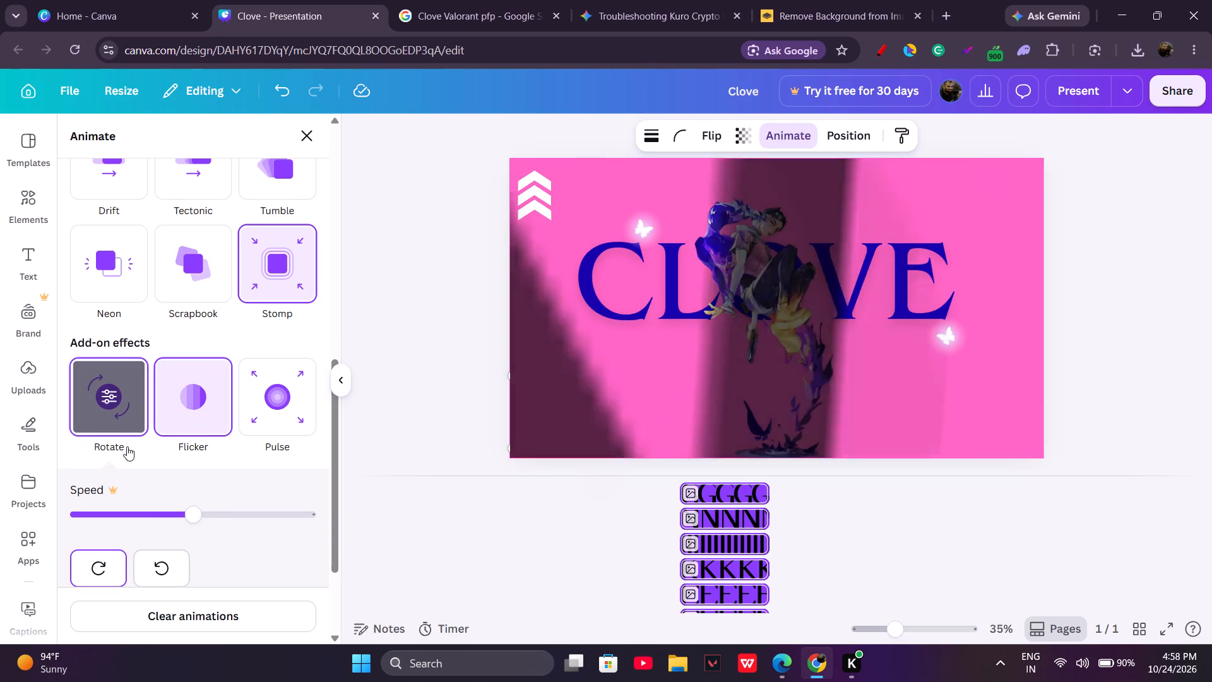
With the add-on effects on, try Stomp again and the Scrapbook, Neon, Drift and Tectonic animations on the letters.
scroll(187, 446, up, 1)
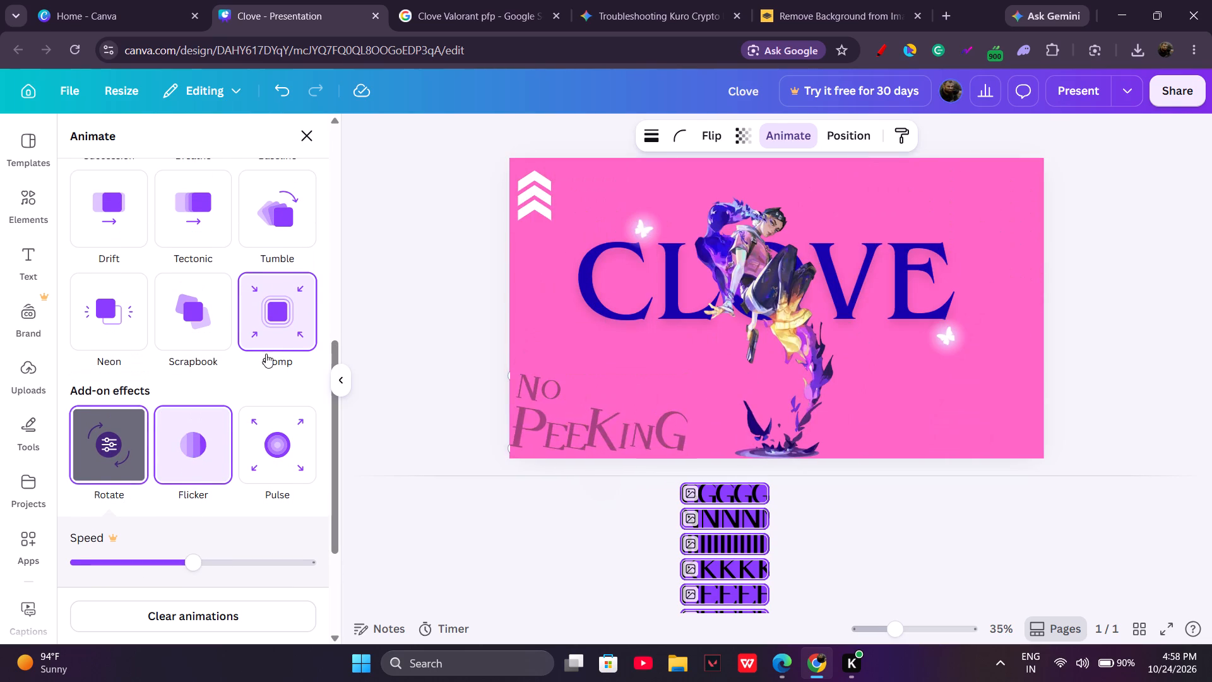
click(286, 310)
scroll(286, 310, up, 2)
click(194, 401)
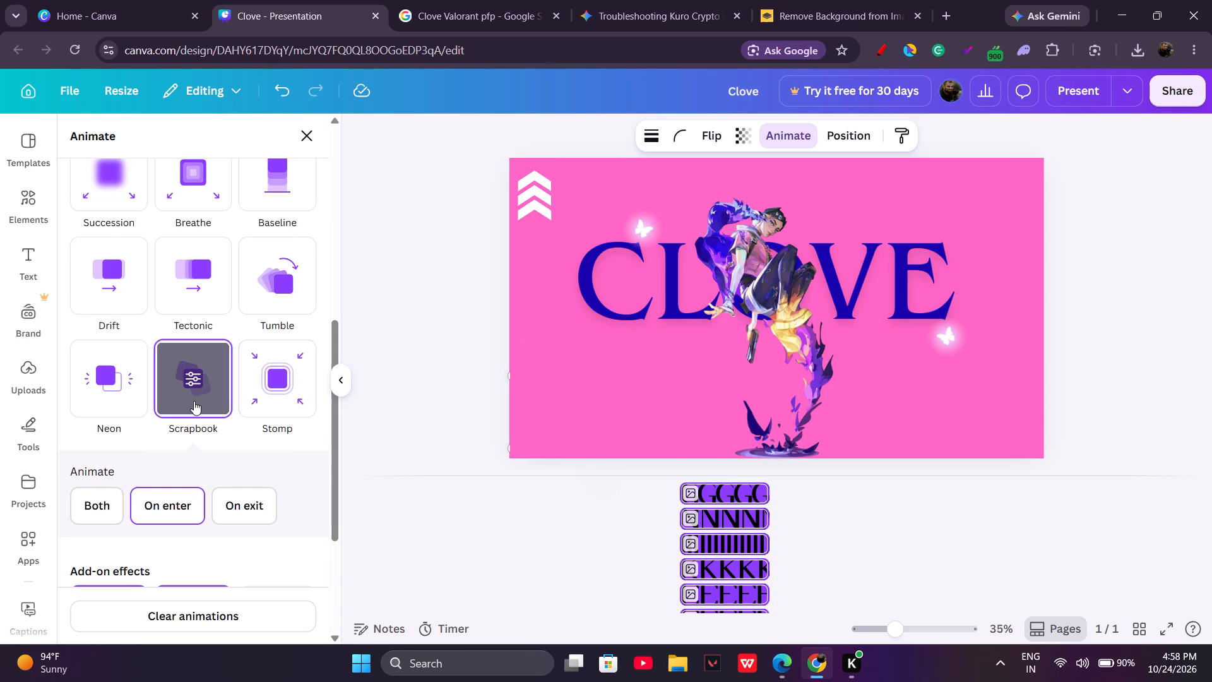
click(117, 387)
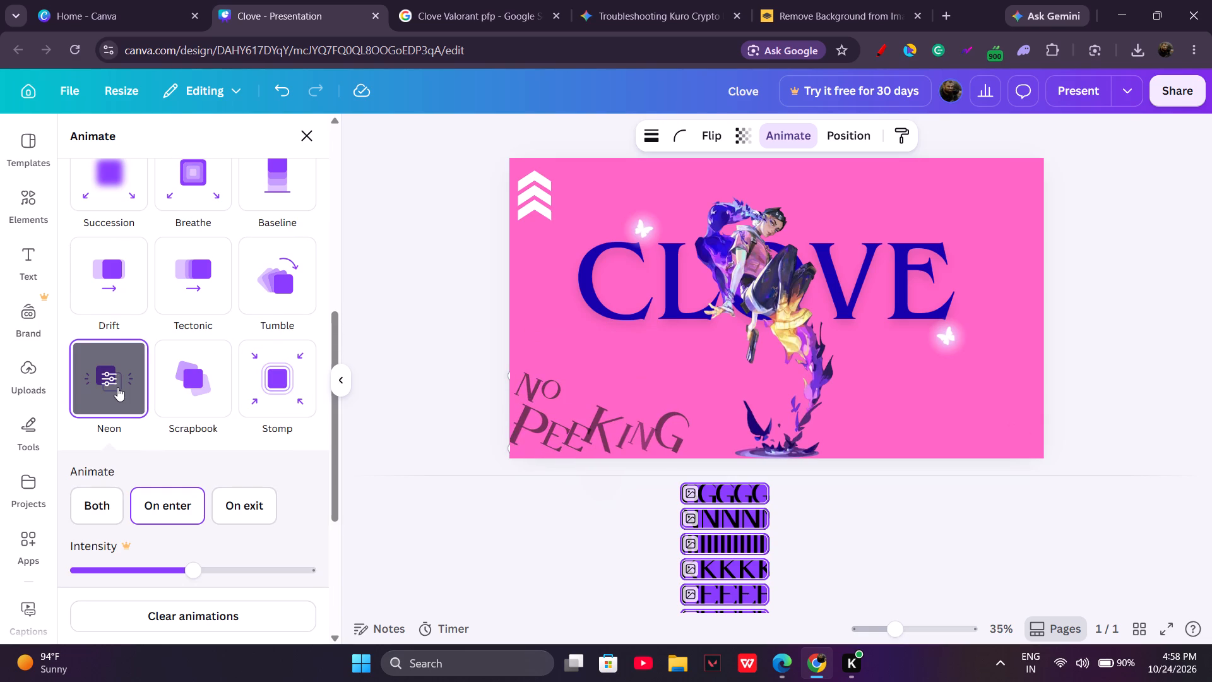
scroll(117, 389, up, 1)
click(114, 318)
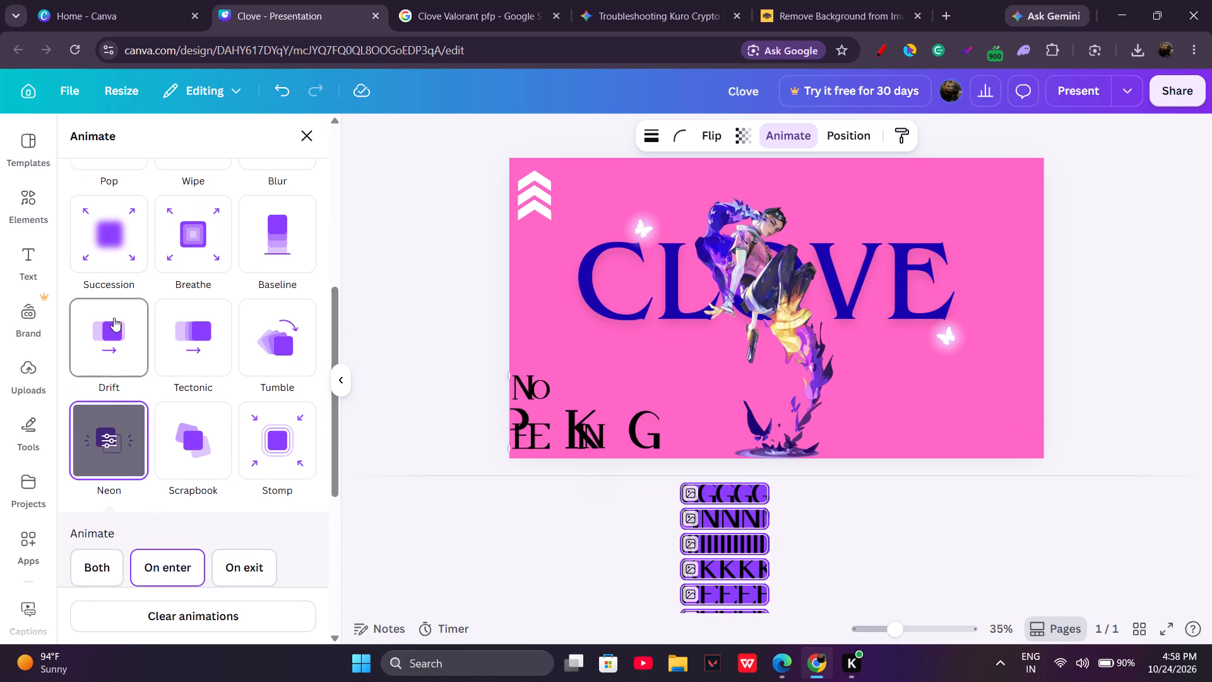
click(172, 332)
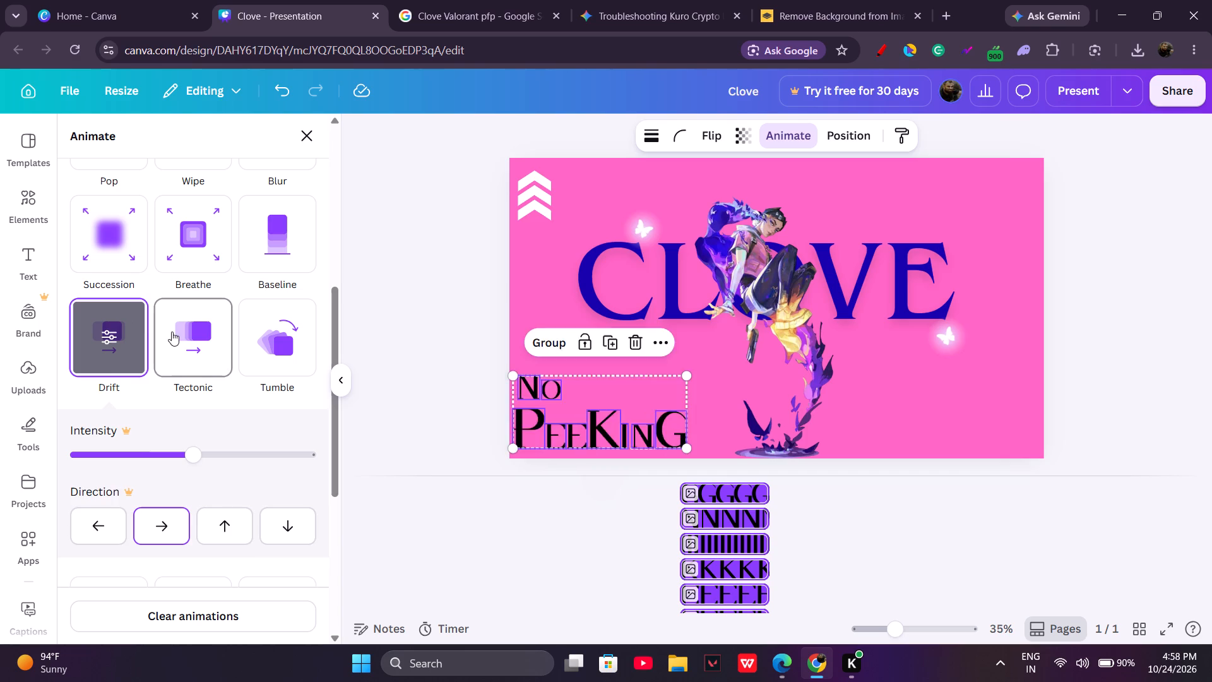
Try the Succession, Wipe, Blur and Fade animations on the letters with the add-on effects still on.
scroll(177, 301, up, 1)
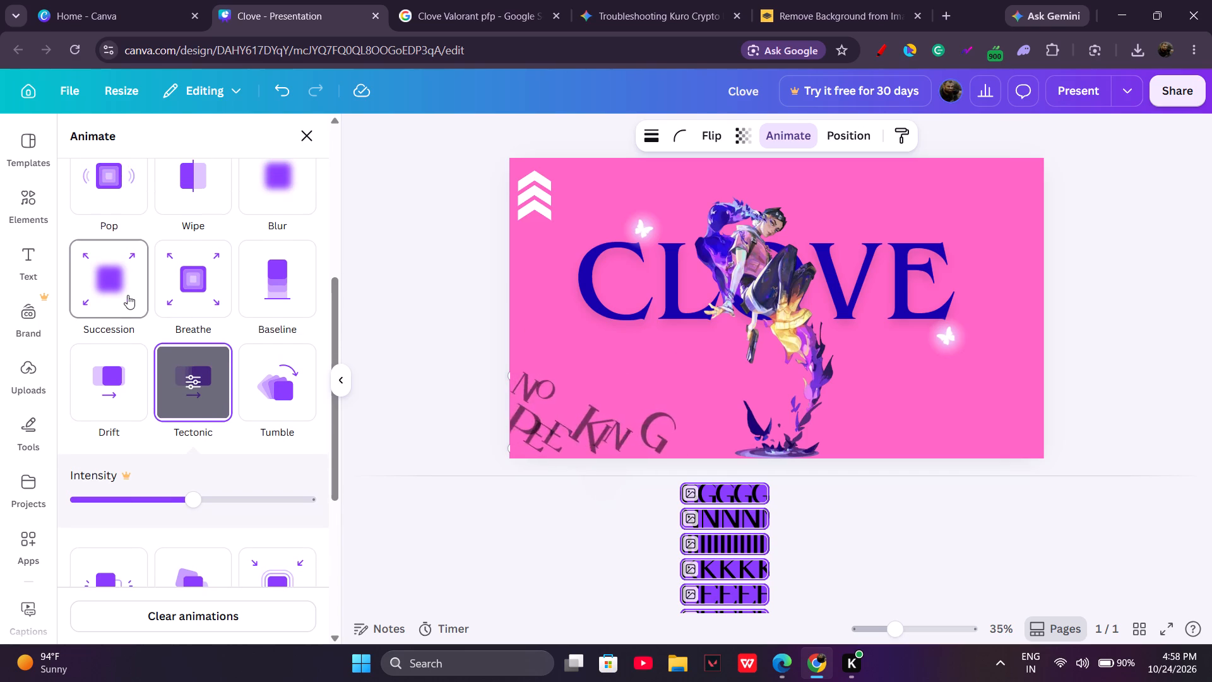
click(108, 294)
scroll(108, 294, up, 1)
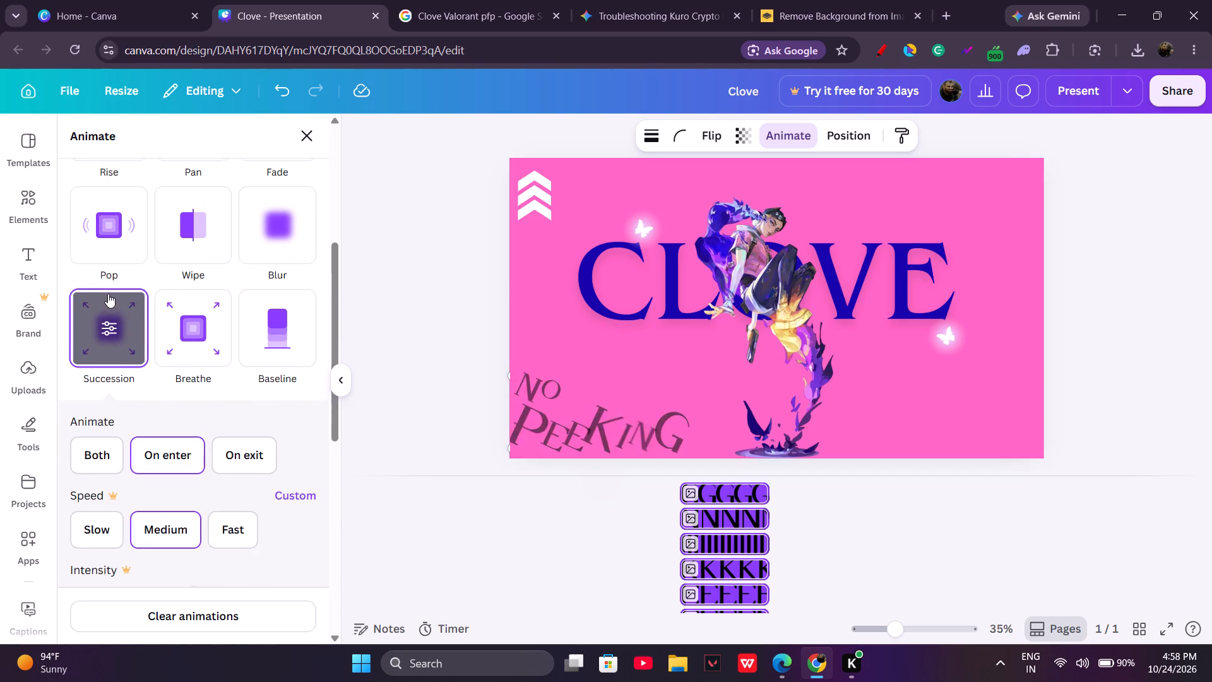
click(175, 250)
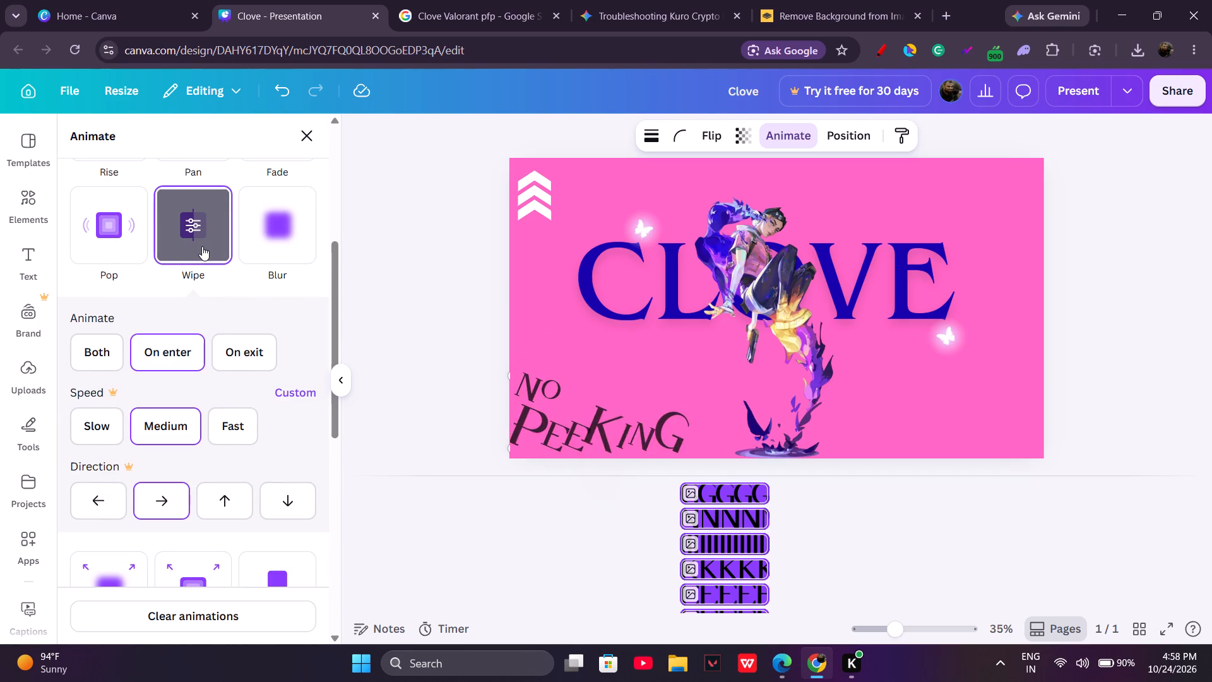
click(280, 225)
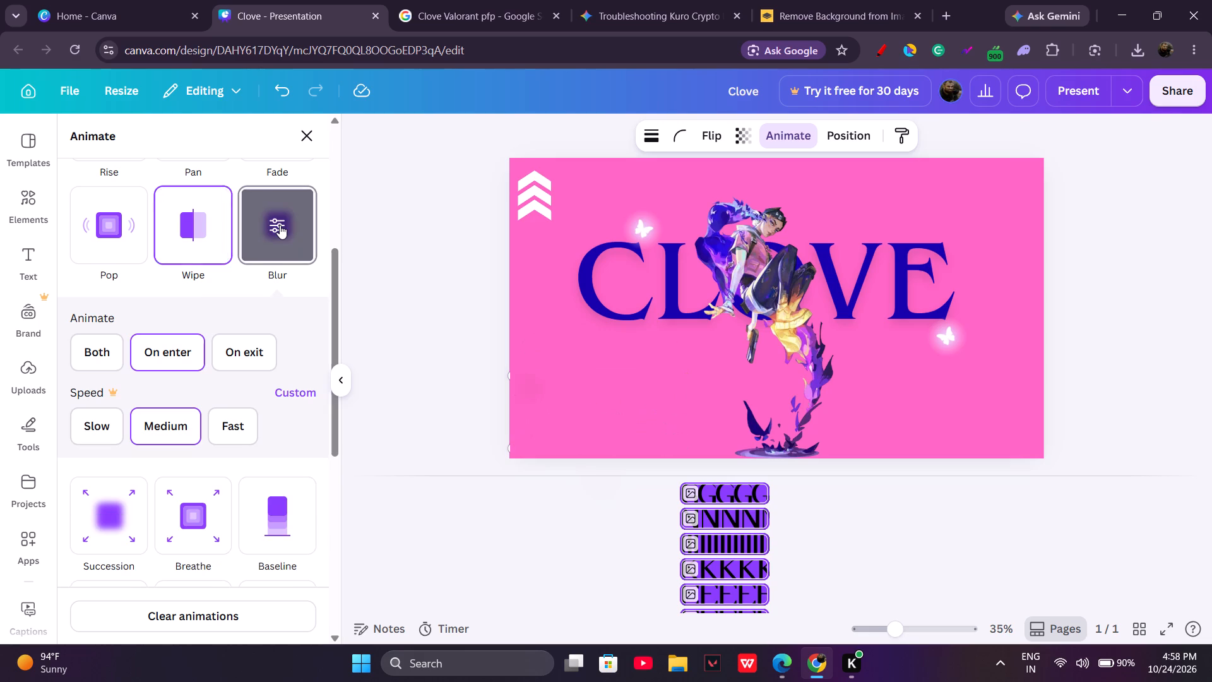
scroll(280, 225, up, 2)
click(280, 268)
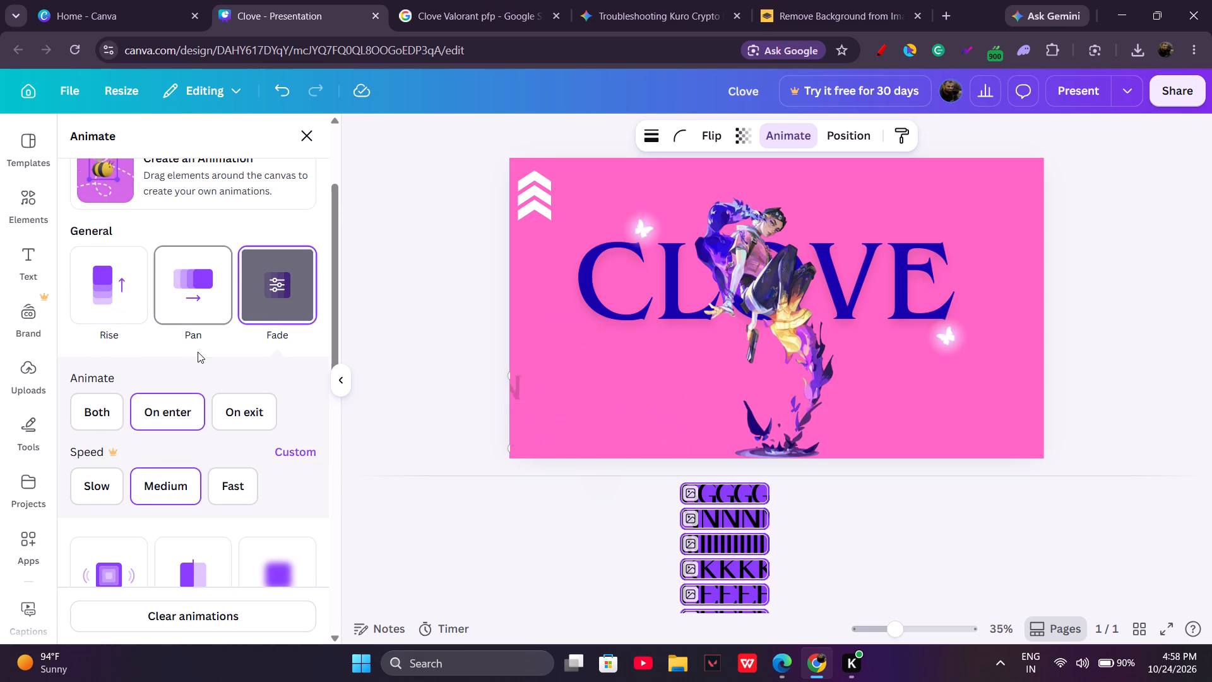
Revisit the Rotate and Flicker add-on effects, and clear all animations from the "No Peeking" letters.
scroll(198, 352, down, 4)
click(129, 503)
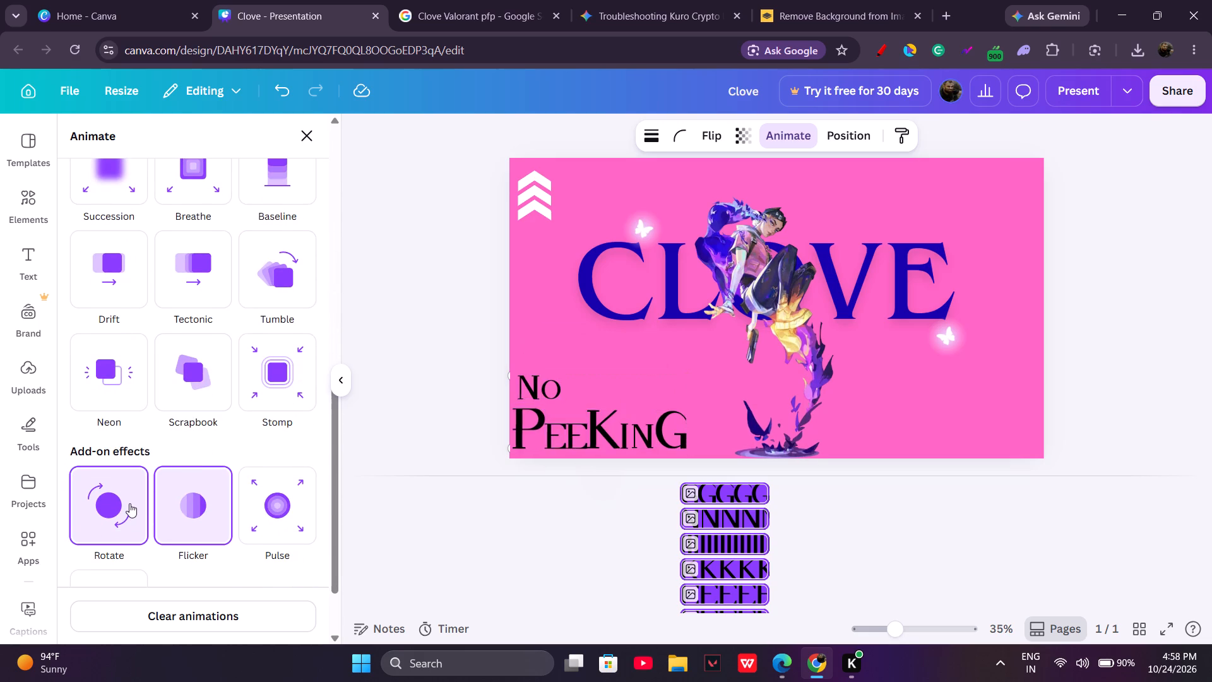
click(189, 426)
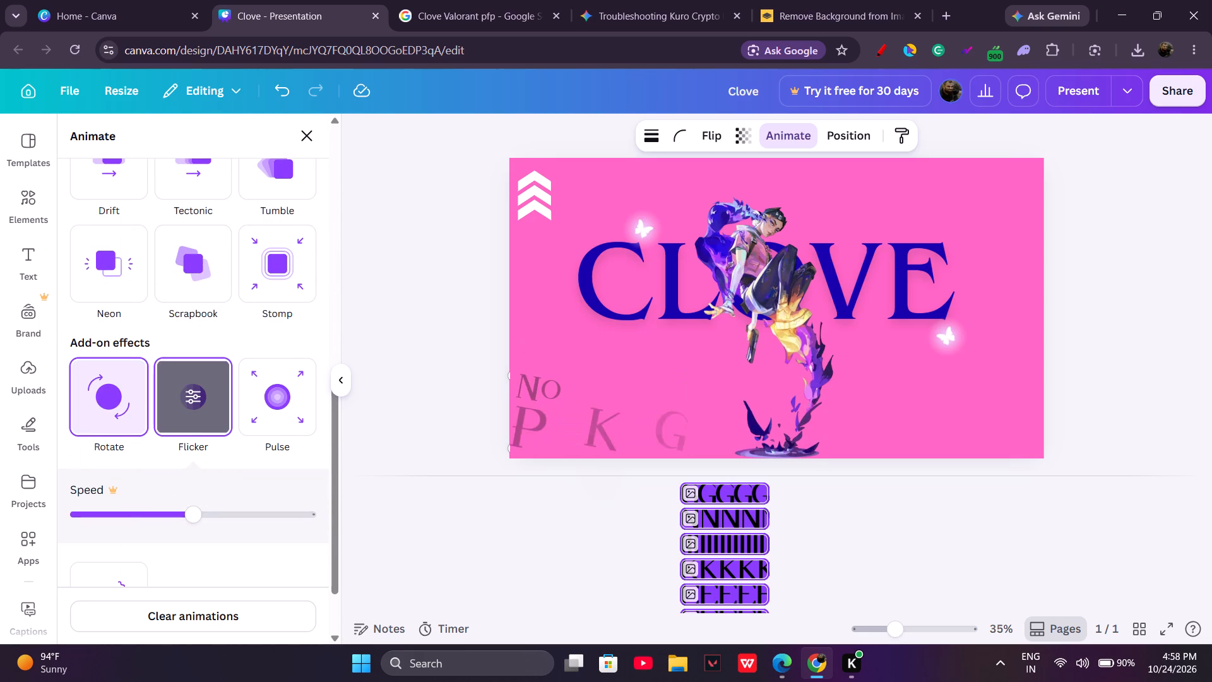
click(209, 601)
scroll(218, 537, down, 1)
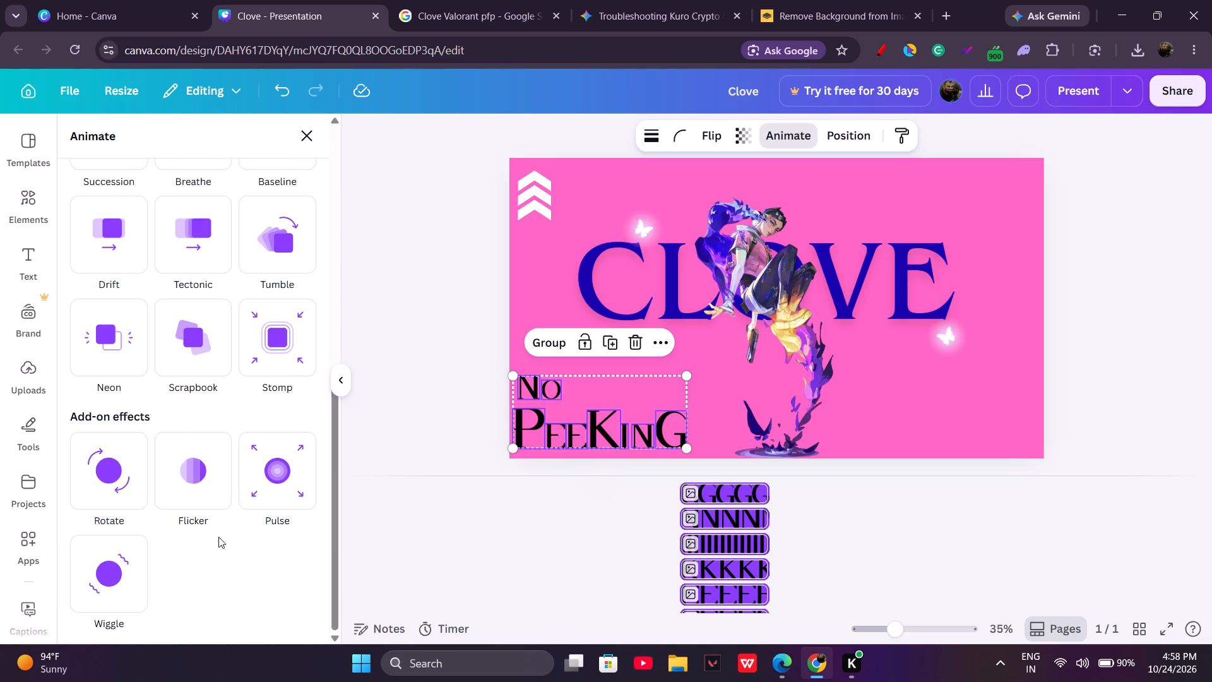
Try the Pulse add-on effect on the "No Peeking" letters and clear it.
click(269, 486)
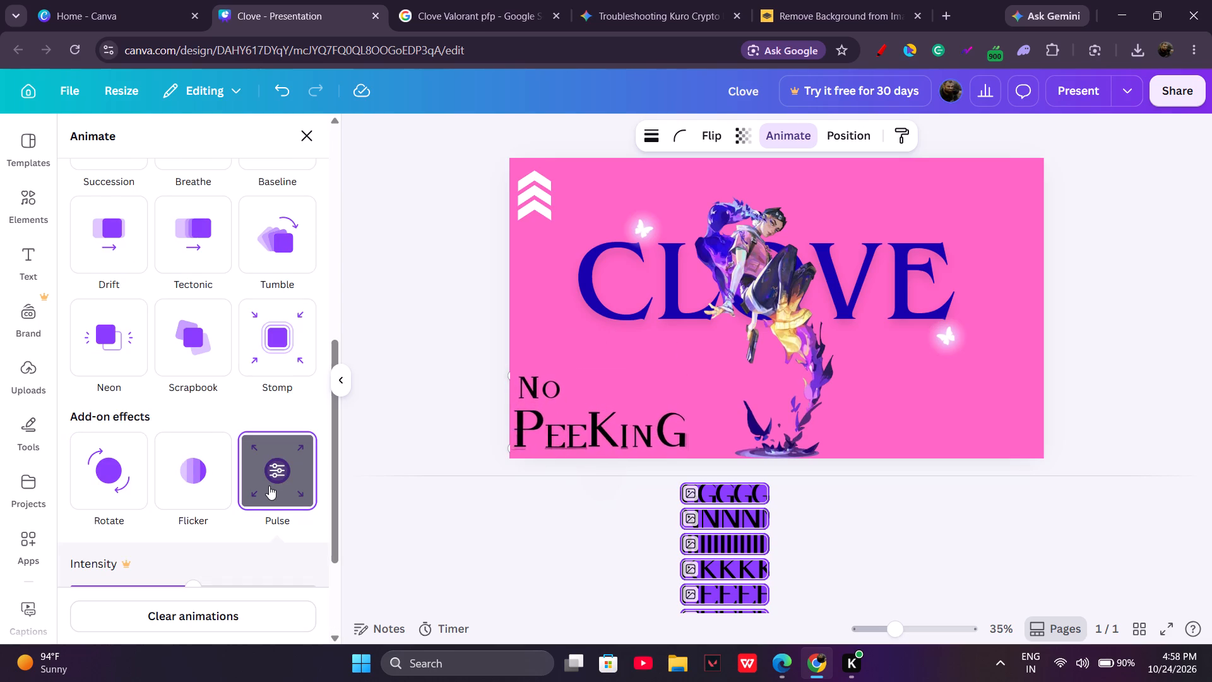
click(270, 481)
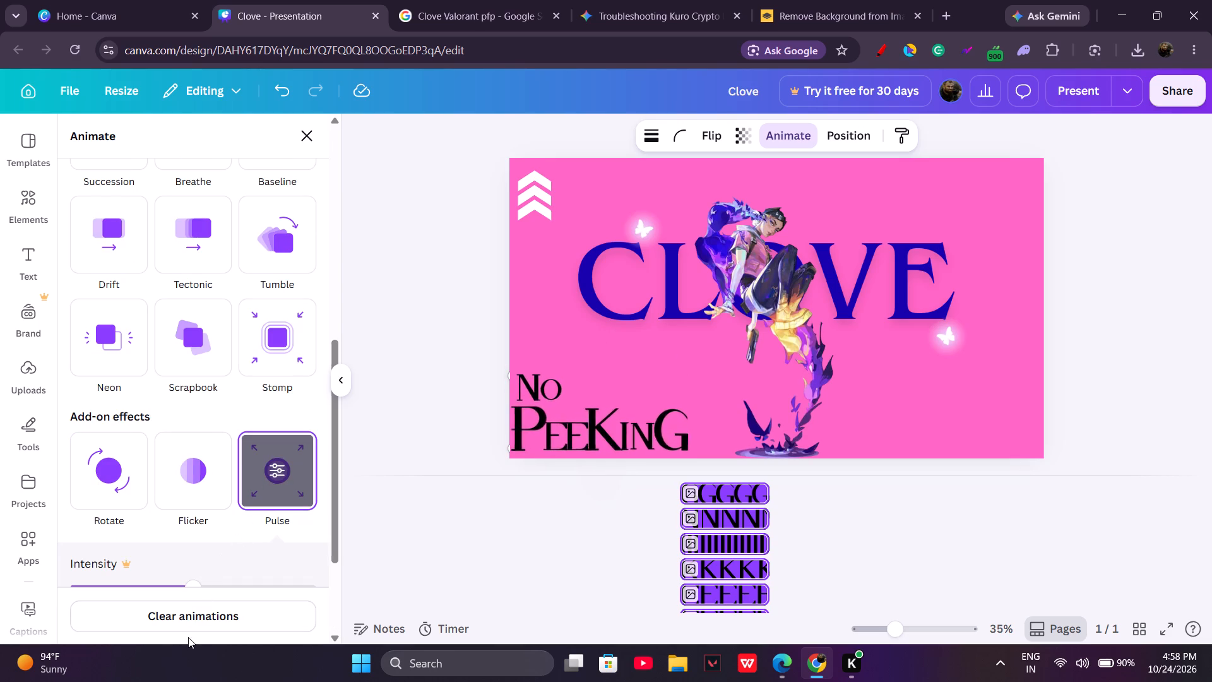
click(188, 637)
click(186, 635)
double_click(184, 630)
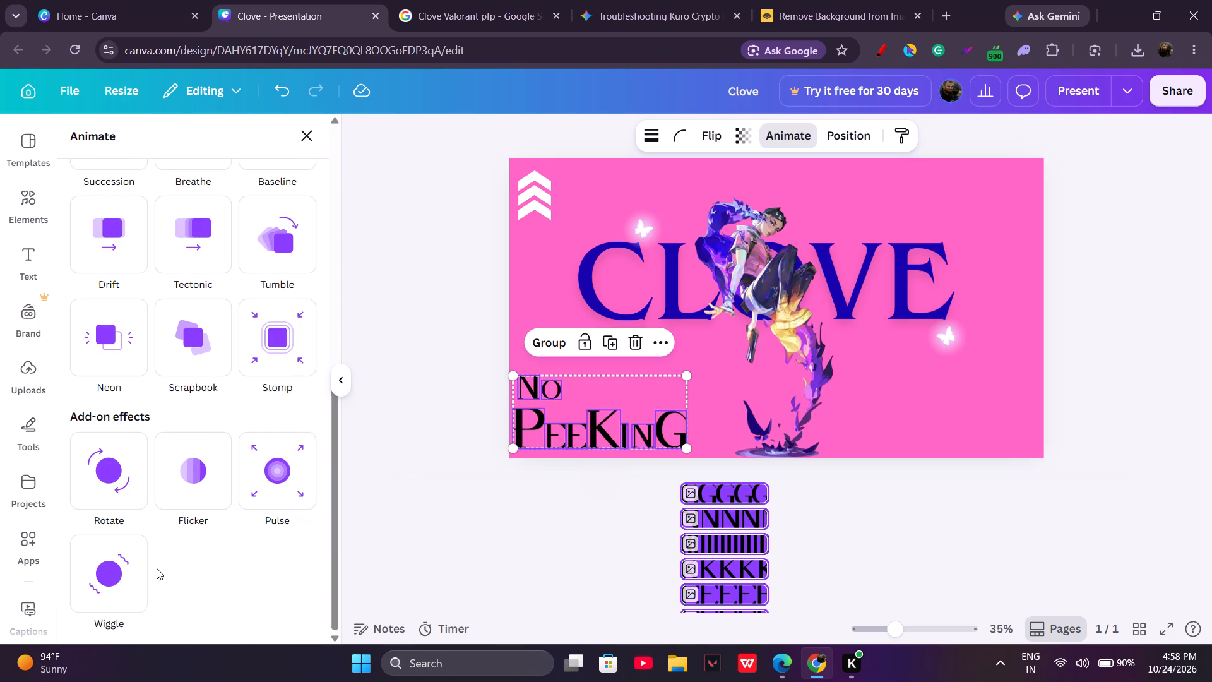
Apply the Wiggle add-on effect to all the "No Peeking" letters.
click(122, 578)
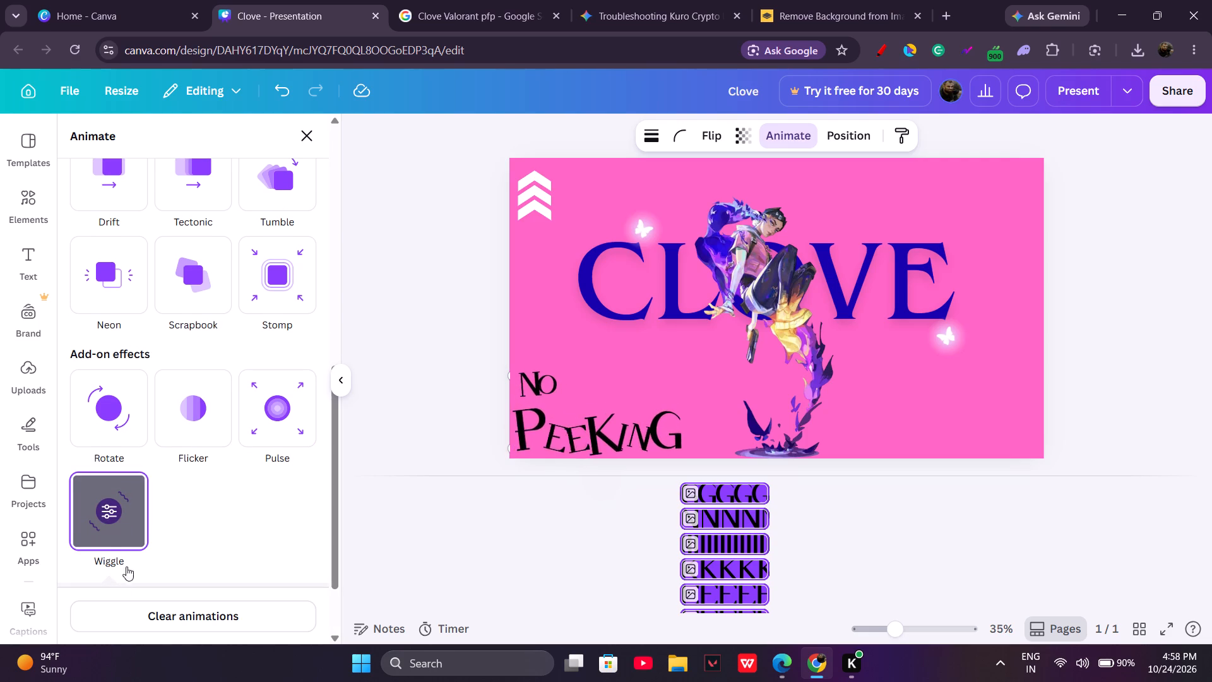
Replace the Wiggle effect on the "No Peeking" letters with the Fade animation, trying Rise and Pan first.
click(162, 623)
scroll(146, 506, up, 2)
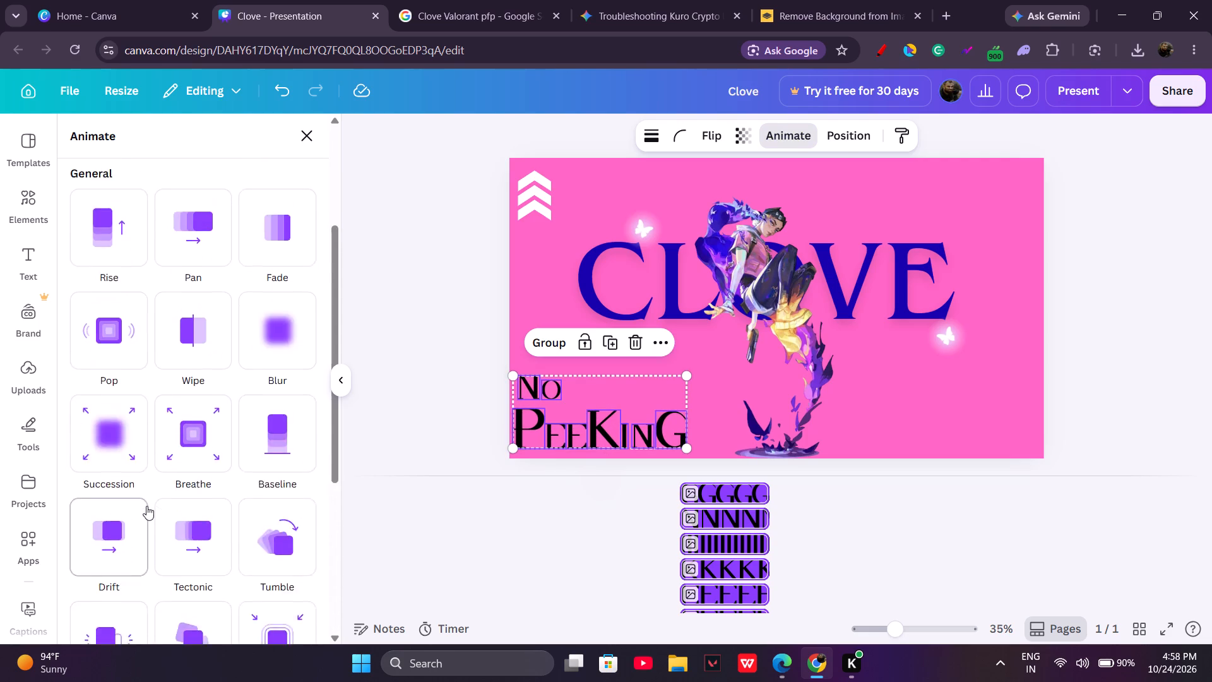
scroll(146, 506, up, 2)
click(97, 417)
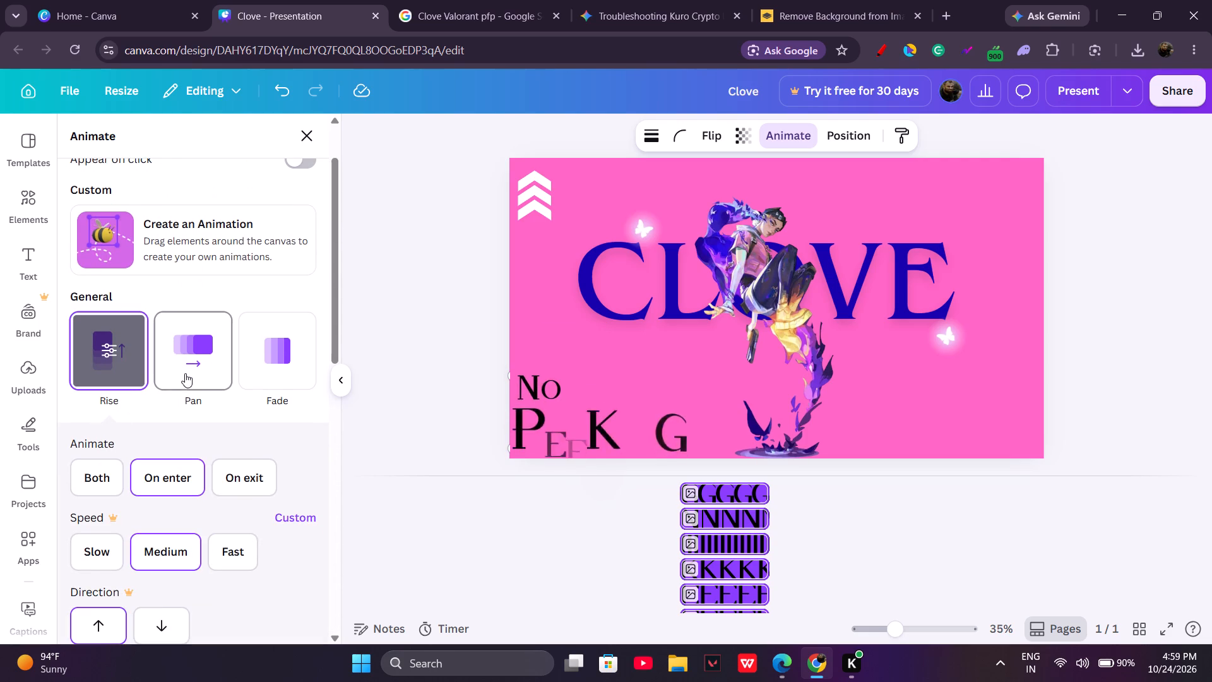
click(196, 371)
click(232, 368)
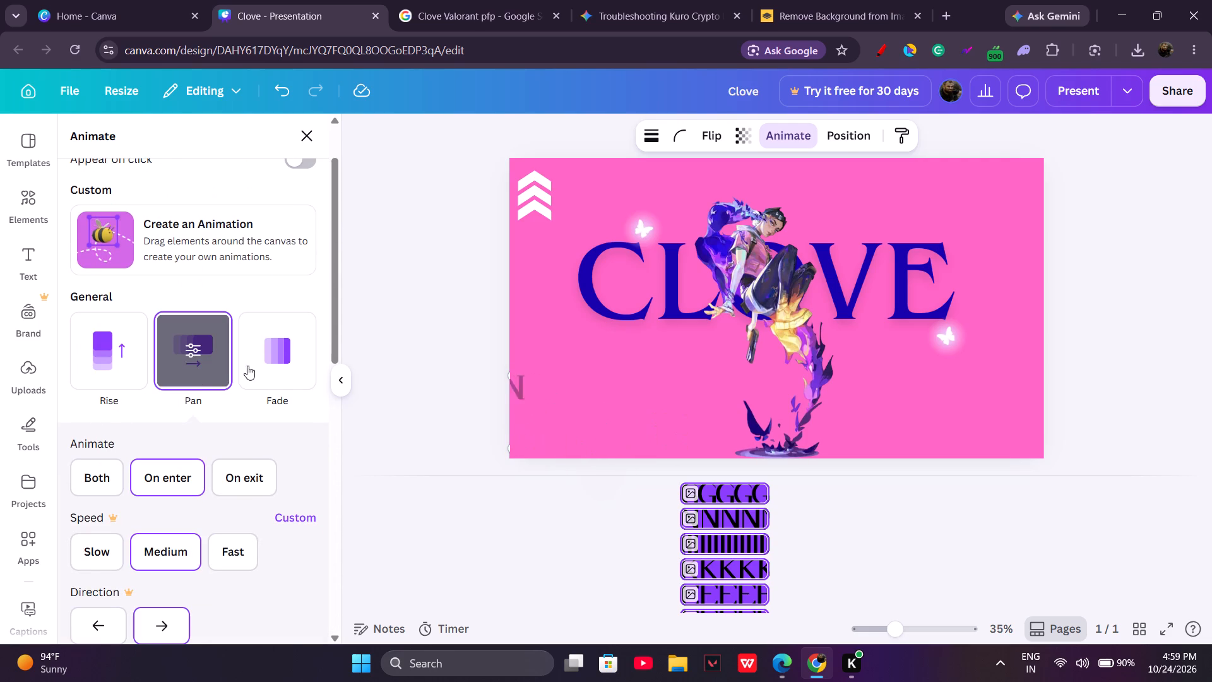
click(258, 363)
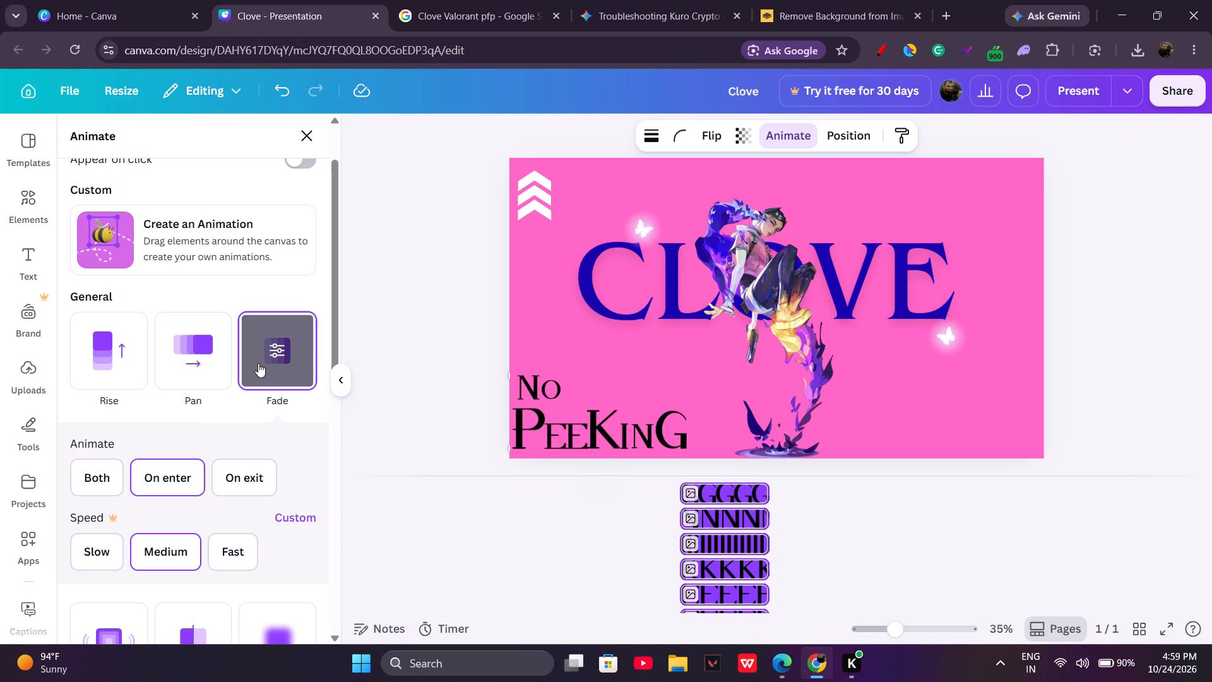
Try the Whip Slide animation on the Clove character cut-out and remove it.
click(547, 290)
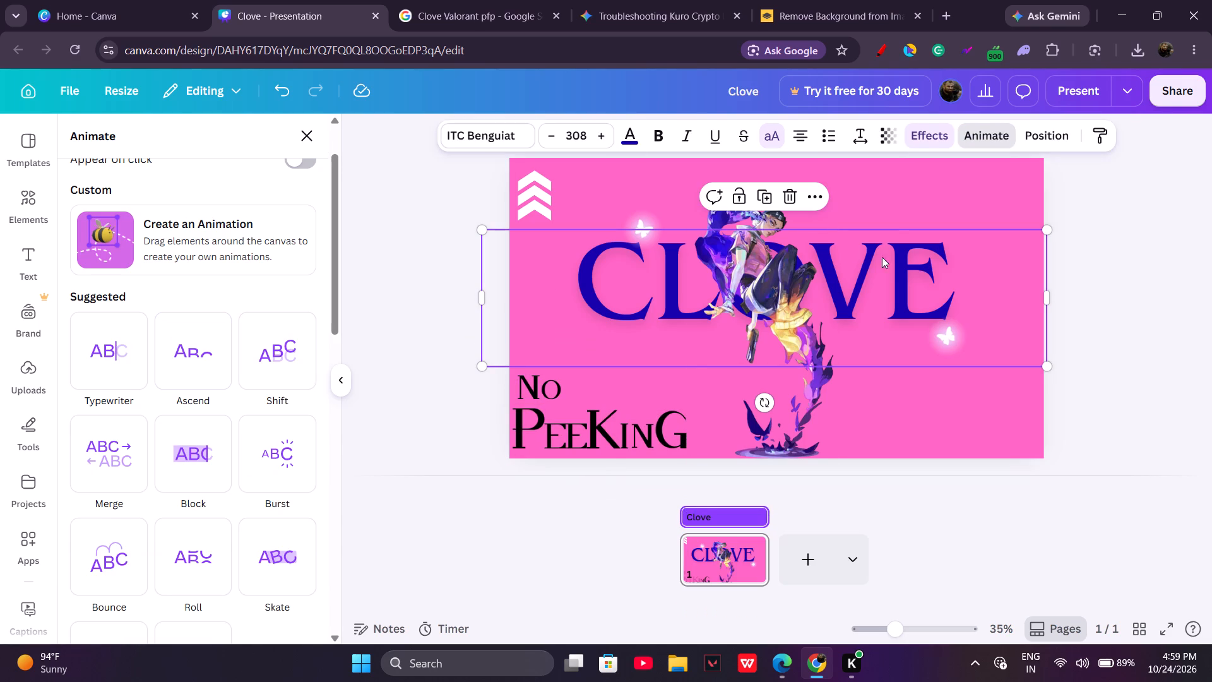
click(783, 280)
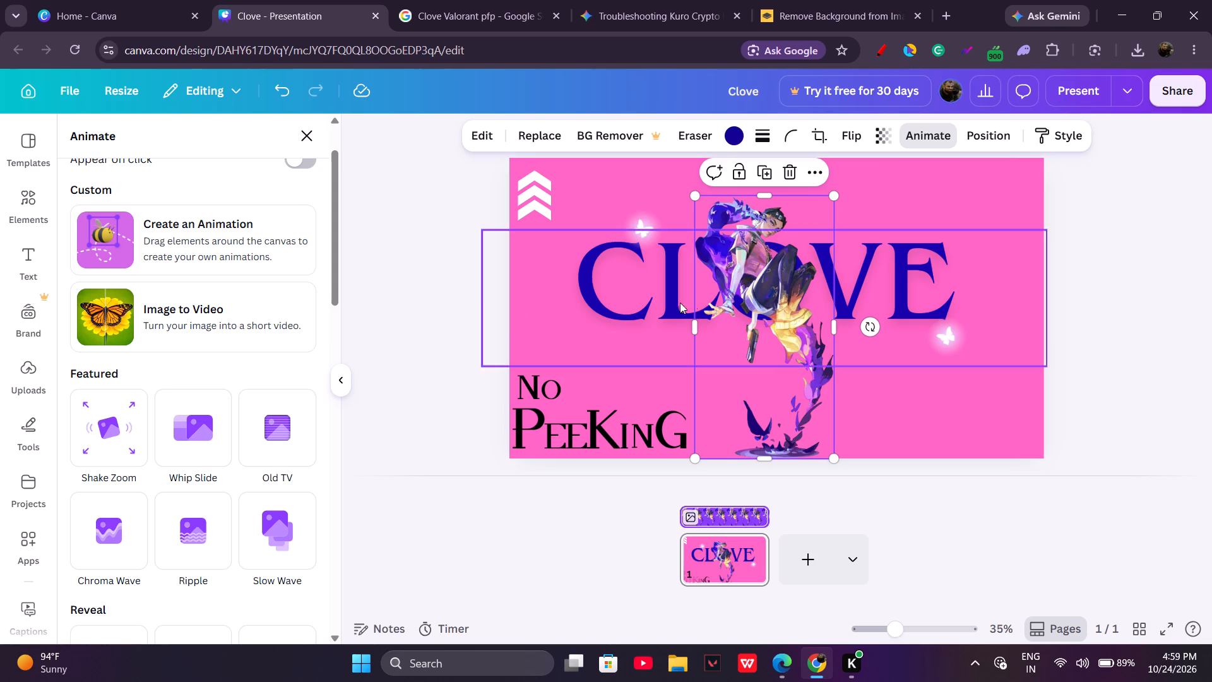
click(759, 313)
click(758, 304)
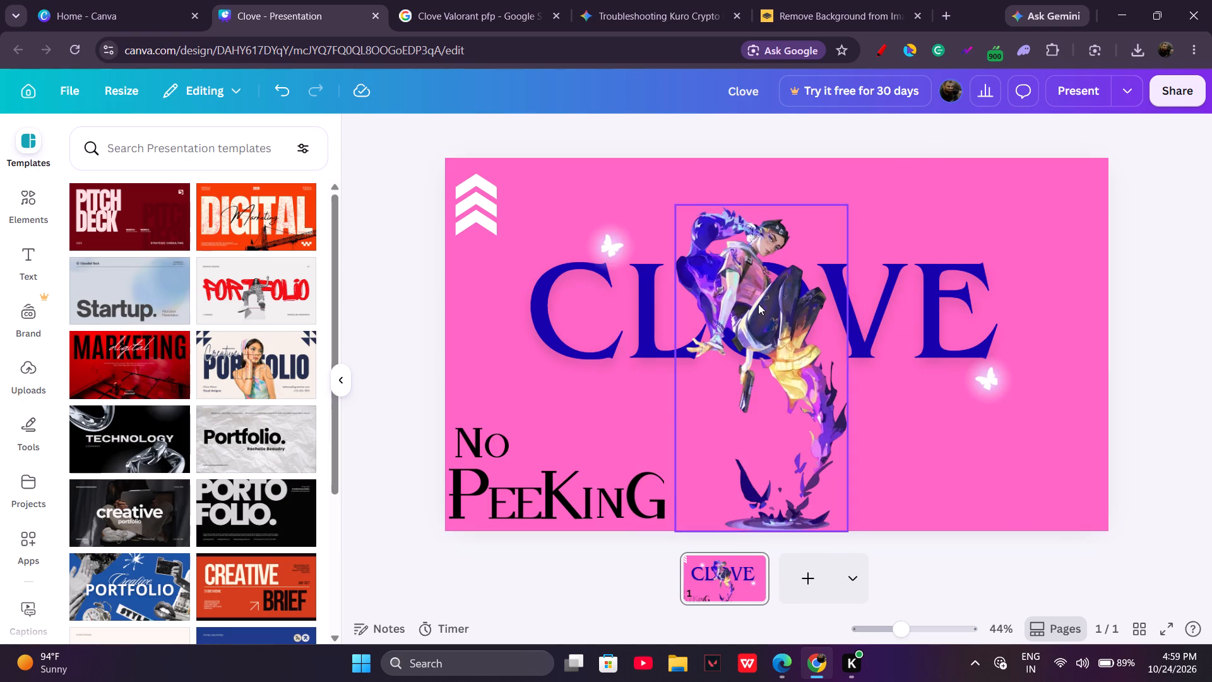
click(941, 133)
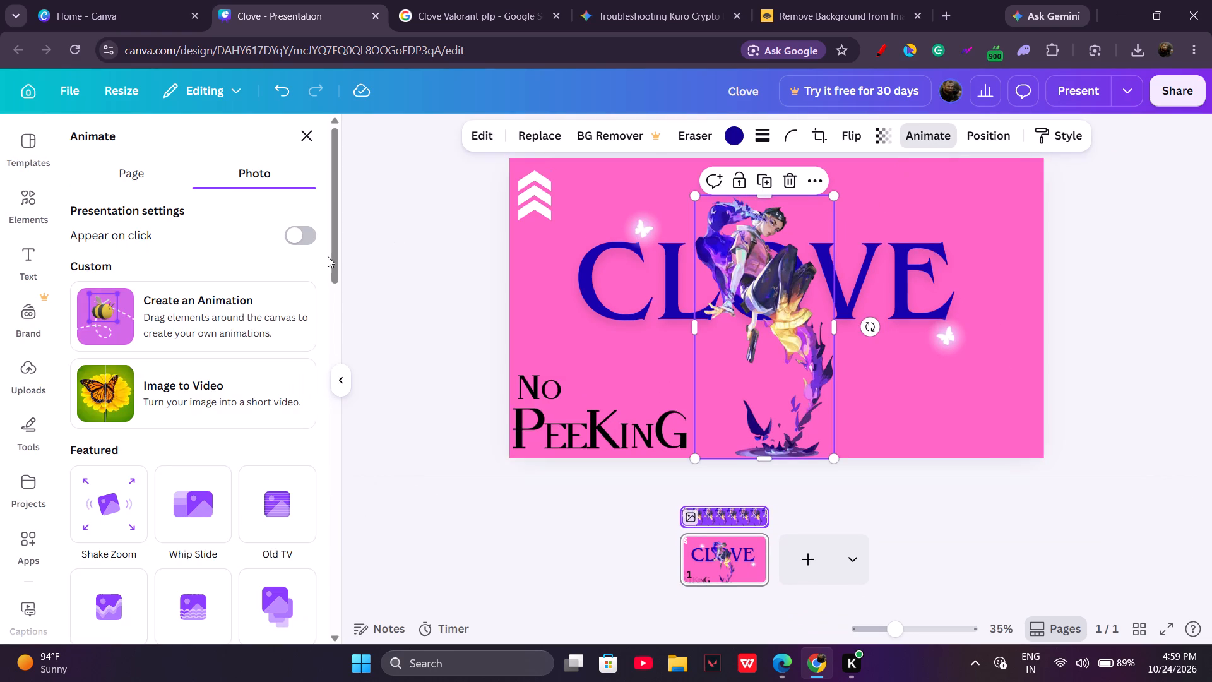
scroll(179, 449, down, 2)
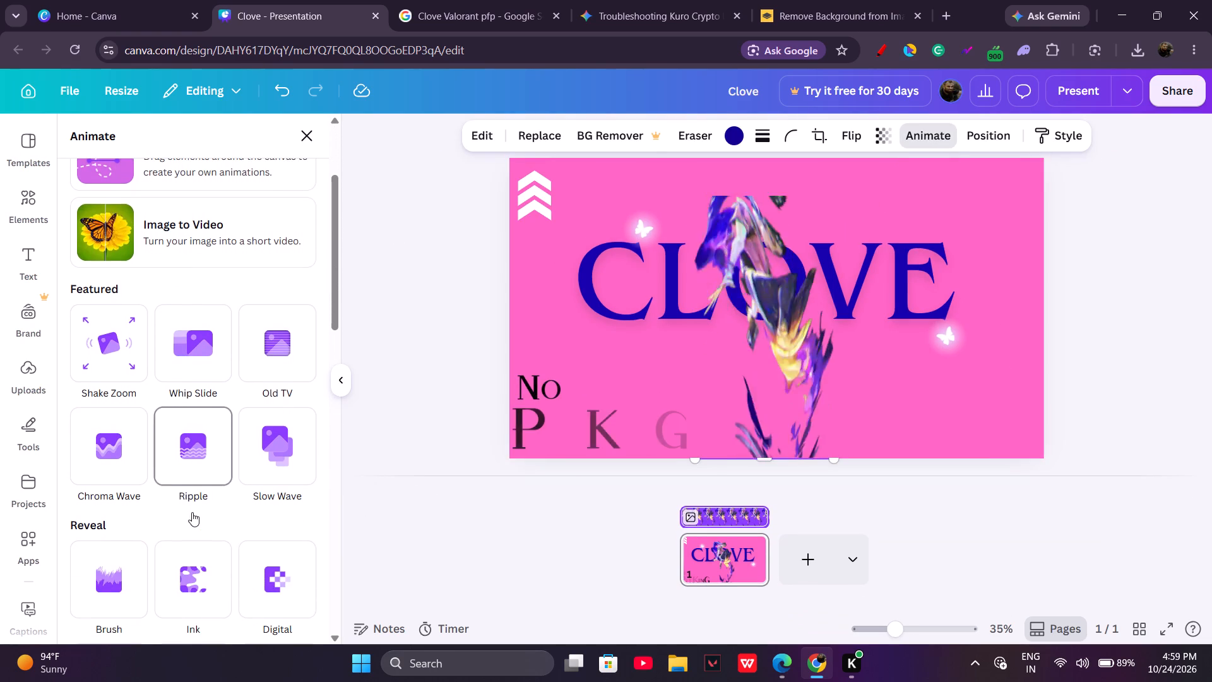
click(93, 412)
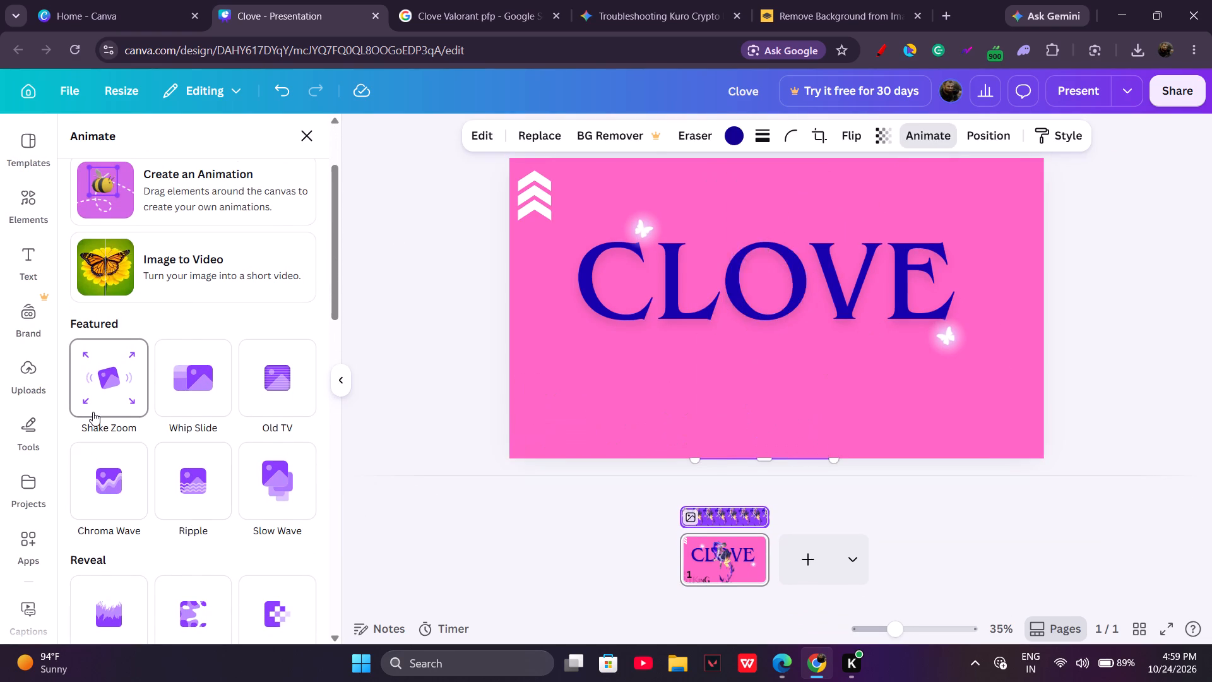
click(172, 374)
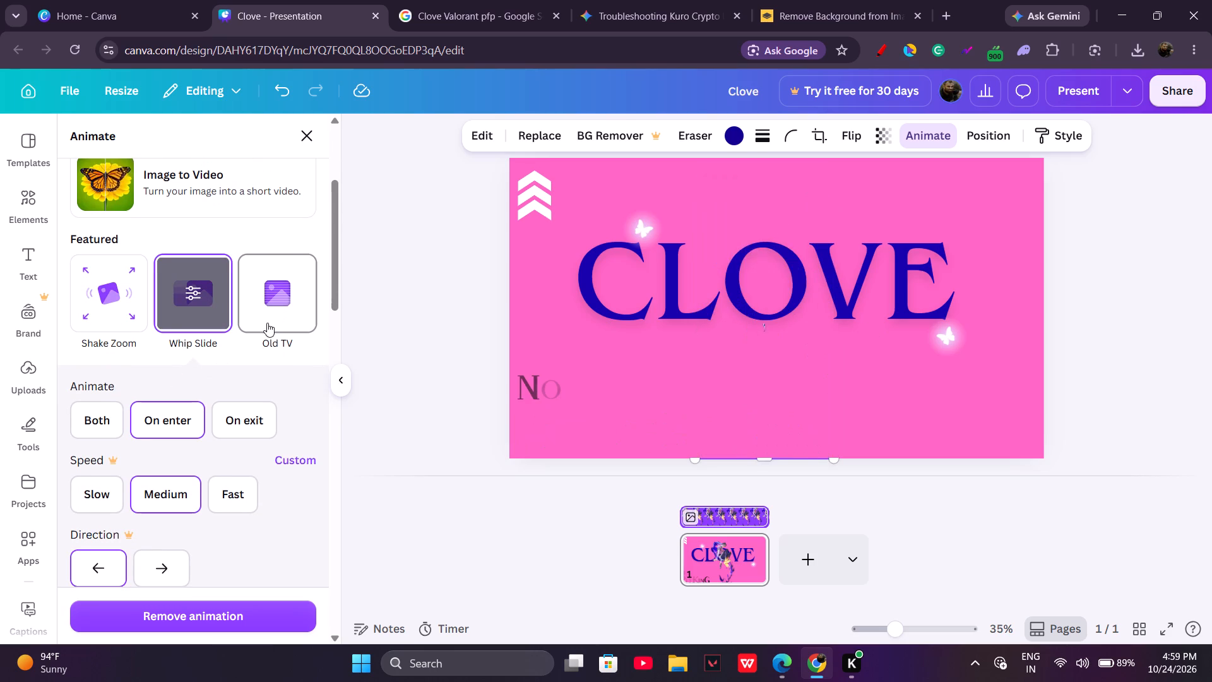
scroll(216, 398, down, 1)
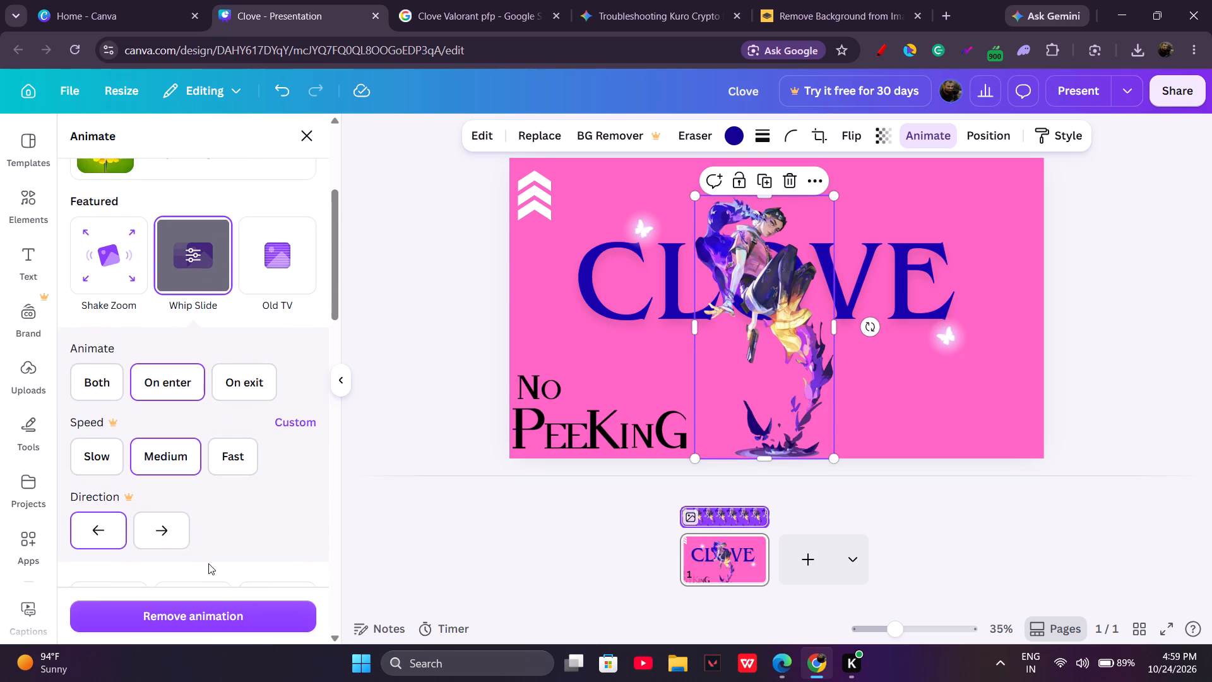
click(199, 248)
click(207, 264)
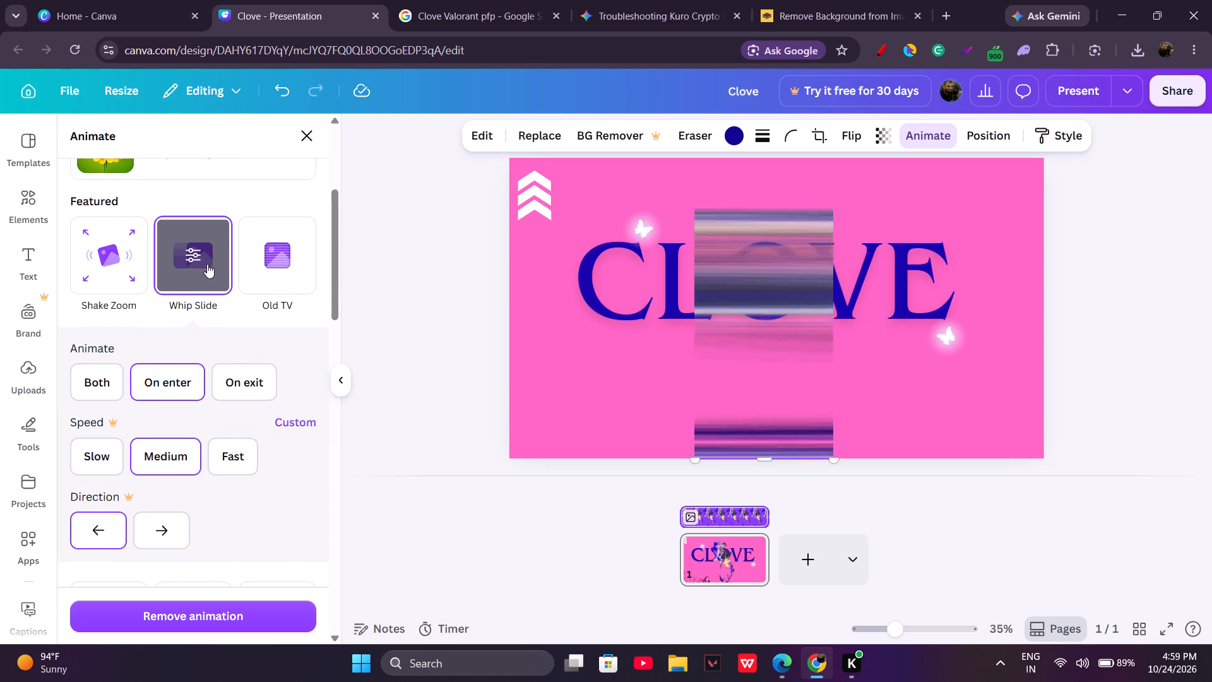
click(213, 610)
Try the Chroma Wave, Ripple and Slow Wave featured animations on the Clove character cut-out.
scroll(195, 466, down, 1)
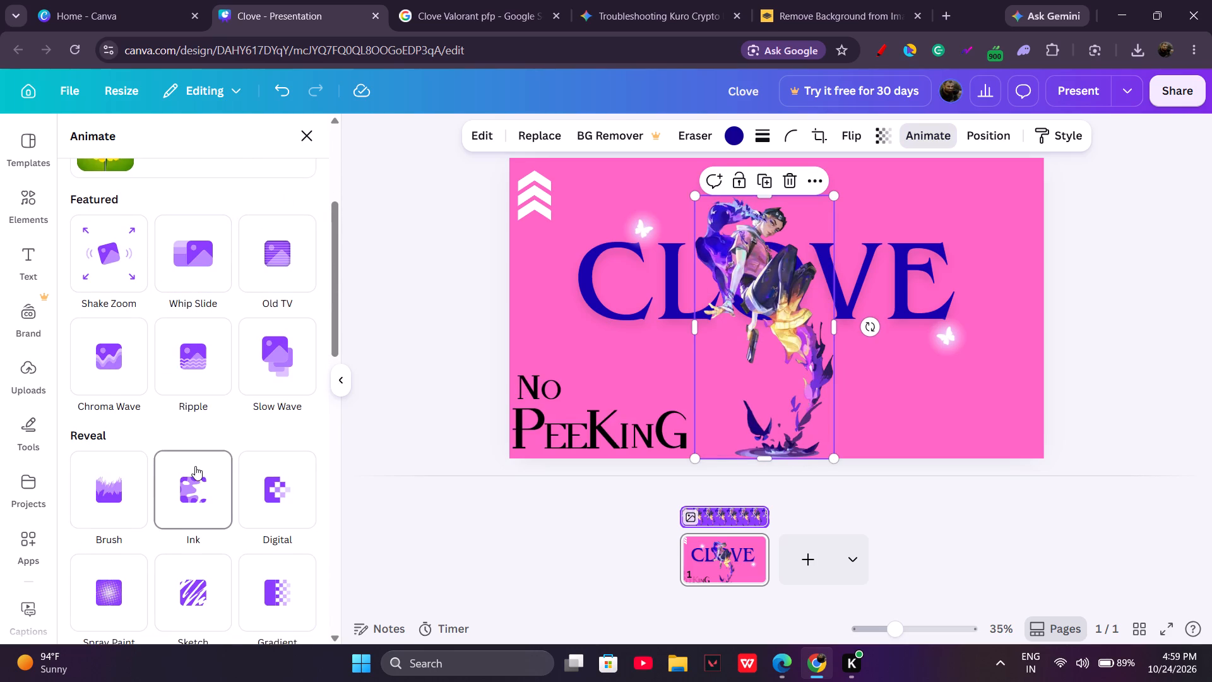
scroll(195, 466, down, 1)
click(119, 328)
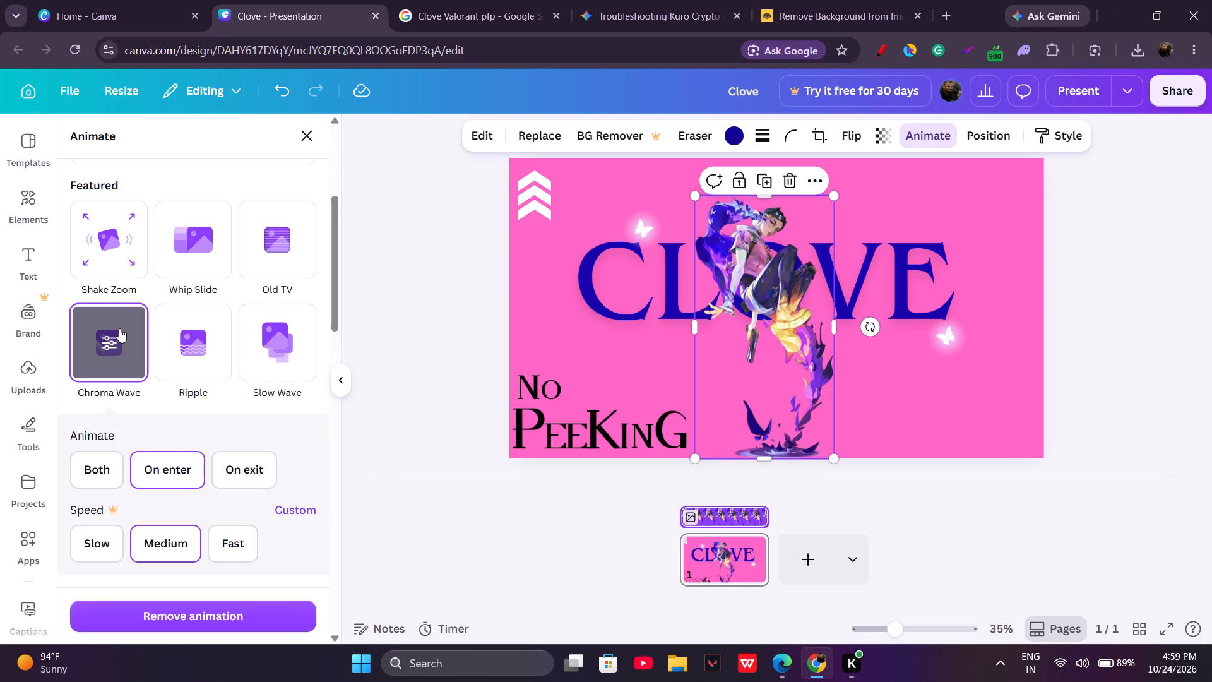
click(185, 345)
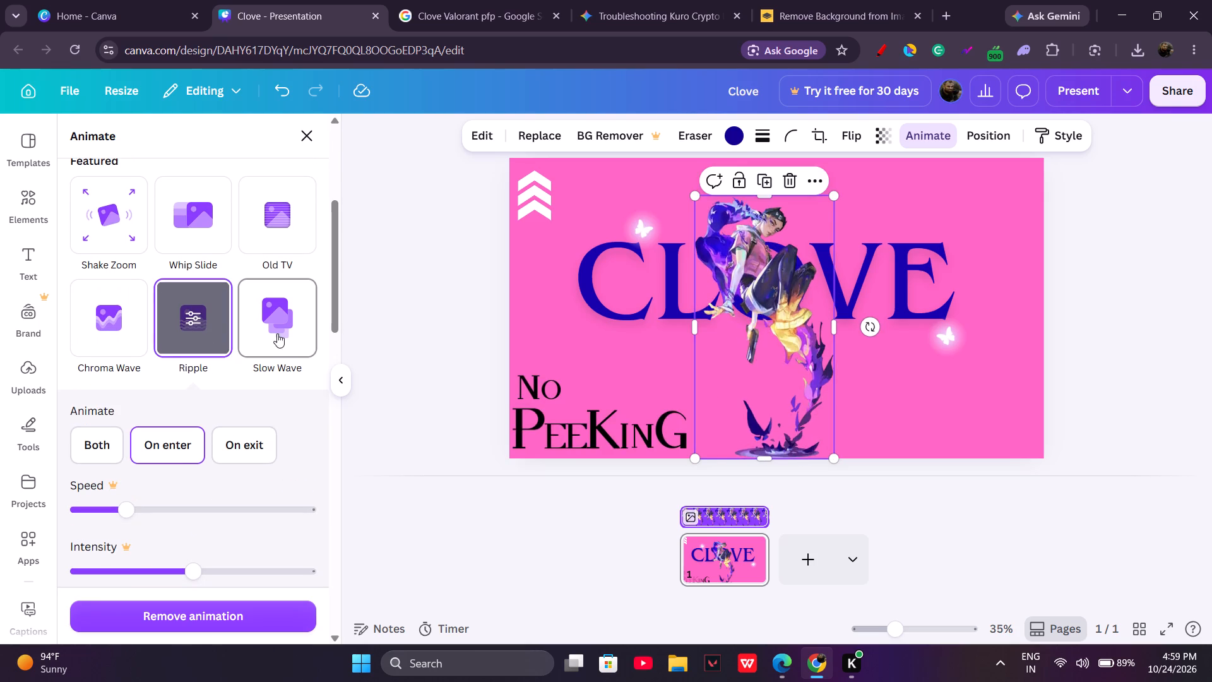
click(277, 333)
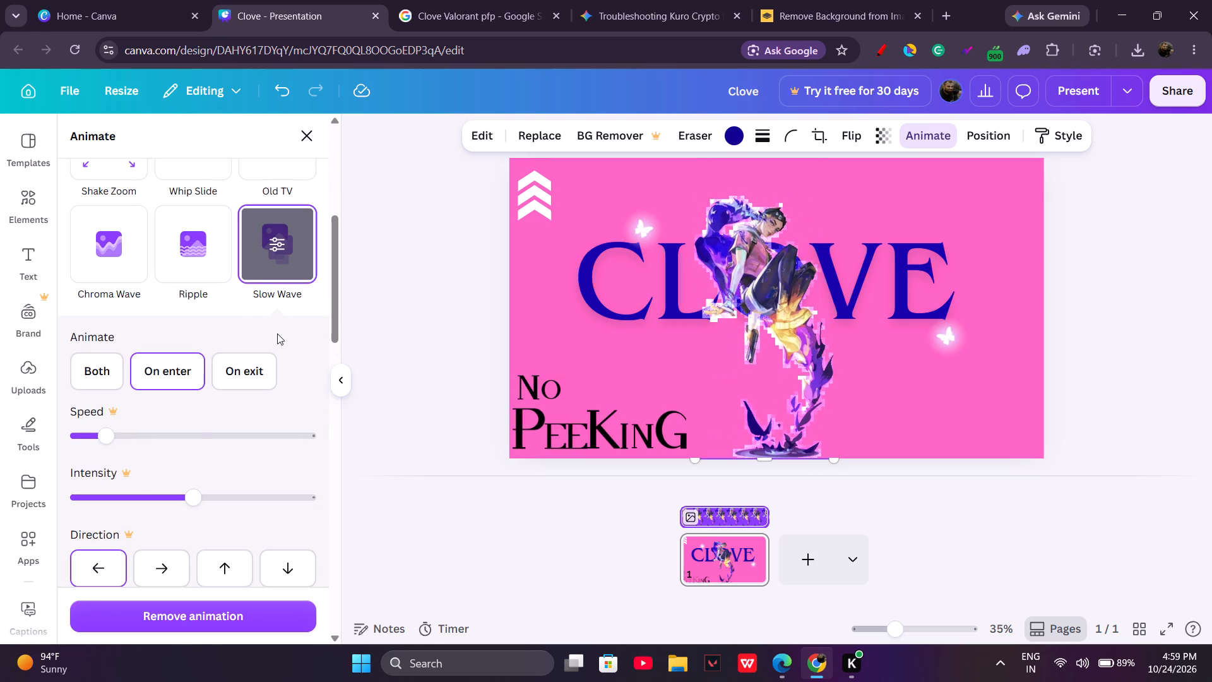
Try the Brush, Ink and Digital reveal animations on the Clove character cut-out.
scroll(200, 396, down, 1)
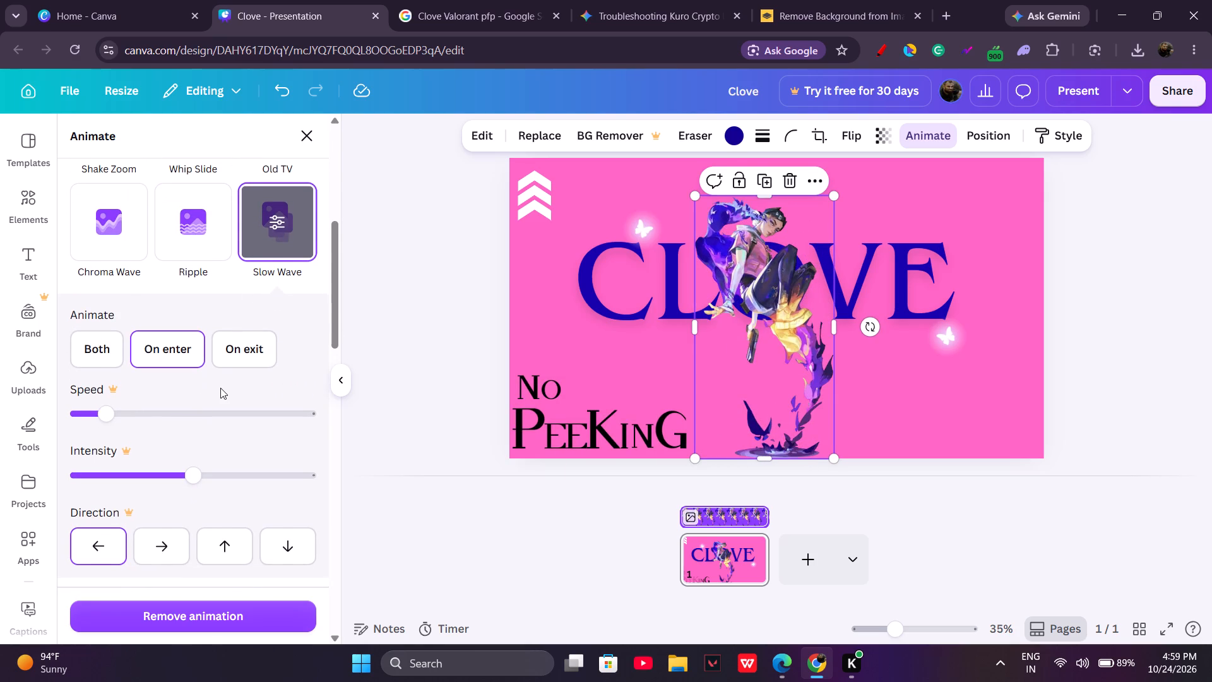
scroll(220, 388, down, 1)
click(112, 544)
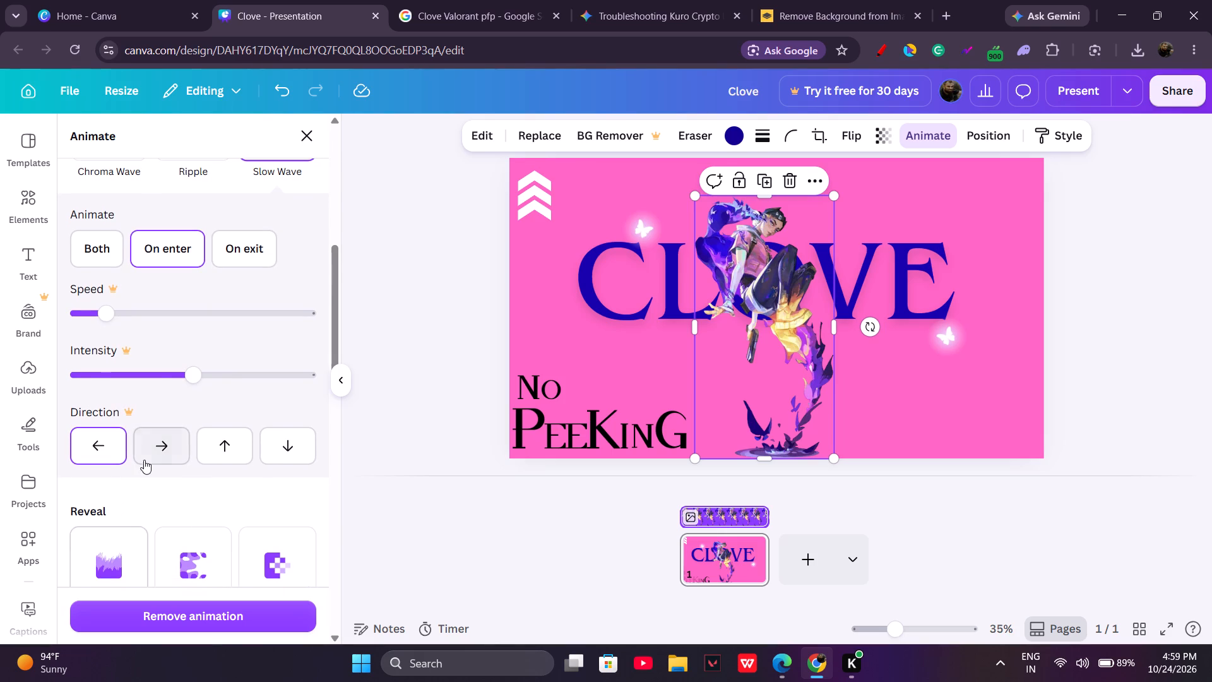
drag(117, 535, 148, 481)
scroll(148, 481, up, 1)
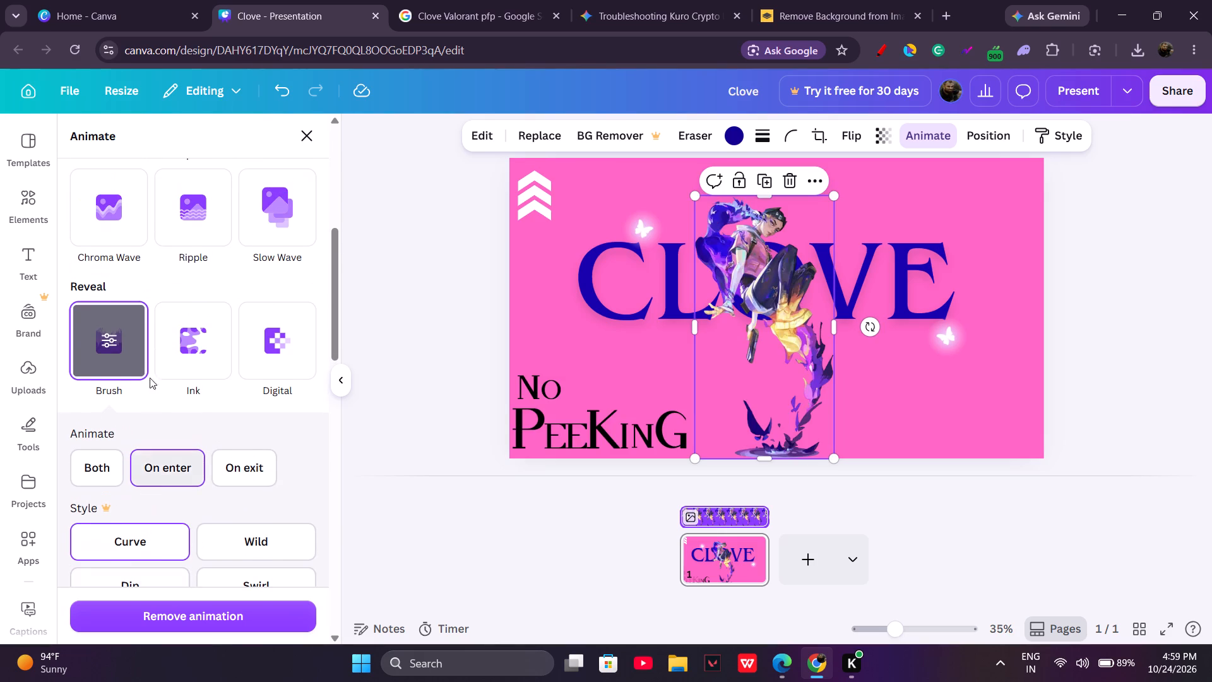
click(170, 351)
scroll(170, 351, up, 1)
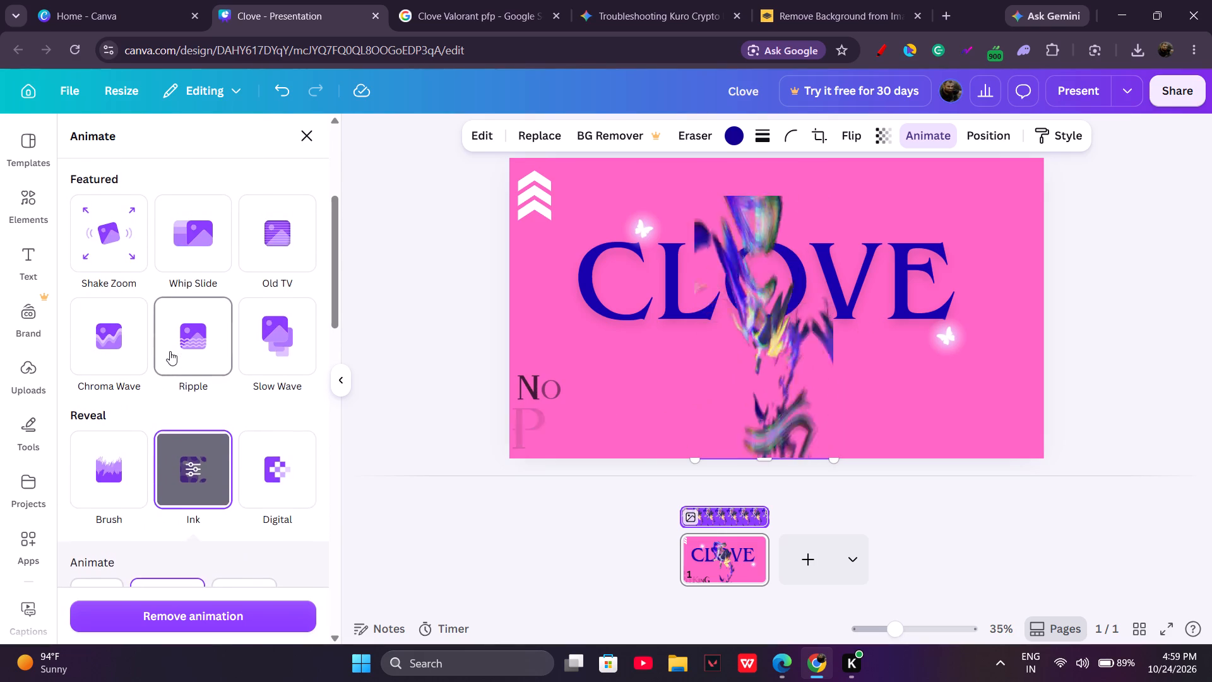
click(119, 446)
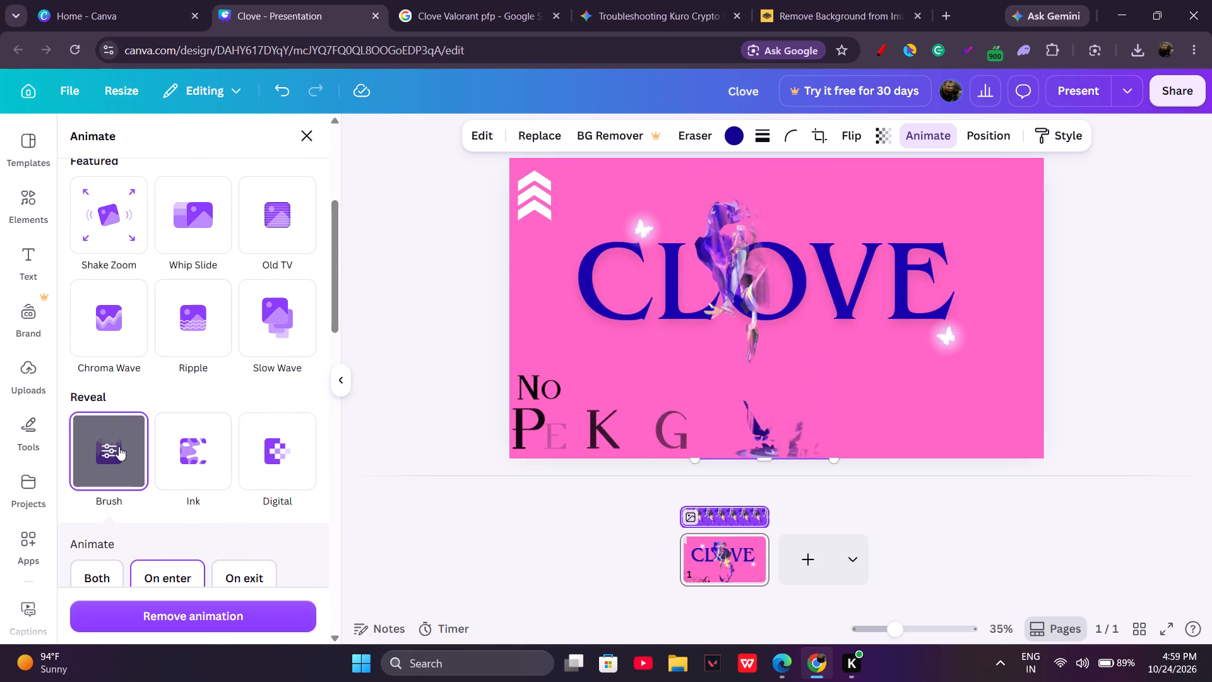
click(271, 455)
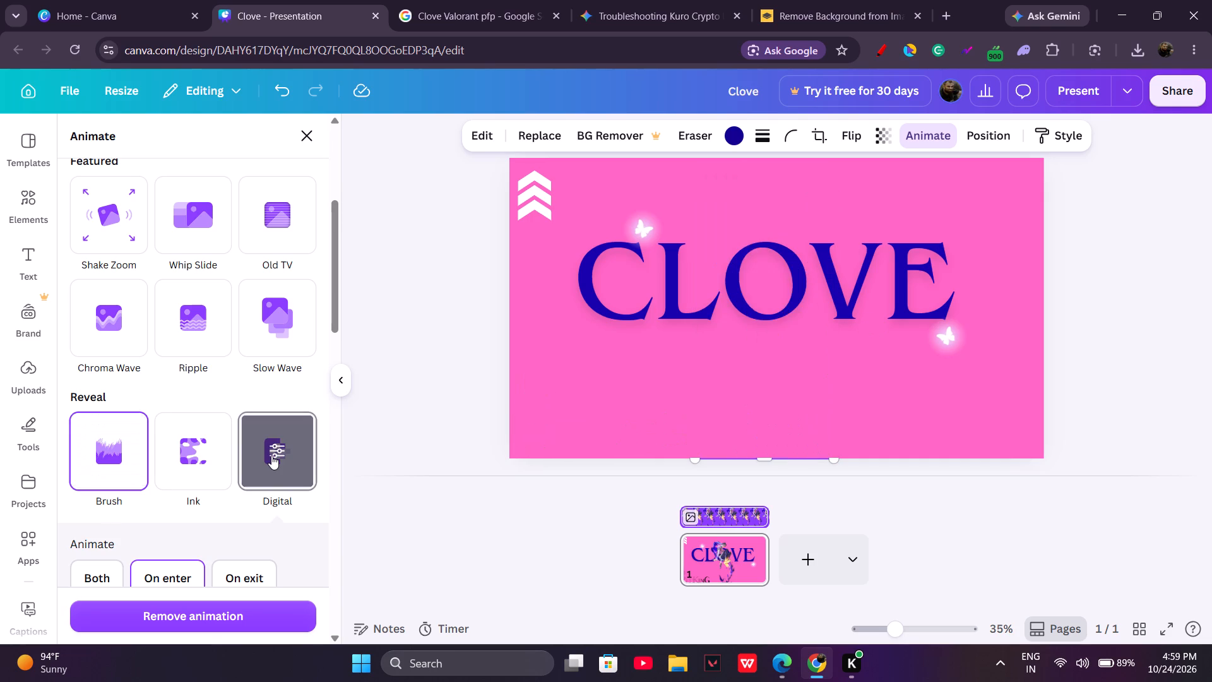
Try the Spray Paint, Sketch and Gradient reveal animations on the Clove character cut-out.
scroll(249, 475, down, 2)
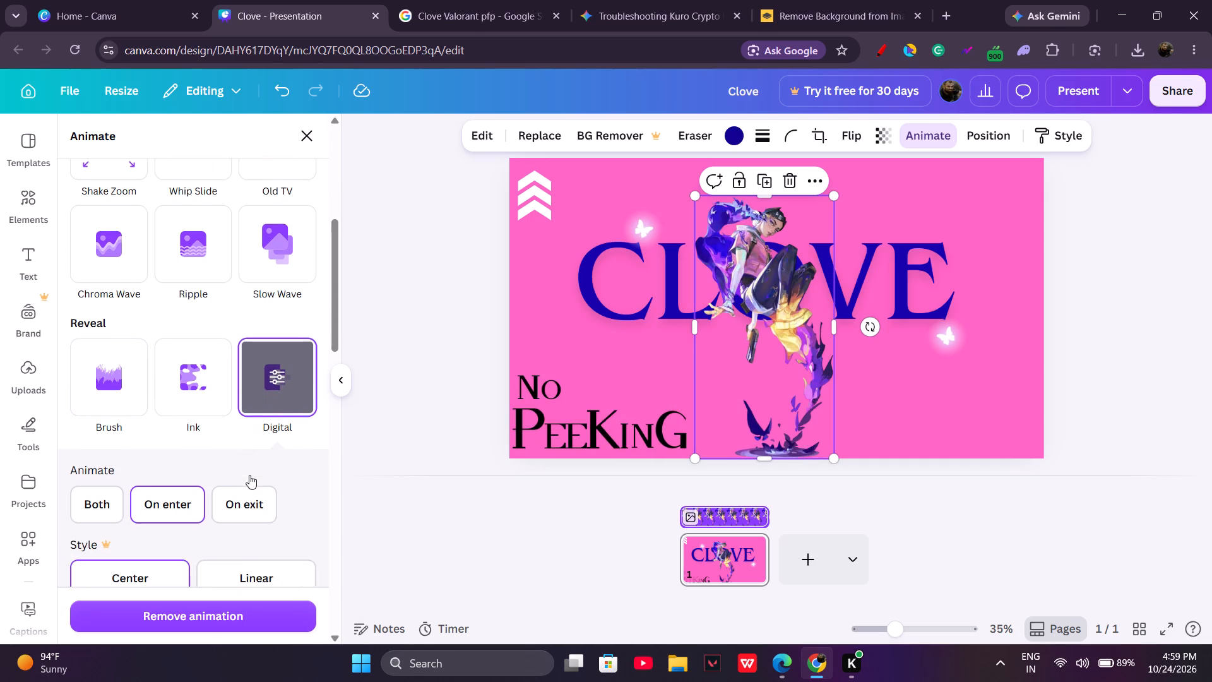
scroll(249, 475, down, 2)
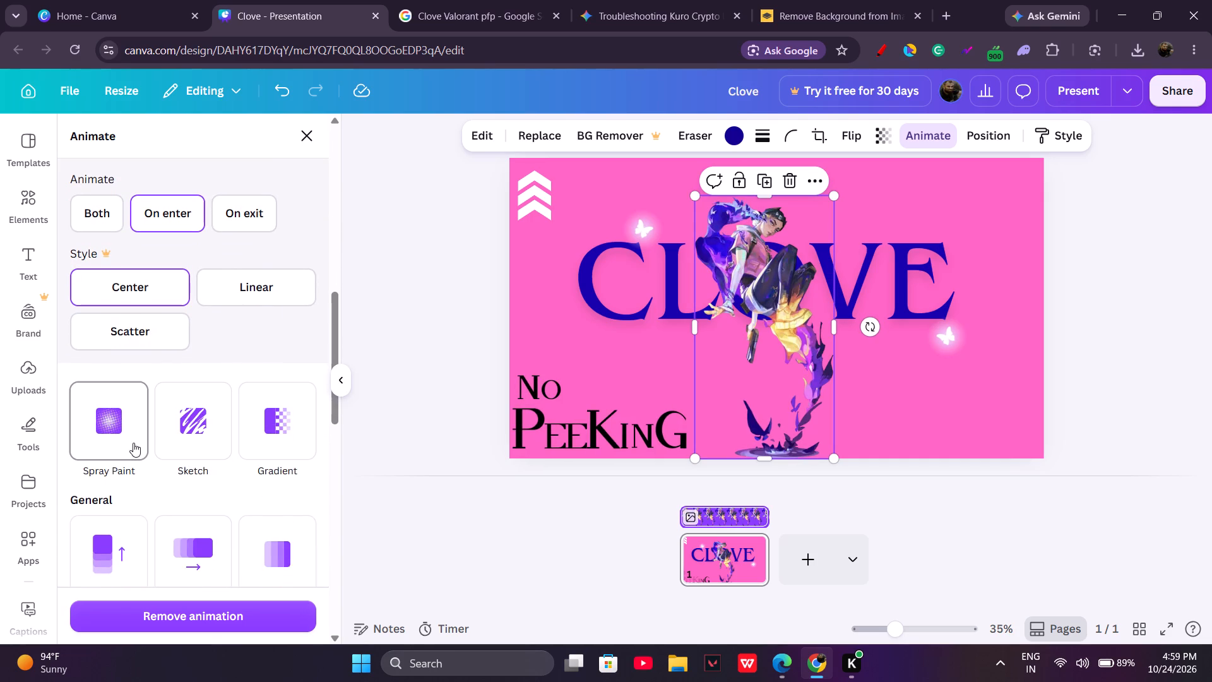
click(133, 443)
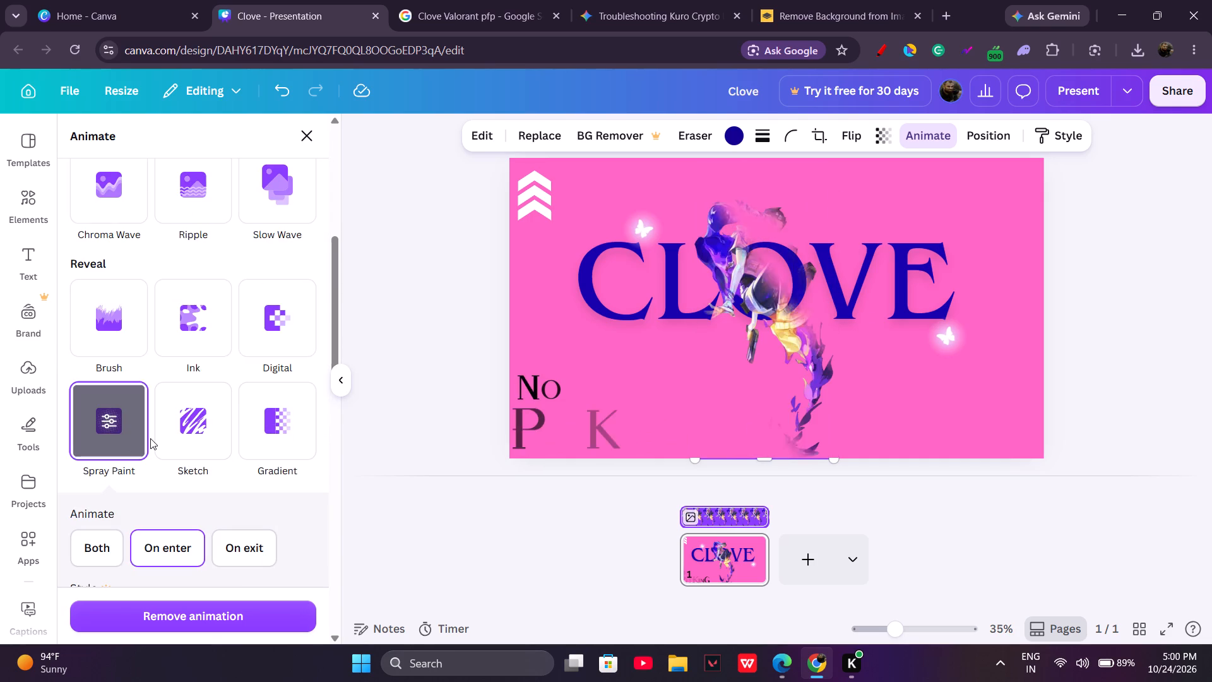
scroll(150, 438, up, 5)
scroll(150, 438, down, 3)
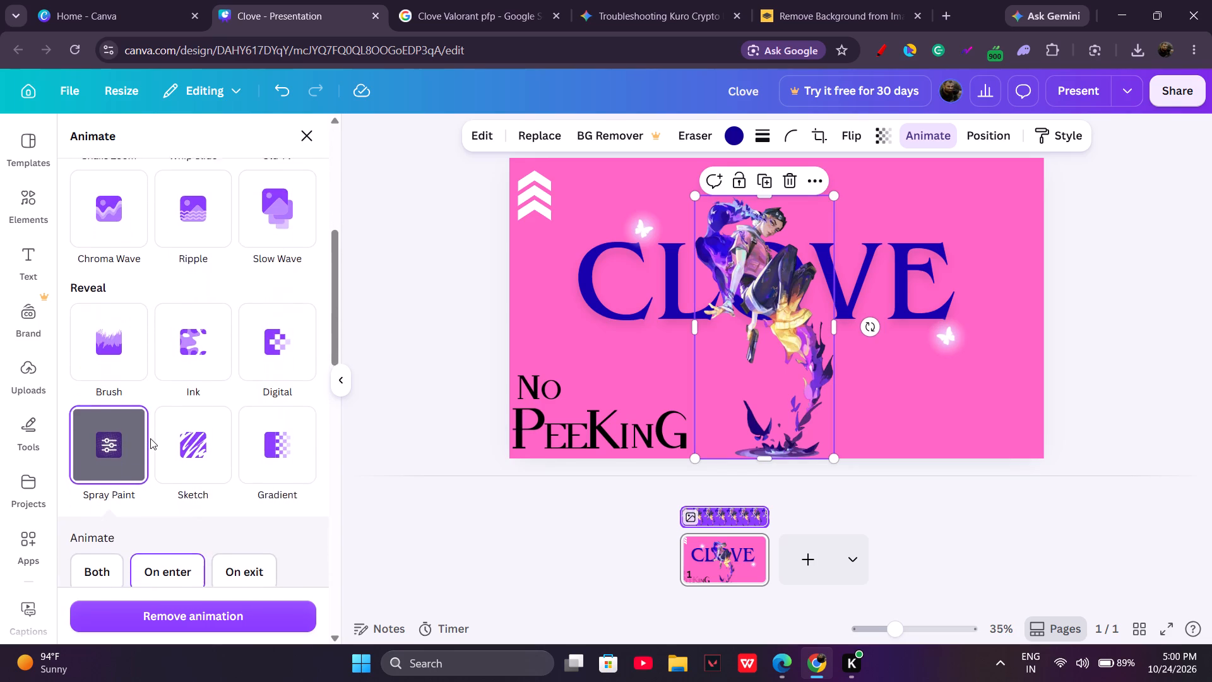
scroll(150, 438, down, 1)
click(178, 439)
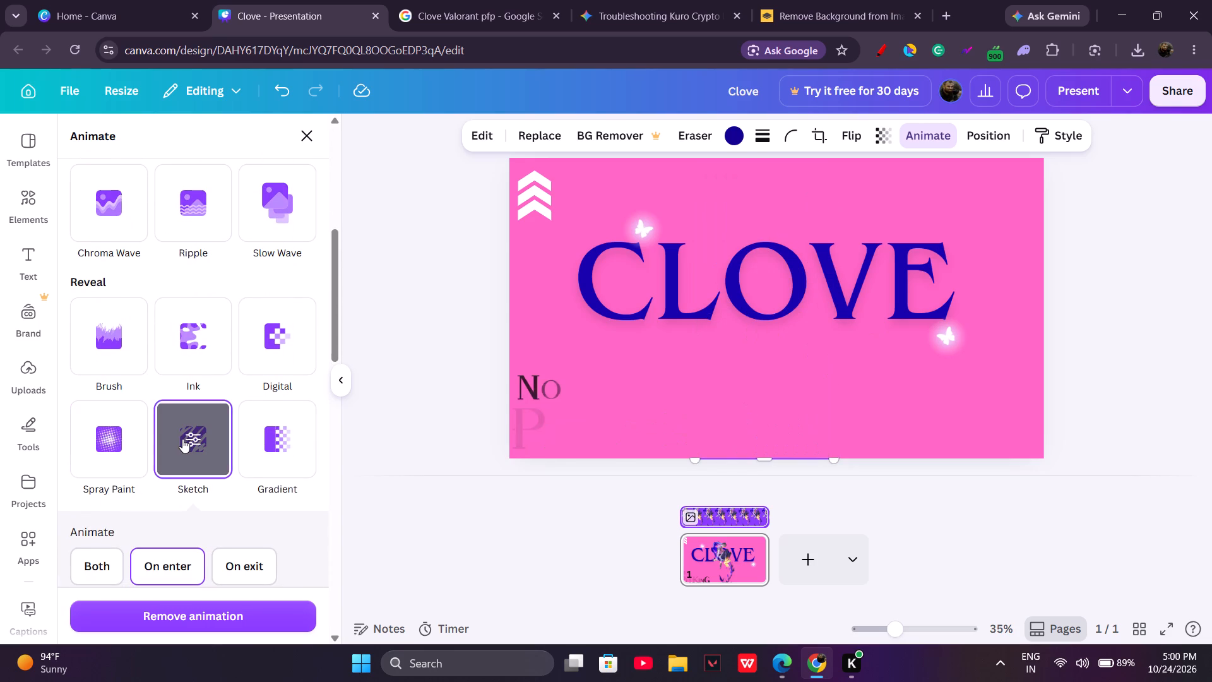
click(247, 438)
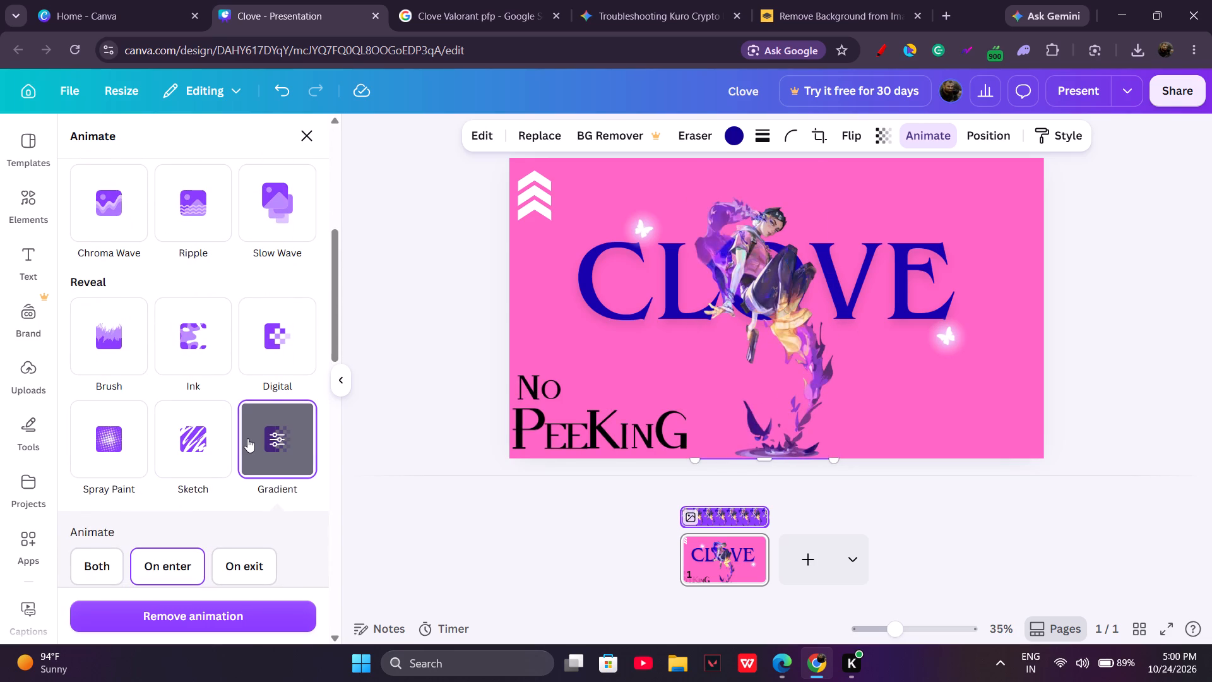
Apply the Rise animation to the Clove character cut-out and browse the remaining animations and add-on effects.
scroll(247, 438, down, 4)
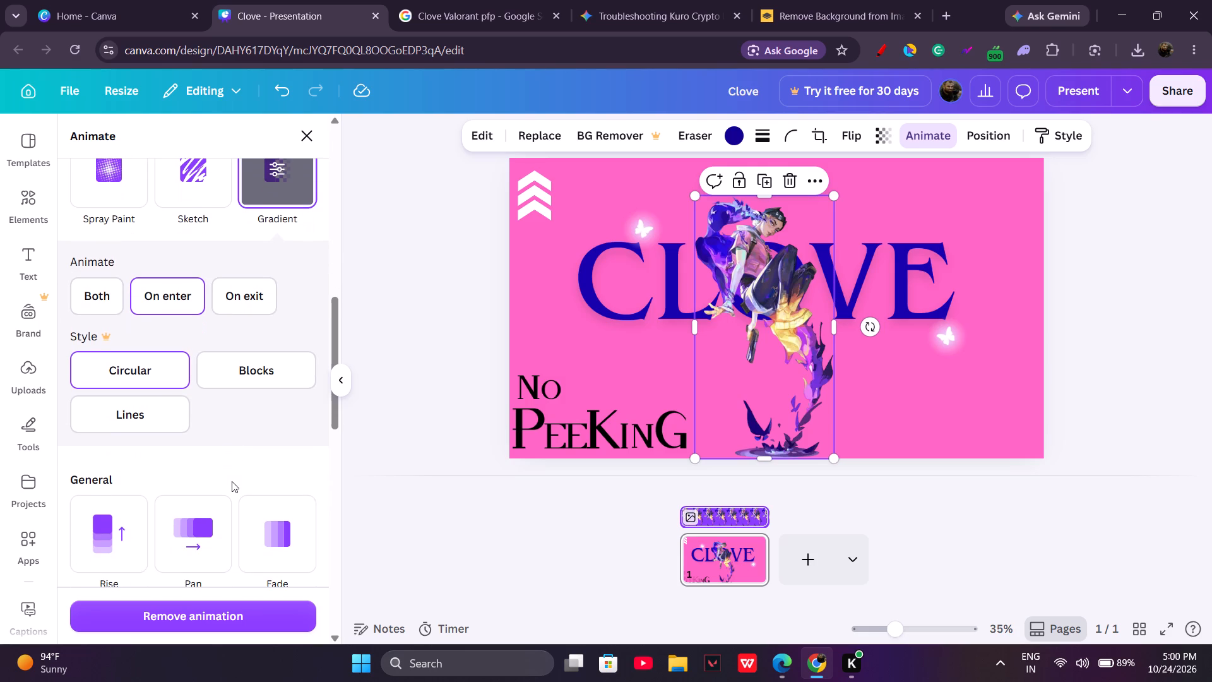
click(99, 536)
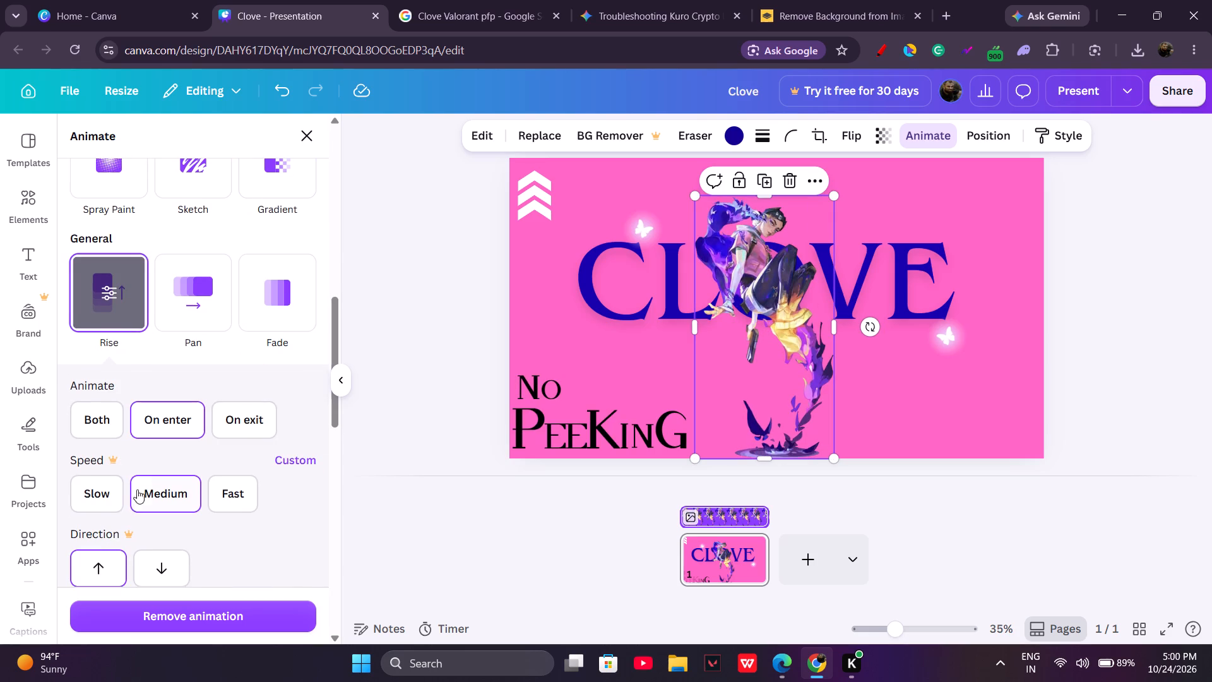
scroll(142, 477, up, 1)
scroll(142, 477, down, 2)
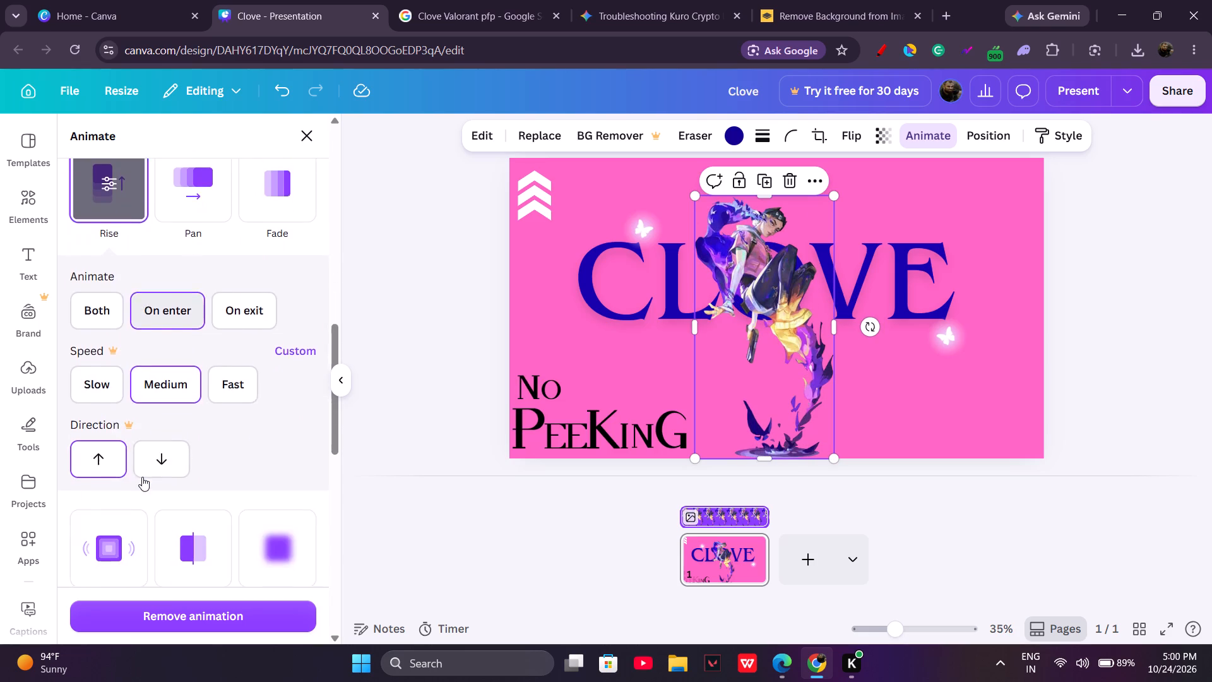
scroll(142, 477, down, 5)
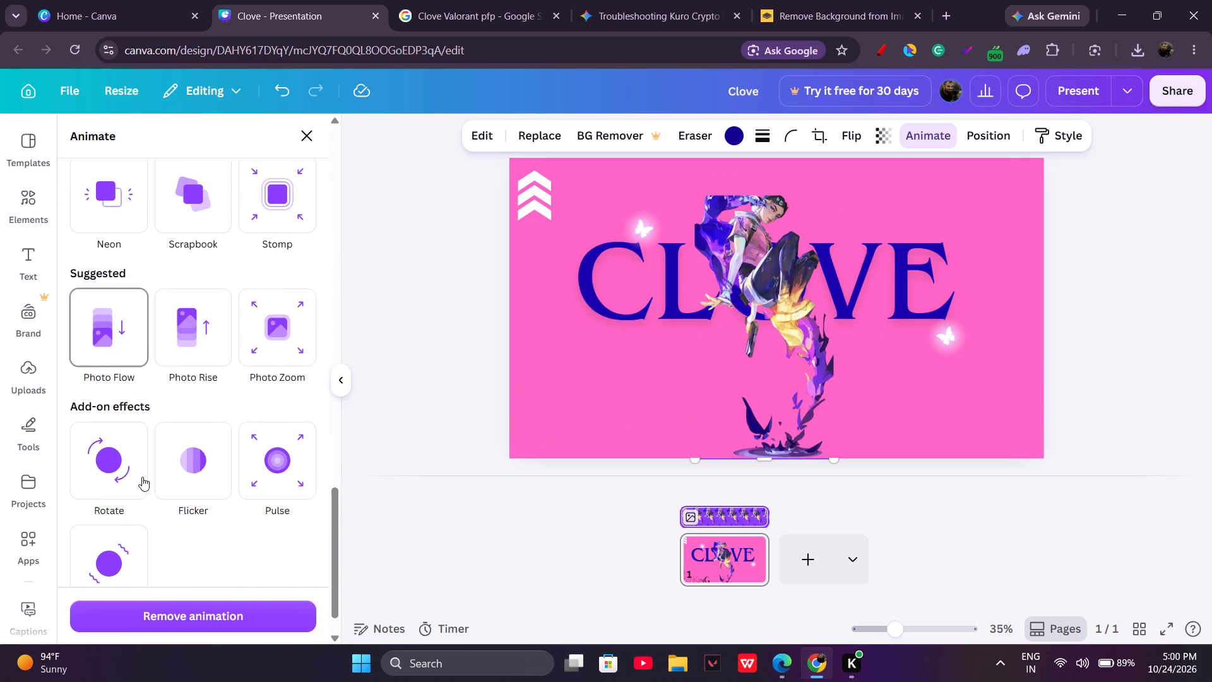
scroll(142, 477, down, 1)
scroll(142, 477, up, 3)
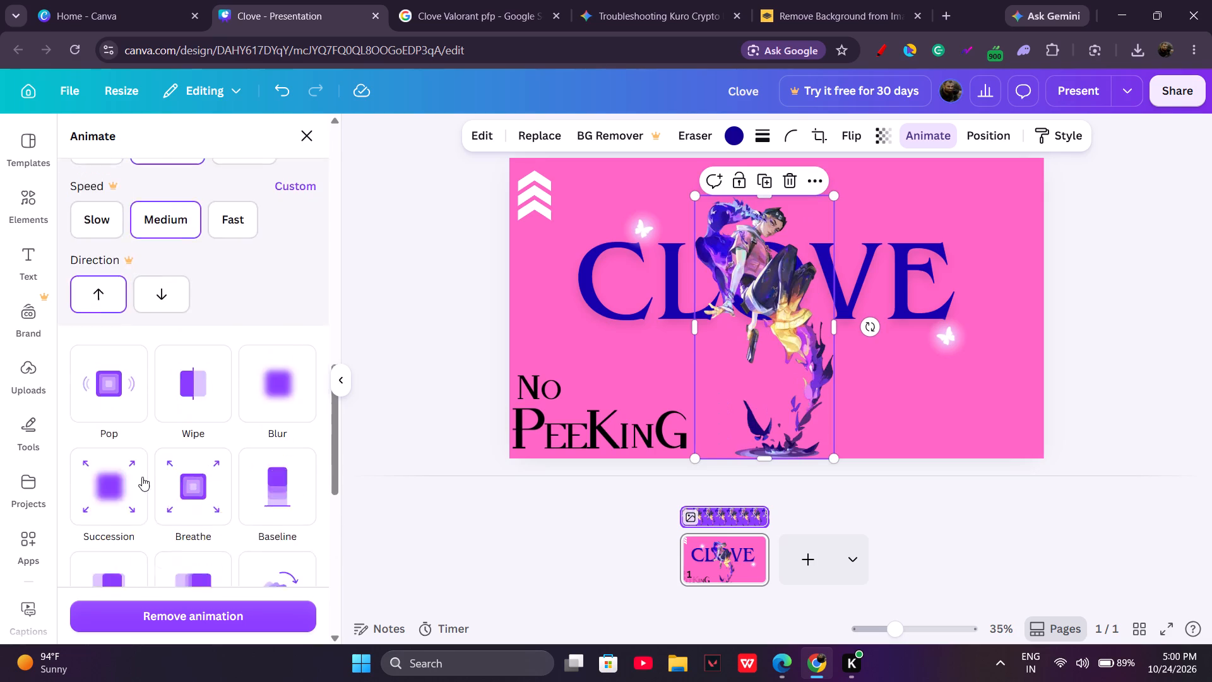
scroll(142, 477, up, 5)
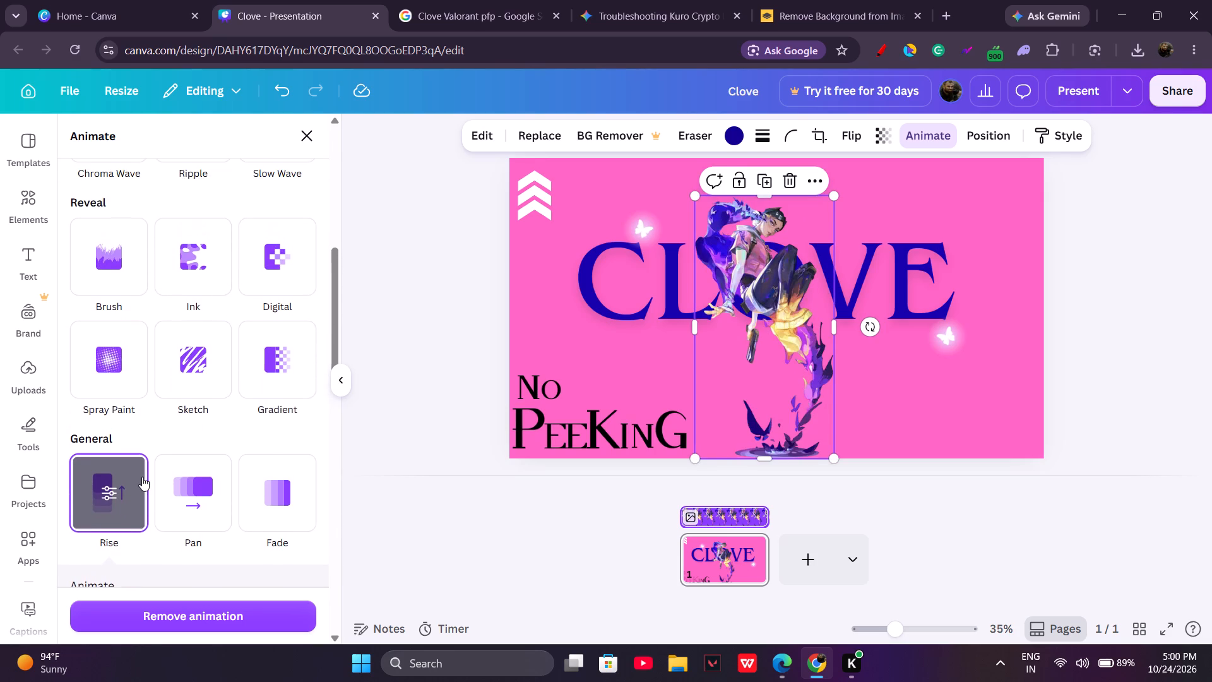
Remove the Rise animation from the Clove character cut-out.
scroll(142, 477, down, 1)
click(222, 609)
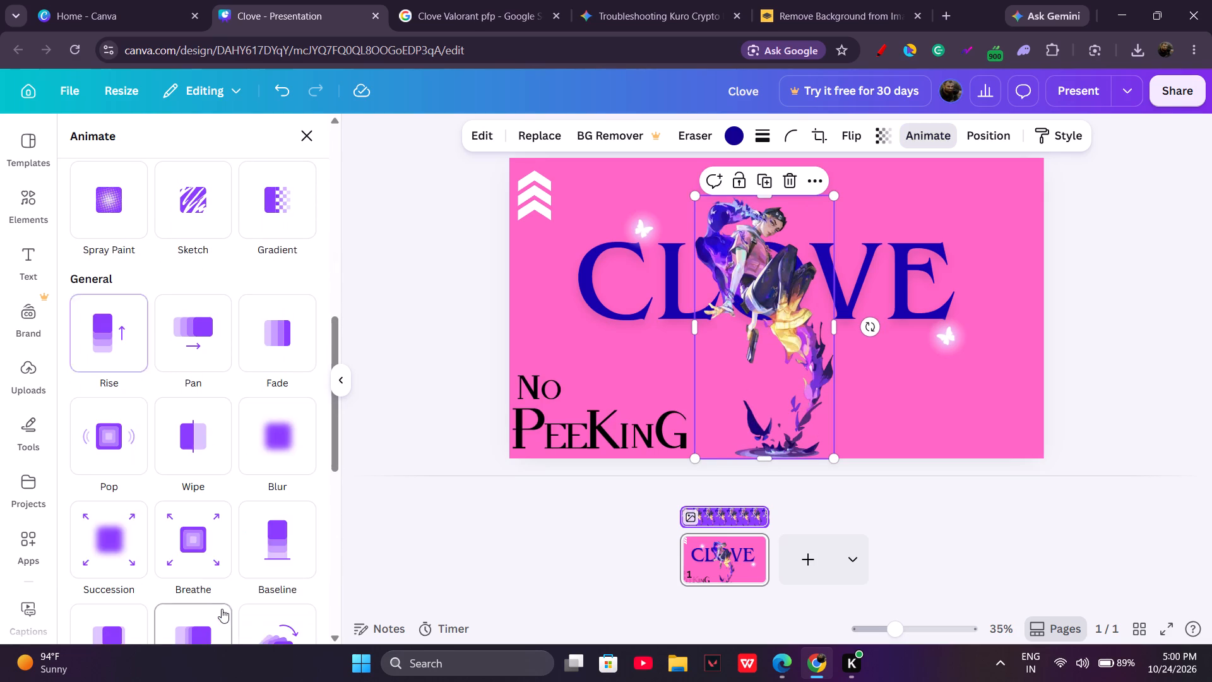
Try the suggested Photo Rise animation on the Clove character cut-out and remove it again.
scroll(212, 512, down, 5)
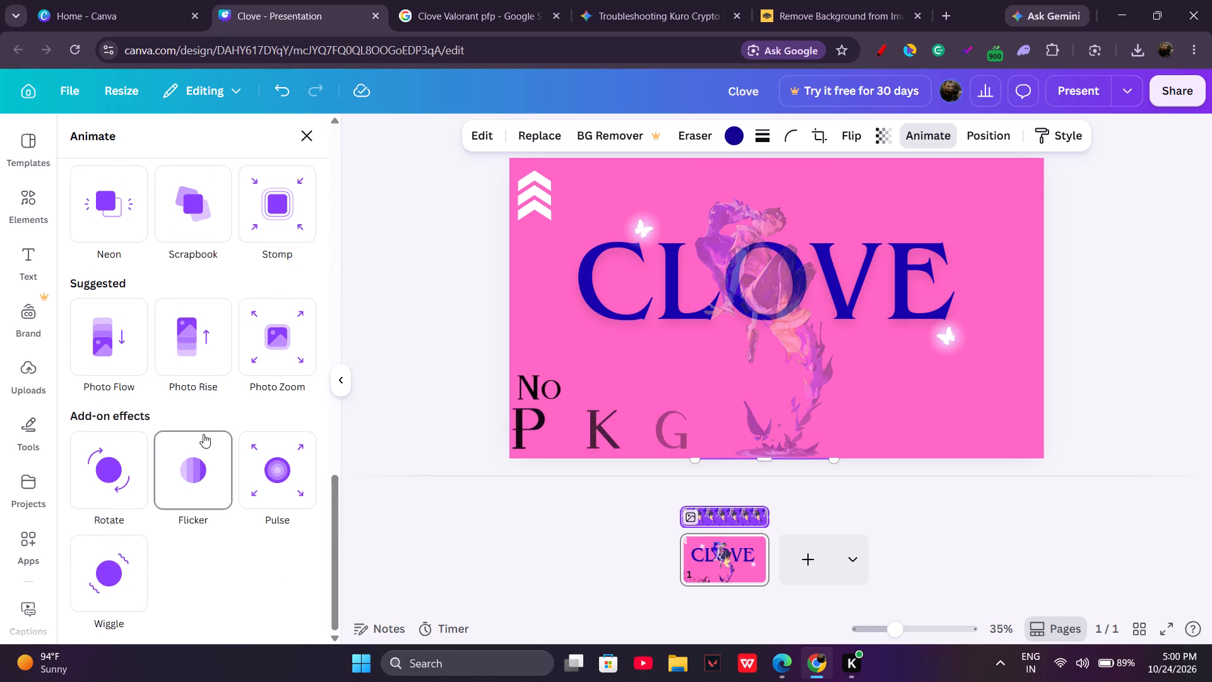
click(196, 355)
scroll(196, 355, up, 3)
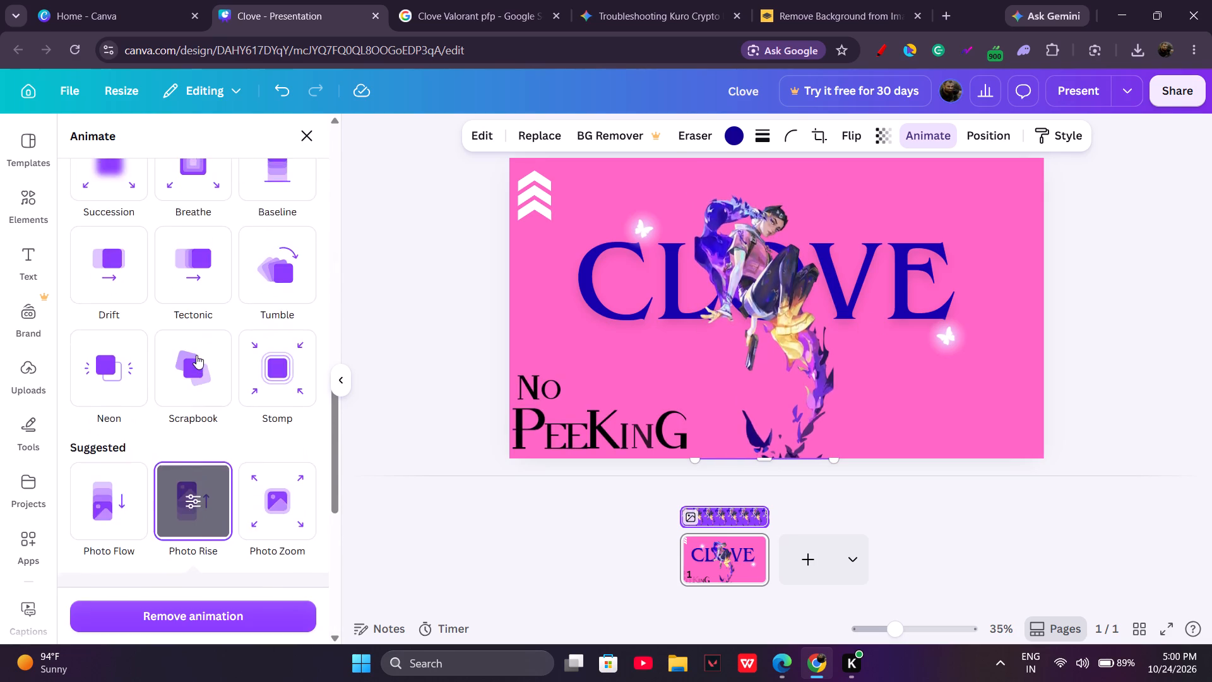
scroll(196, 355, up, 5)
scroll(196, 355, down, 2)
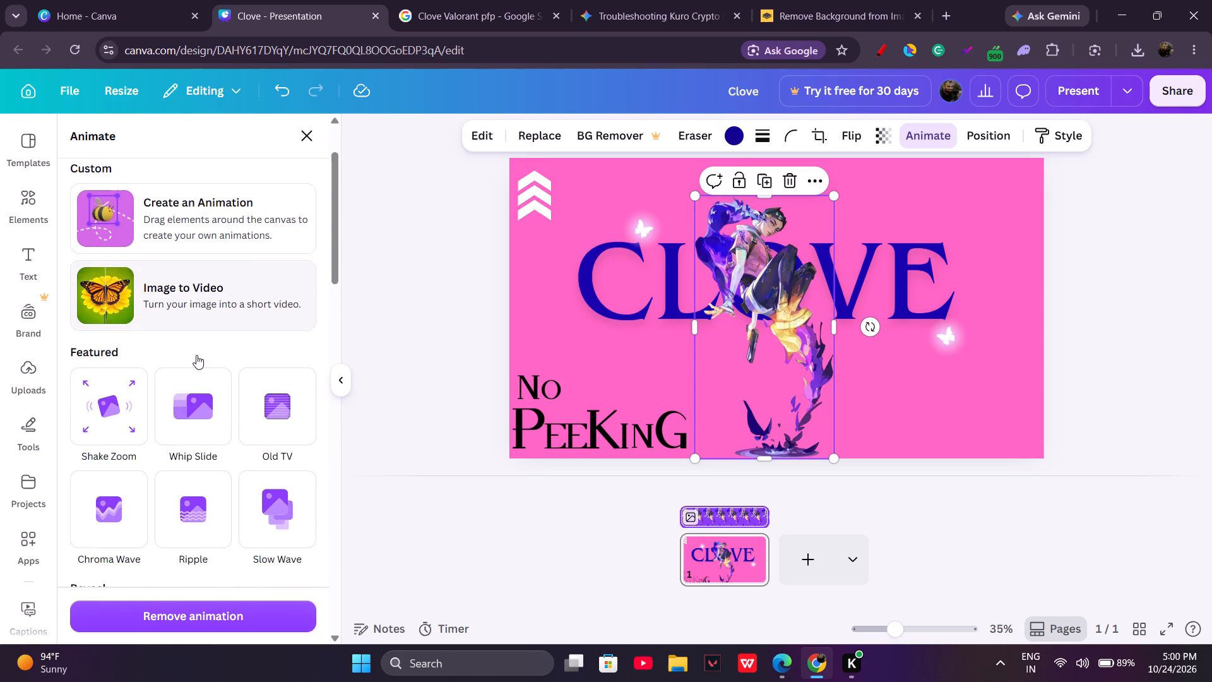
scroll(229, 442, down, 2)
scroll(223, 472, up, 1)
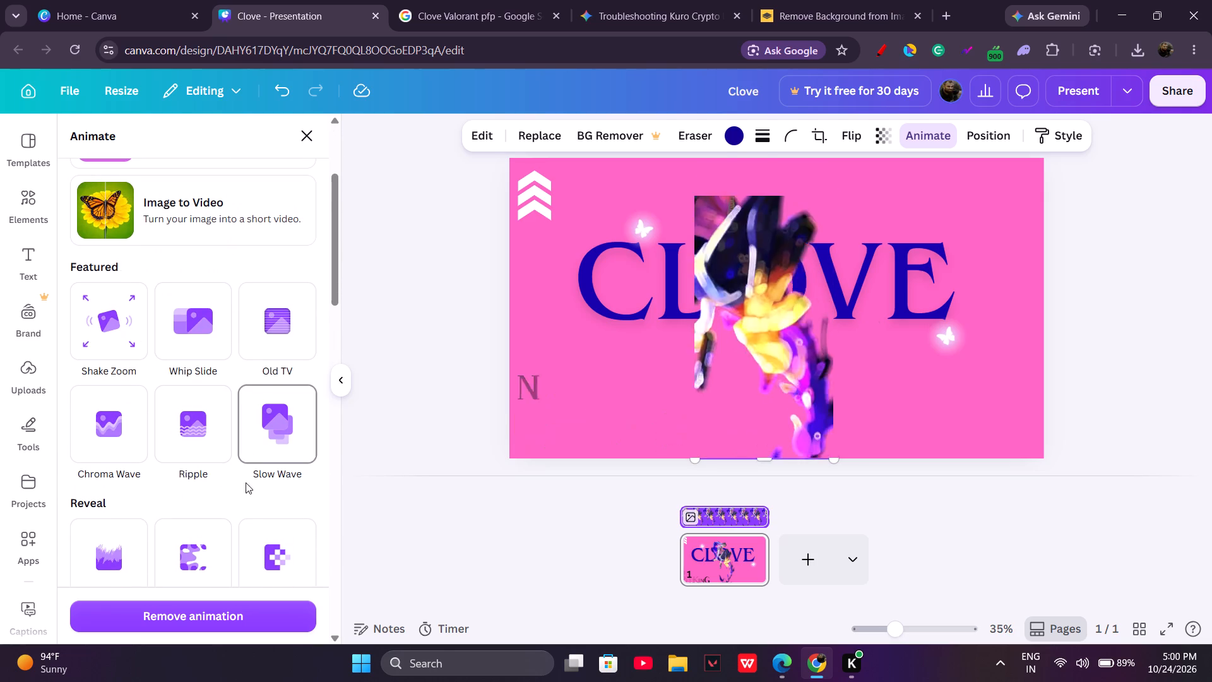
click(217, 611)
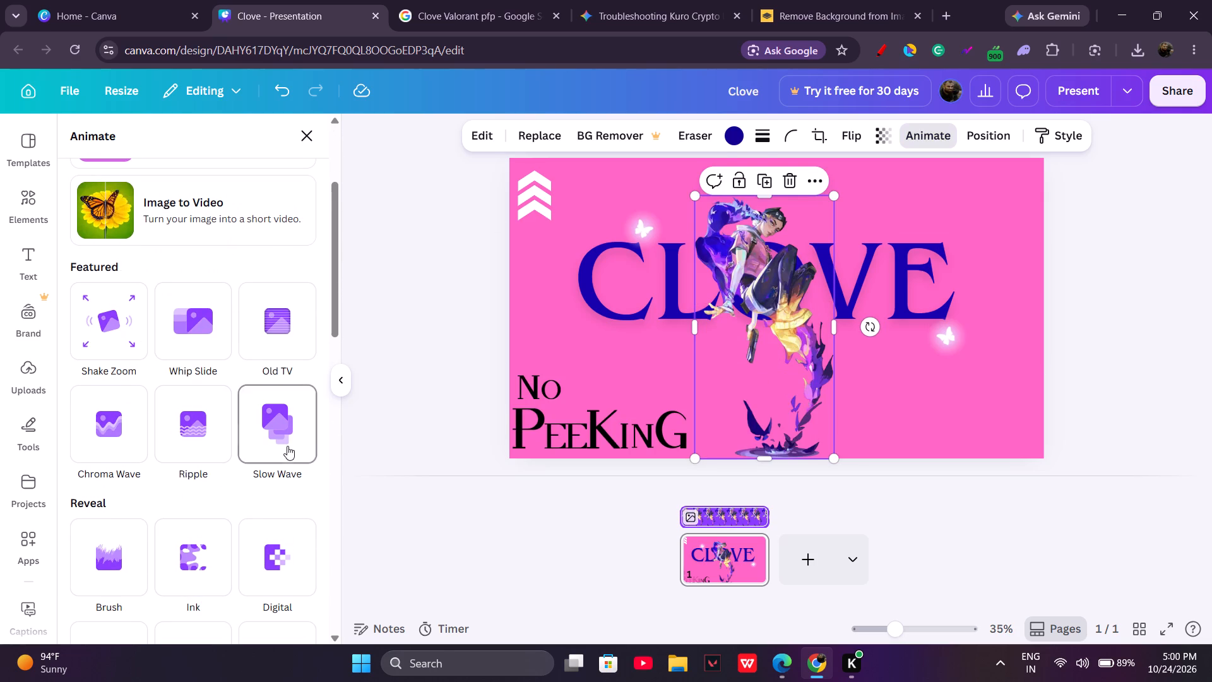
Apply the general Rise animation to the Clove character cut-out.
scroll(287, 446, down, 4)
click(117, 408)
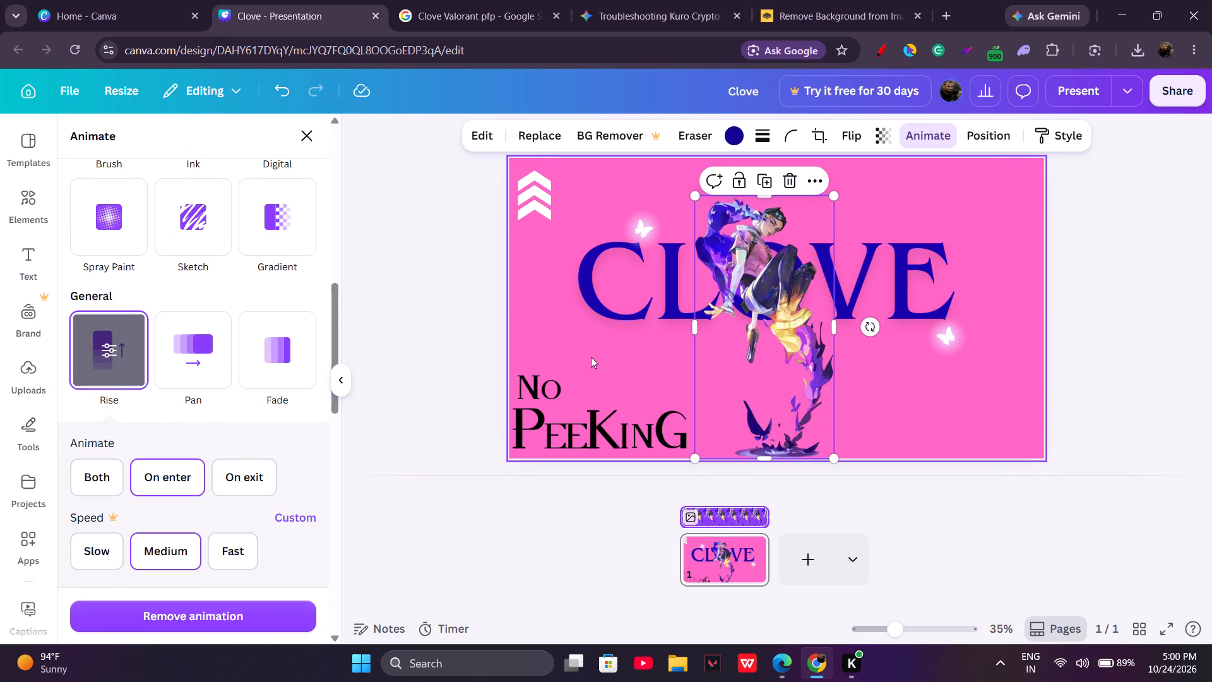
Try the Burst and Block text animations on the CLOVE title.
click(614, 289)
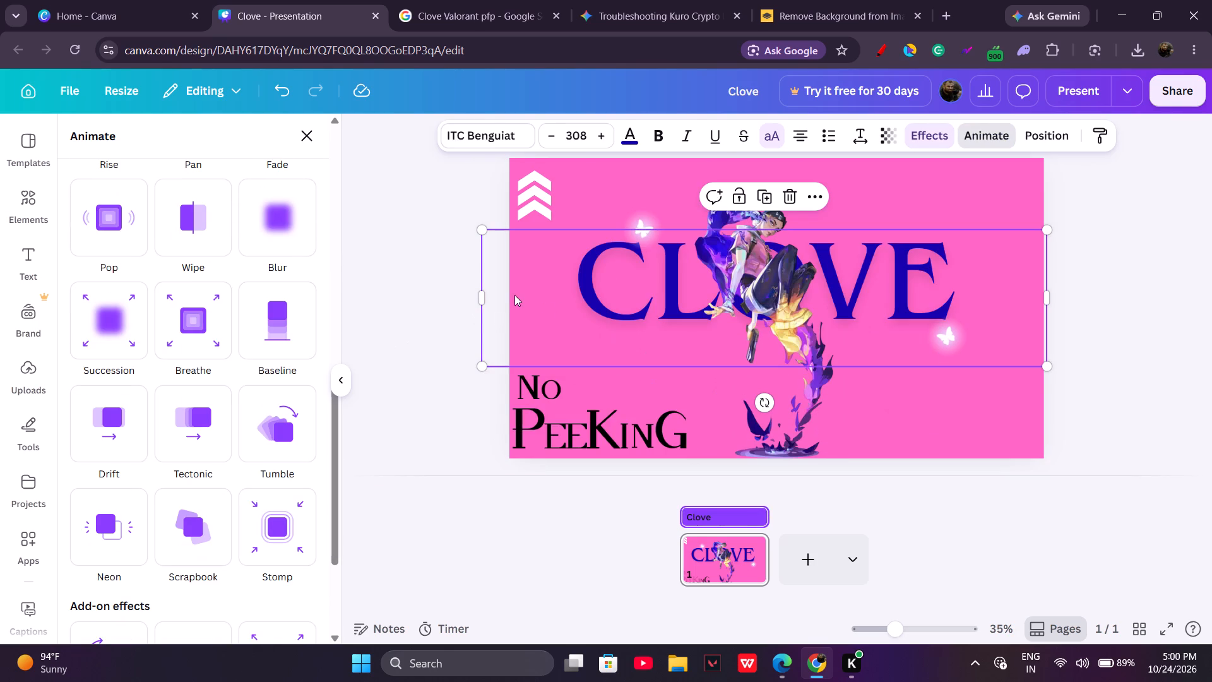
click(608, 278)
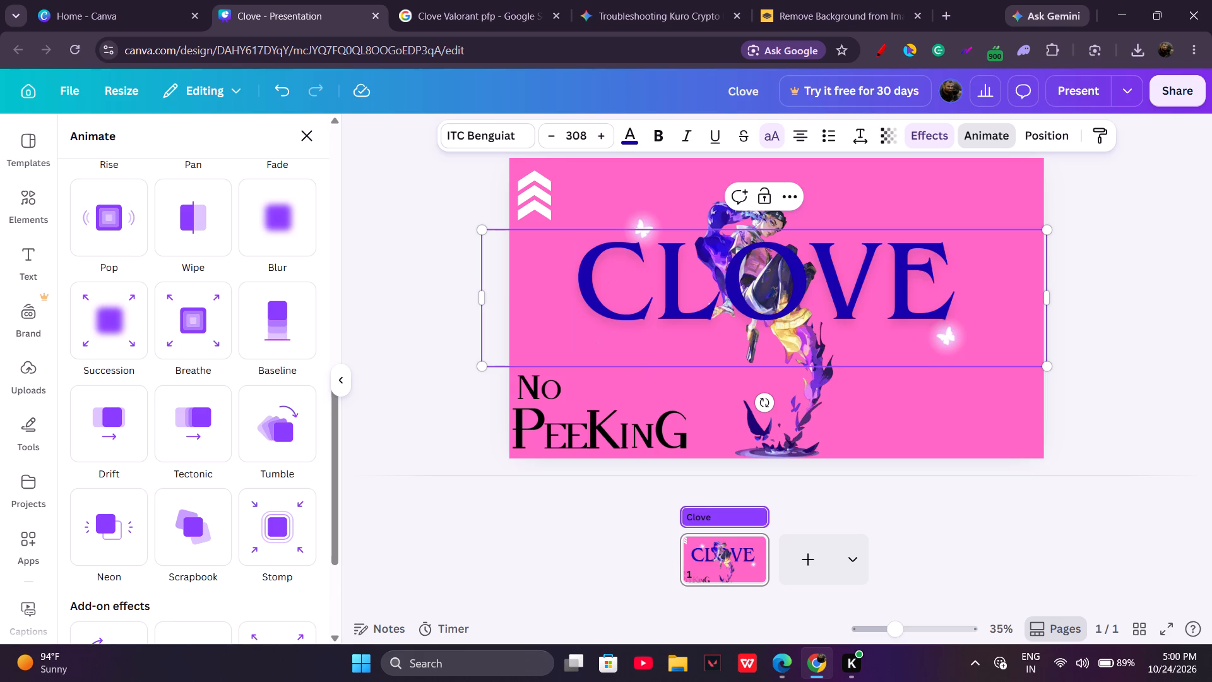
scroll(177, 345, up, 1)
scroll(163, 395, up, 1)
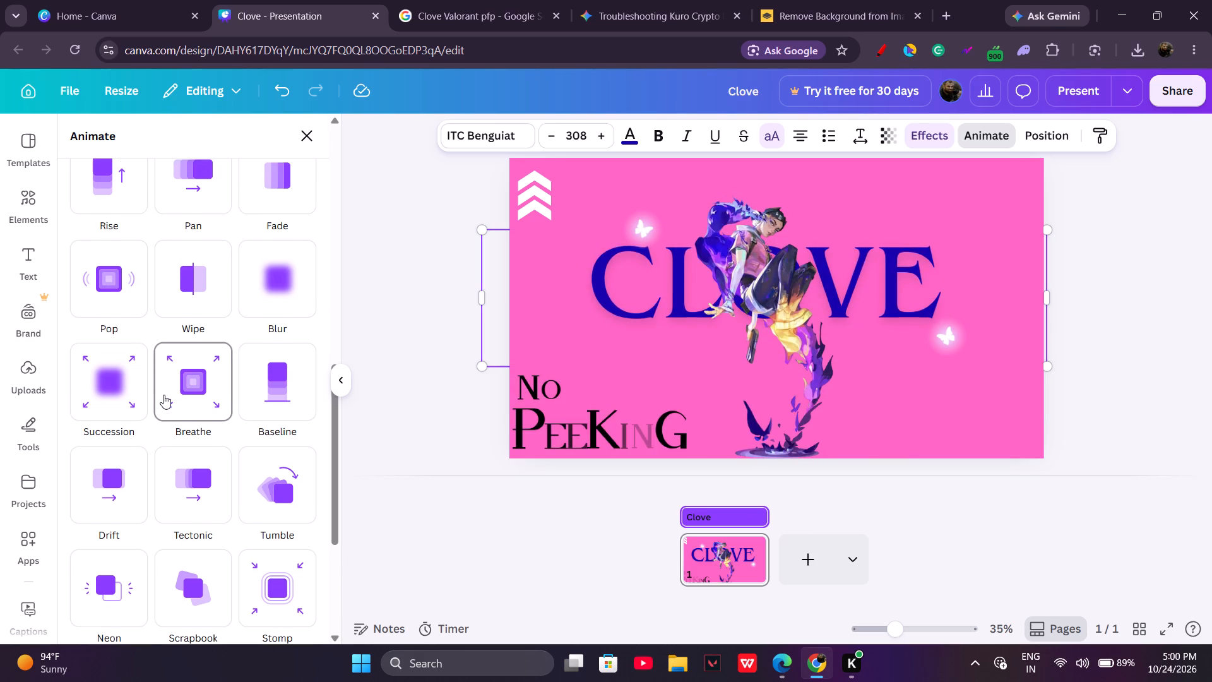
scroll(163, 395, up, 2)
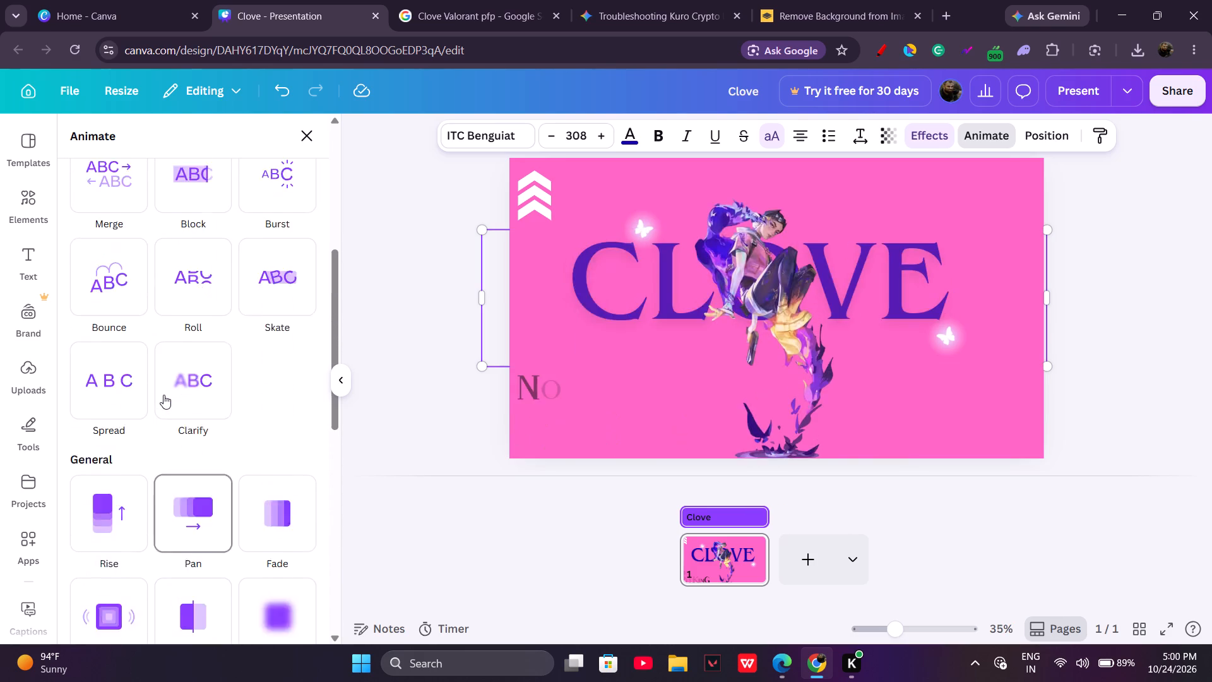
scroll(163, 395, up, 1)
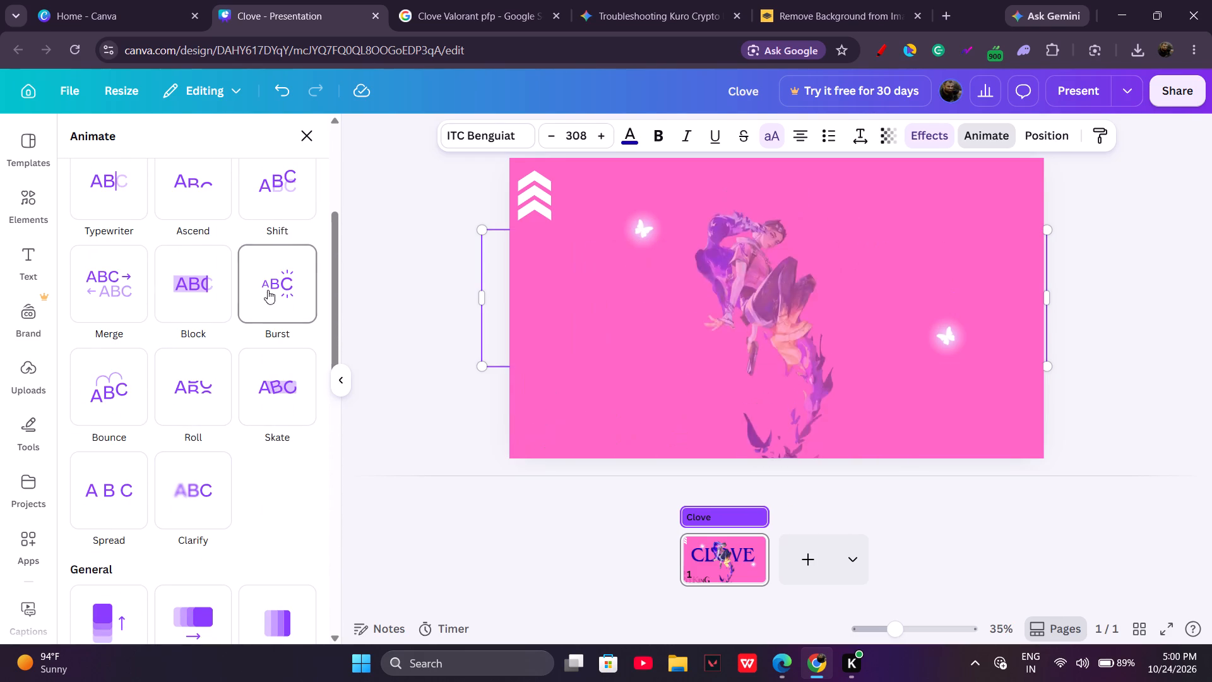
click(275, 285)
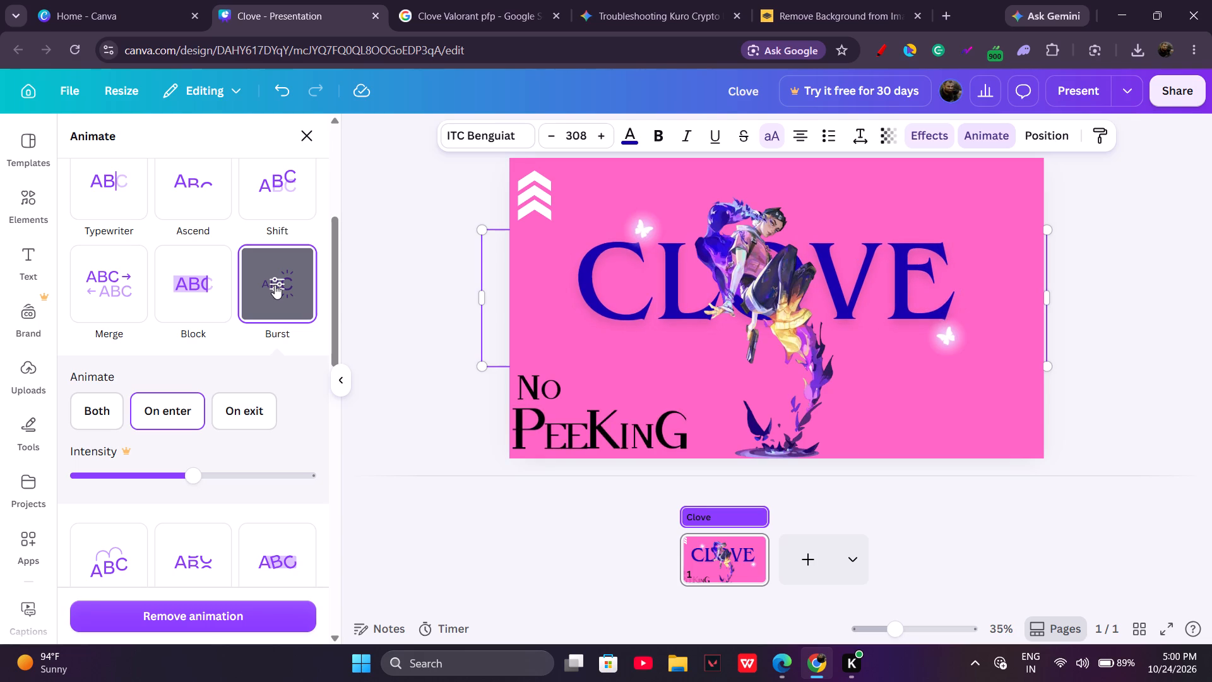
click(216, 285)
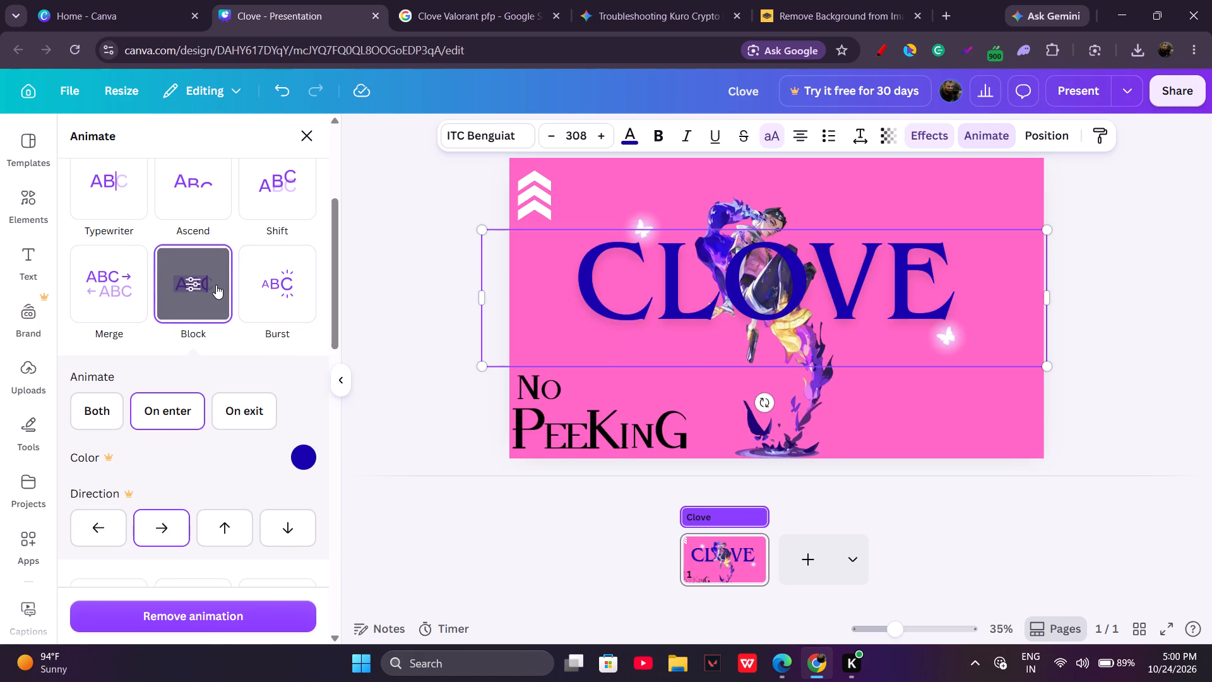
Apply the Merge text animation to the CLOVE title and leave the animation settings with nothing selected.
click(129, 276)
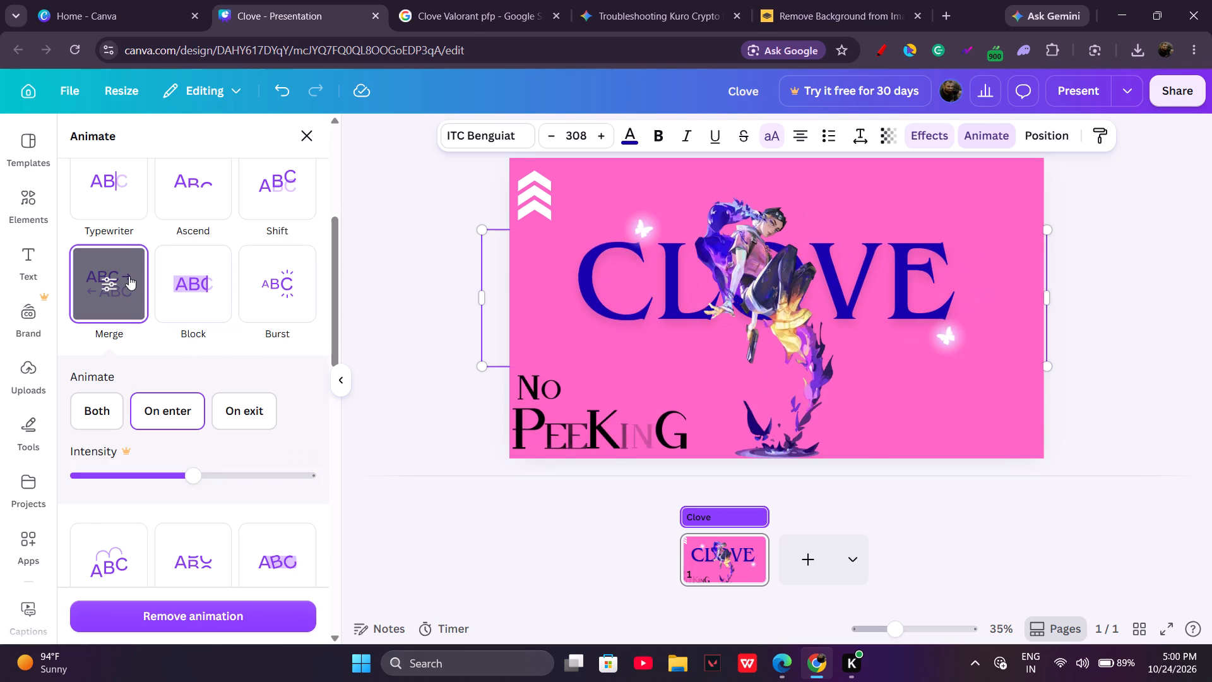
scroll(152, 324, up, 1)
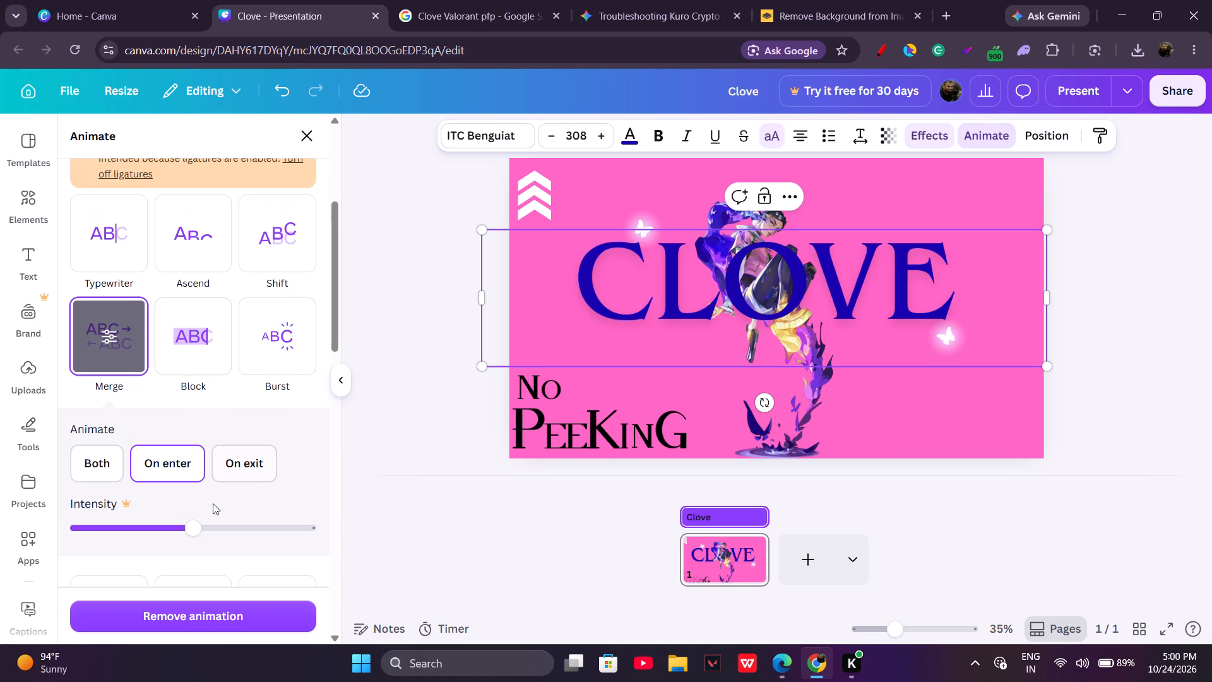
click(429, 477)
click(586, 545)
click(37, 159)
click(386, 350)
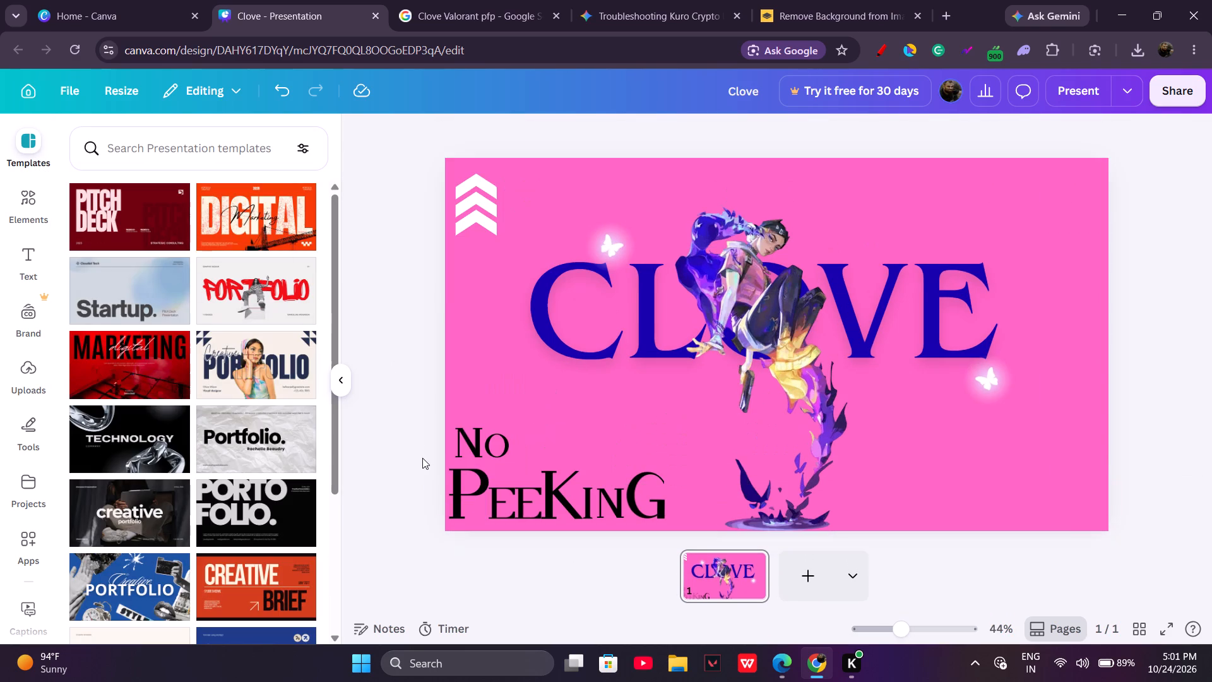
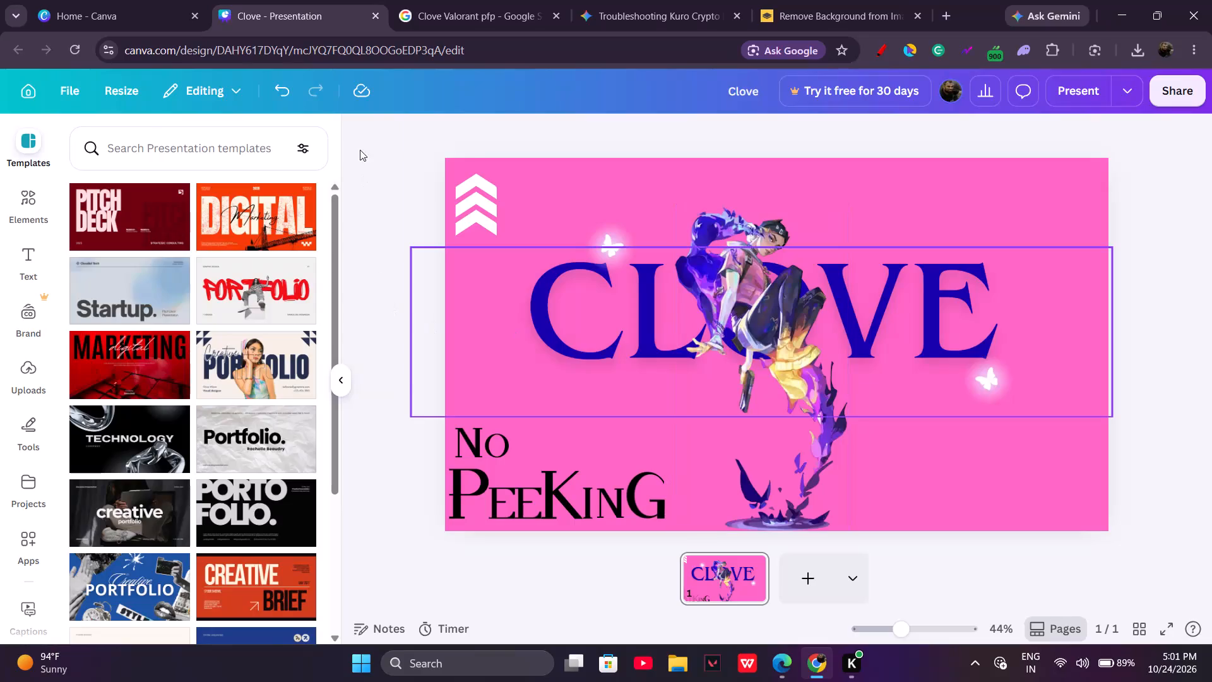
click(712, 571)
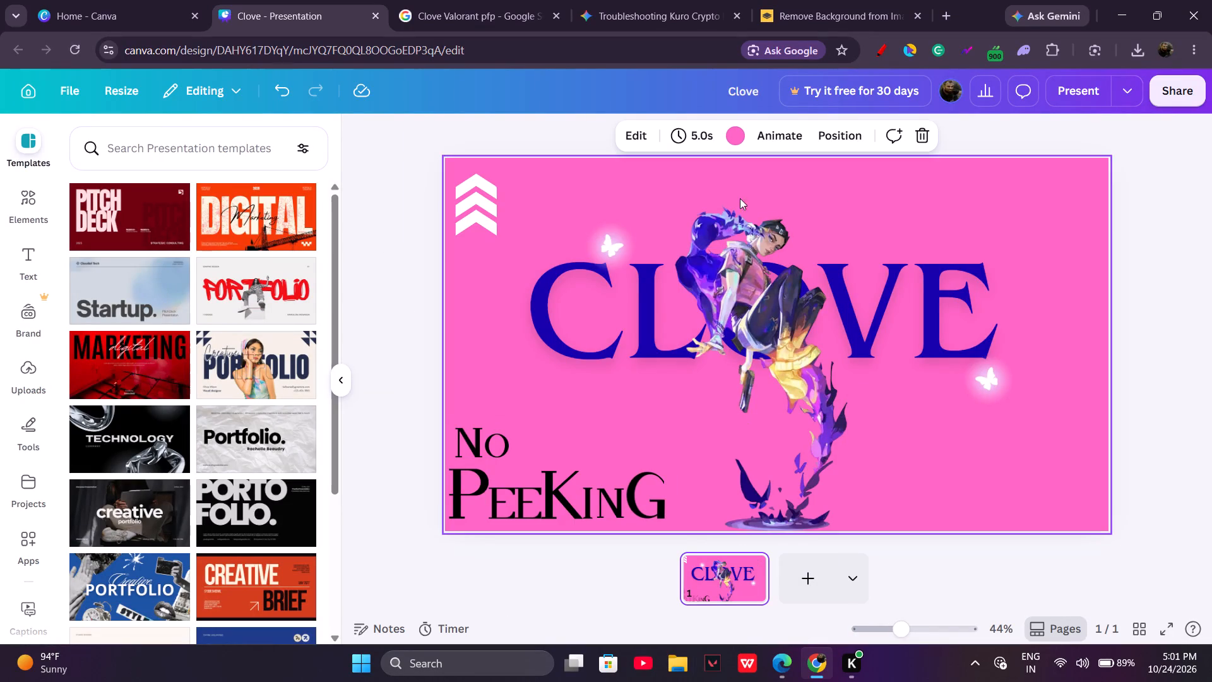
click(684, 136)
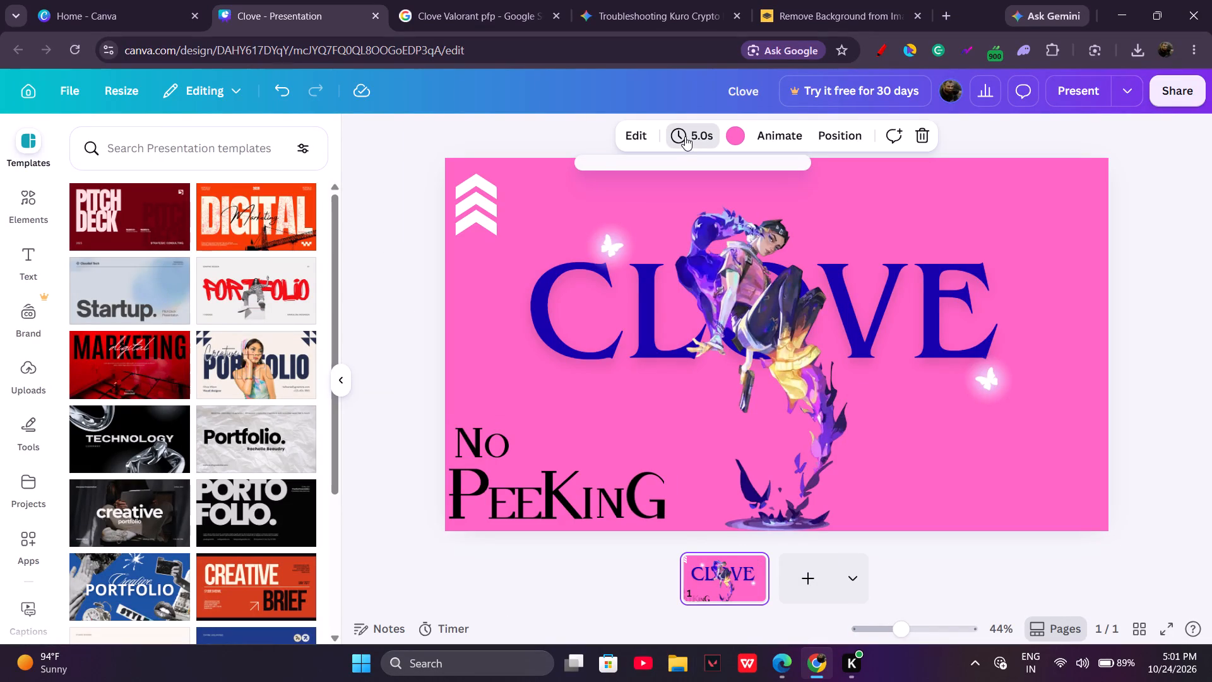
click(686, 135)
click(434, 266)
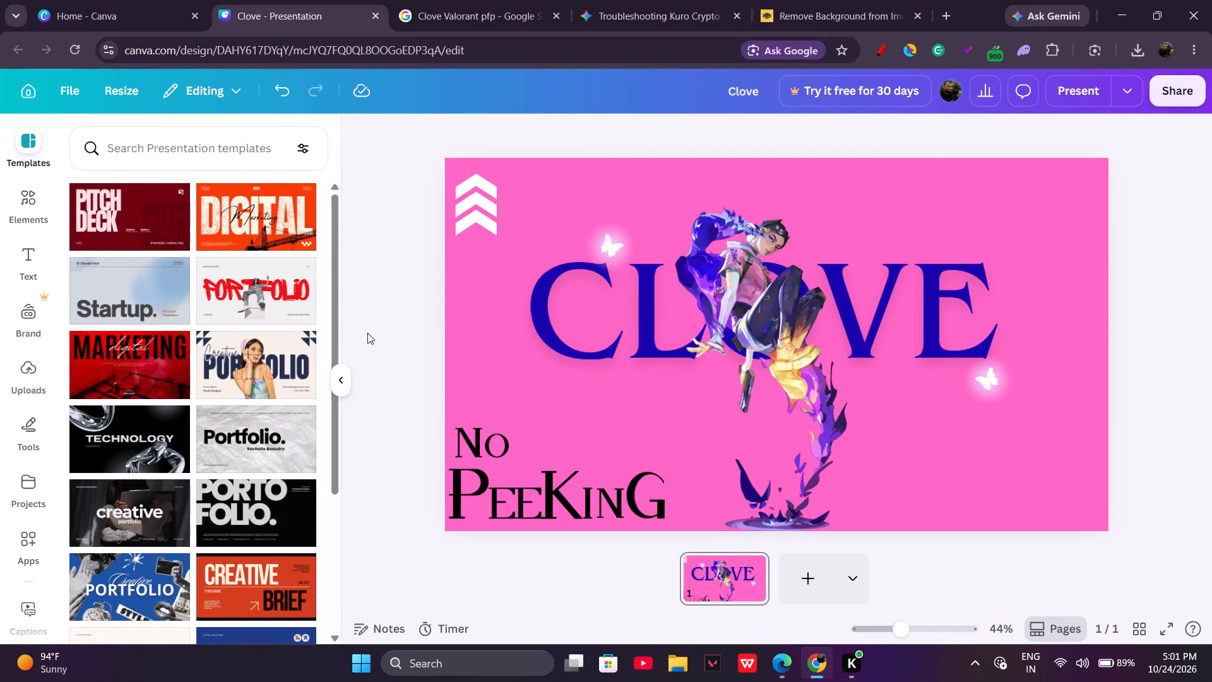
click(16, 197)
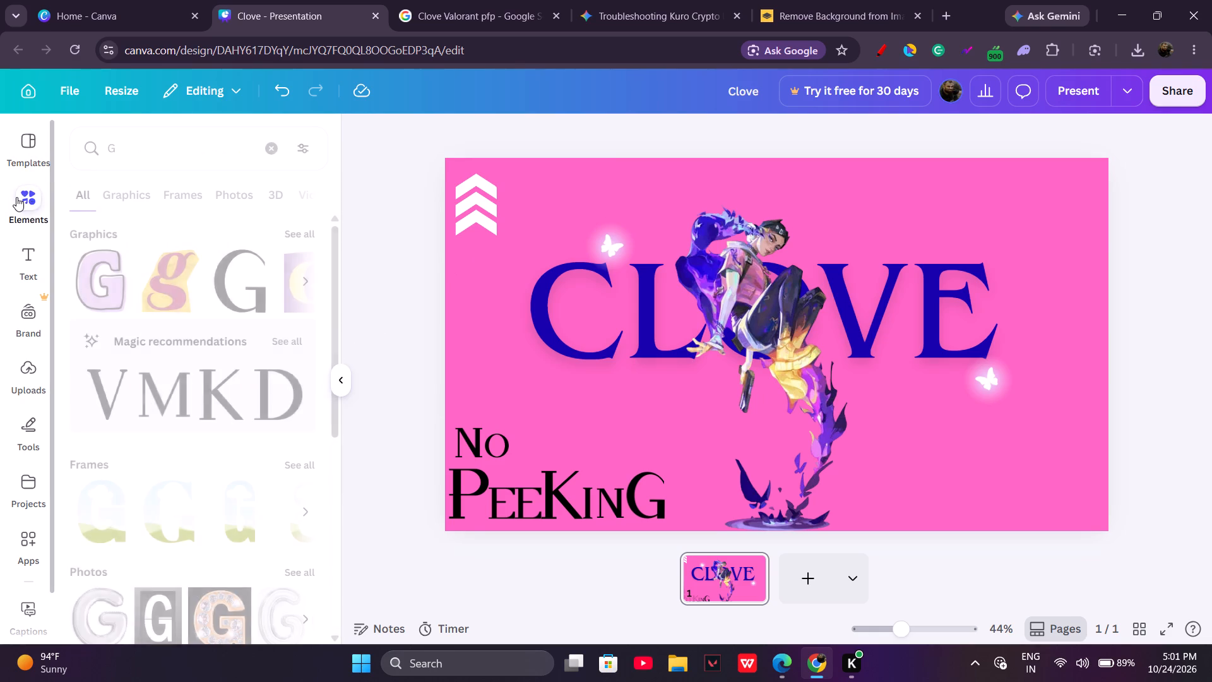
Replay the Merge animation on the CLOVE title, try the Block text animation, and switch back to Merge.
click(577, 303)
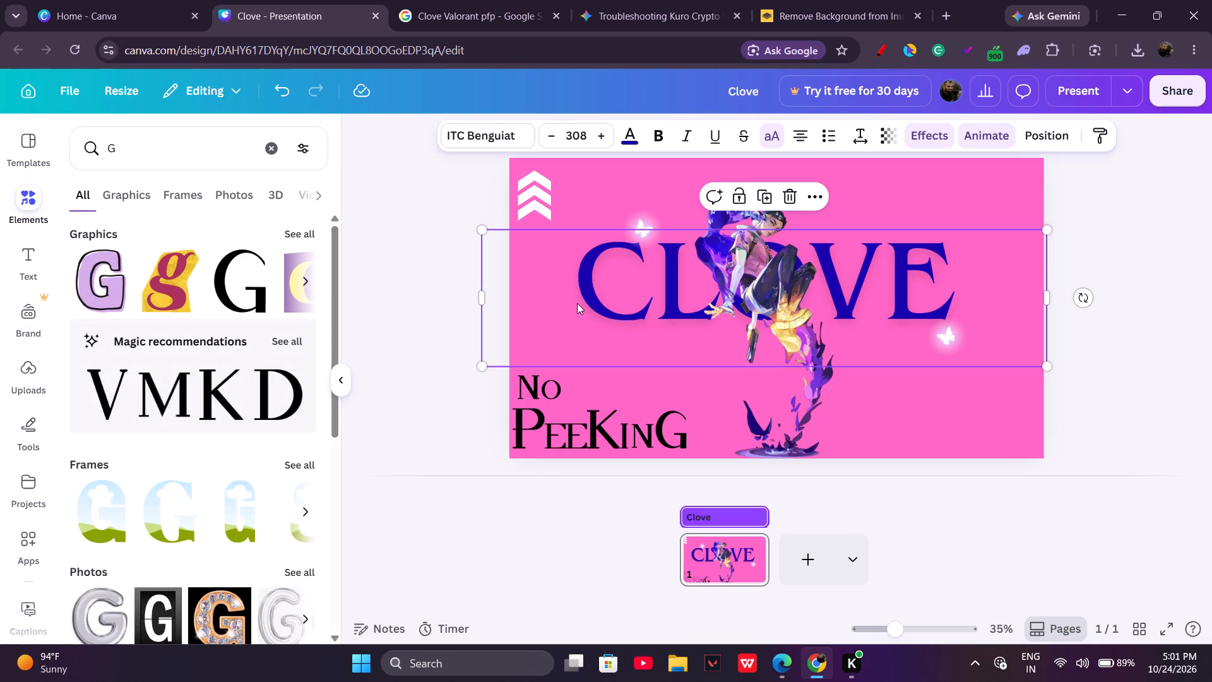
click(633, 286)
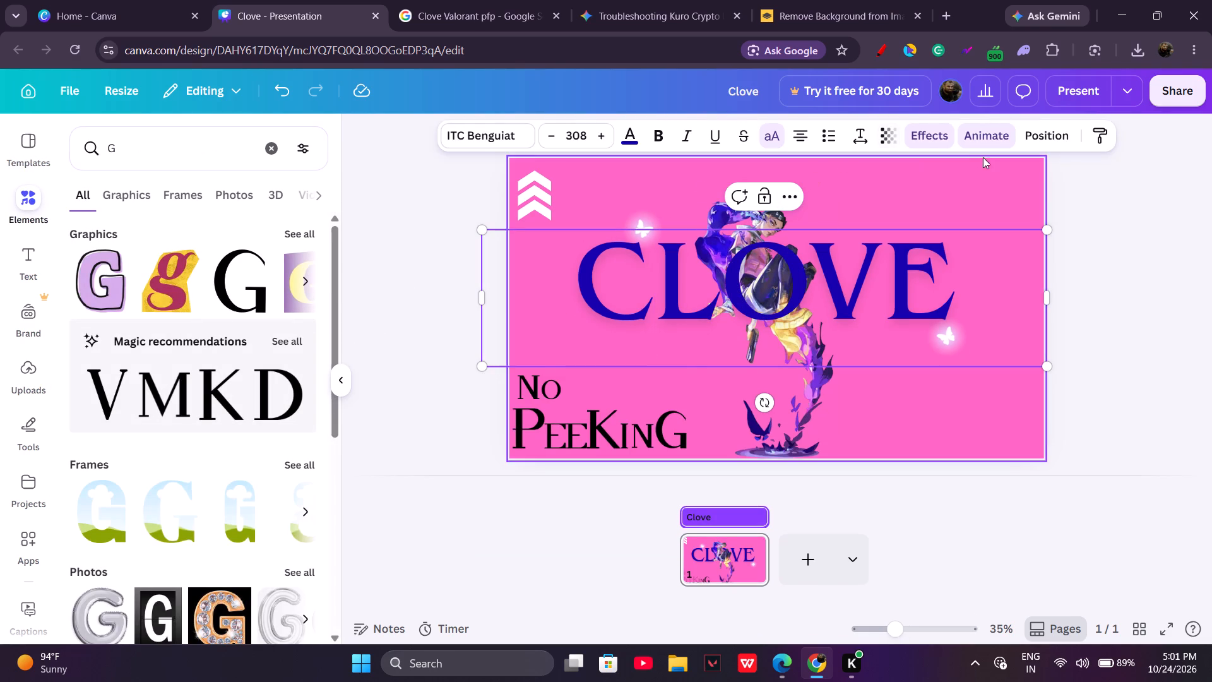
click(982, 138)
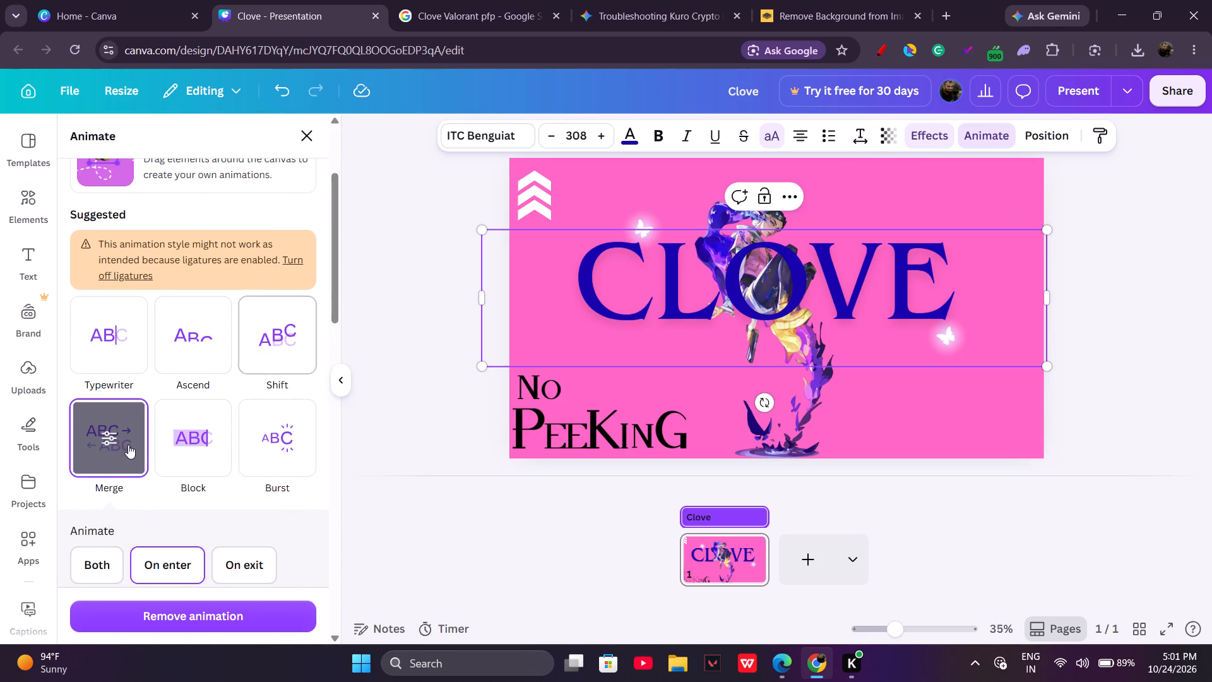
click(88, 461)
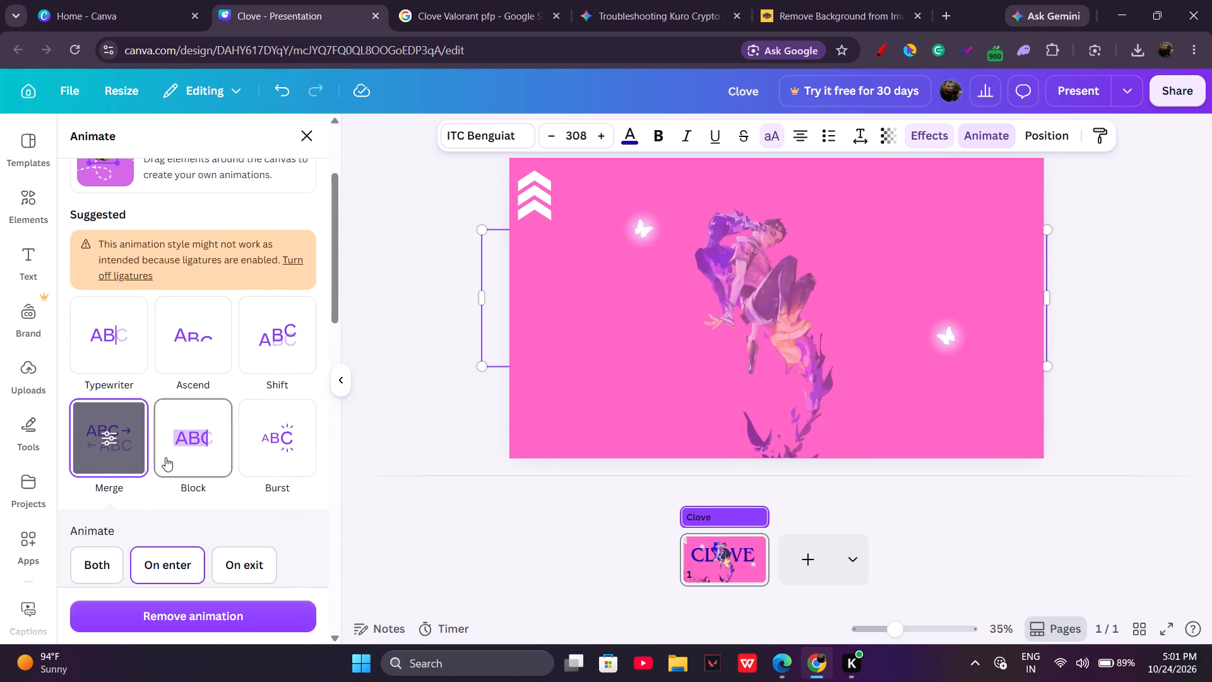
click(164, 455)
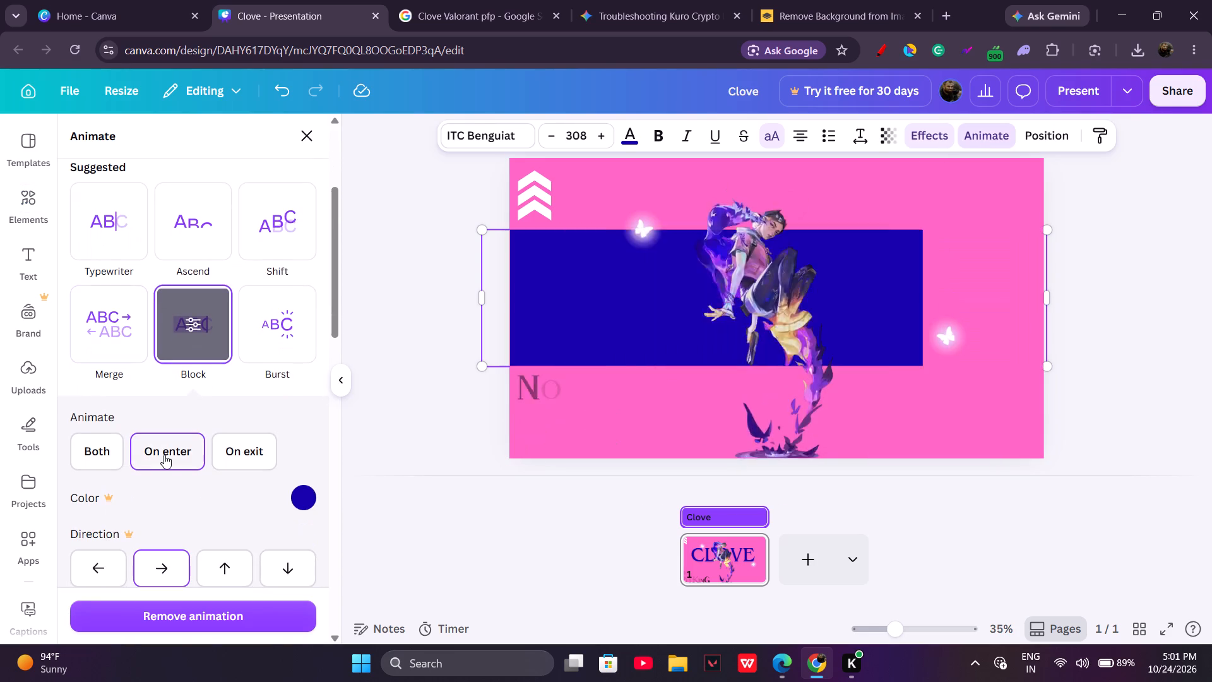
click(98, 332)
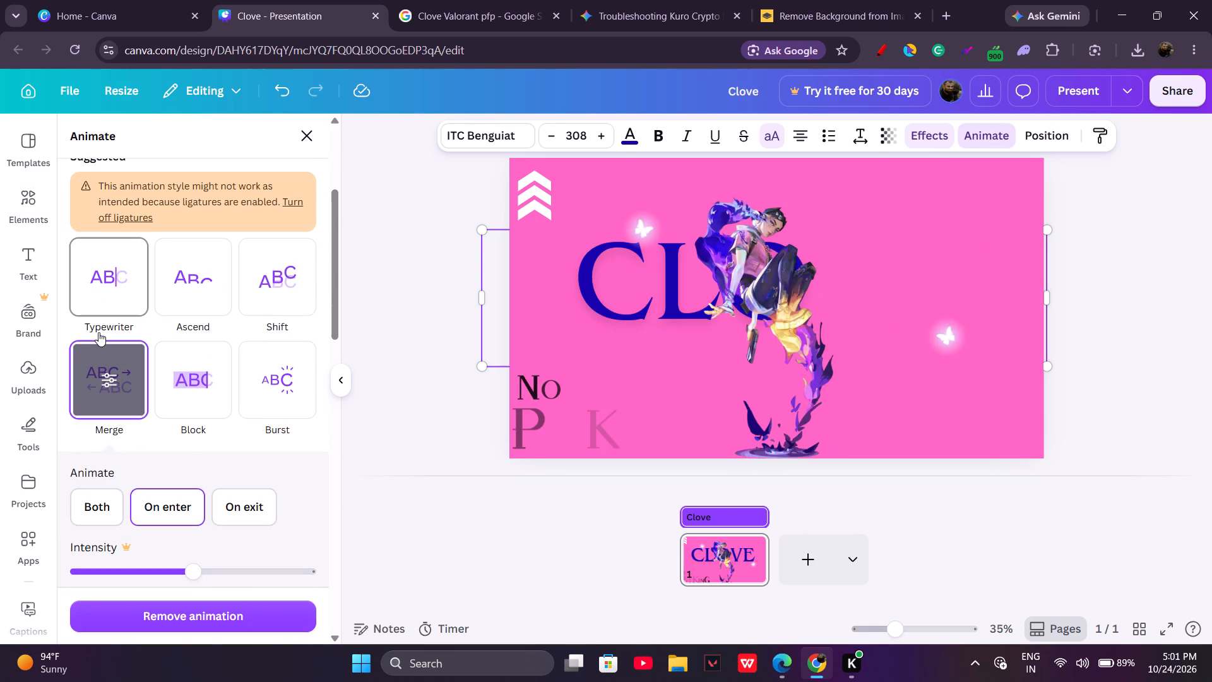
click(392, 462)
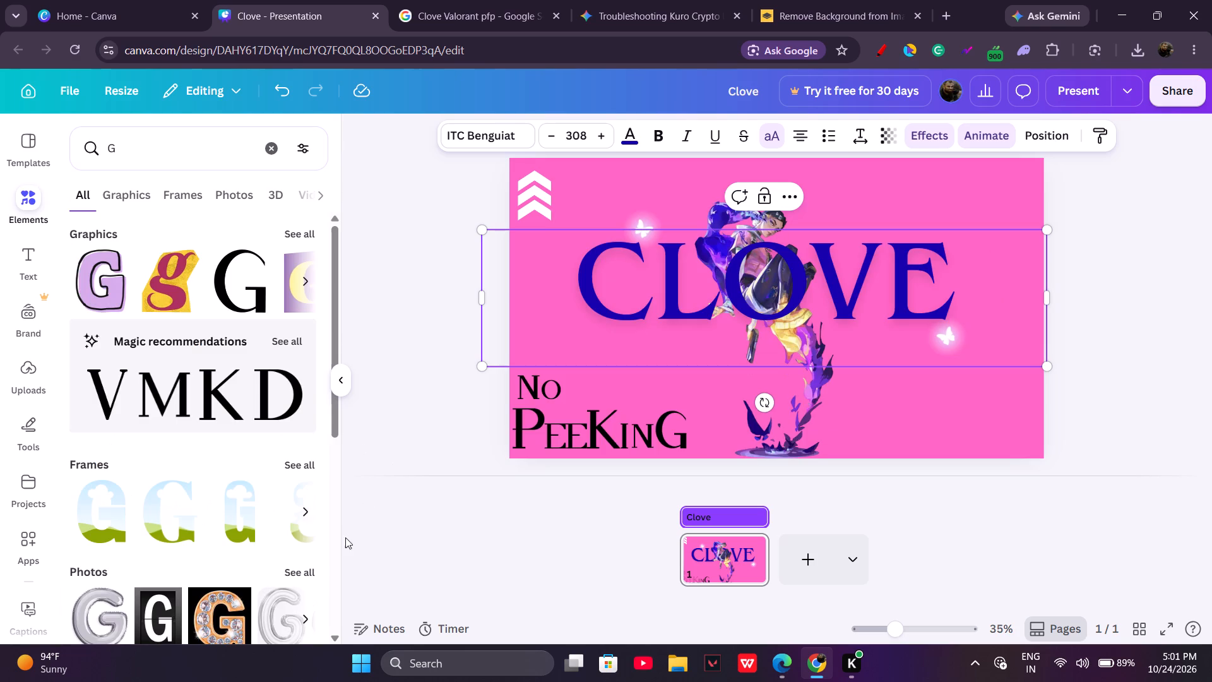
Preview the slide in Presenter view, restart the presentation timer, look through the presenting tools and exit the presentation.
click(377, 549)
click(1117, 93)
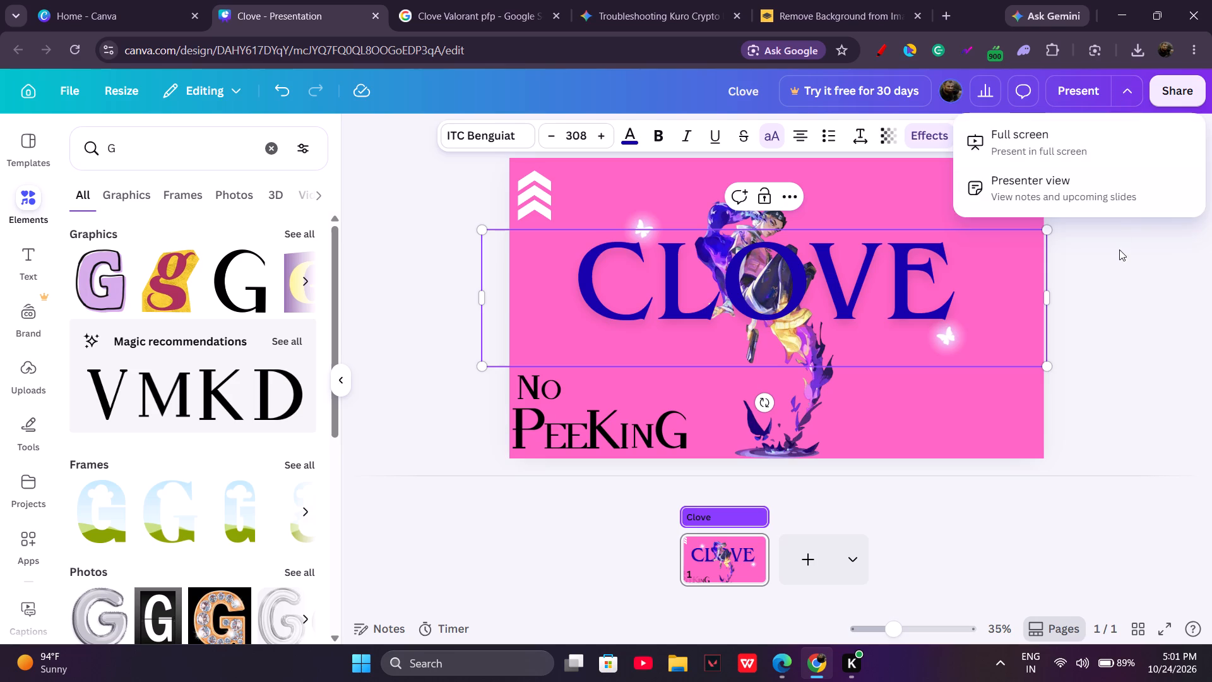
click(1084, 193)
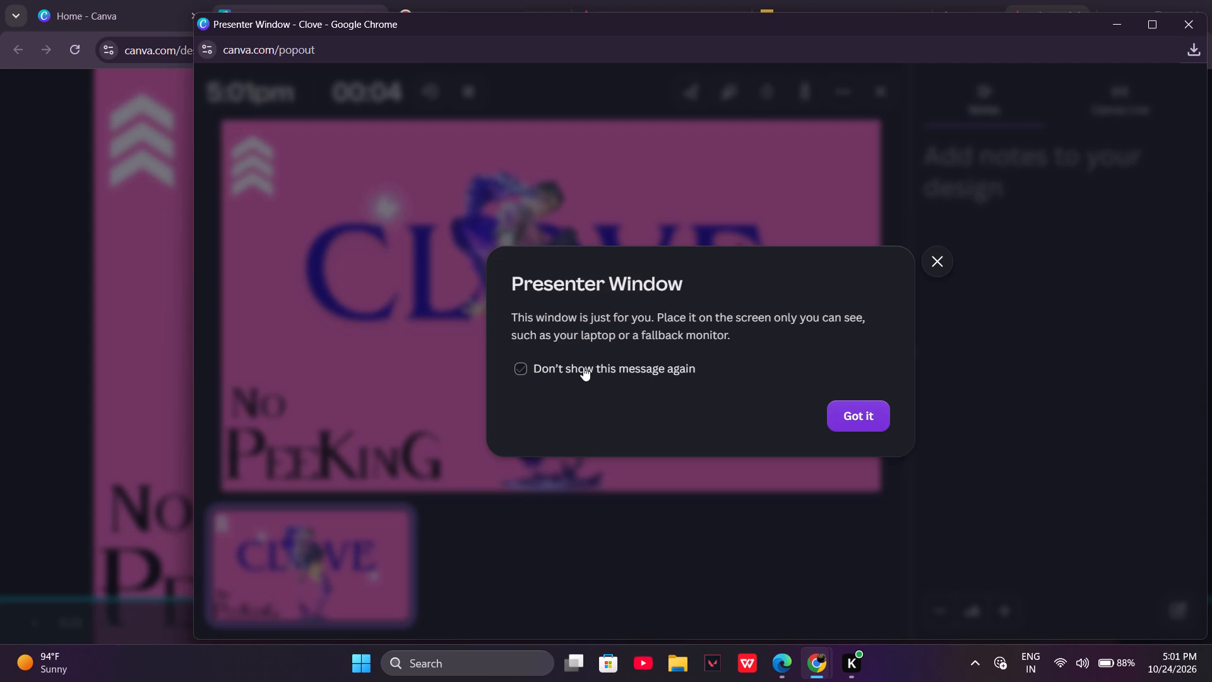
click(855, 407)
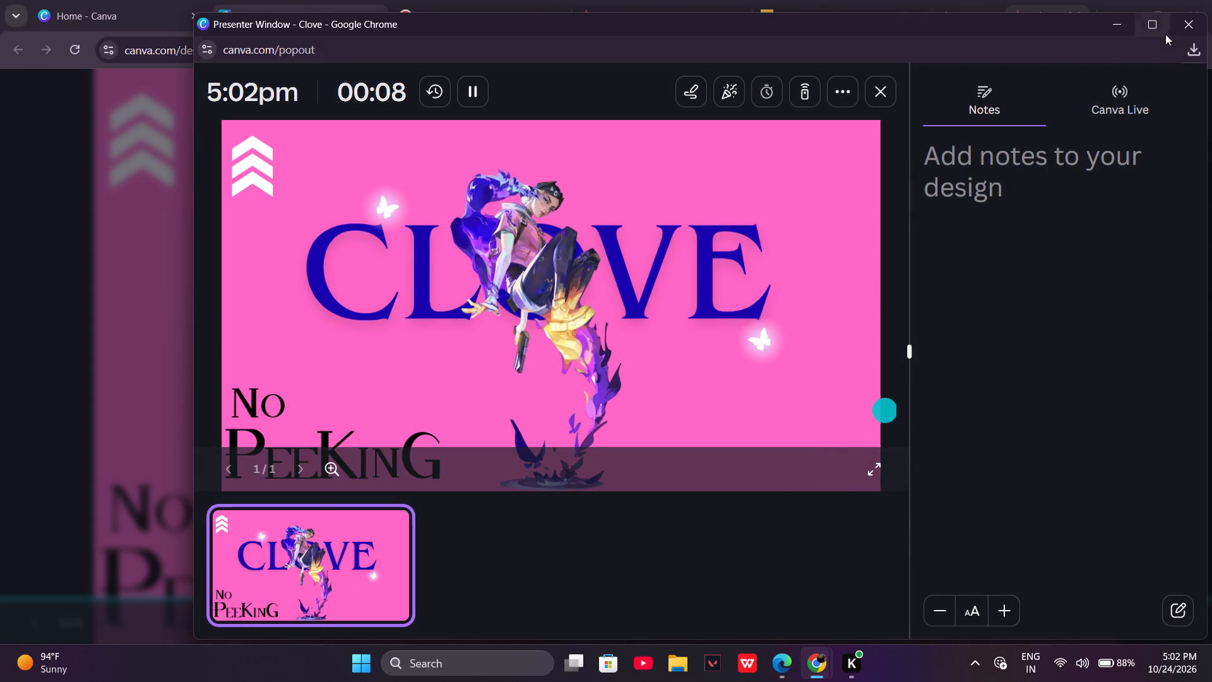
click(1149, 21)
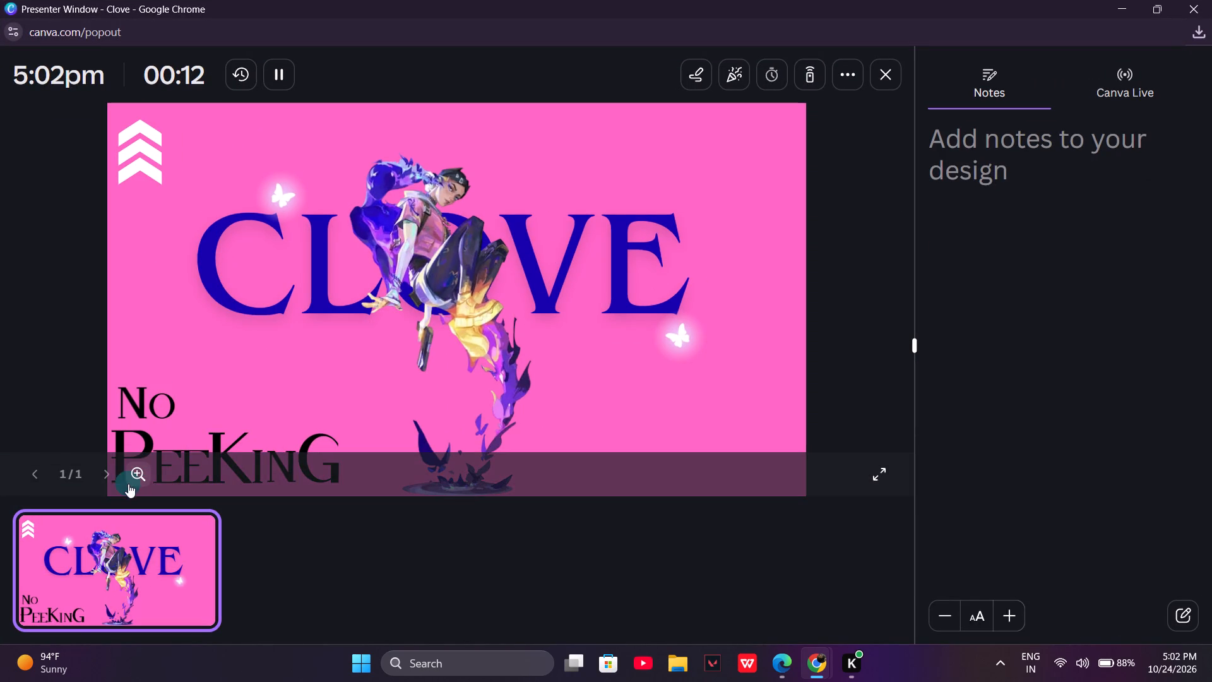
click(235, 73)
click(235, 73)
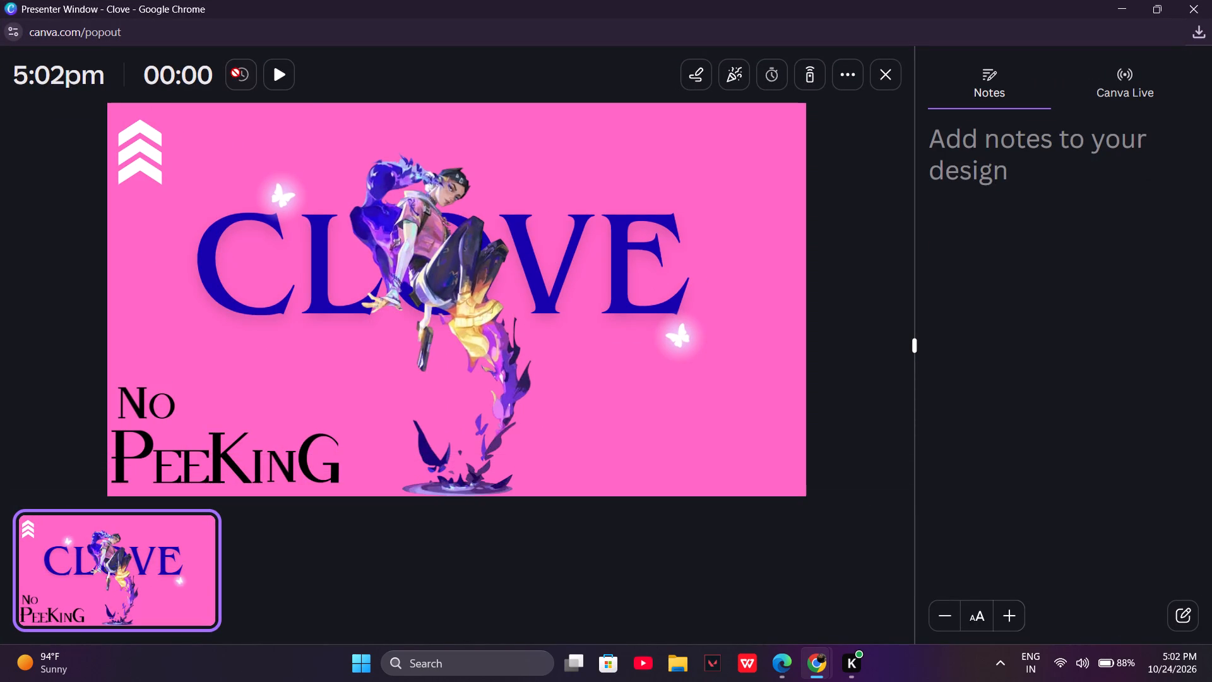
click(271, 78)
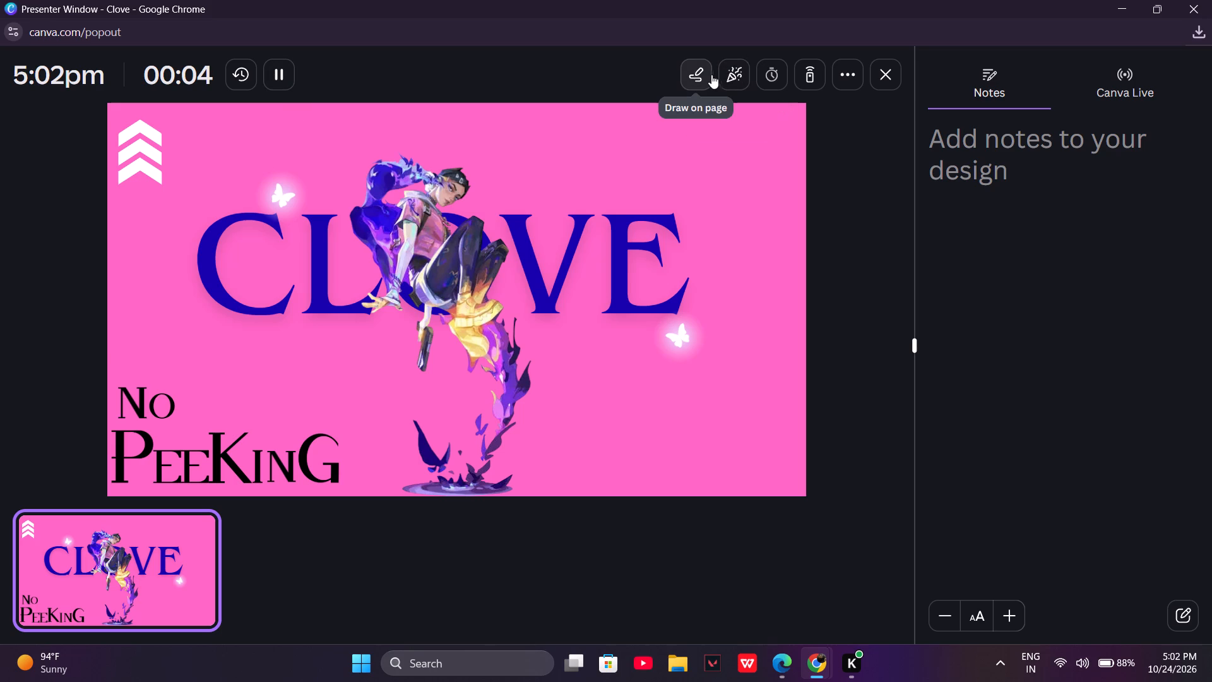
click(733, 78)
click(768, 81)
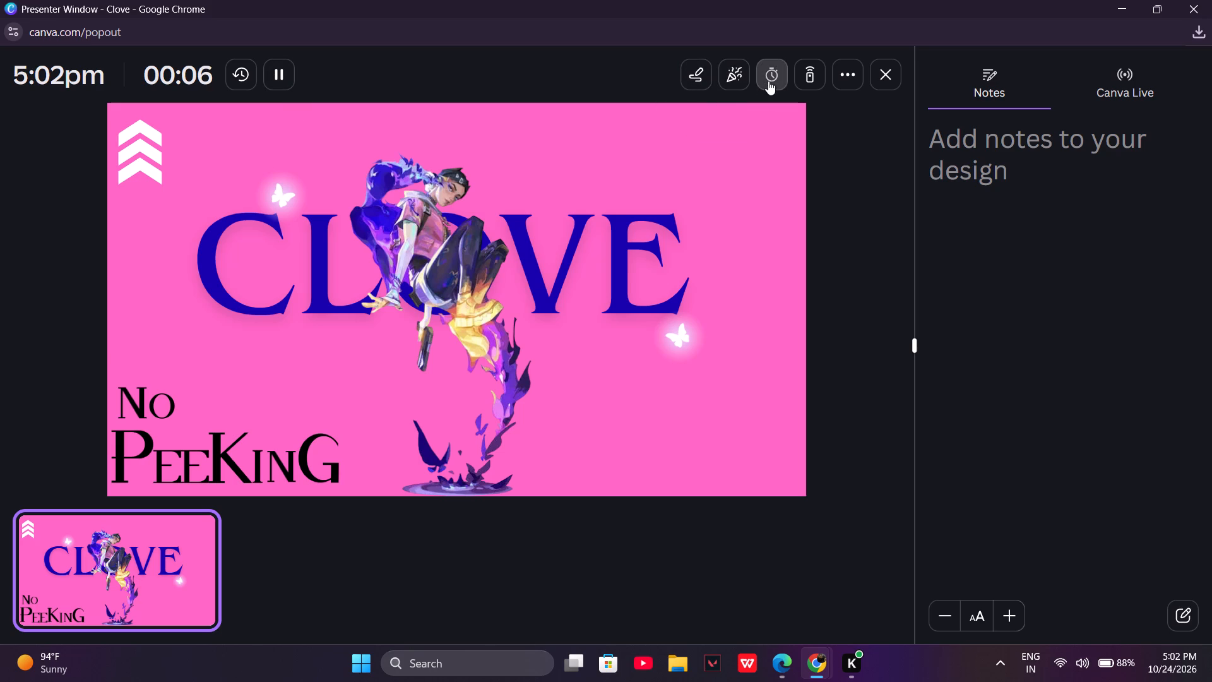
click(807, 76)
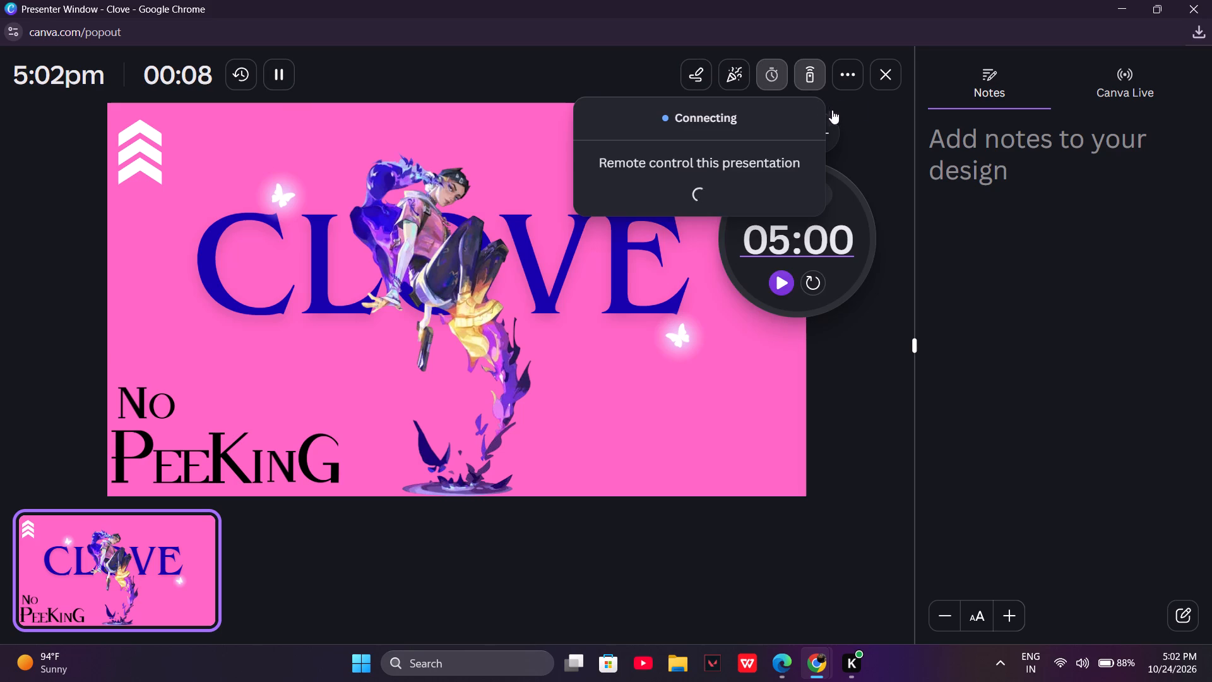
click(868, 144)
click(870, 77)
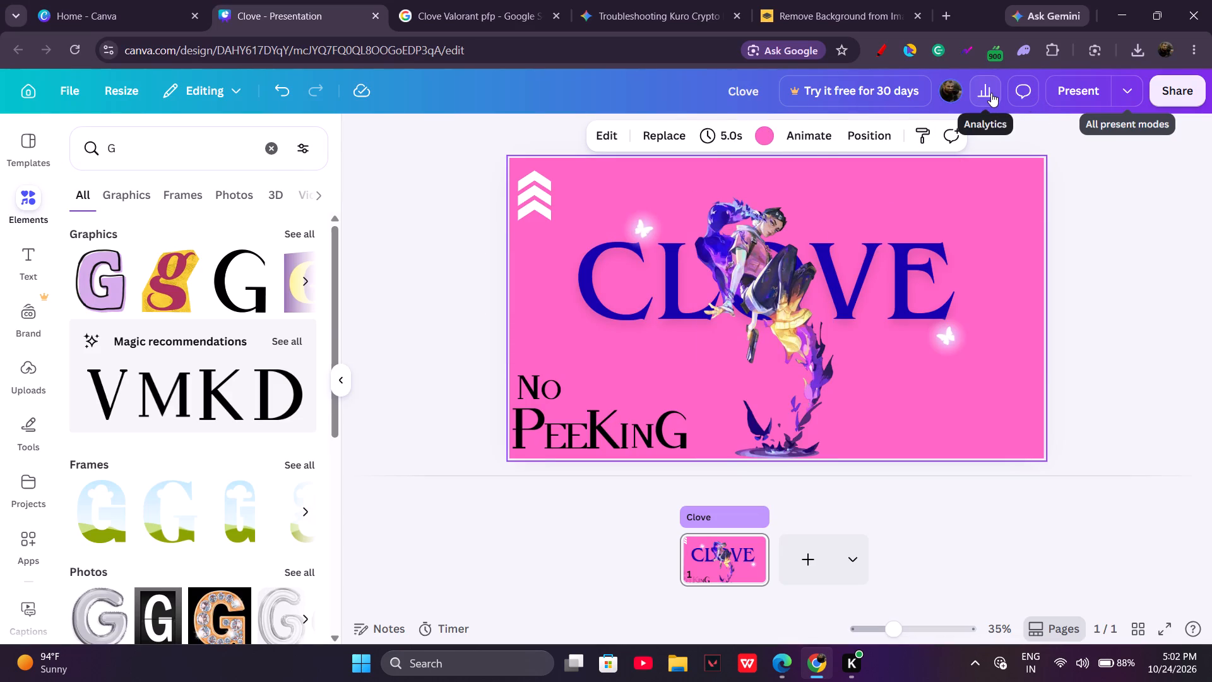
Add a new blank pink page after the Clove slide.
click(579, 498)
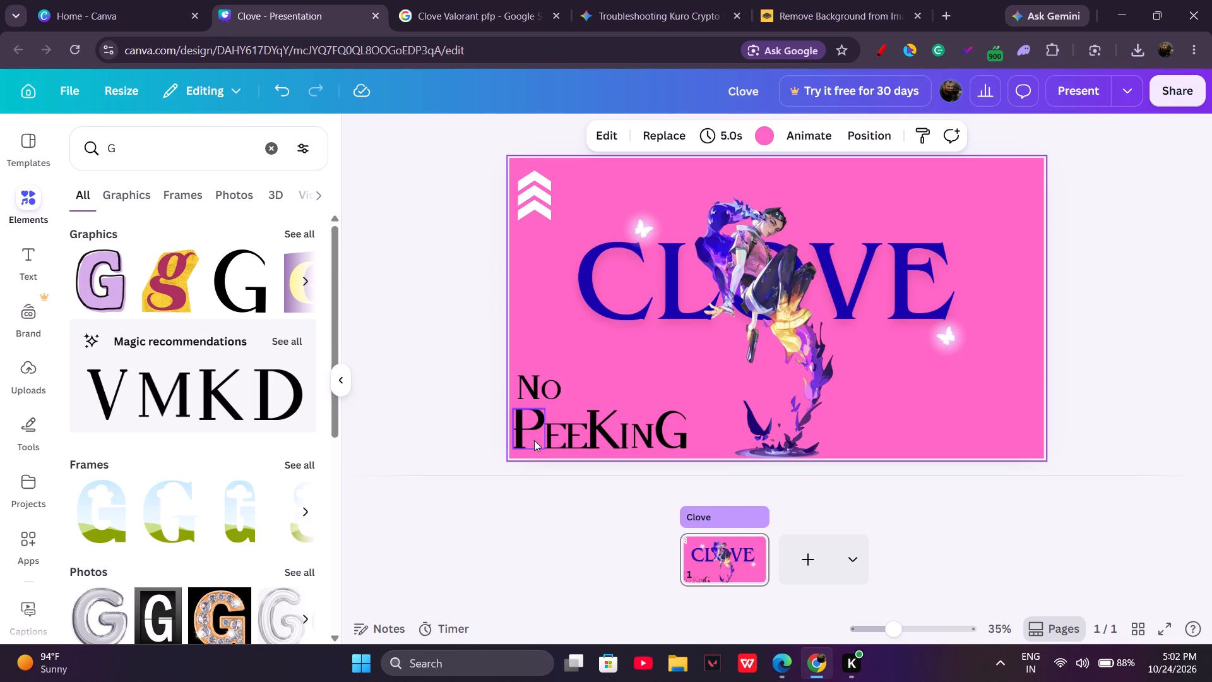
click(799, 556)
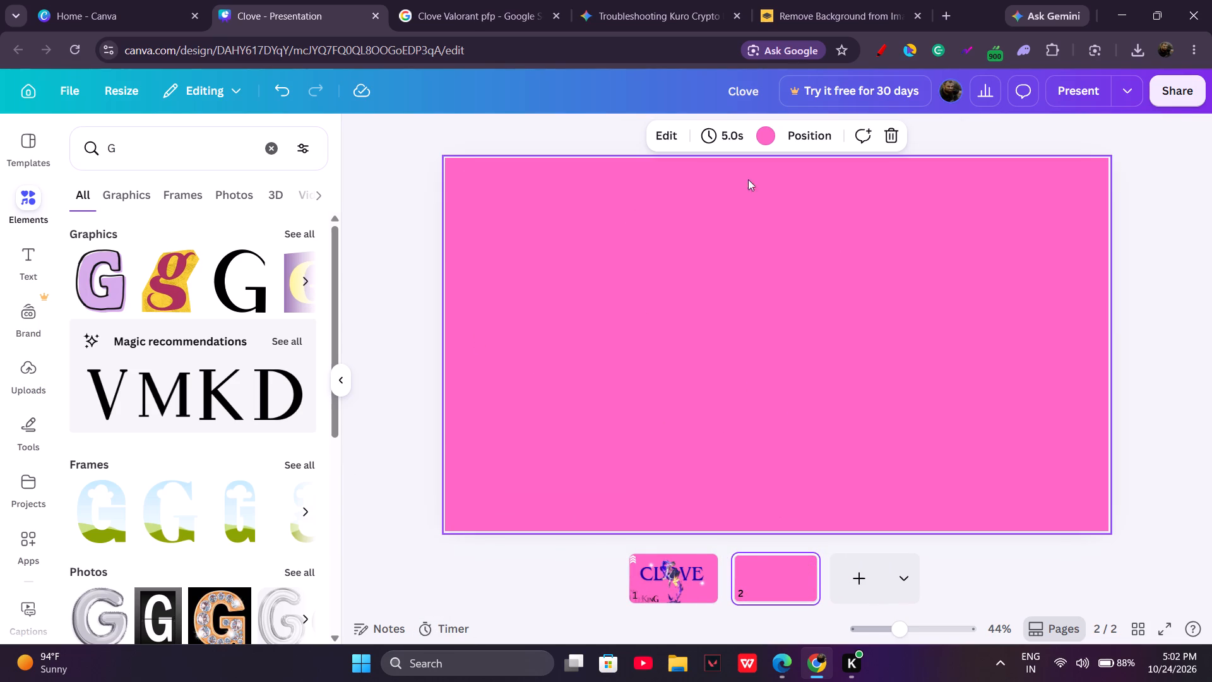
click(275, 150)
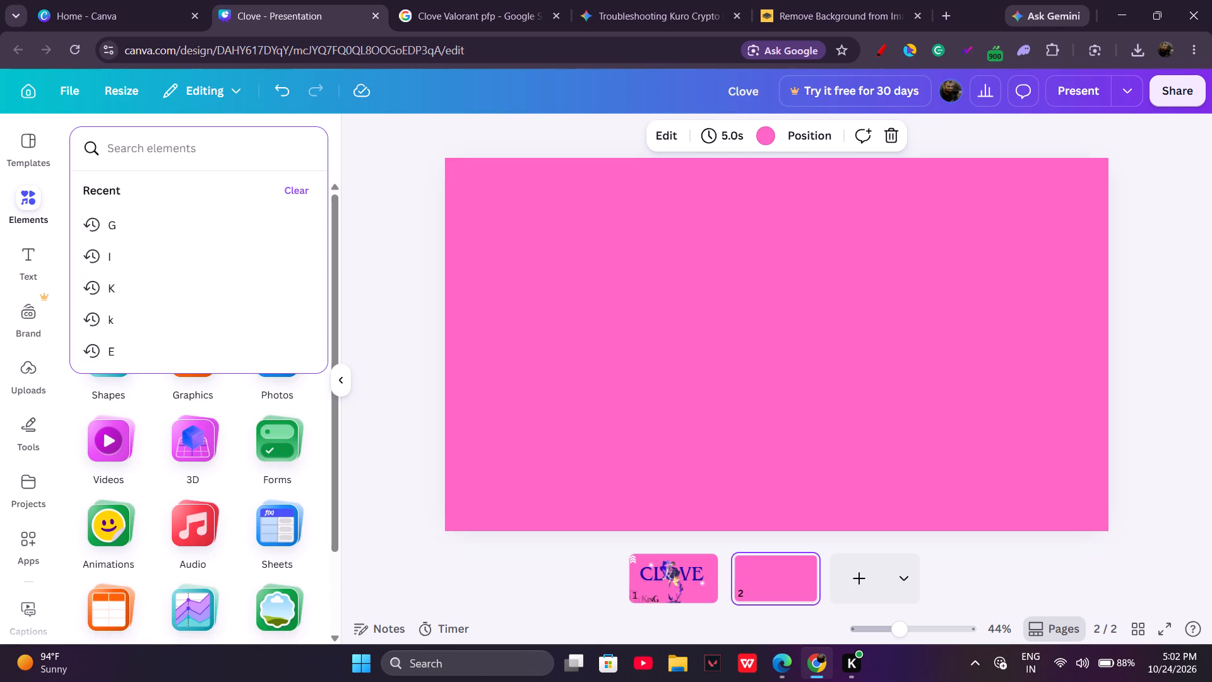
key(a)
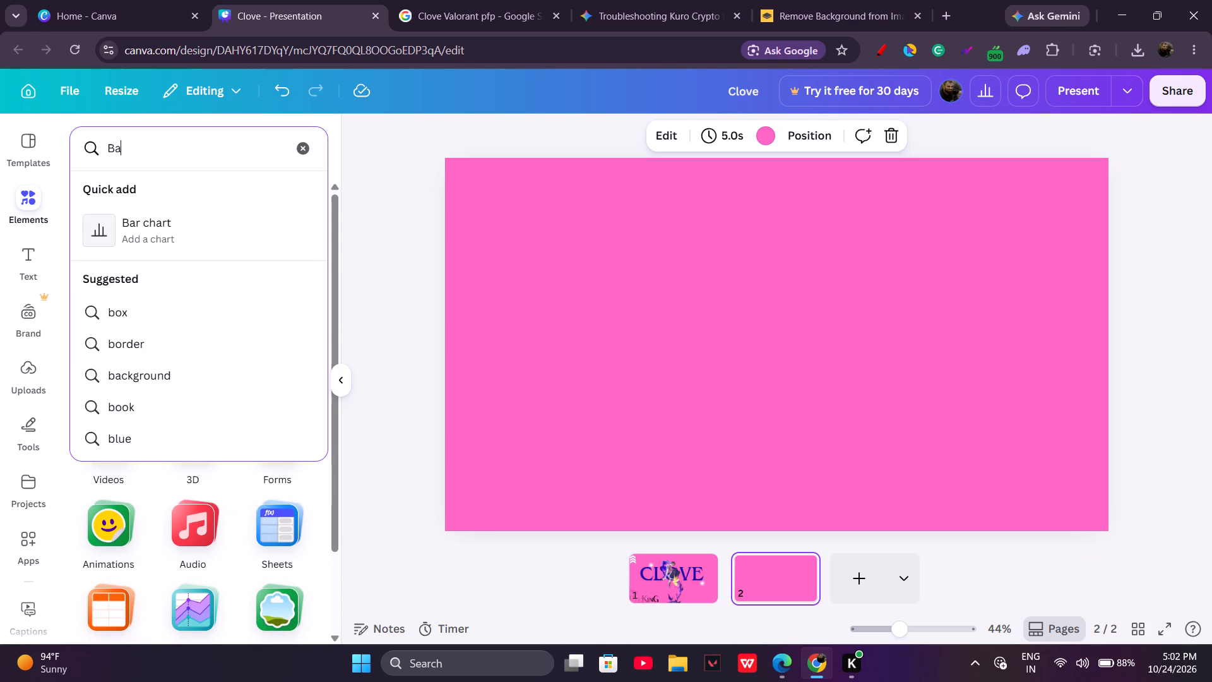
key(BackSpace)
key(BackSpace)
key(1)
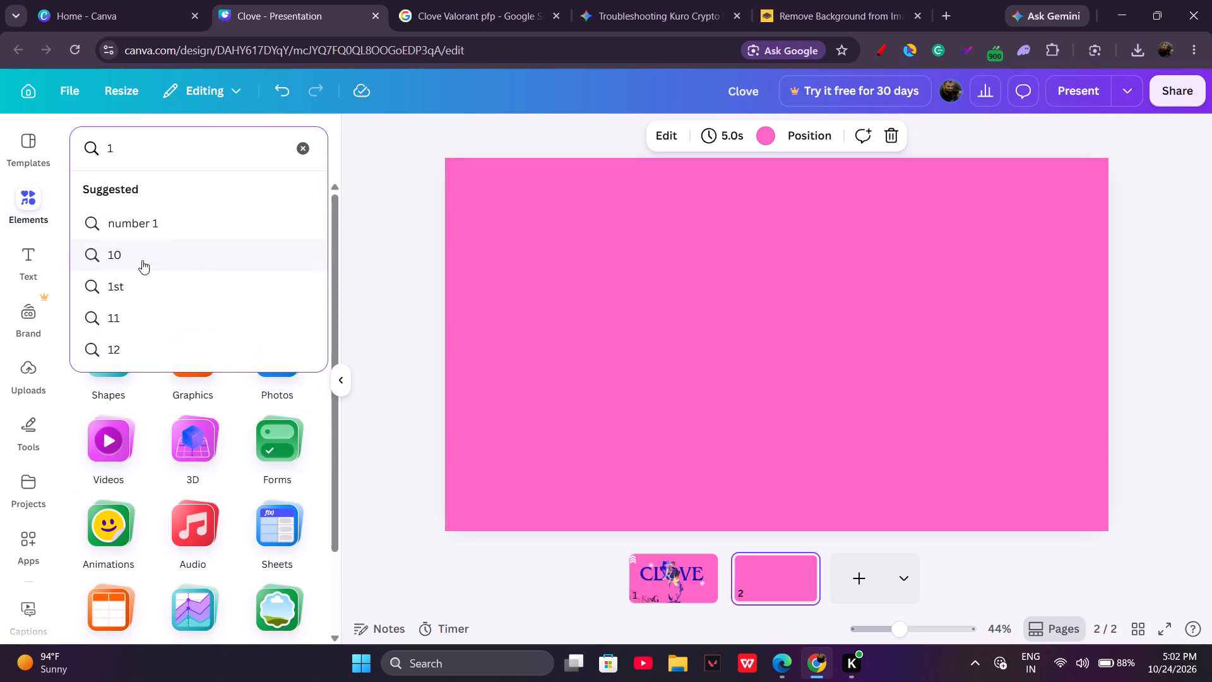
Dismiss the Magic Write prompt and add a plain text box to page 2.
click(34, 260)
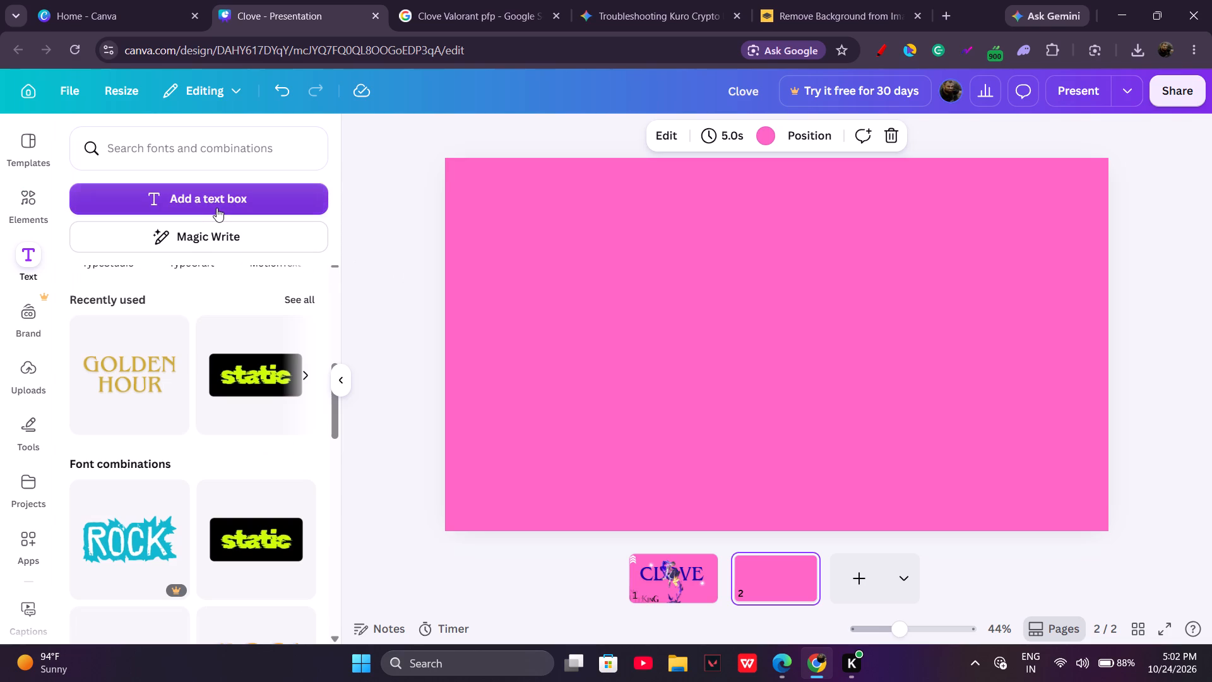
scroll(223, 263, up, 2)
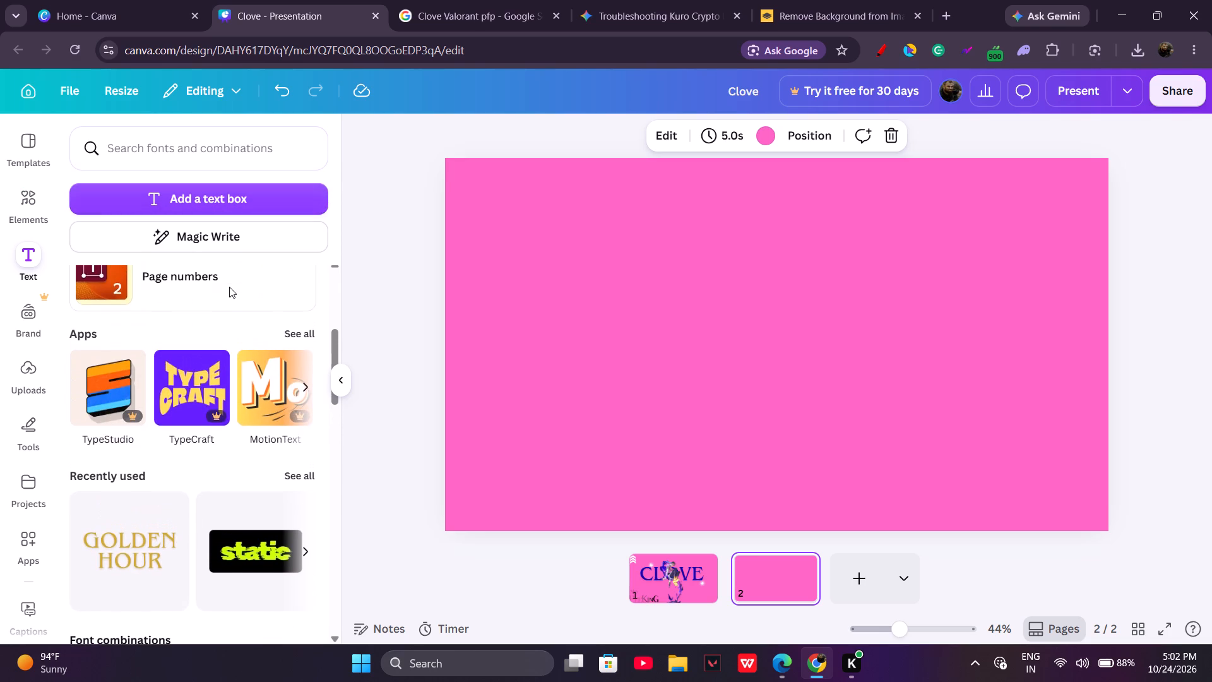
scroll(217, 227, up, 2)
scroll(237, 308, up, 2)
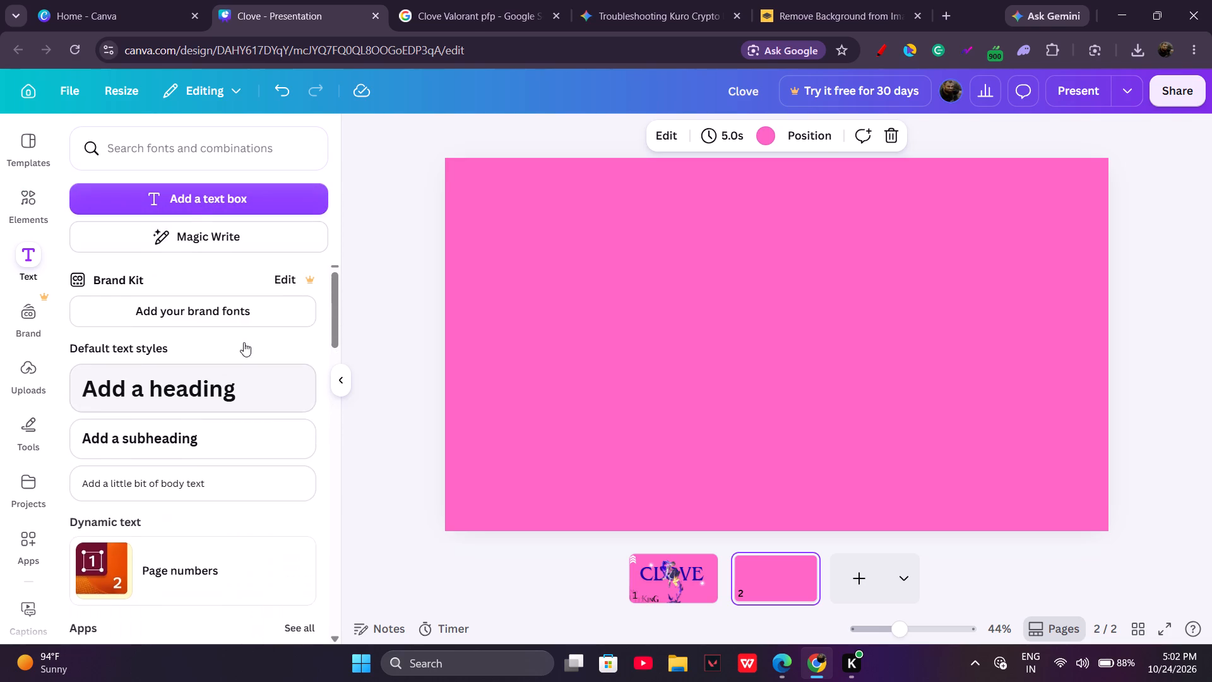
click(184, 223)
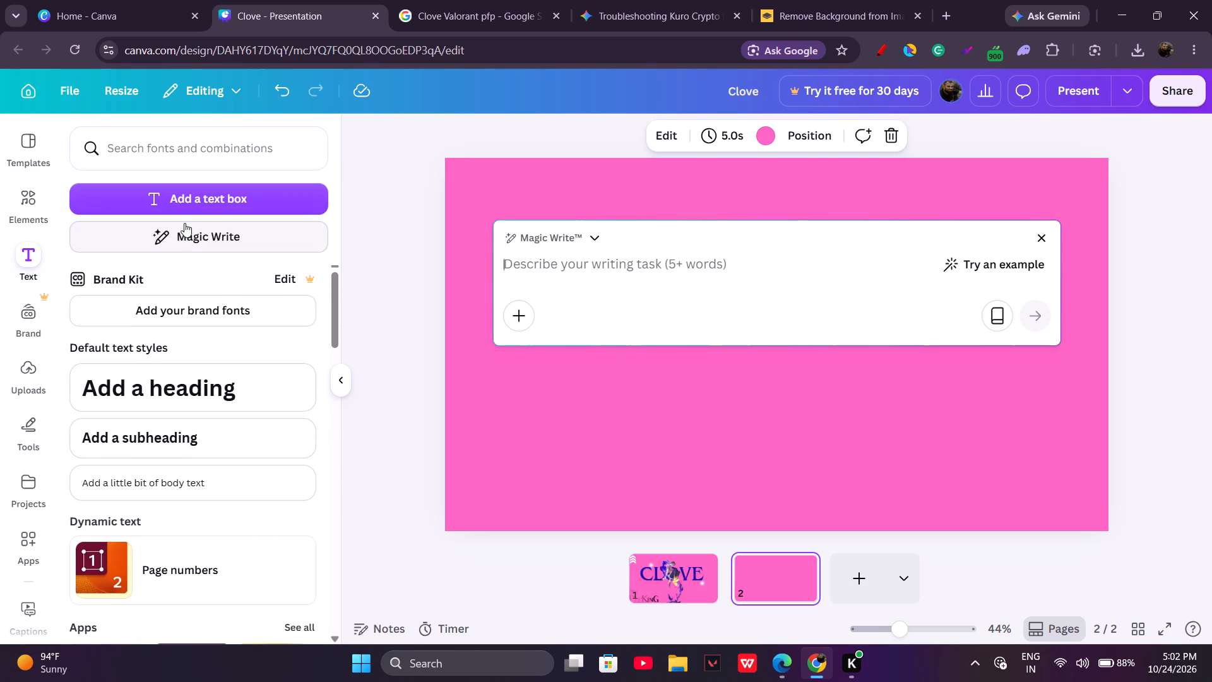
click(1049, 238)
click(174, 198)
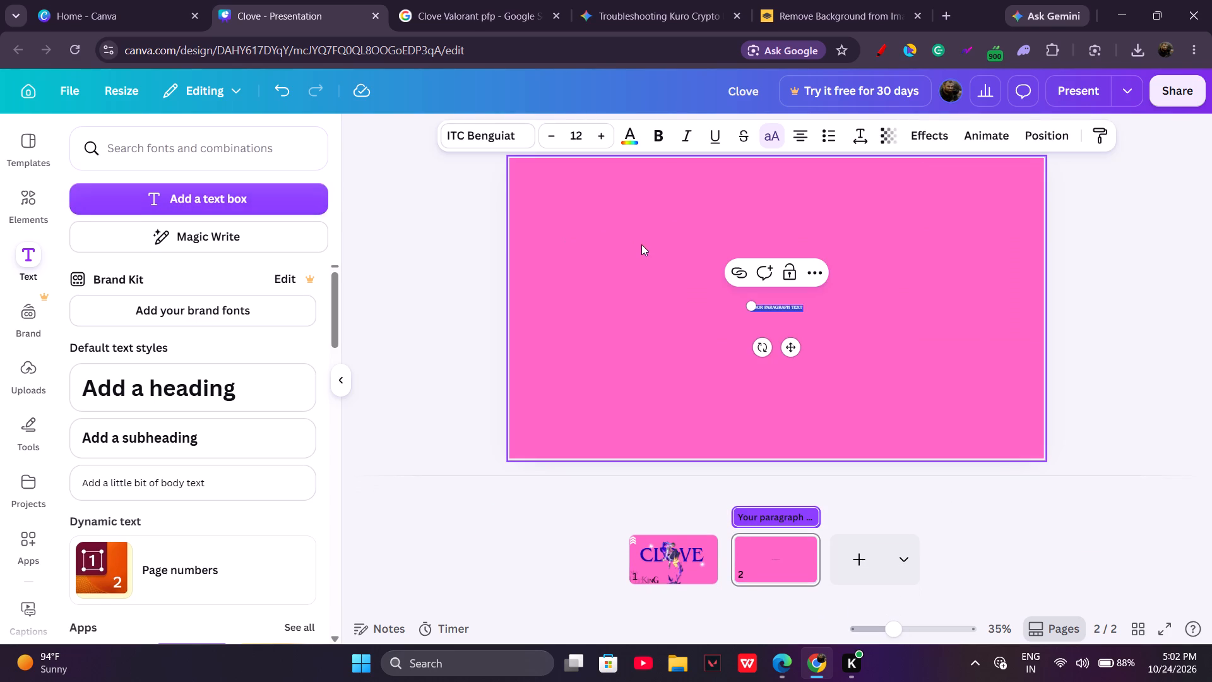
Enlarge the placeholder paragraph text on page 2 to a font size of about 76.8 and place it near the page's middle.
drag(751, 308, 675, 279)
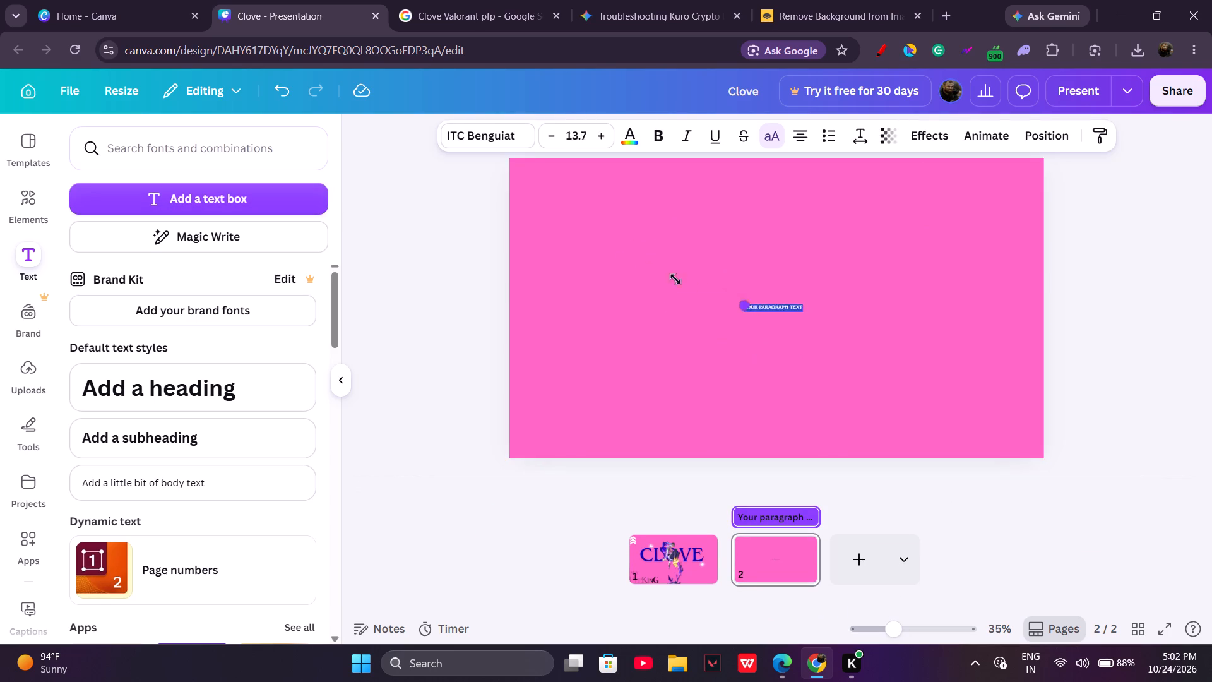
drag(675, 279, 569, 210)
drag(718, 313, 795, 321)
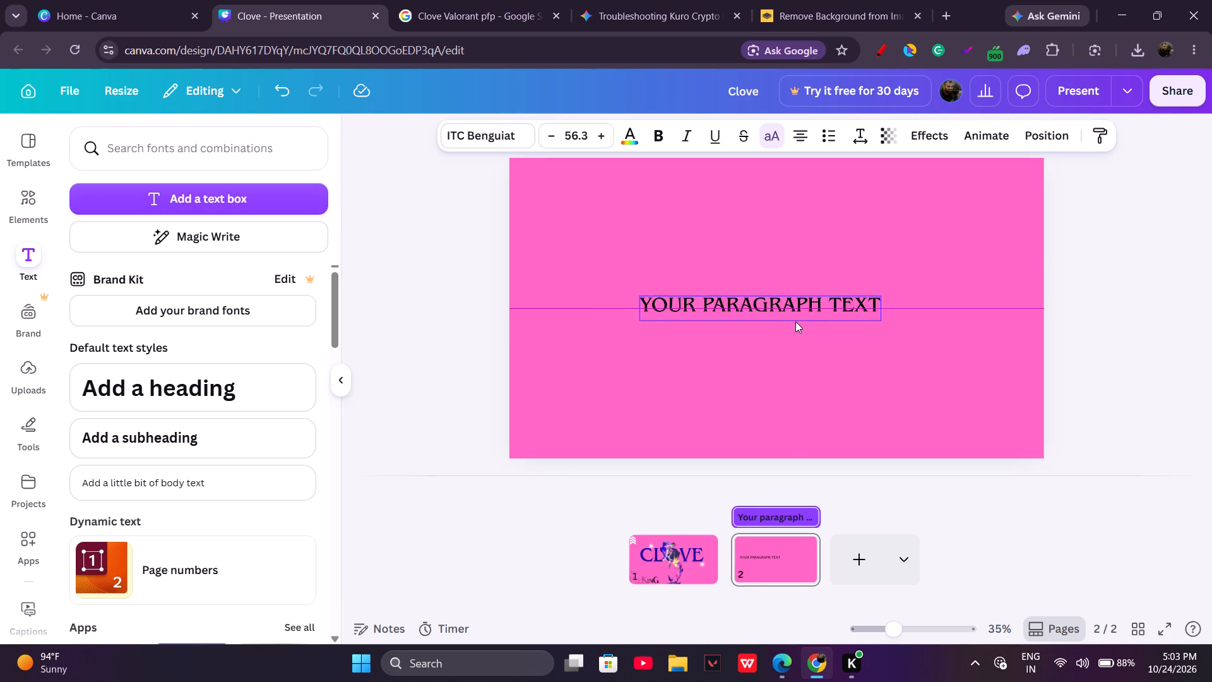
drag(795, 321, 810, 318)
drag(659, 318, 579, 406)
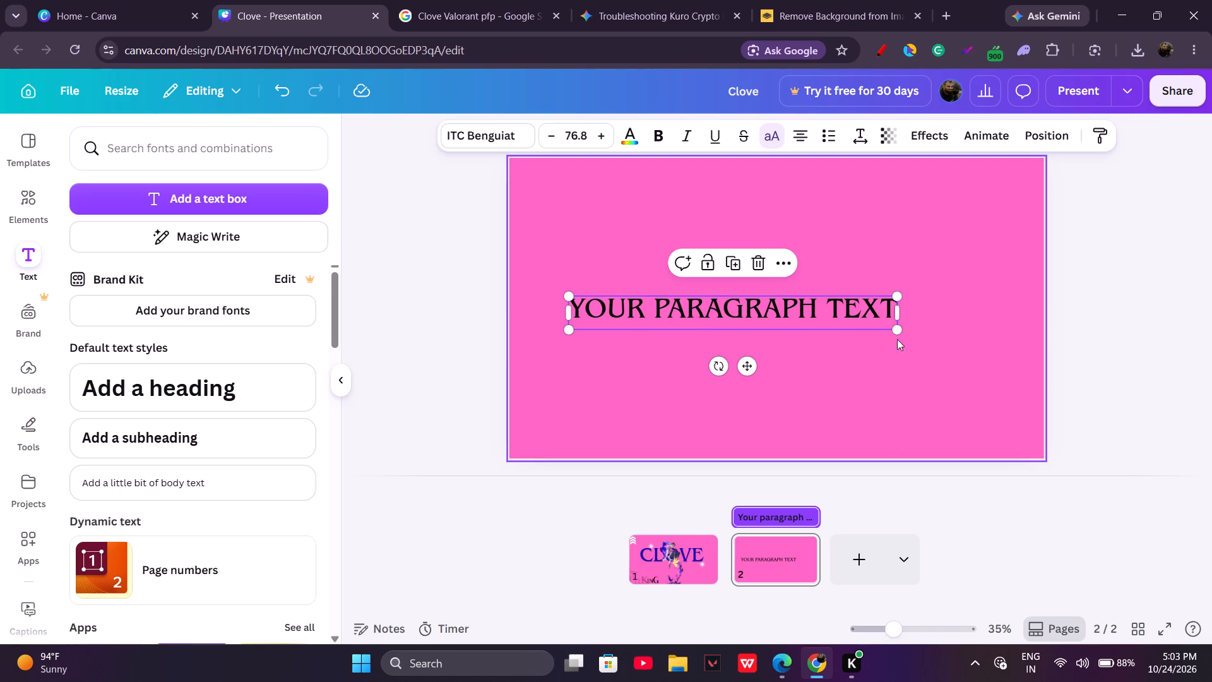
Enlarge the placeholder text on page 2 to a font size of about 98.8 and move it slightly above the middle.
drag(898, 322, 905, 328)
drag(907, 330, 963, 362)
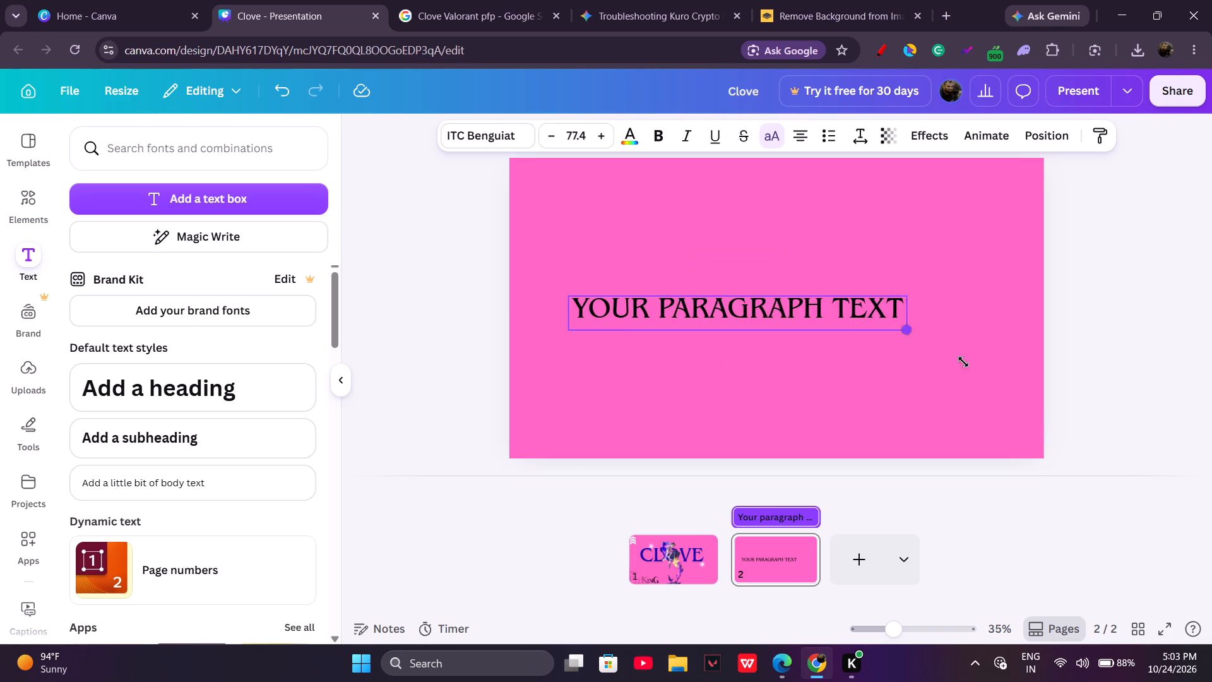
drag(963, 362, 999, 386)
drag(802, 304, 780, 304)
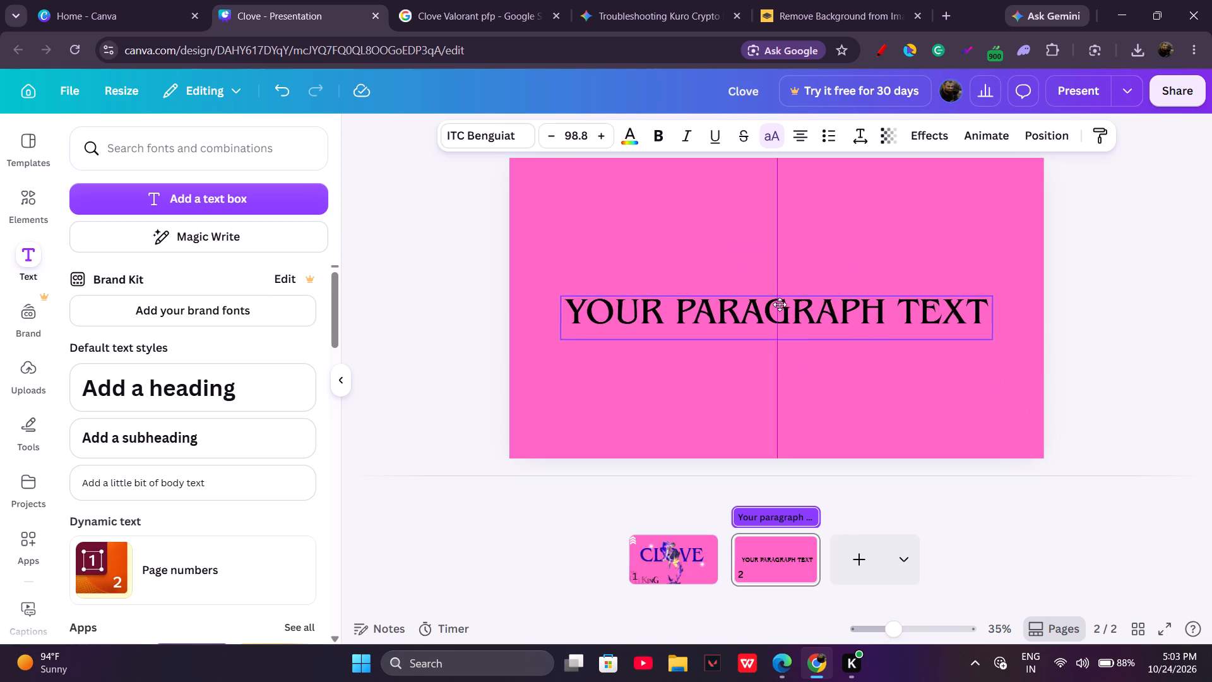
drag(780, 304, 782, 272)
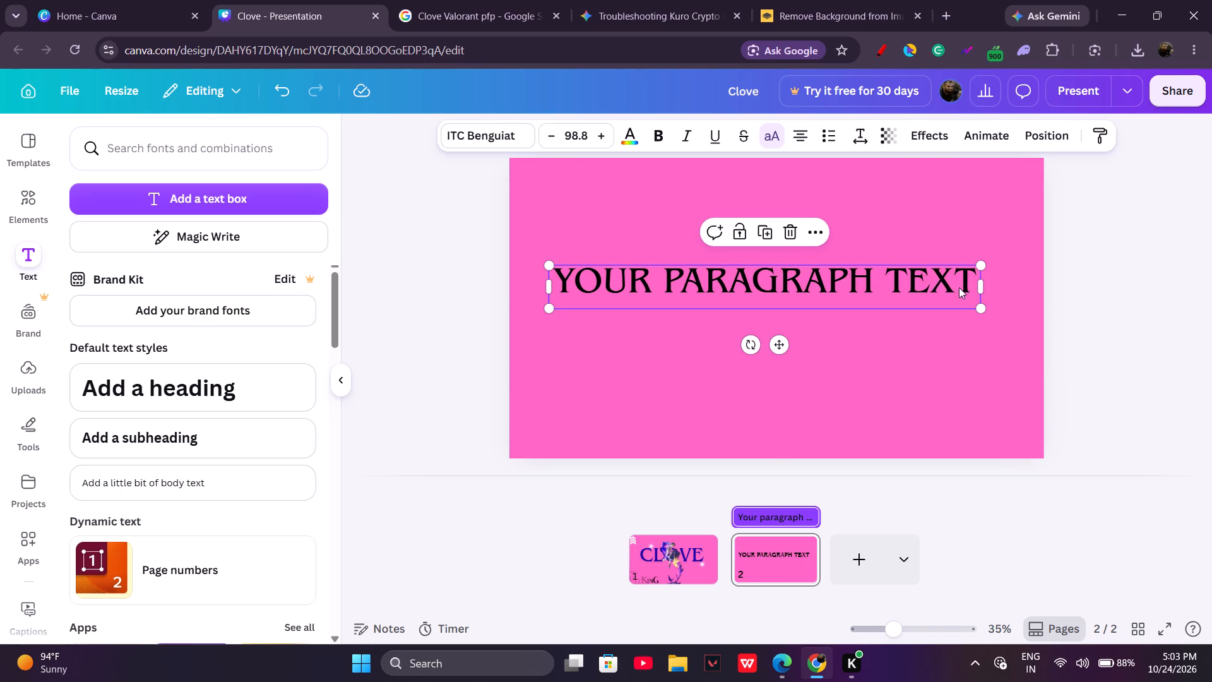
Replace the placeholder text on page 2 with "Back like I never left".
click(965, 280)
key(BackSpace)
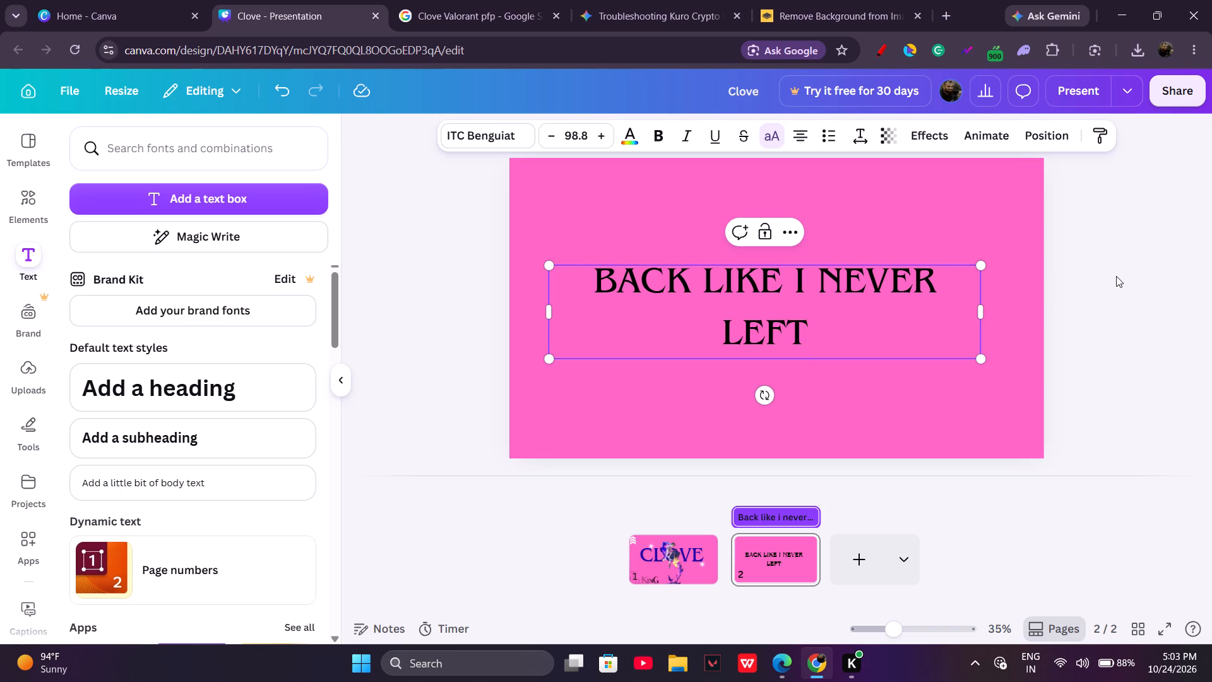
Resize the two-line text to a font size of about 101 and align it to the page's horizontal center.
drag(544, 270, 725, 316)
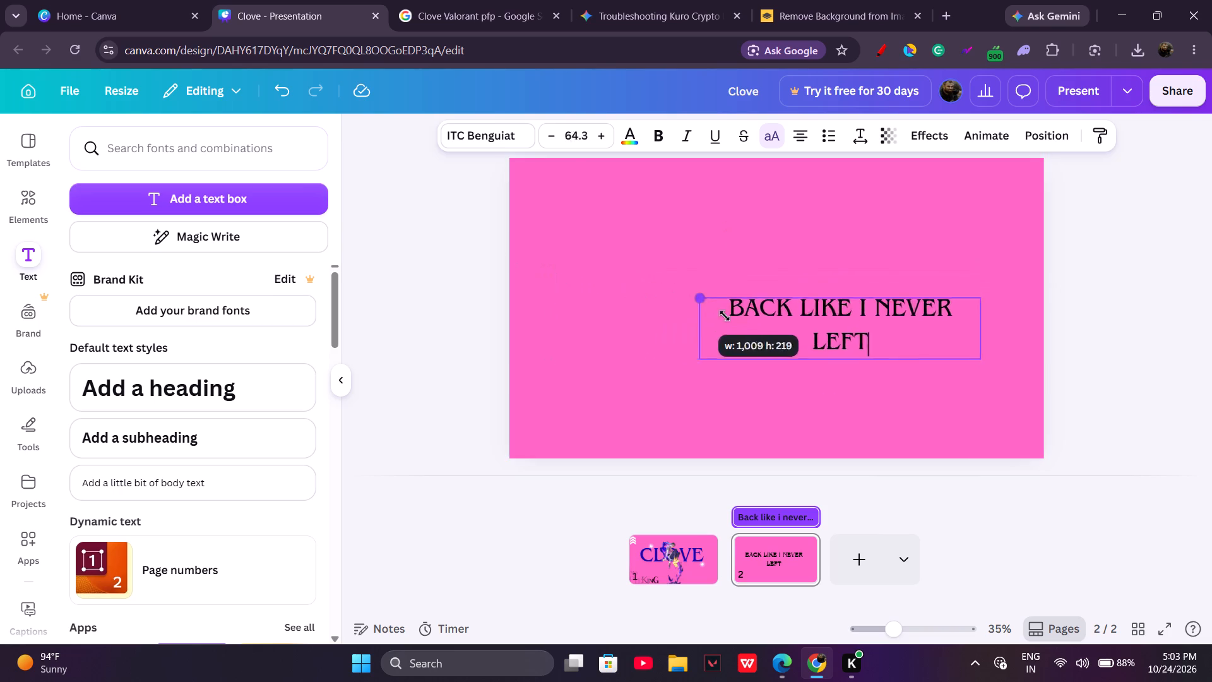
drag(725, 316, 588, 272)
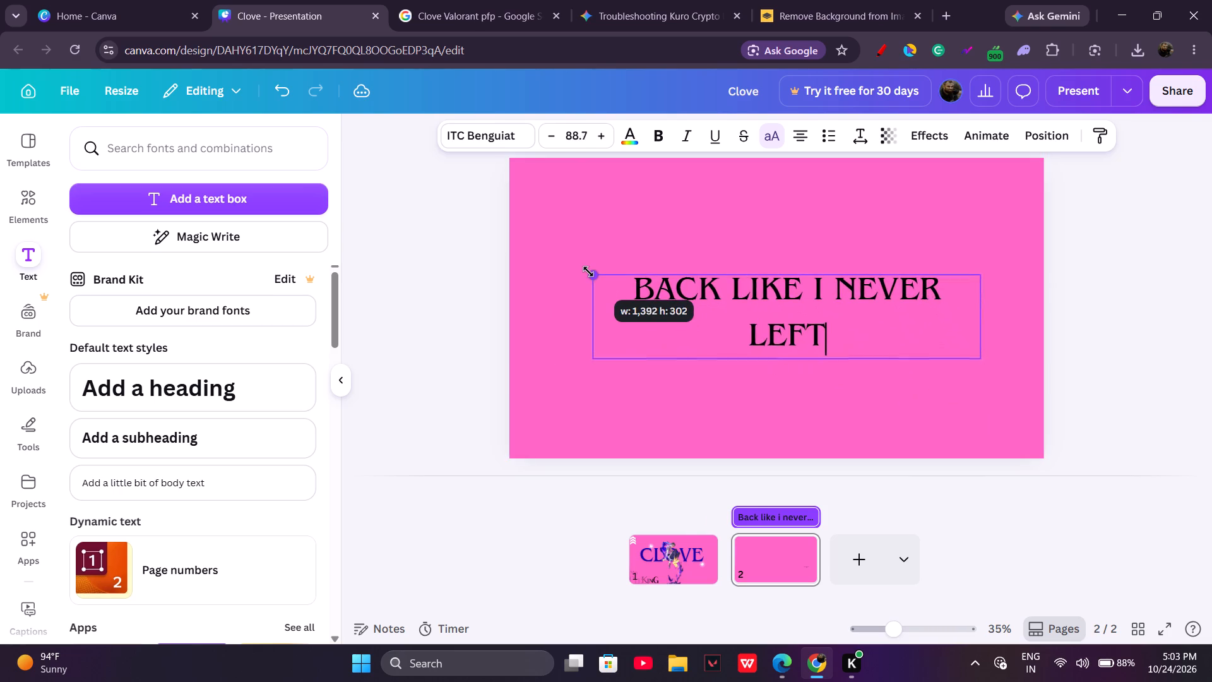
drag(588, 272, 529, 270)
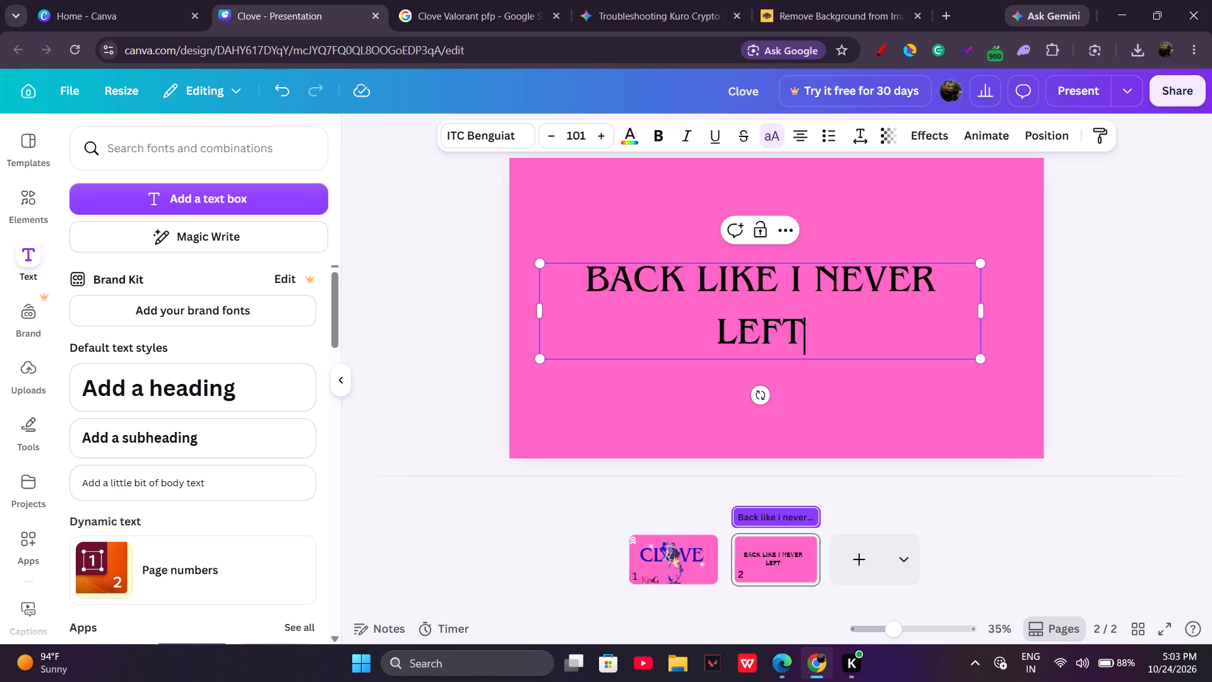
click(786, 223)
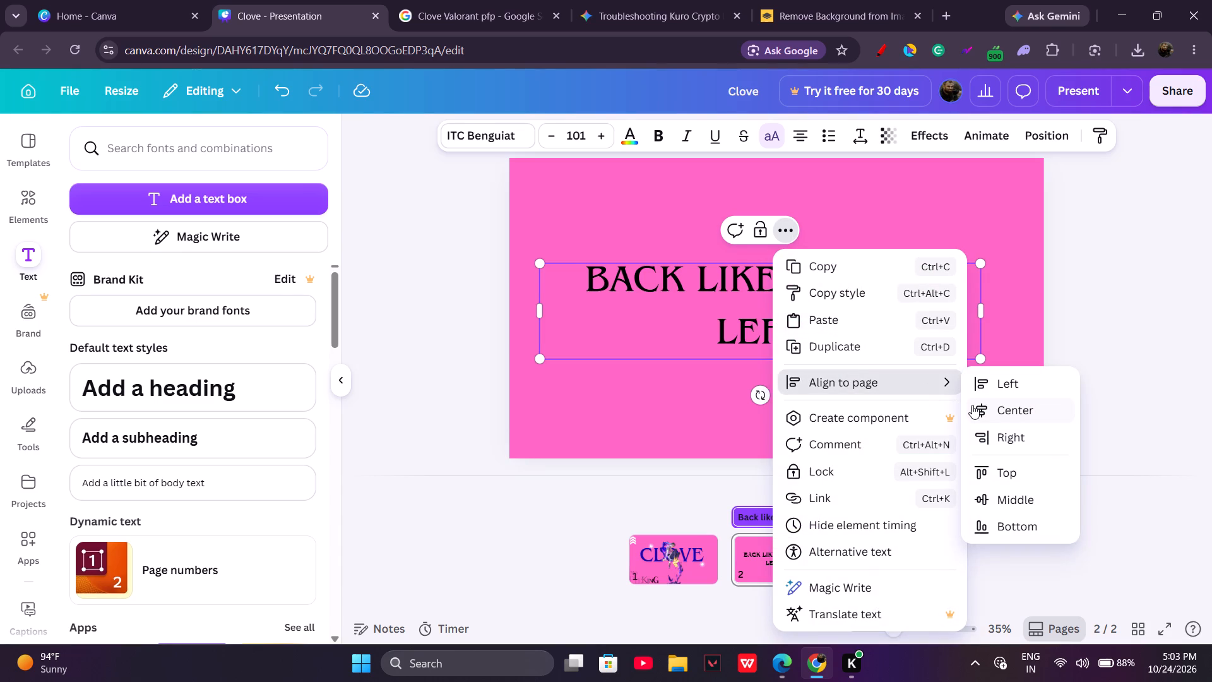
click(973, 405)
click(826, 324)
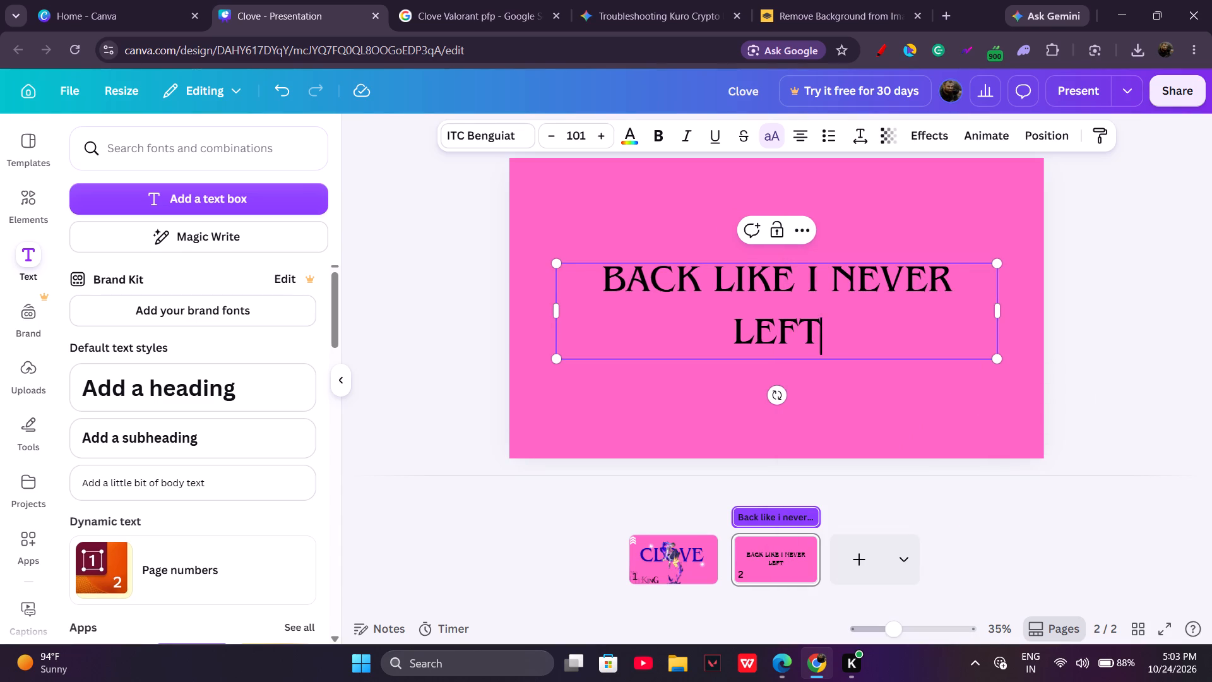
Shrink the text to a font size of about 73.4 and widen its box to fit "Back like I never left" on one line.
key(ctrl+BackSpace)
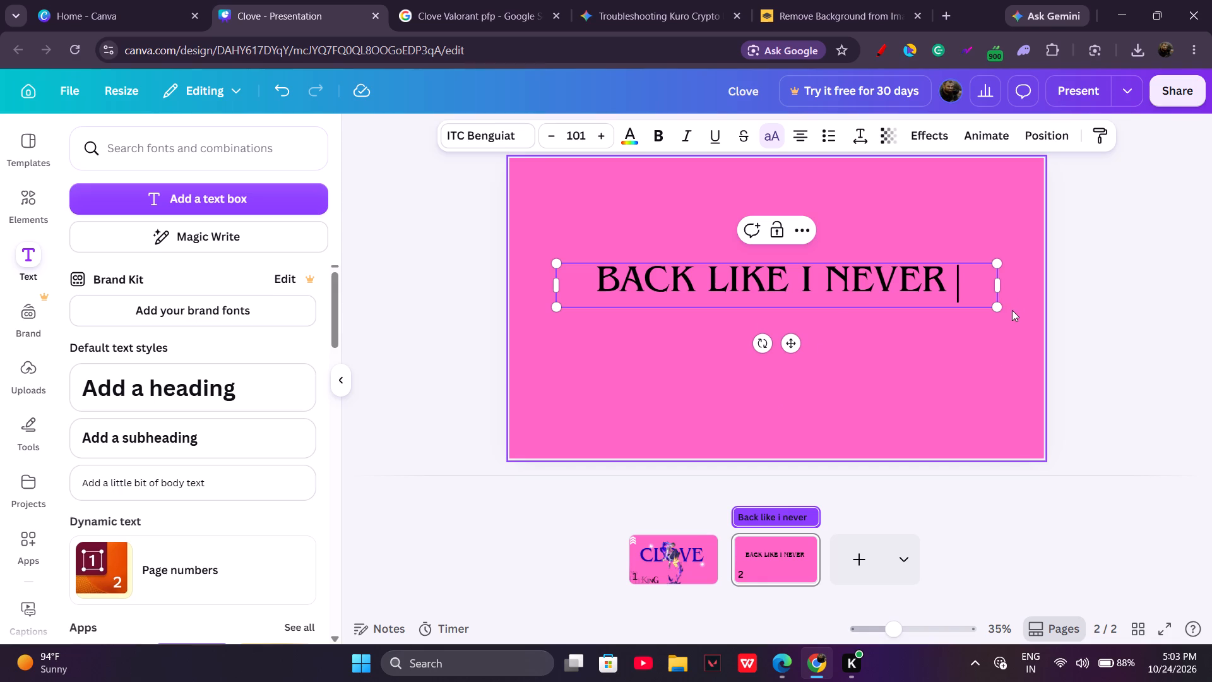
drag(995, 305, 876, 292)
text(left)
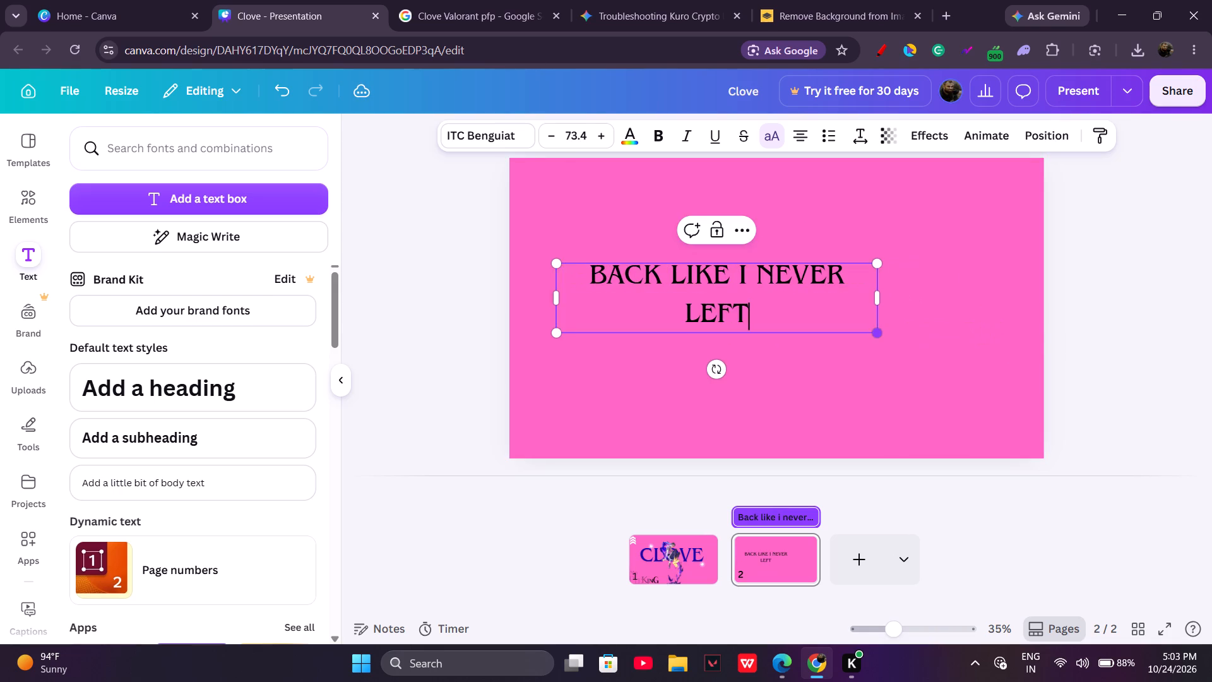
key(BackSpace)
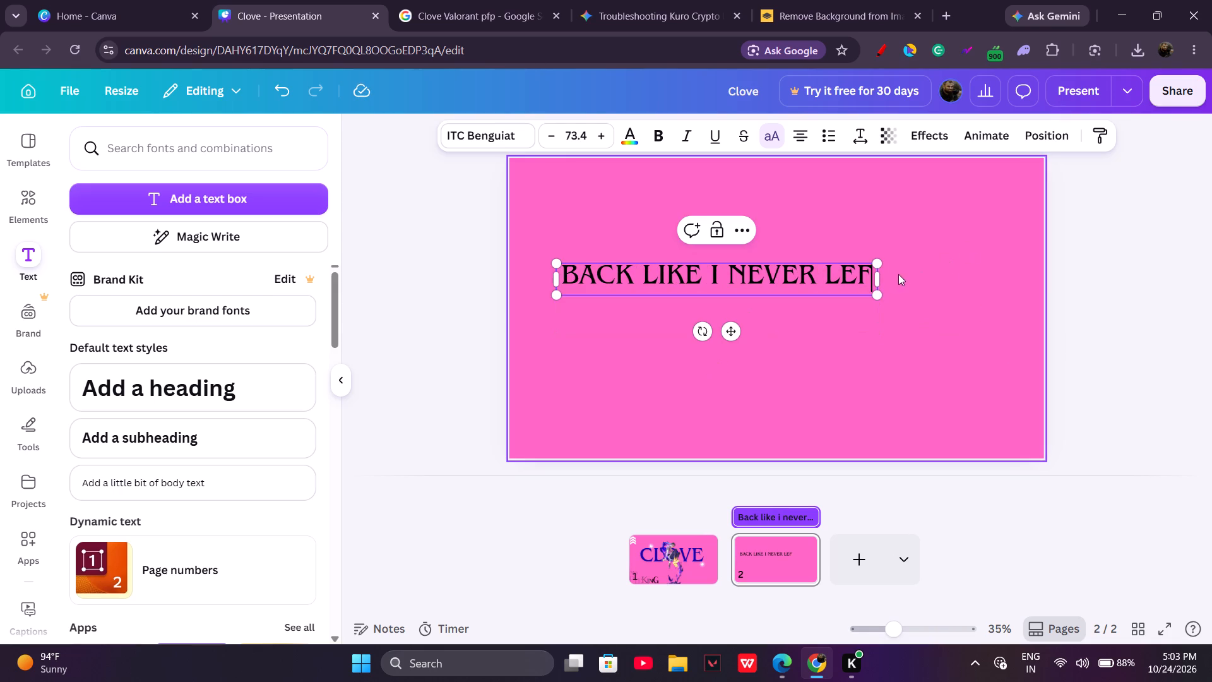
drag(880, 278, 931, 277)
key(t)
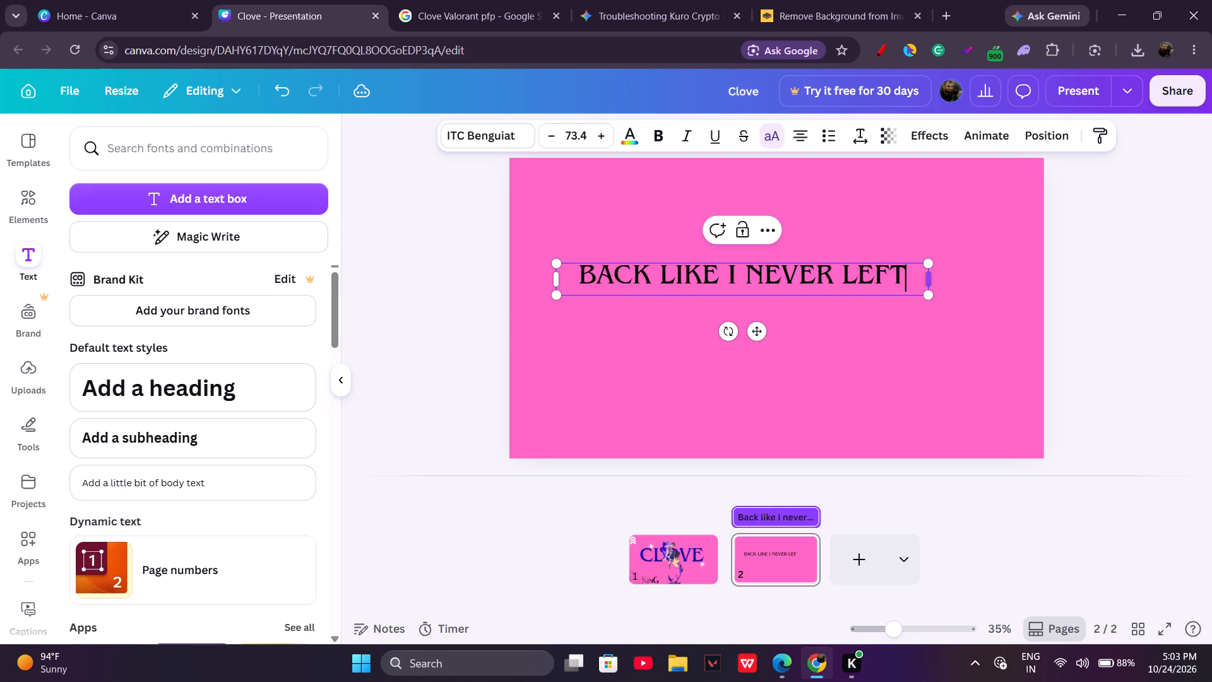
Center the "Back like I never left" text horizontally and vertically on page 2.
drag(792, 279, 831, 289)
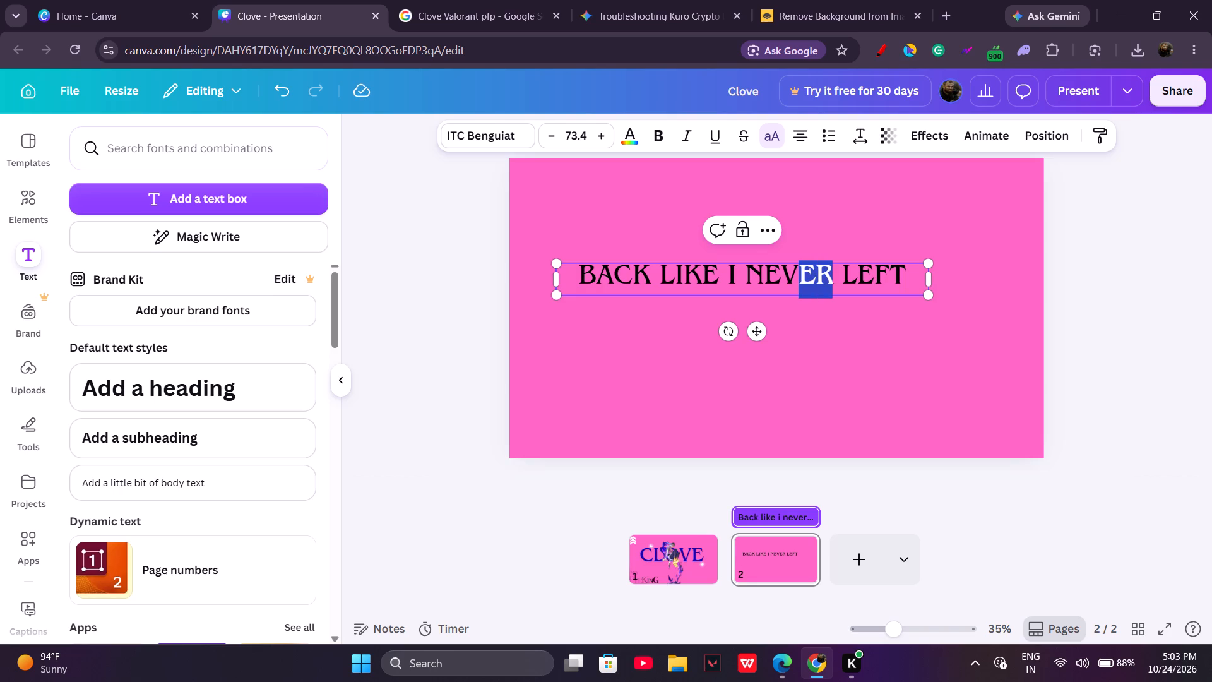
drag(831, 289, 827, 289)
click(812, 381)
drag(710, 274, 739, 312)
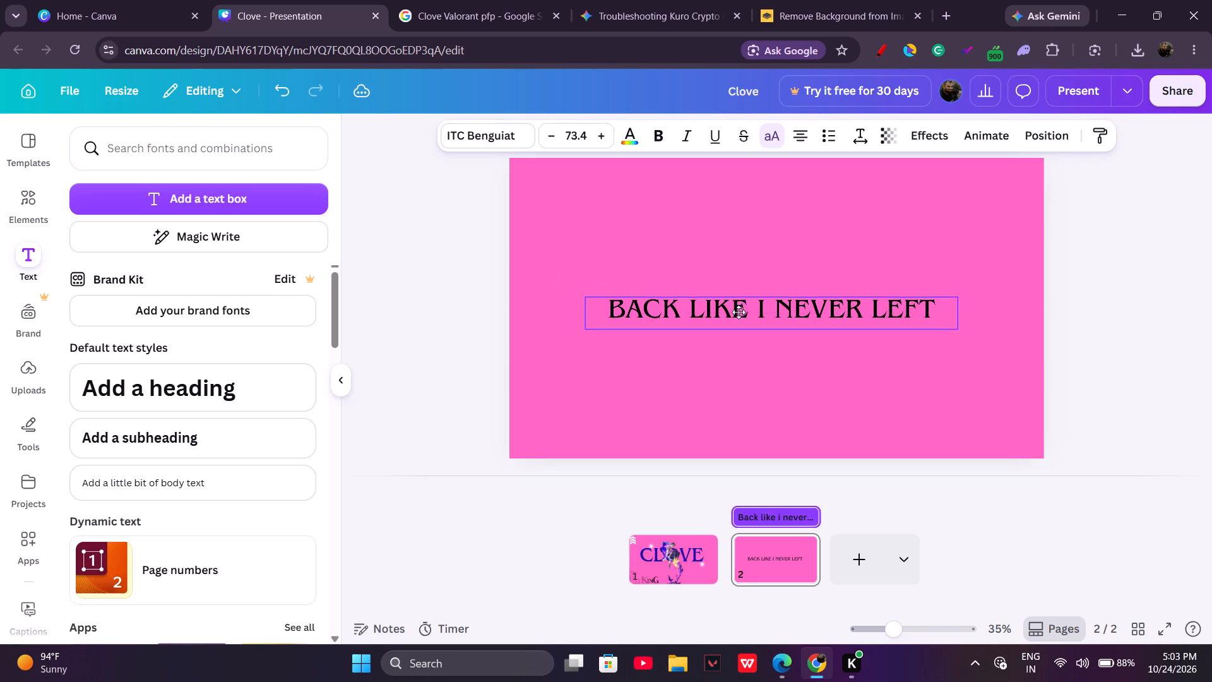
drag(739, 312, 742, 304)
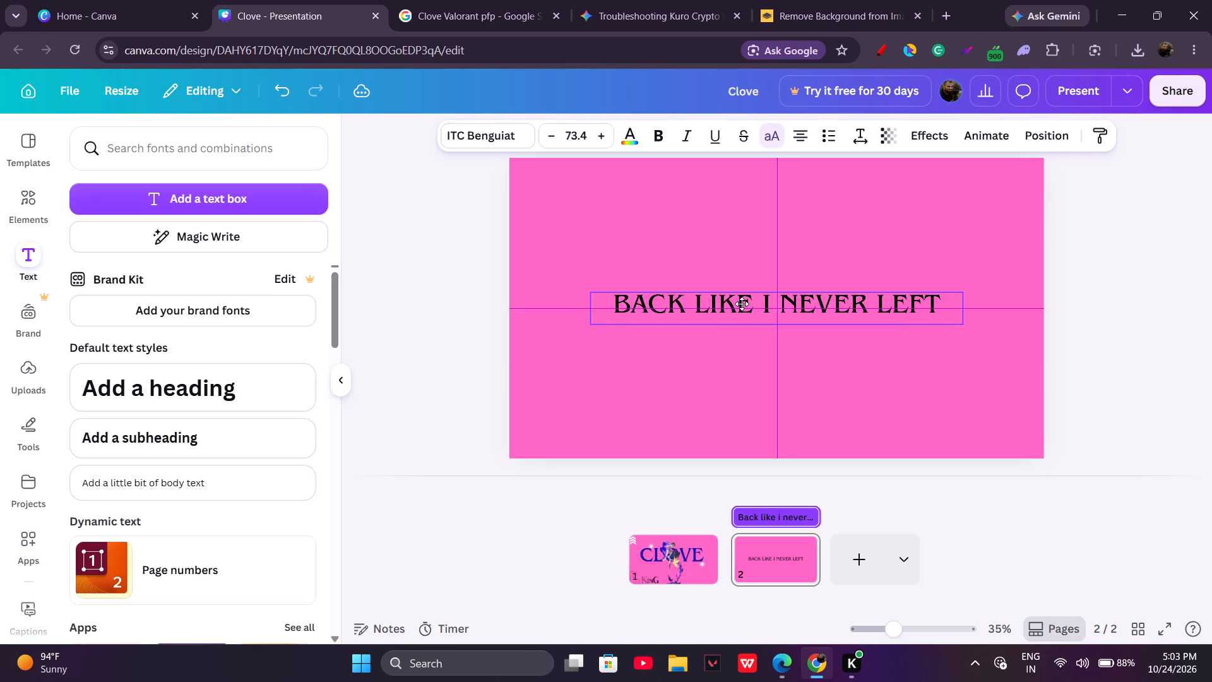
drag(742, 304, 742, 307)
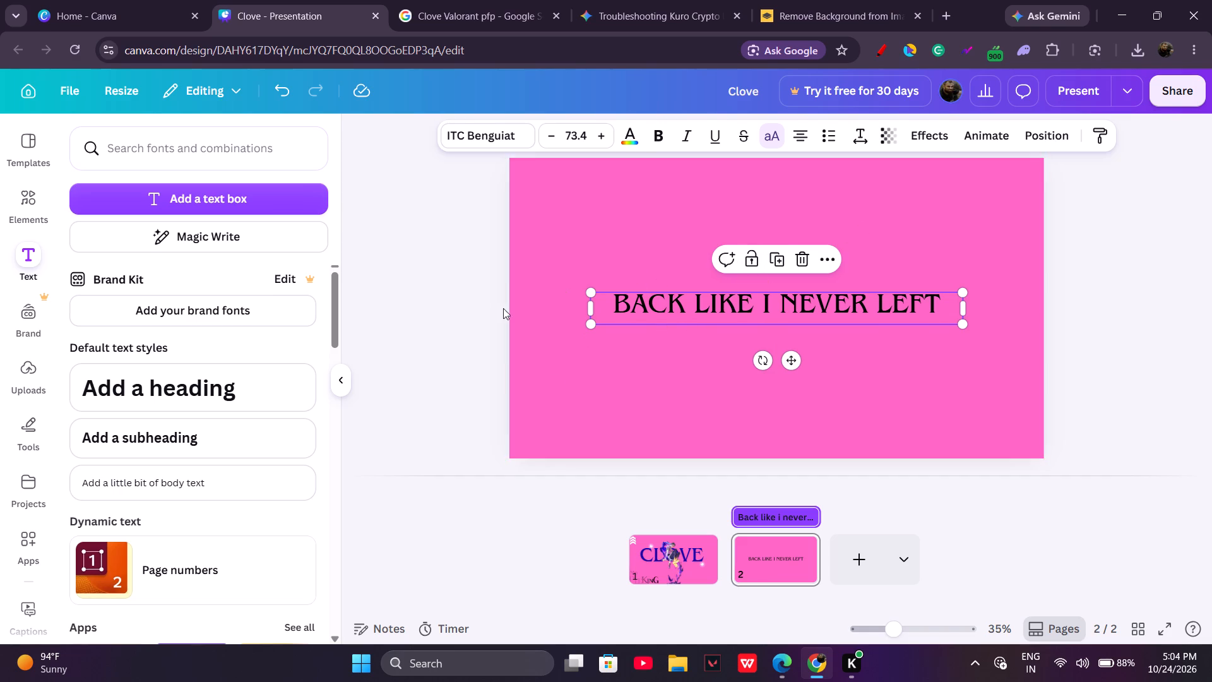
Try the Splice, Echo, Drop and Neon effects on the page 2 text and settle on the Glitch effect.
click(933, 133)
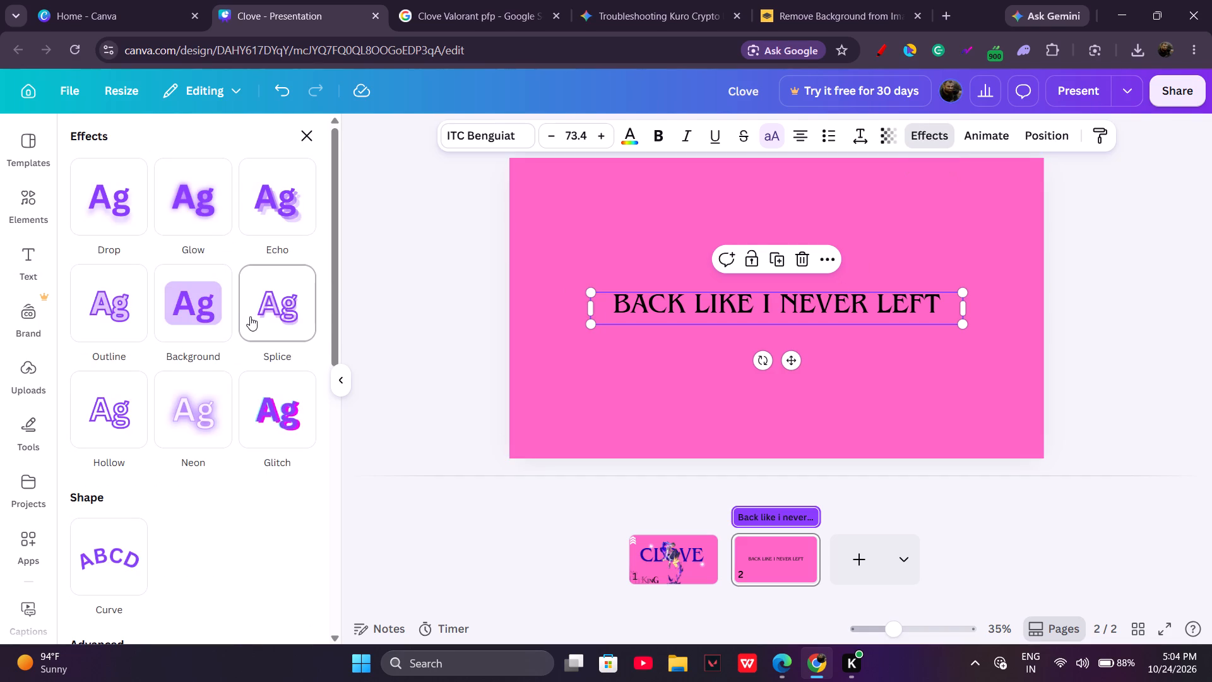
click(250, 316)
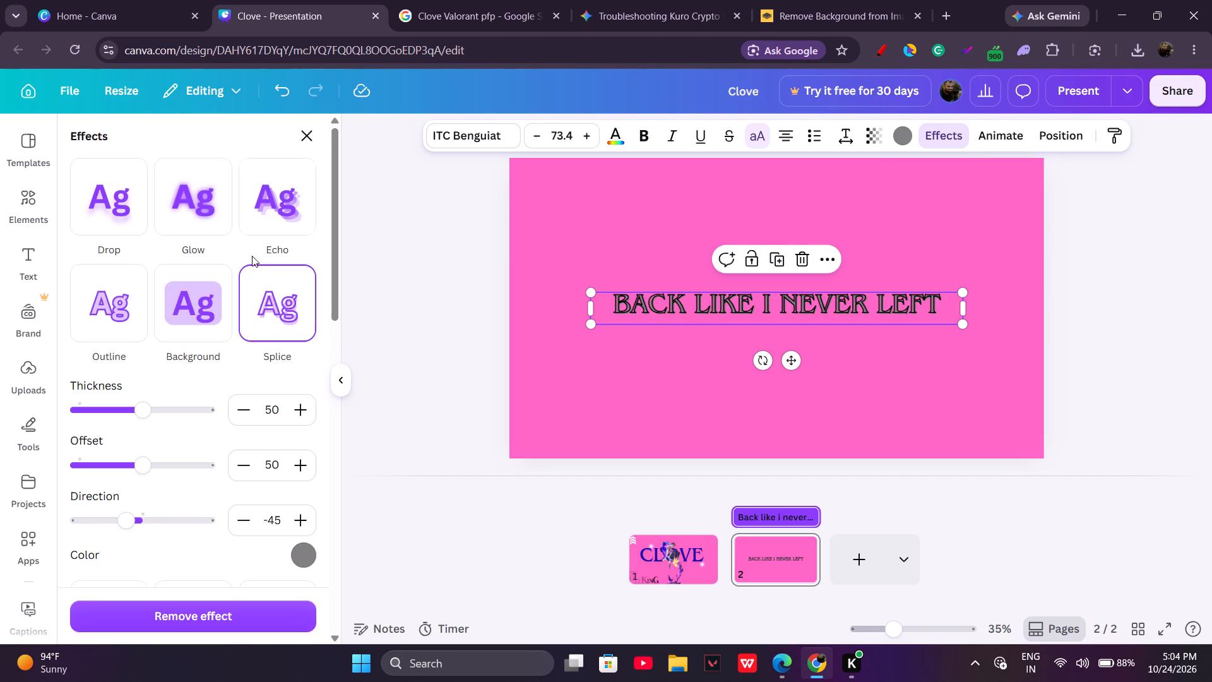
click(260, 222)
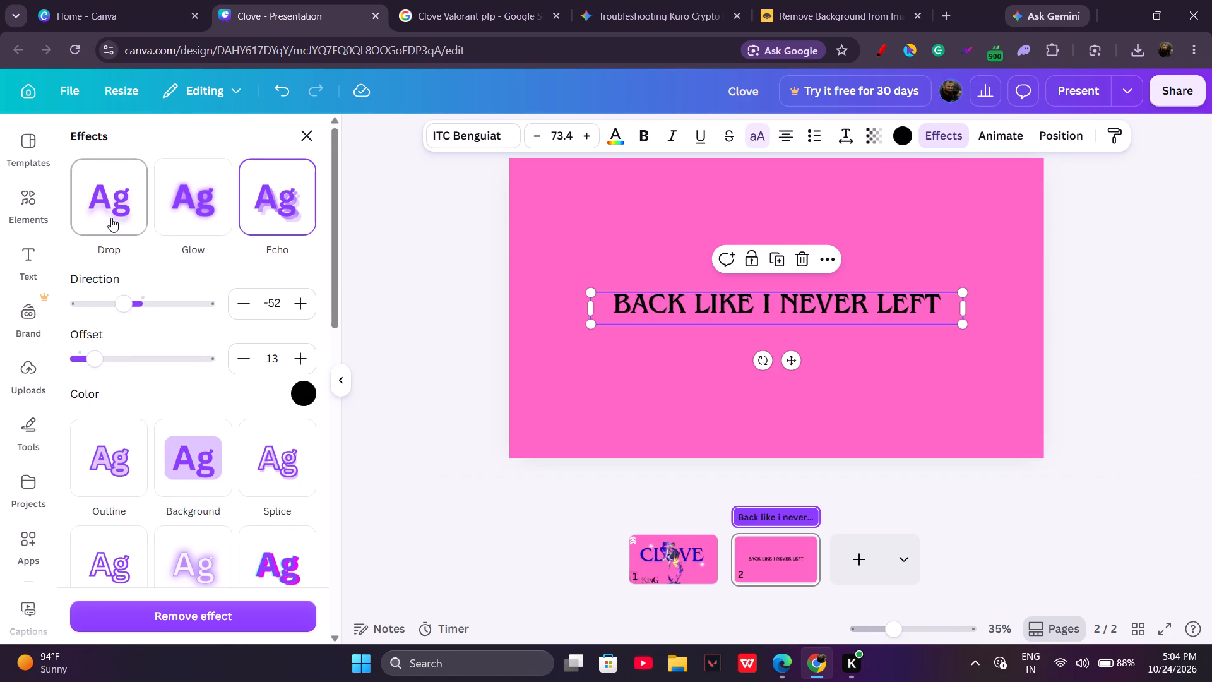
click(111, 218)
click(148, 218)
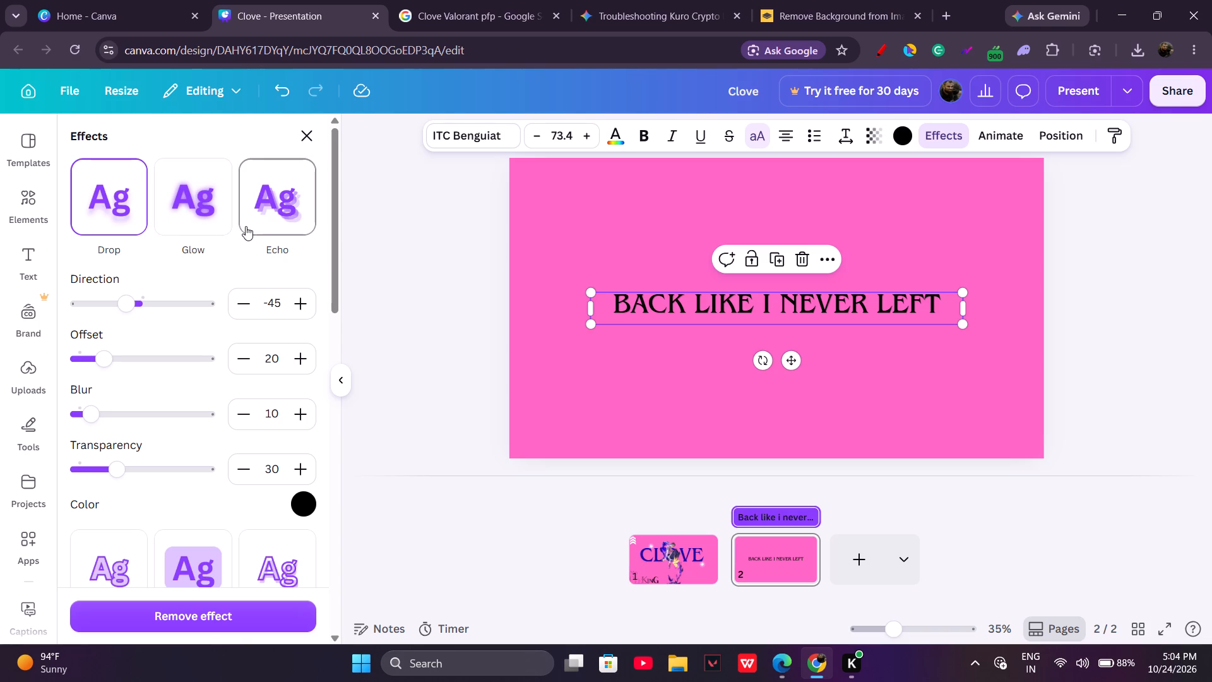
click(274, 462)
scroll(274, 462, down, 1)
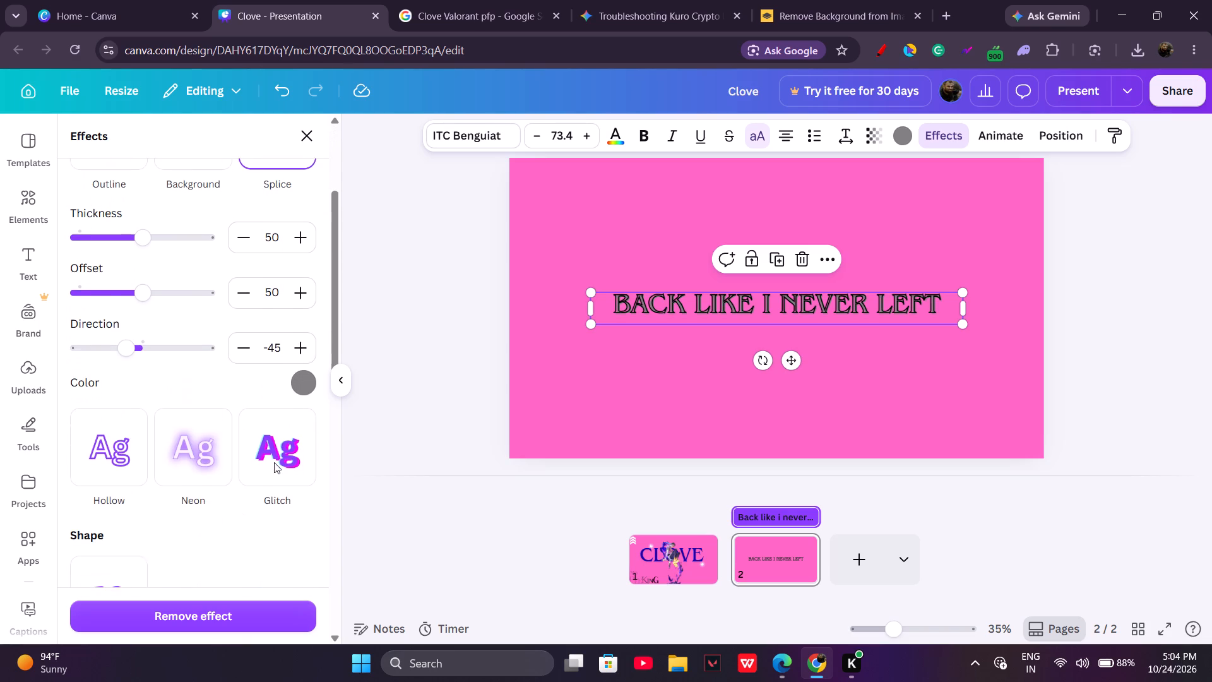
scroll(274, 462, down, 1)
click(186, 467)
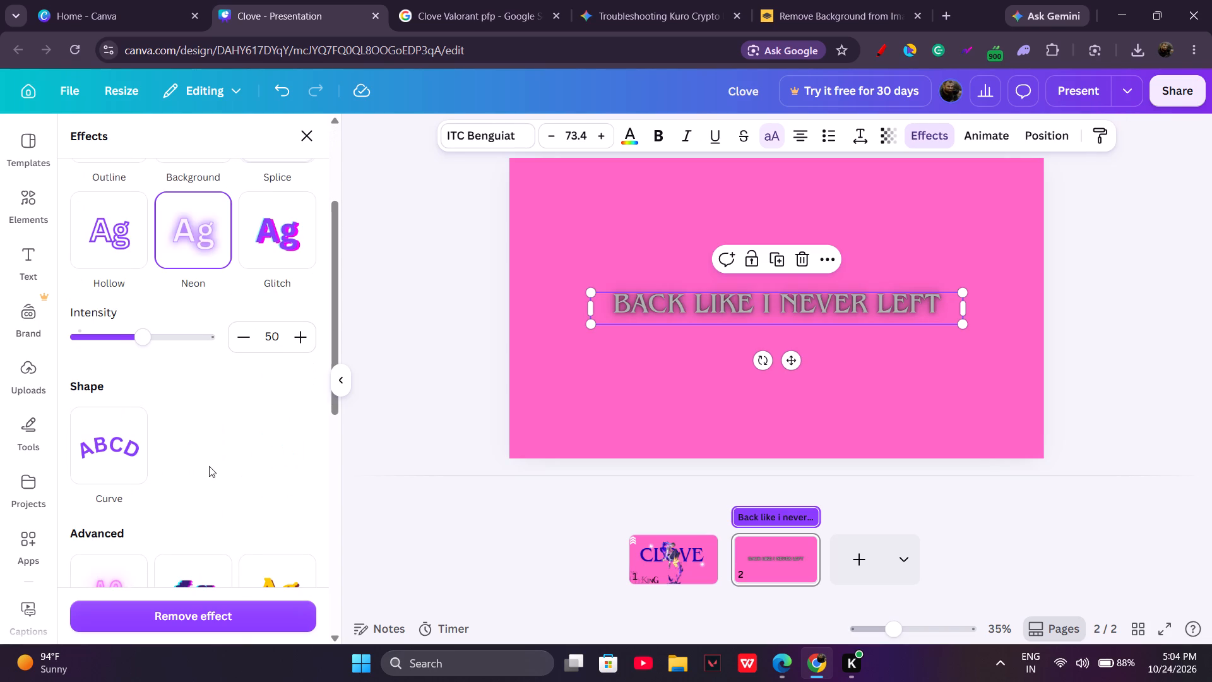
click(301, 246)
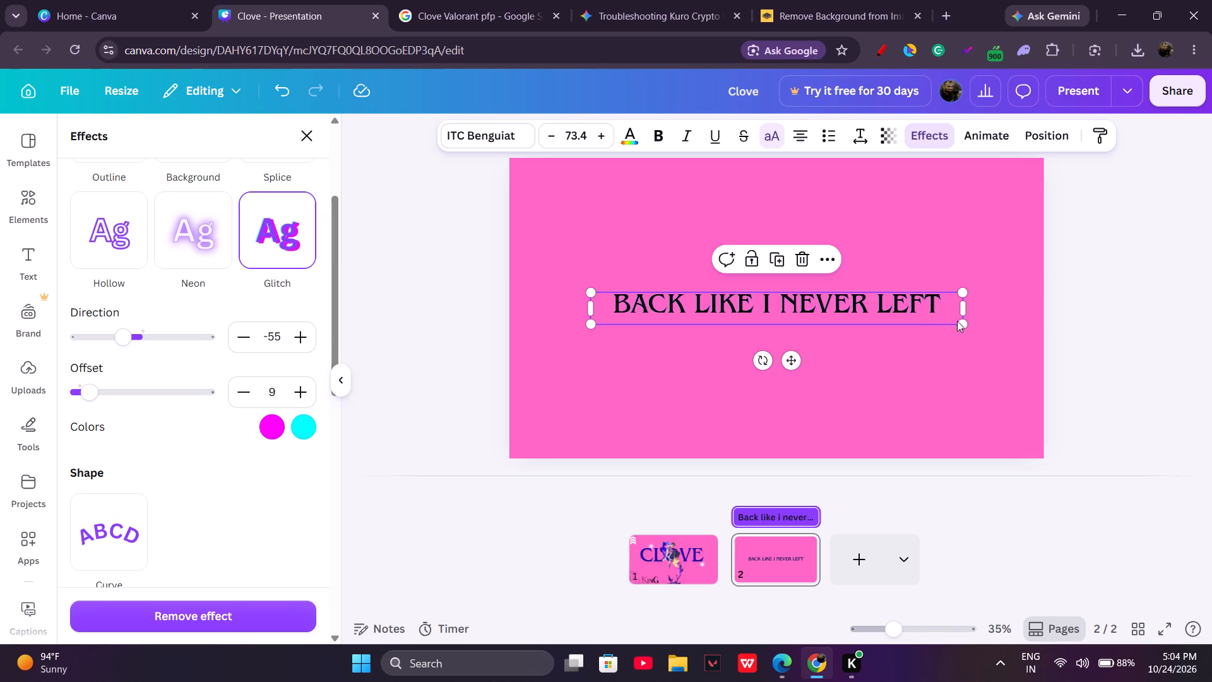
Enlarge the glitch-styled text on page 2 to a font size of about 86.2, extending it toward both page edges.
drag(958, 323, 992, 347)
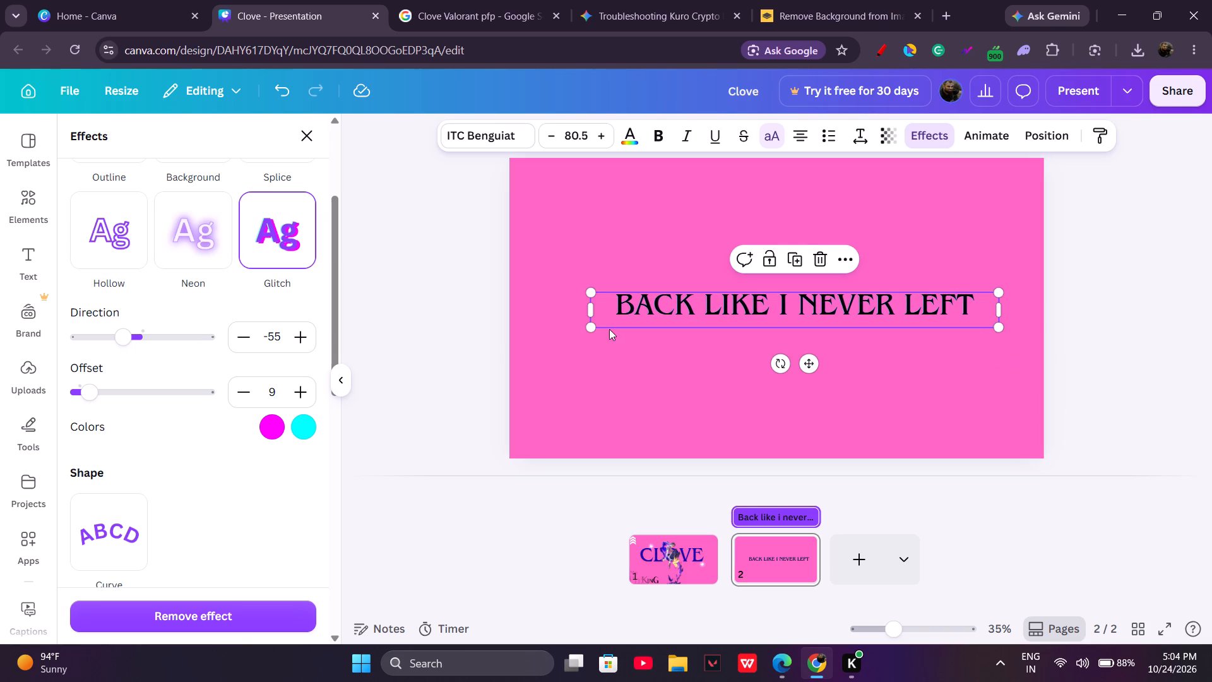
drag(591, 328, 563, 338)
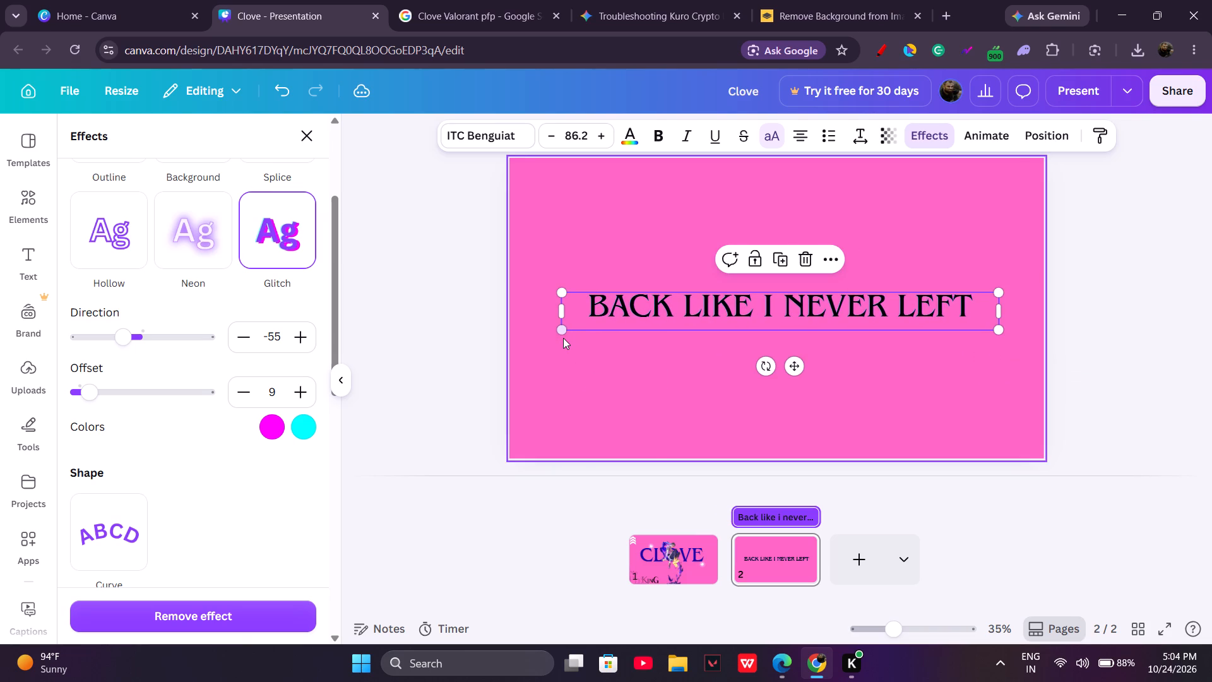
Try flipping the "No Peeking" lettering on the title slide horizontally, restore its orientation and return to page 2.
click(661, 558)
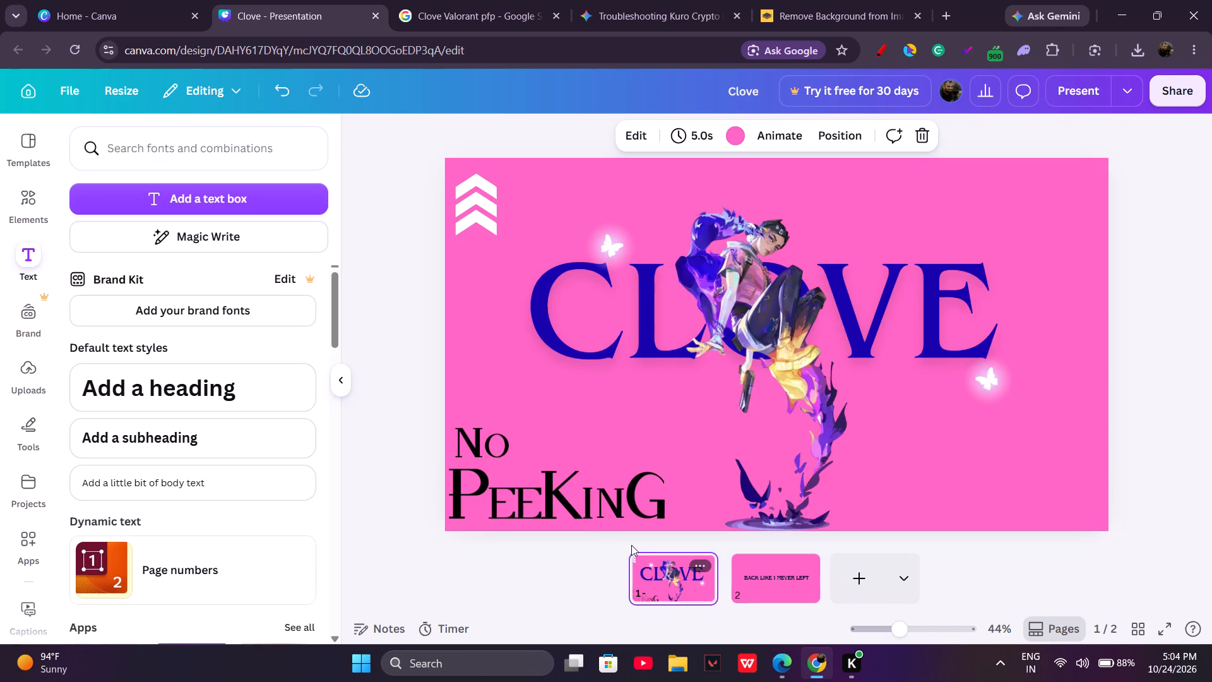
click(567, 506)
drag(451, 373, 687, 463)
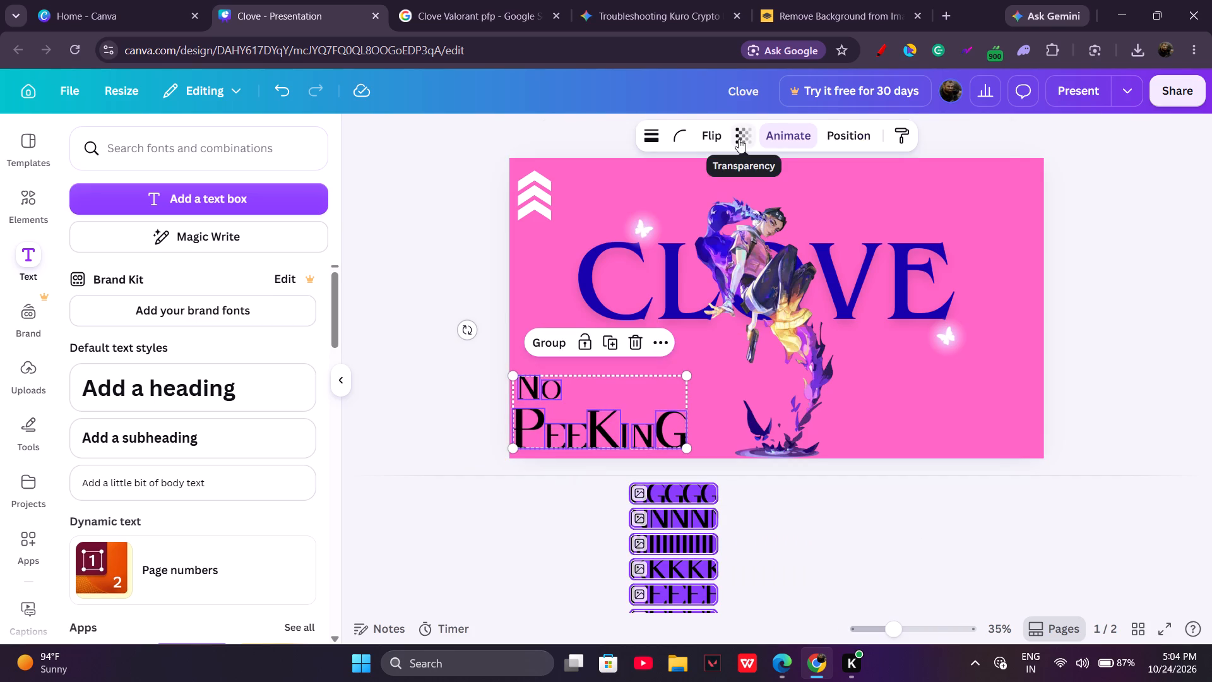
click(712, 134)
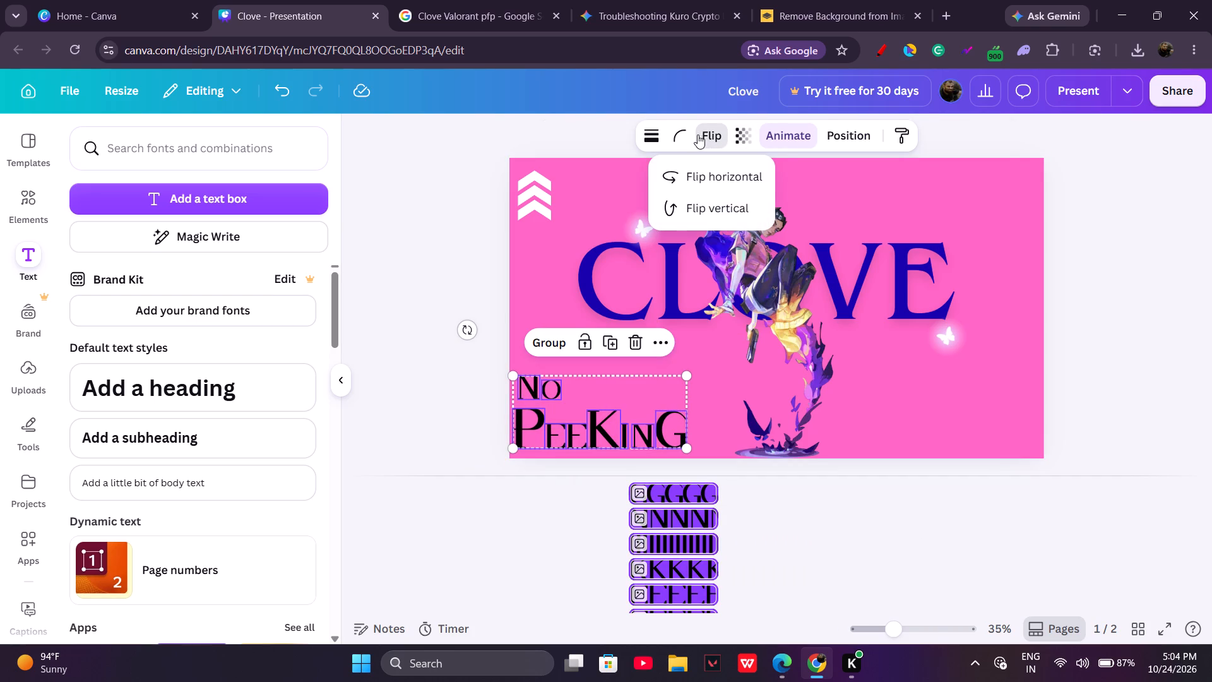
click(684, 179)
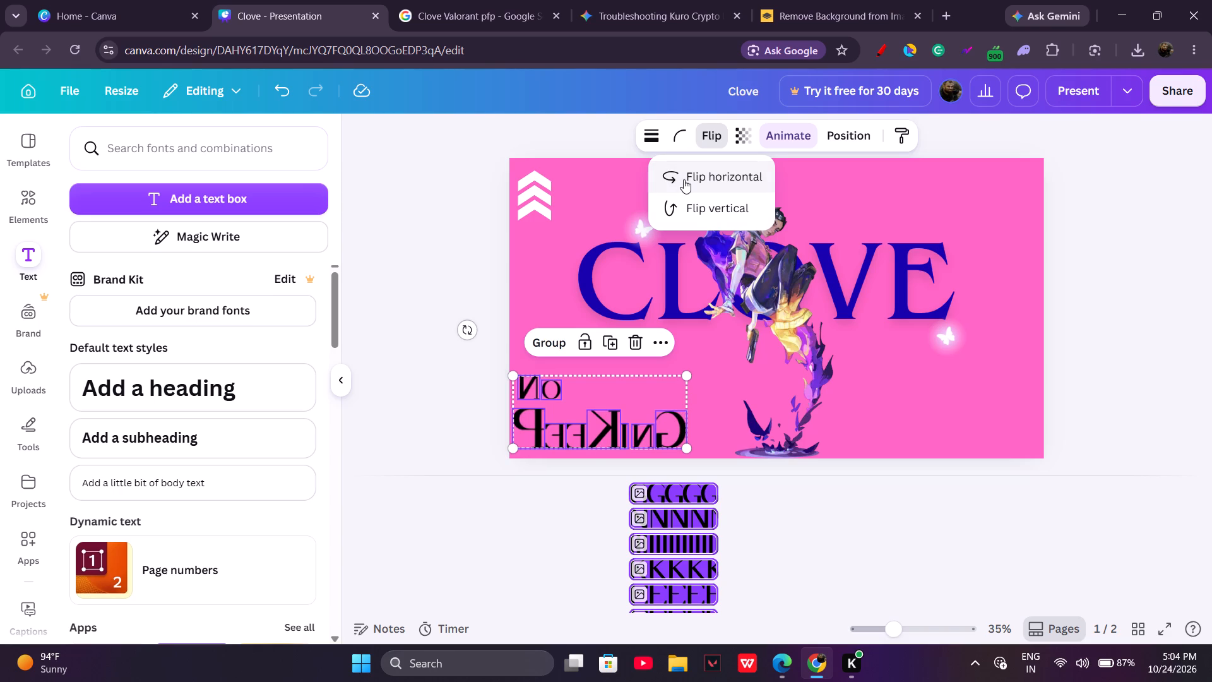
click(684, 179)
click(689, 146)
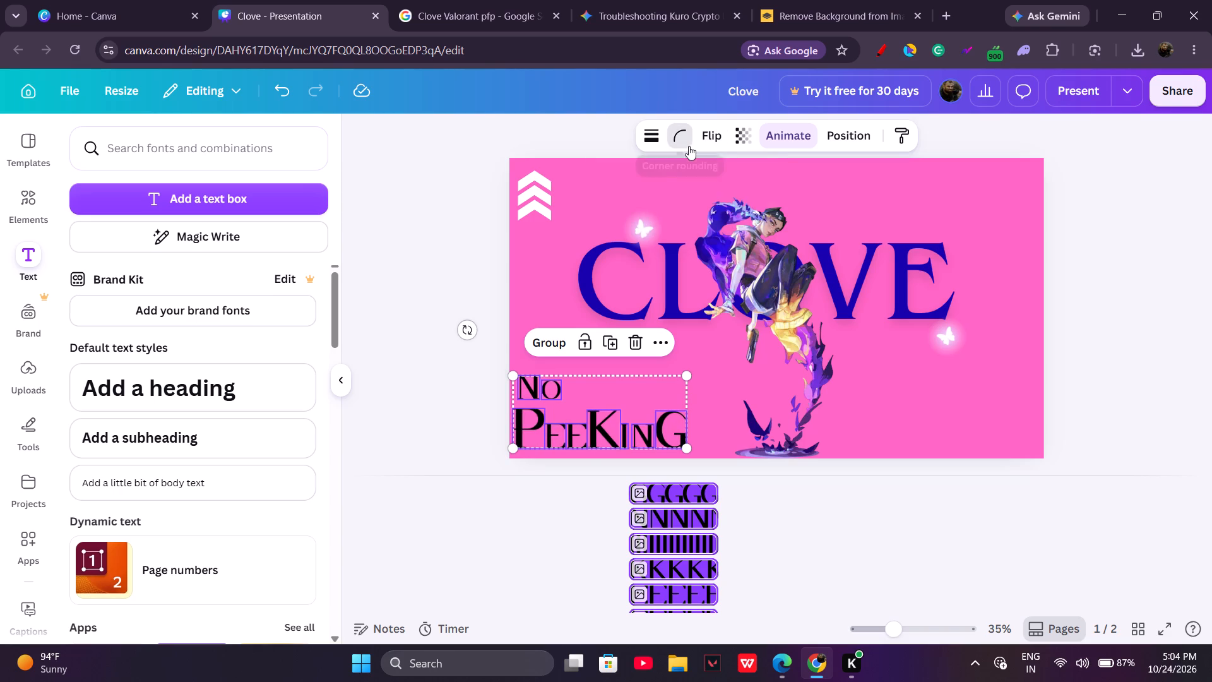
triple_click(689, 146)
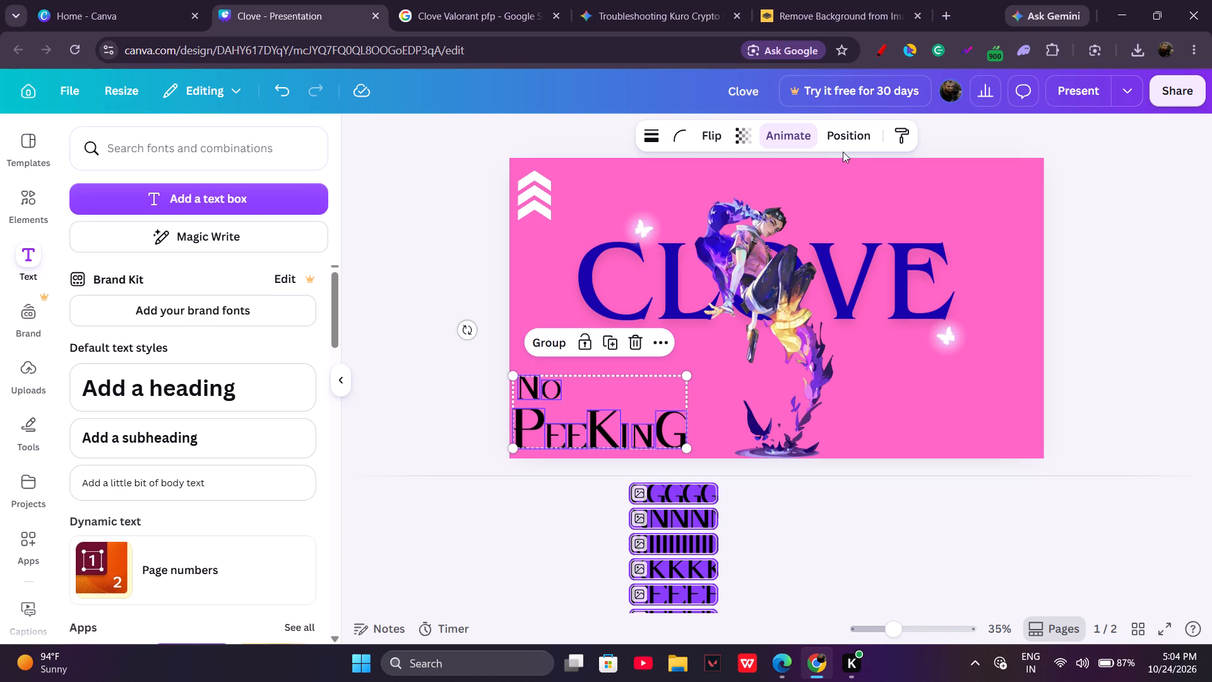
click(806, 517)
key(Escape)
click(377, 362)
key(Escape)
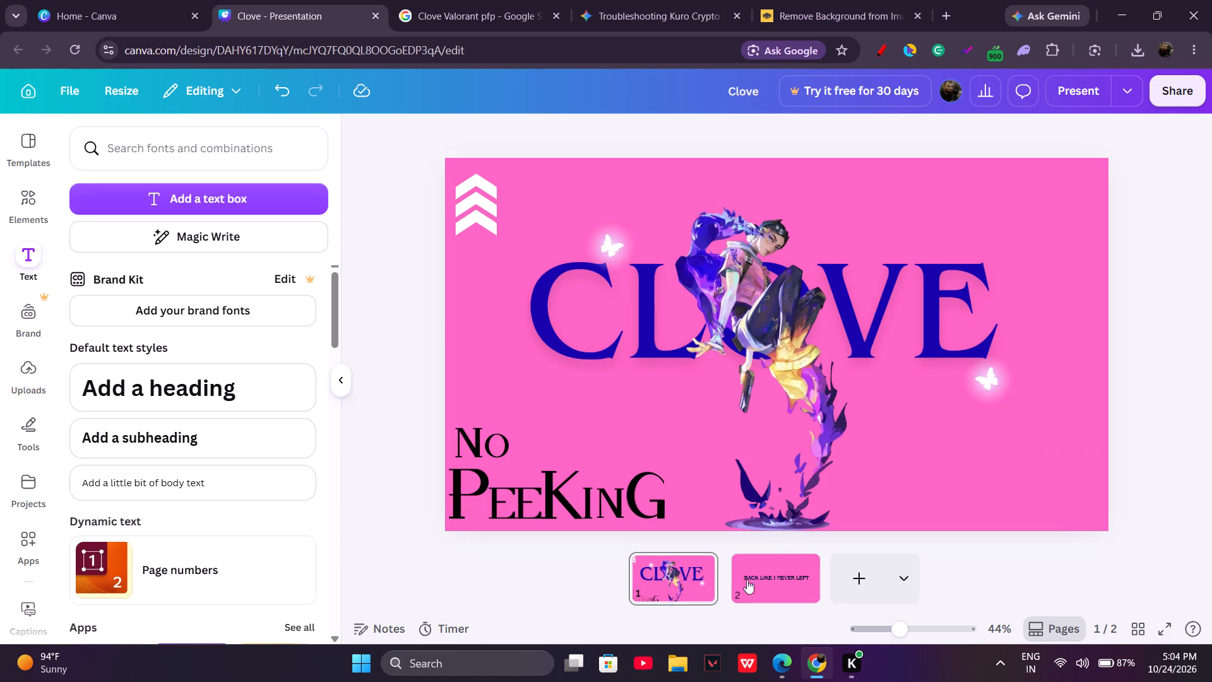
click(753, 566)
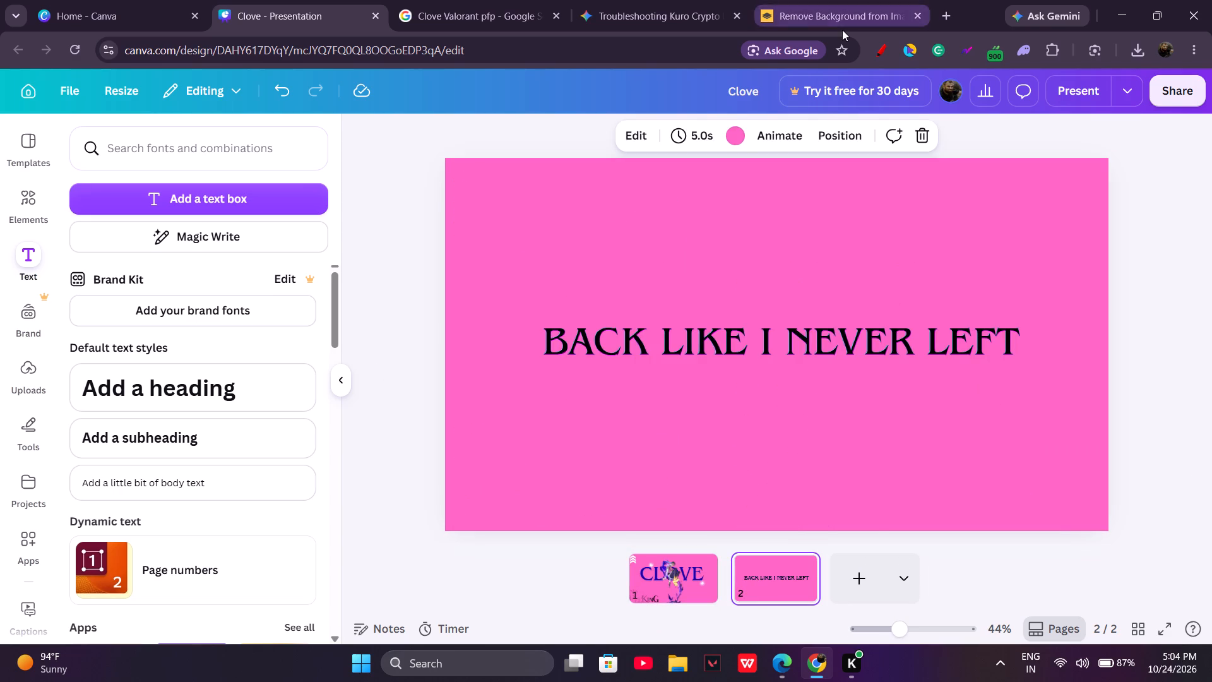
Switch to the Google Images results and search for "Clove Ult".
click(553, 0)
scroll(557, 167, up, 3)
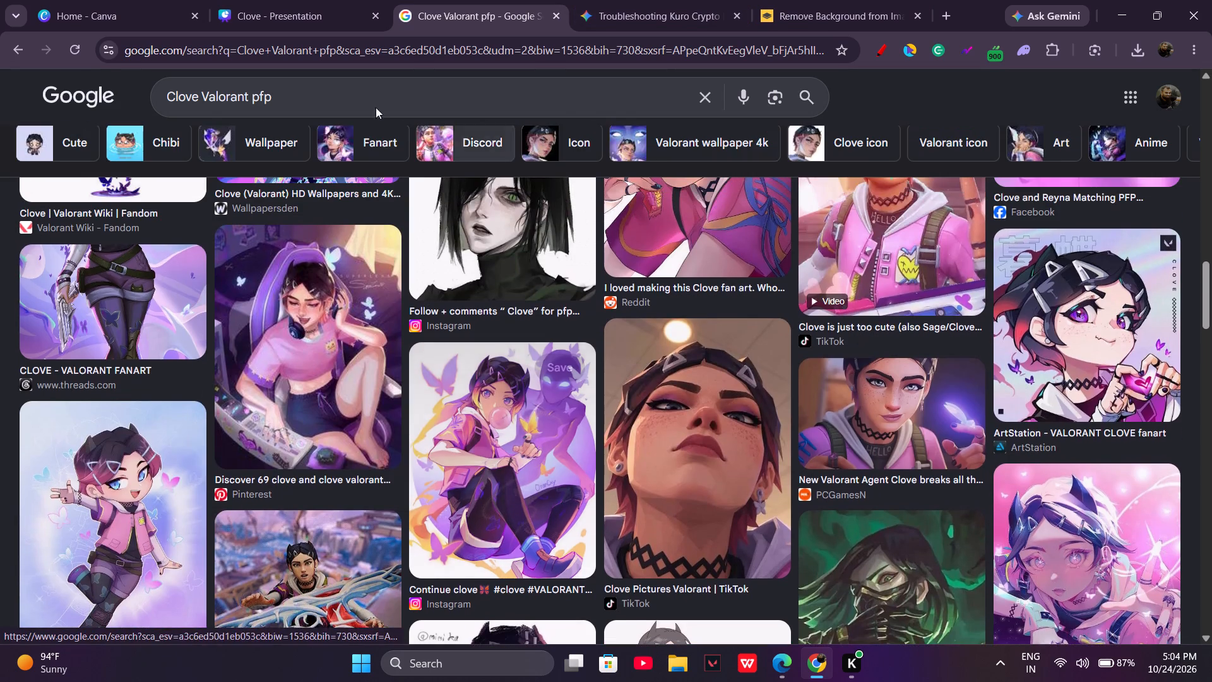
click(324, 89)
key(ctrl+BackSpace)
key(ctrl+BackSpace)
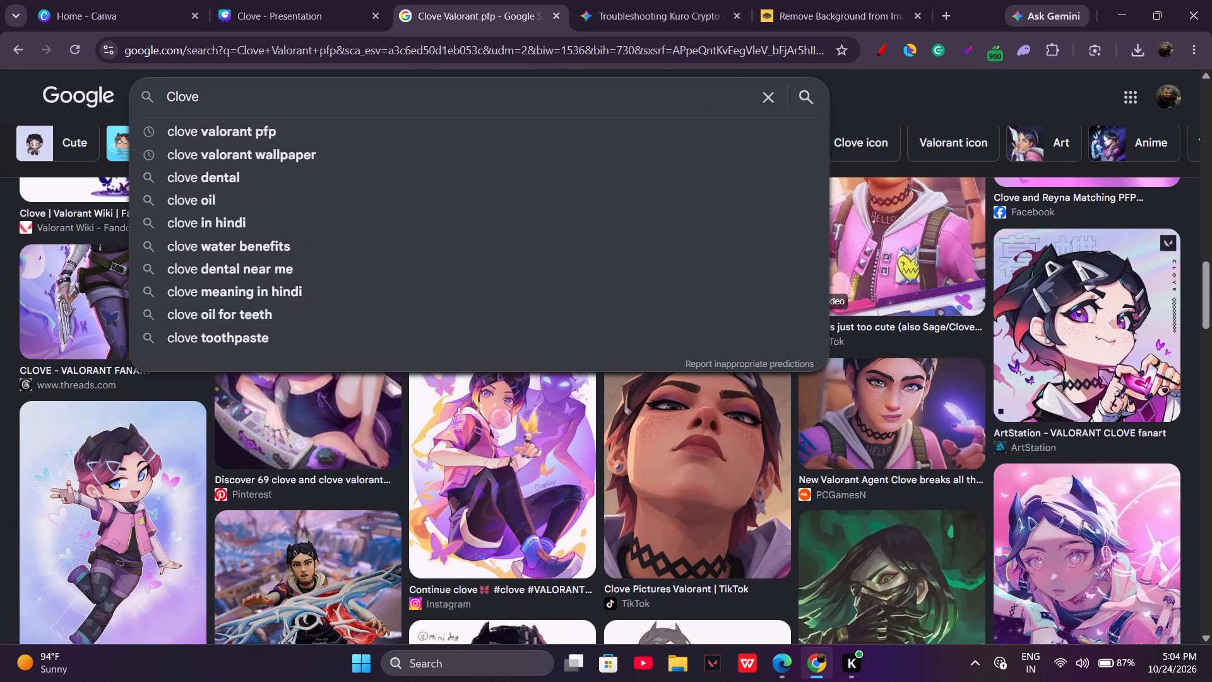
key(Return)
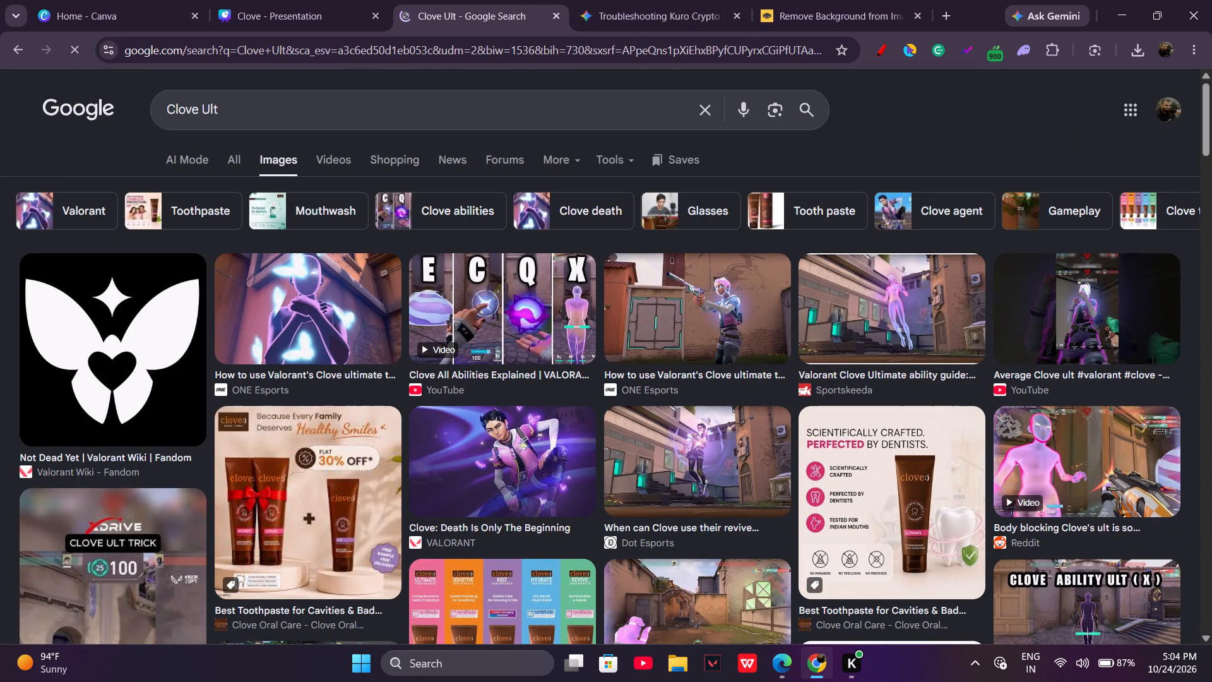
click(319, 109)
key(i)
text(ate)
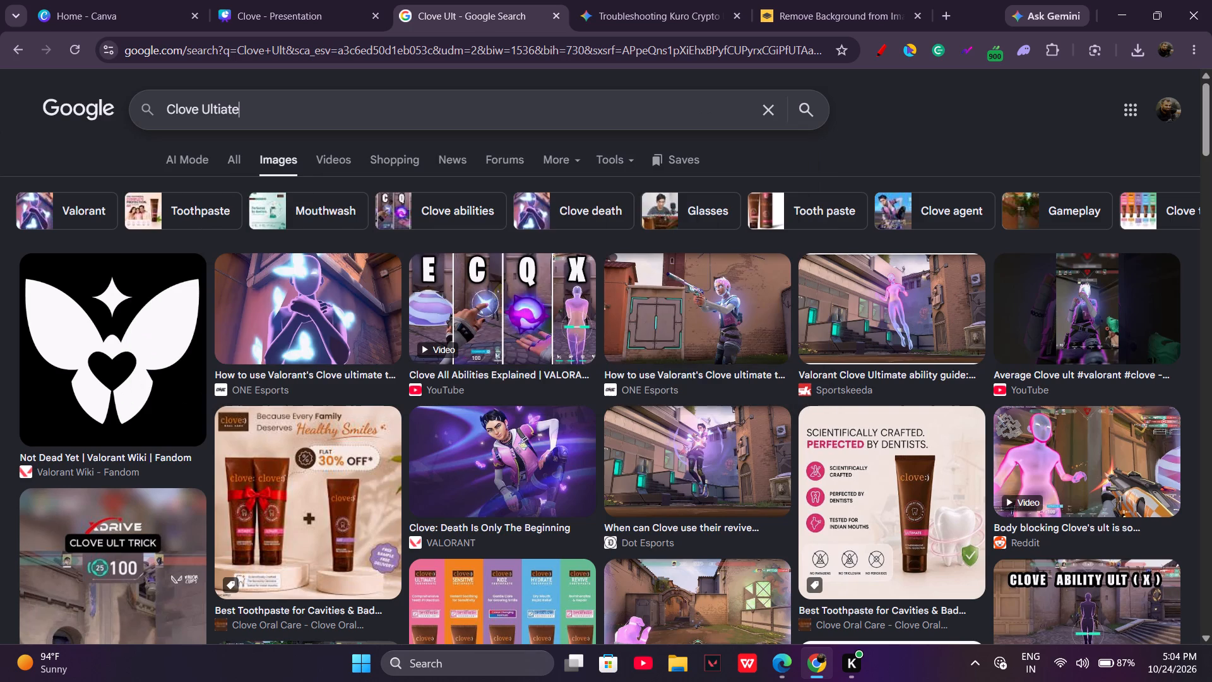
key(BackSpace)
key(BackSpace)
key(BackSpace)
text(mate sould)
key(BackSpace)
key(Return)
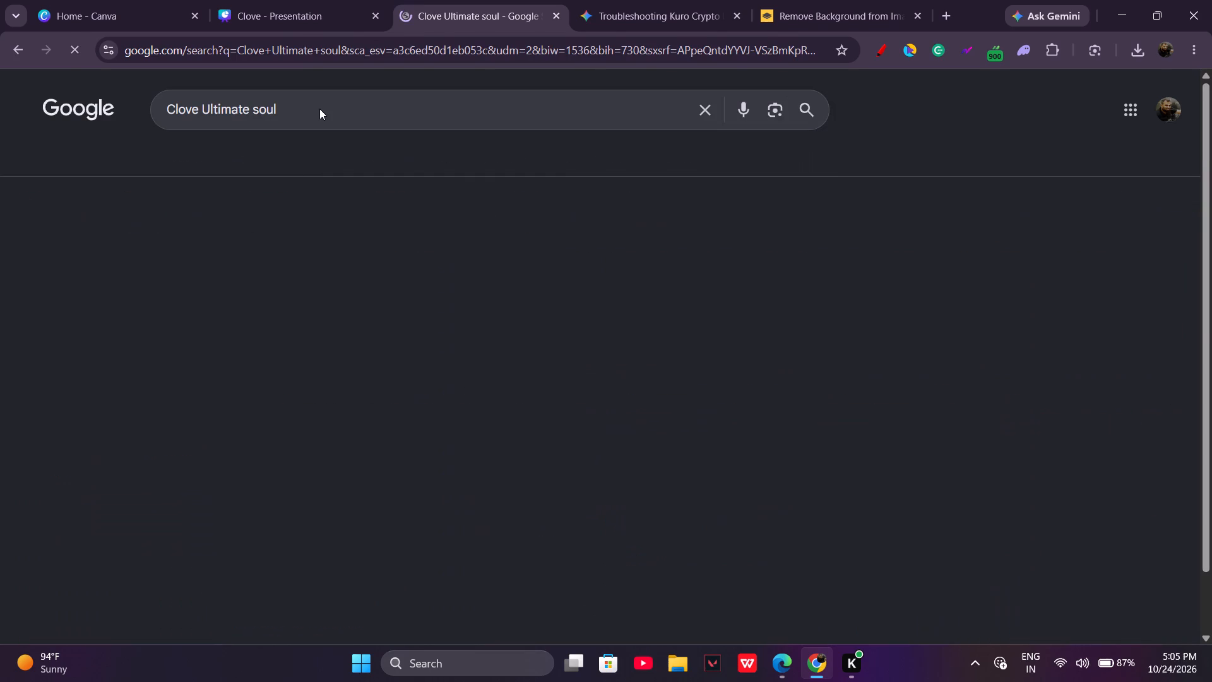
scroll(345, 288, down, 3)
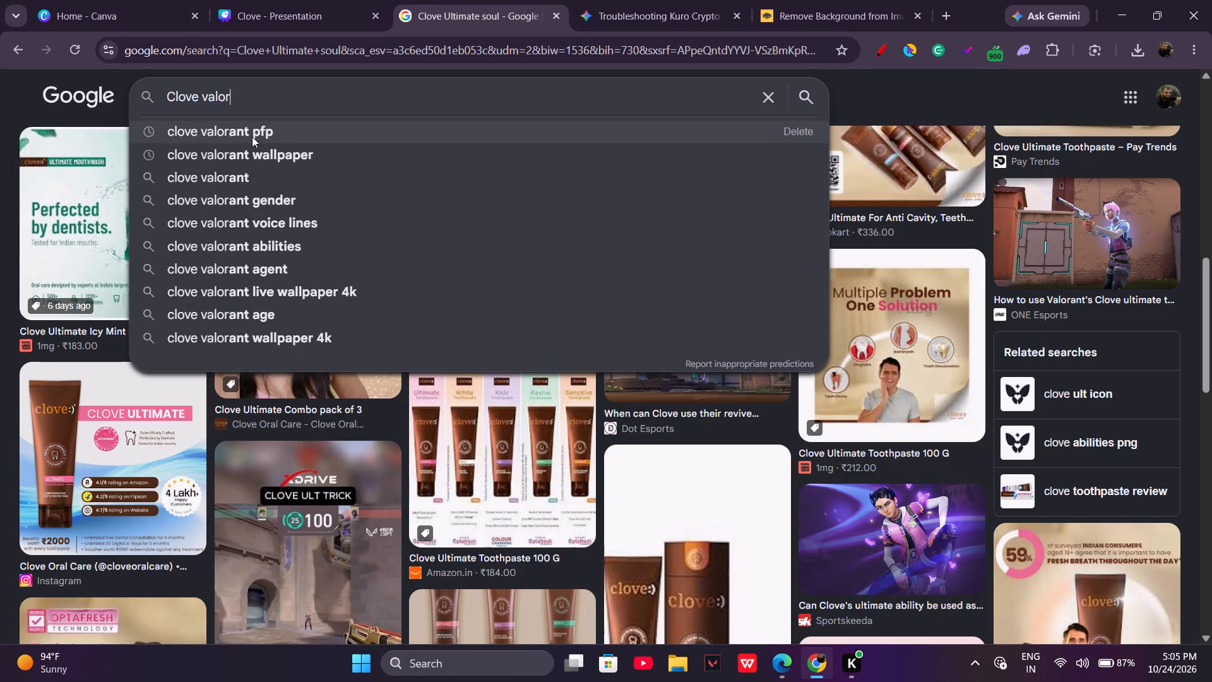
key(Down)
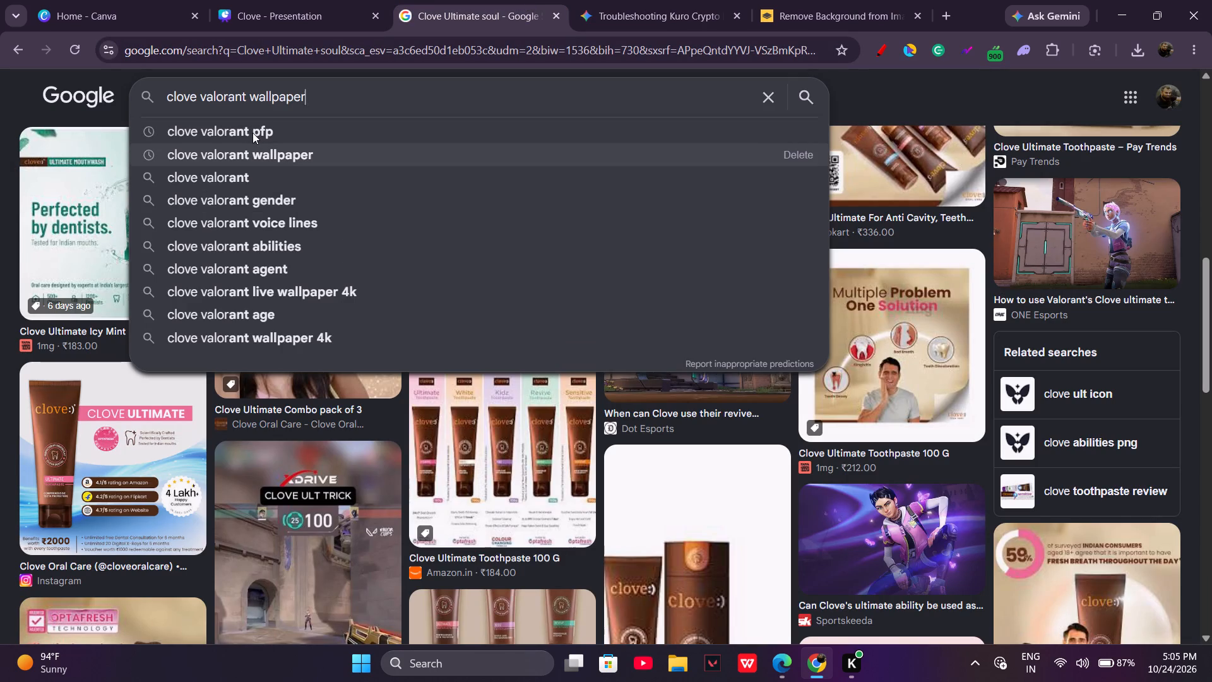
key(ctrl+BackSpace)
text(sould)
key(BackSpace)
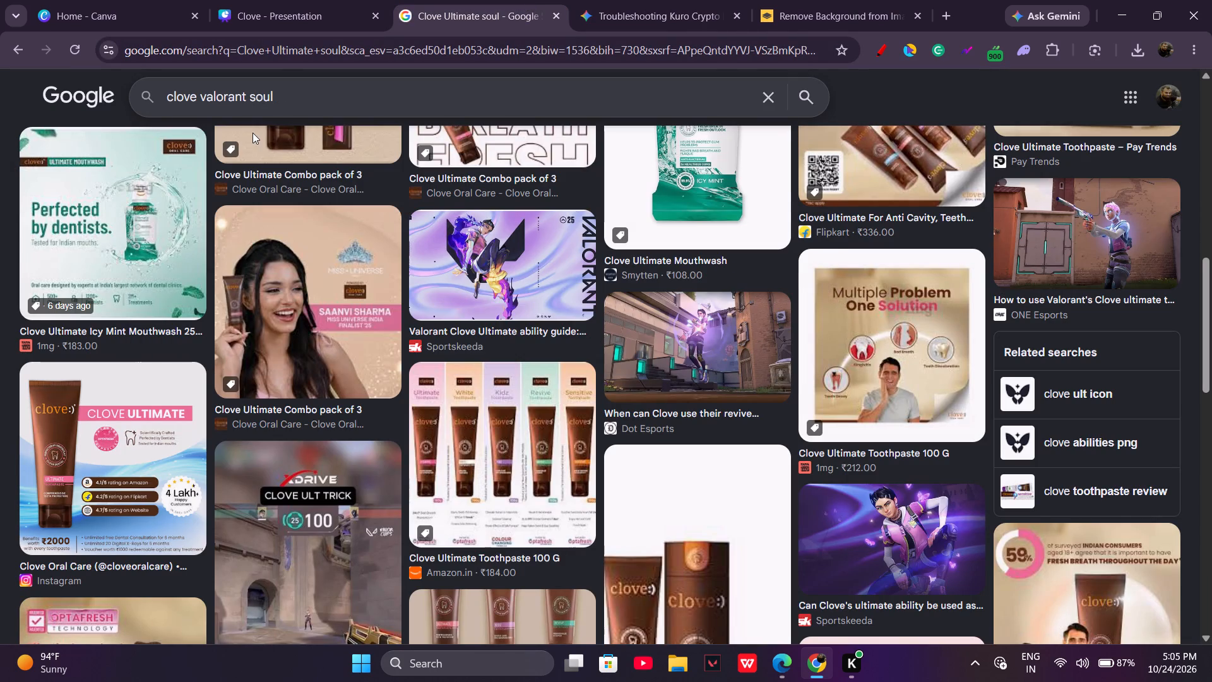
key(Return)
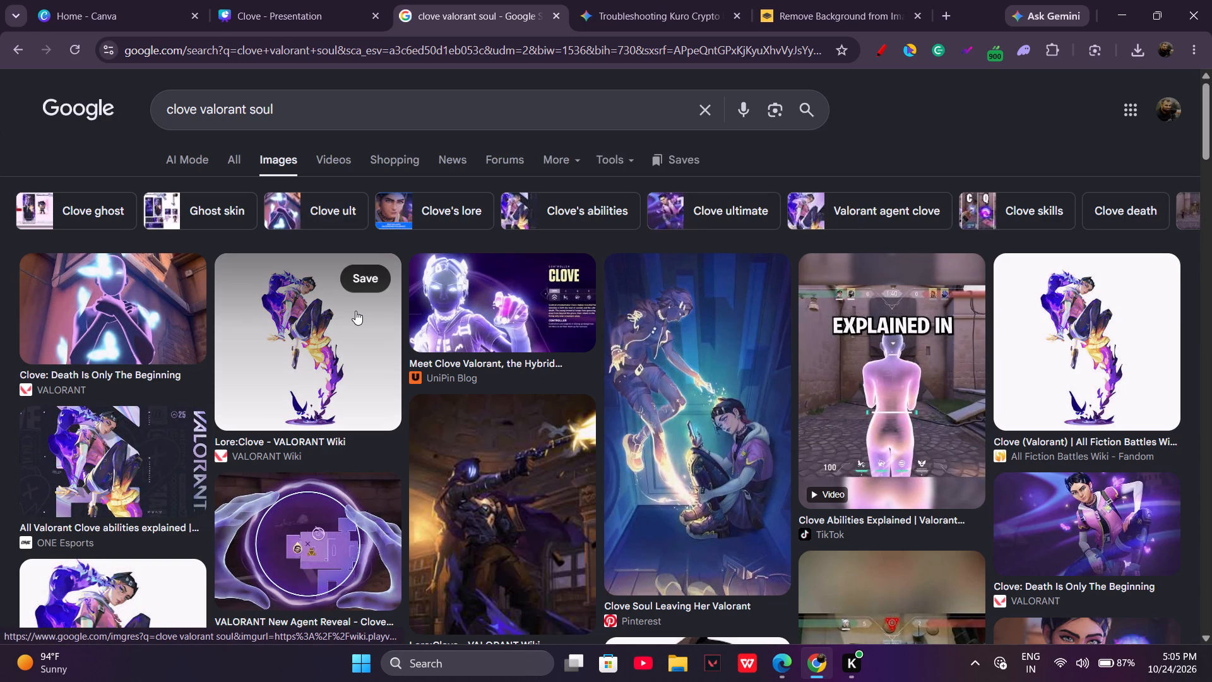
Look through the "clove valorant soul" image results for a picture of Clove's soul form suitable for page 2.
scroll(355, 311, down, 4)
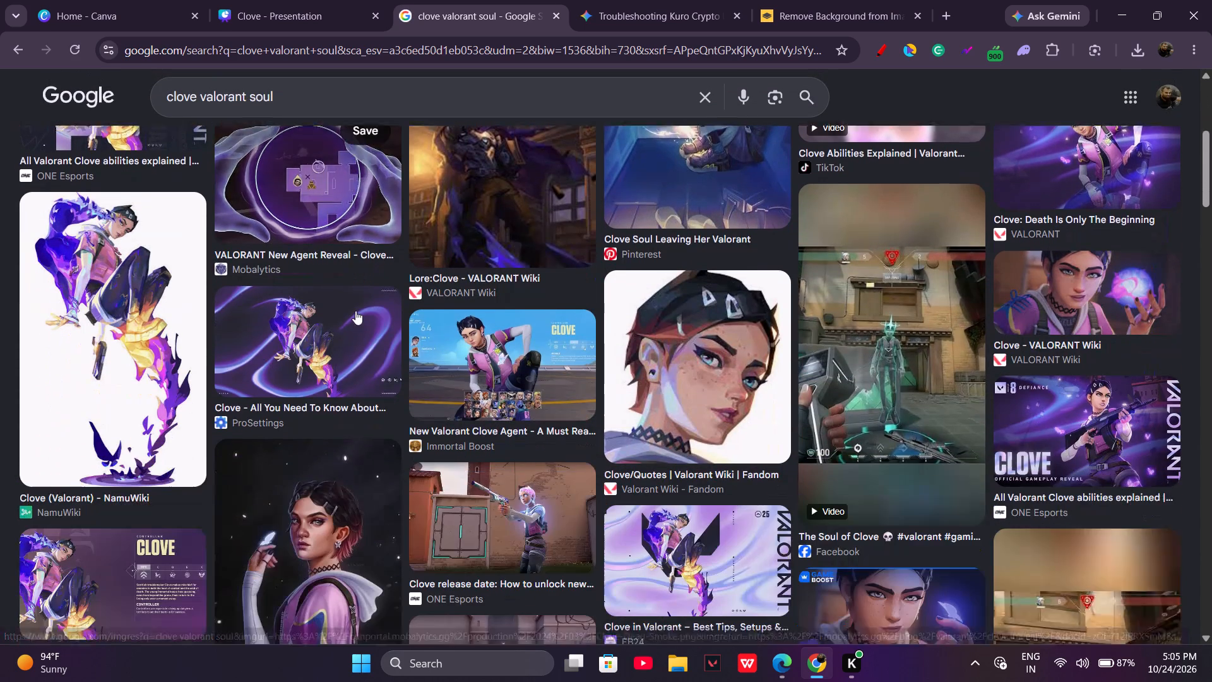
scroll(355, 311, down, 6)
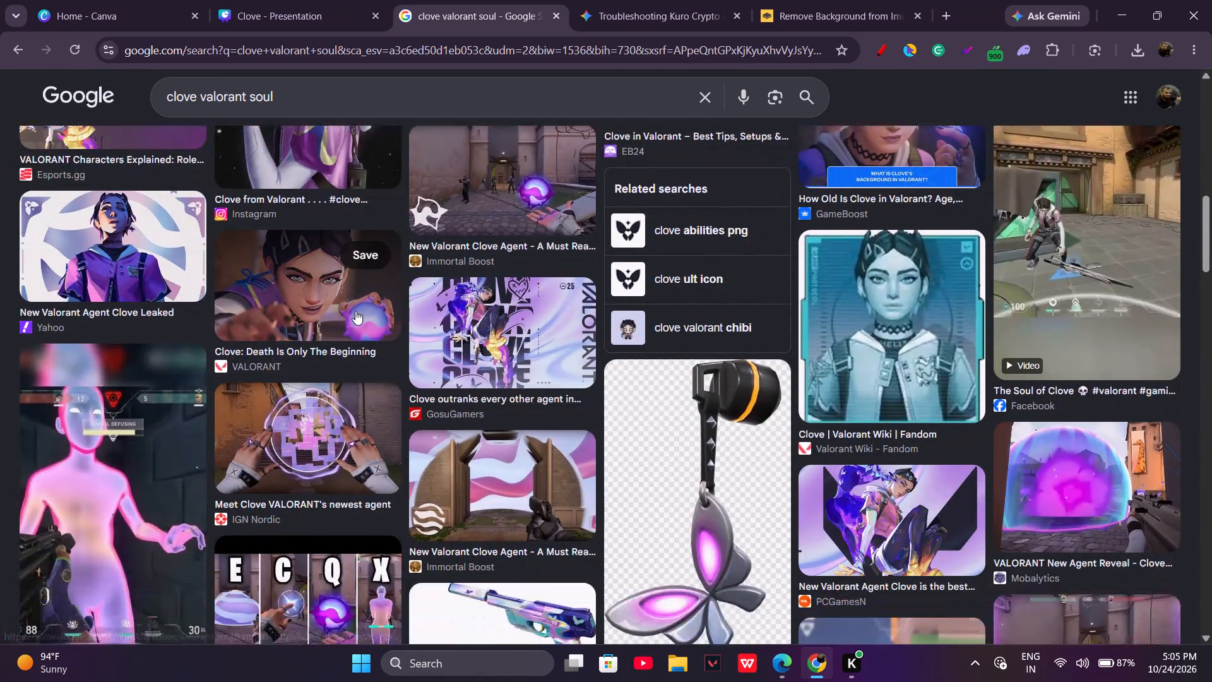
scroll(355, 311, down, 3)
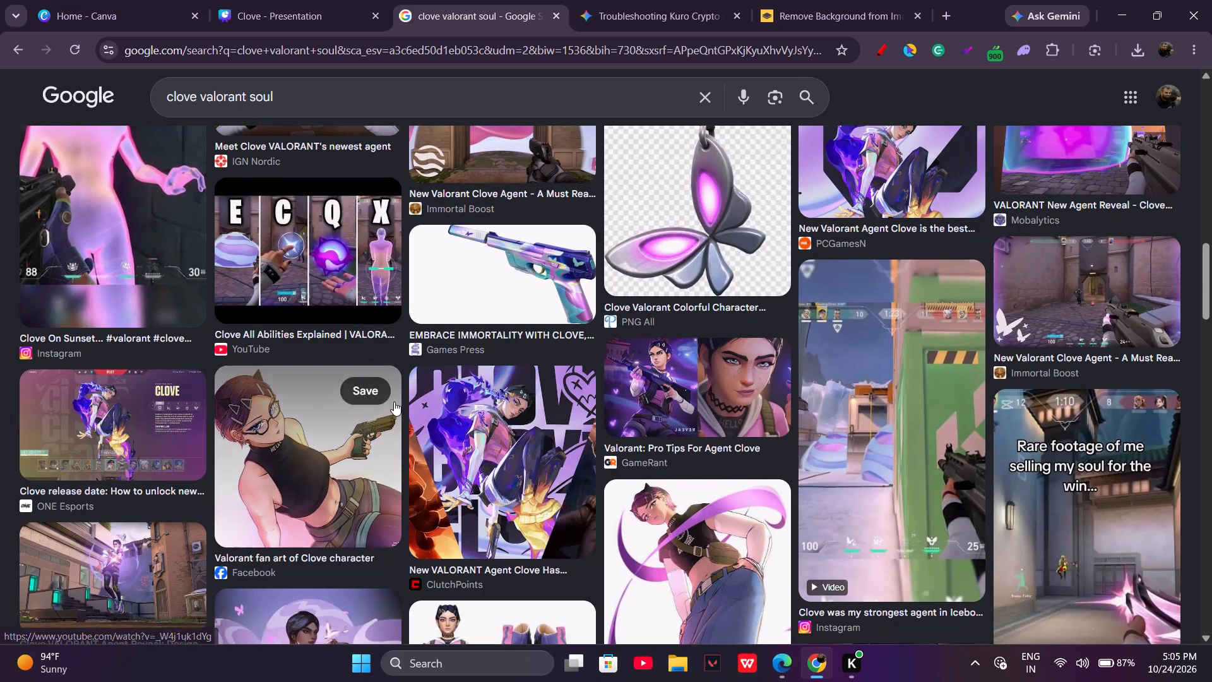
scroll(394, 402, down, 2)
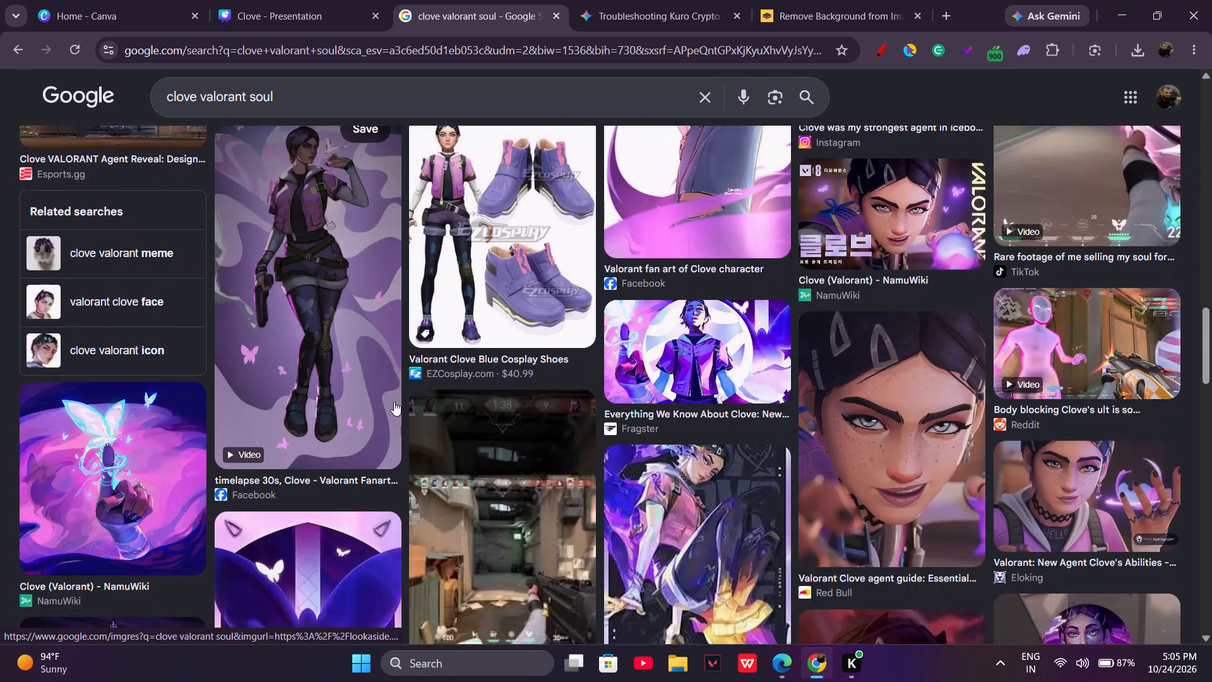
scroll(394, 402, down, 2)
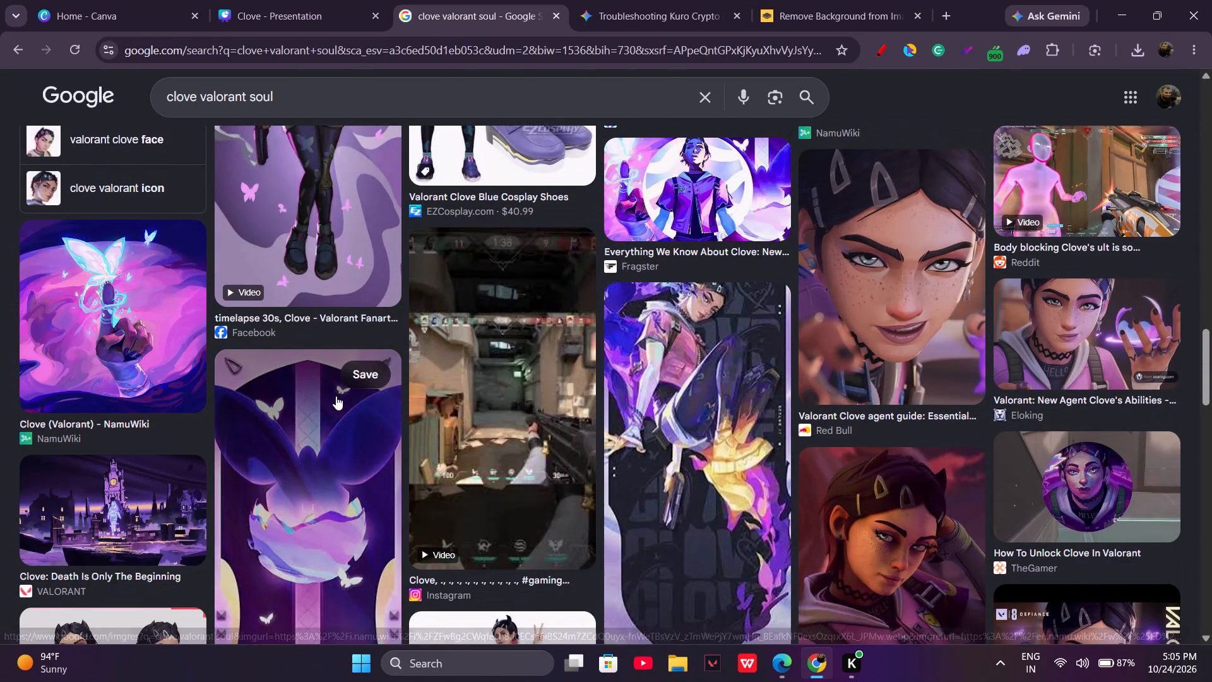
scroll(336, 396, down, 4)
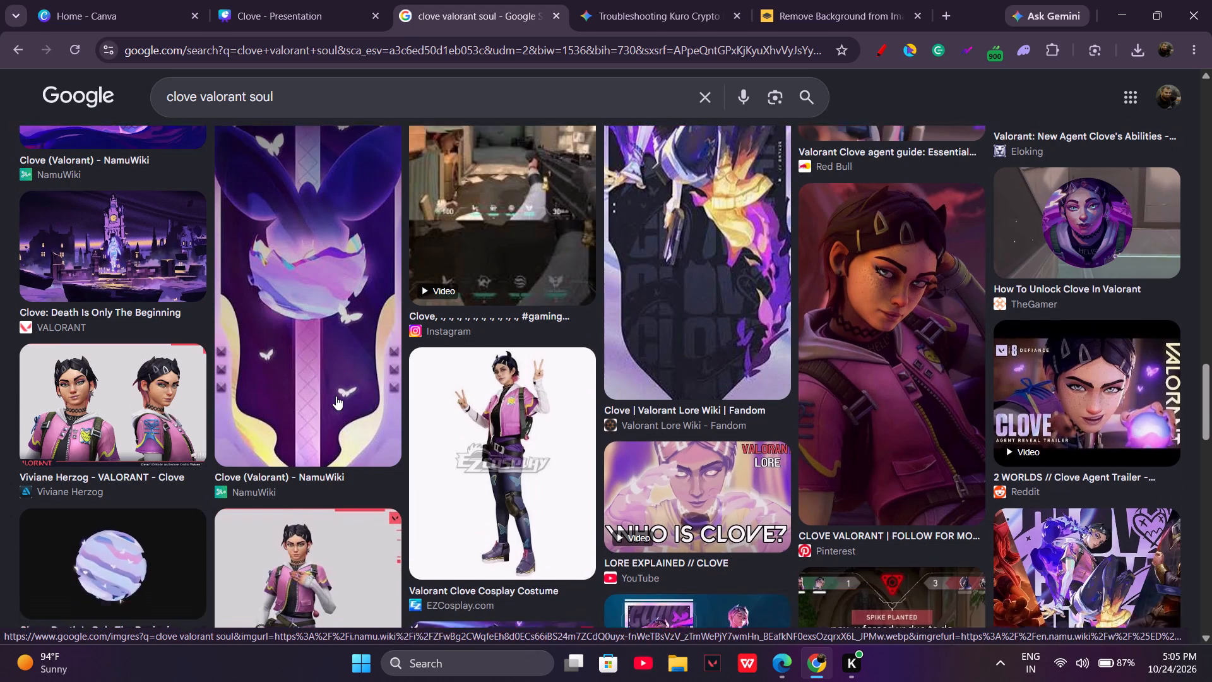
scroll(336, 396, down, 7)
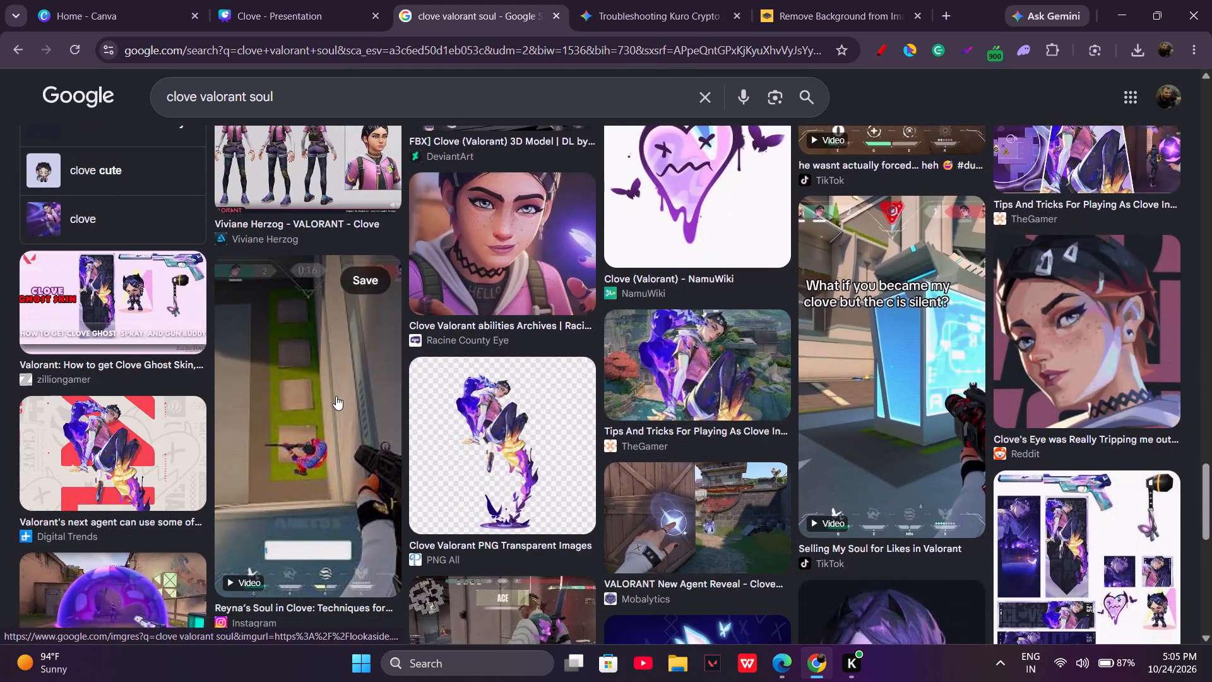
scroll(336, 396, down, 2)
scroll(336, 396, up, 1)
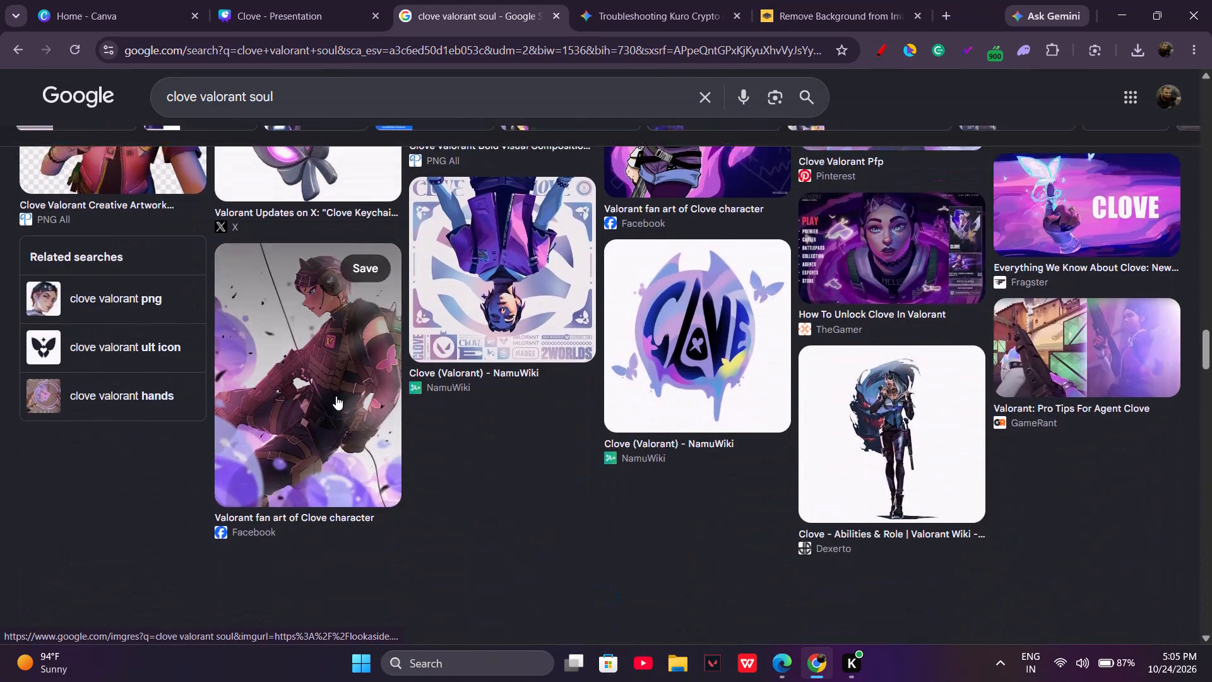
scroll(336, 396, up, 20)
scroll(336, 396, up, 2)
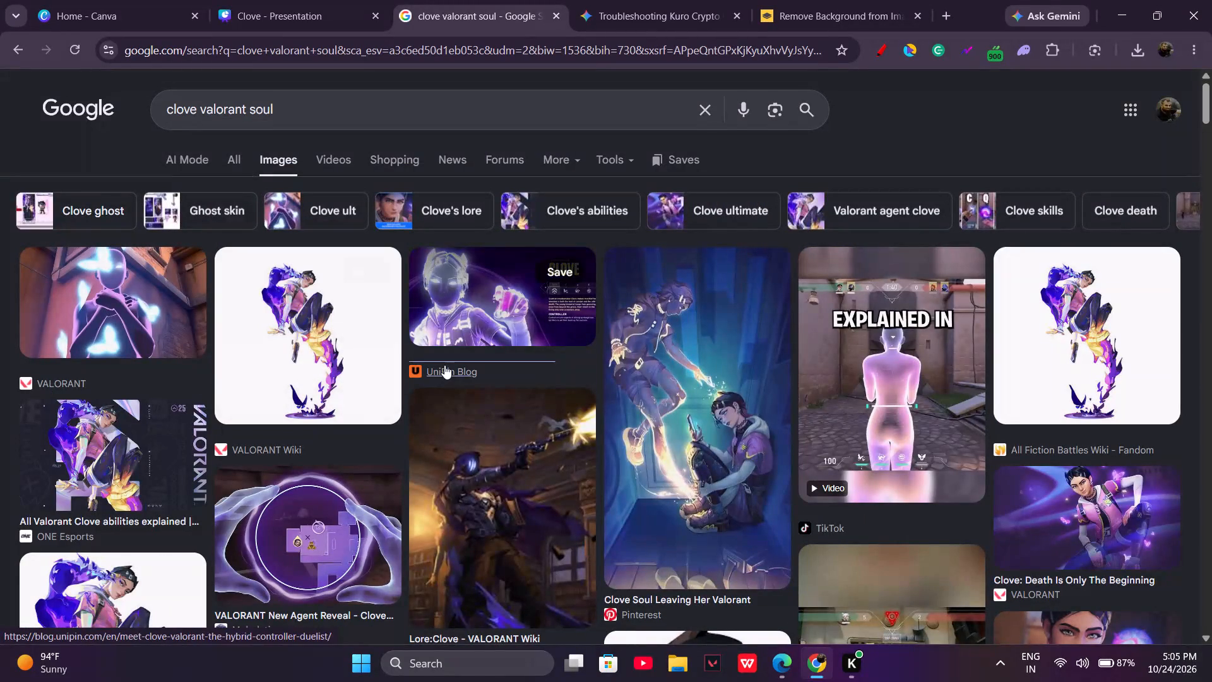
Preview the glowing soul figure with butterflies from VALORANT's "Clove: Death Is Only The Beginning" and check the surrounding results.
click(128, 323)
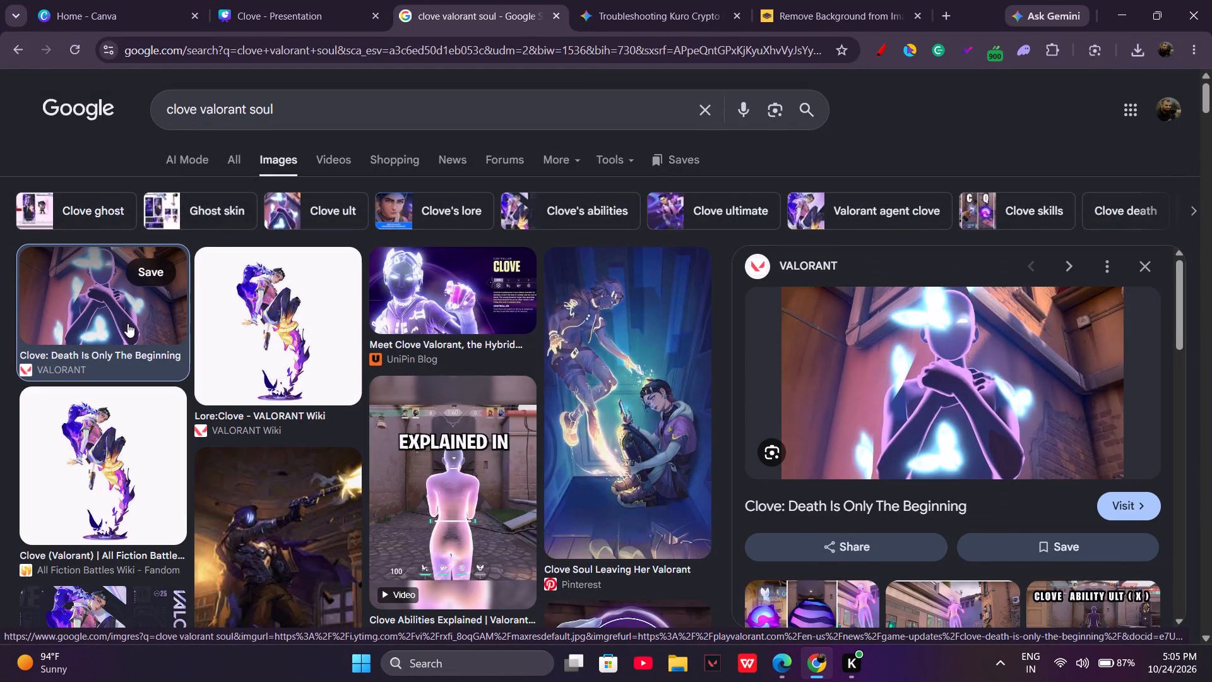
scroll(128, 323, down, 2)
scroll(252, 345, down, 6)
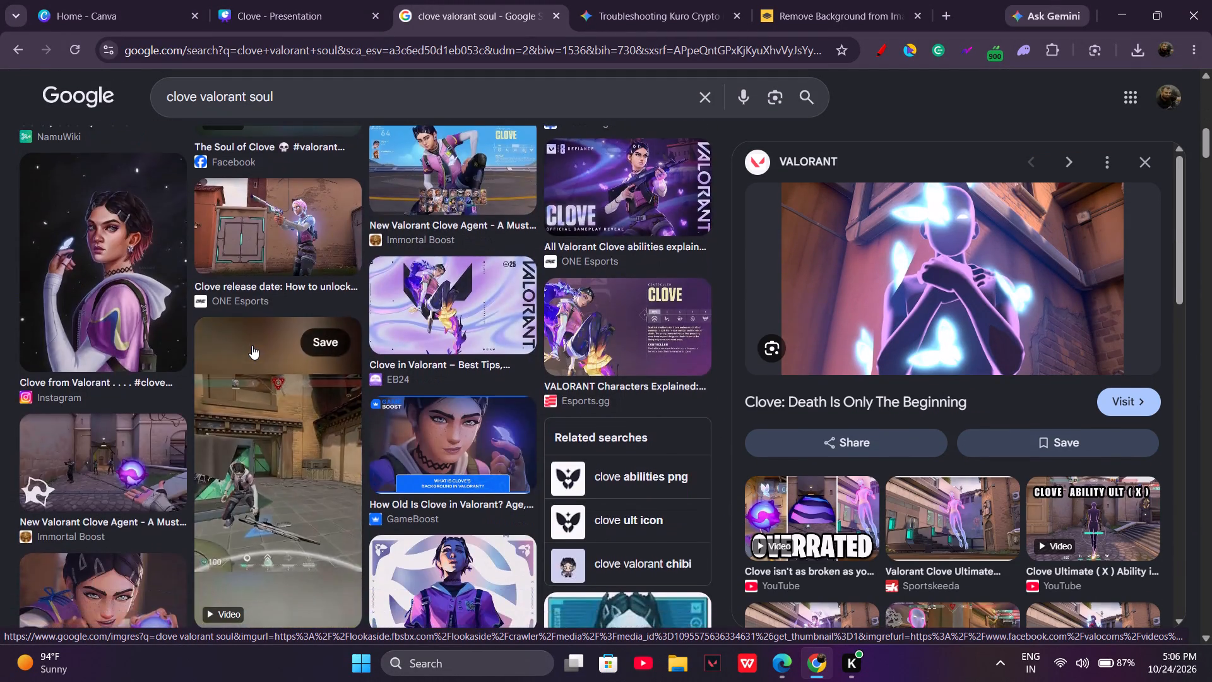
scroll(252, 345, down, 3)
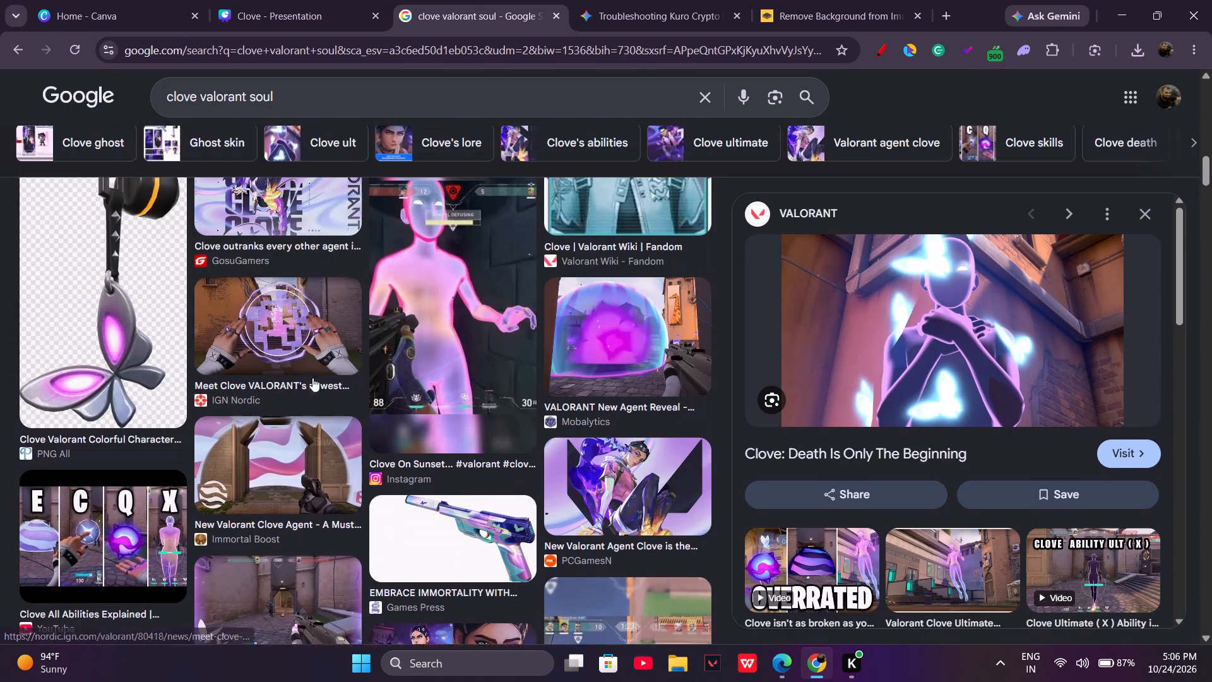
Narrow the image search to "clove valorant soul only" and look through the results.
click(281, 108)
key(space)
text(only)
key(Return)
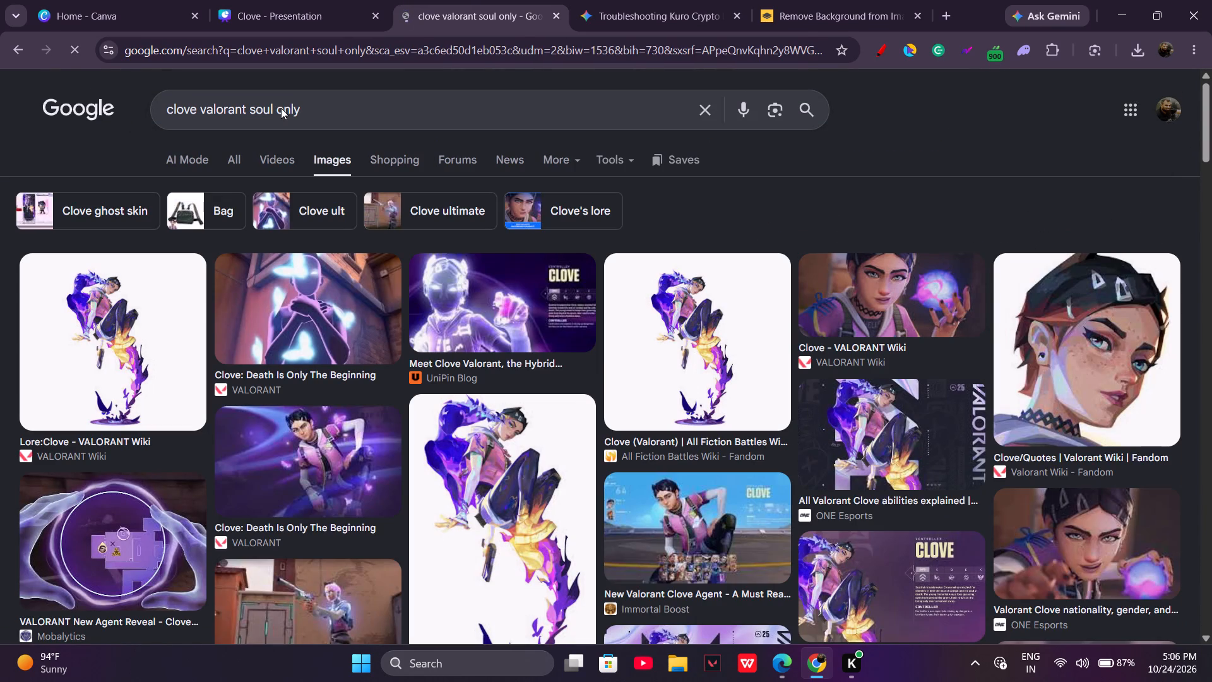
scroll(396, 299, down, 1)
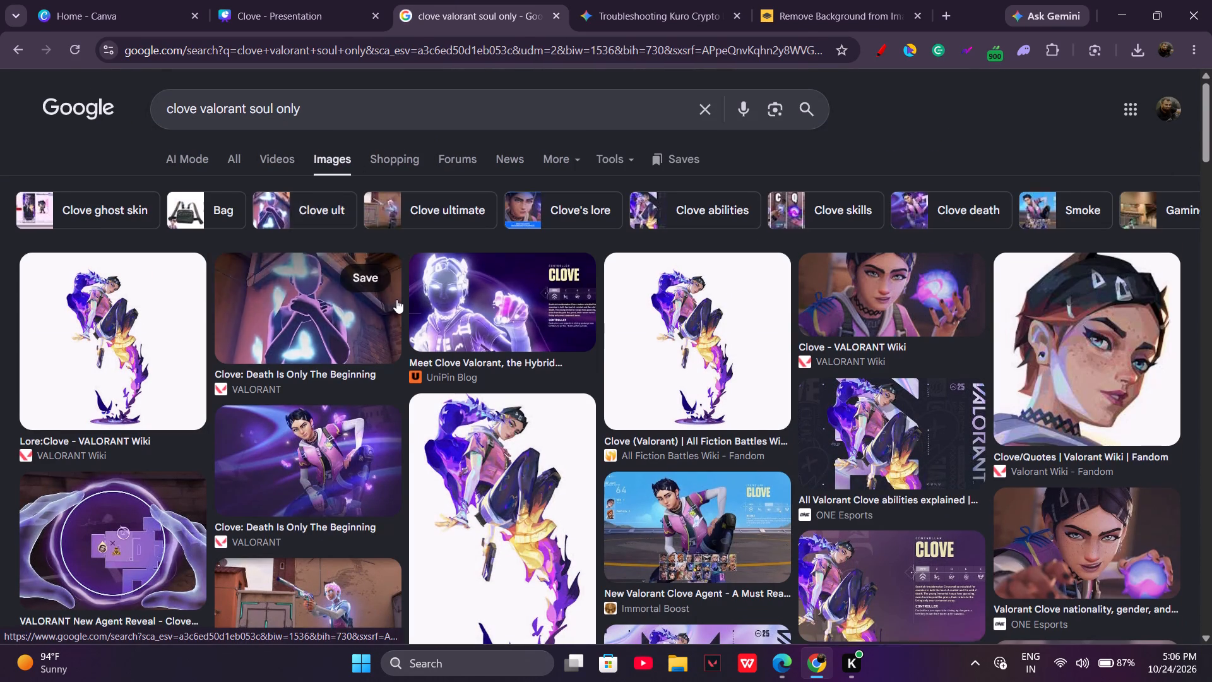
scroll(396, 299, down, 9)
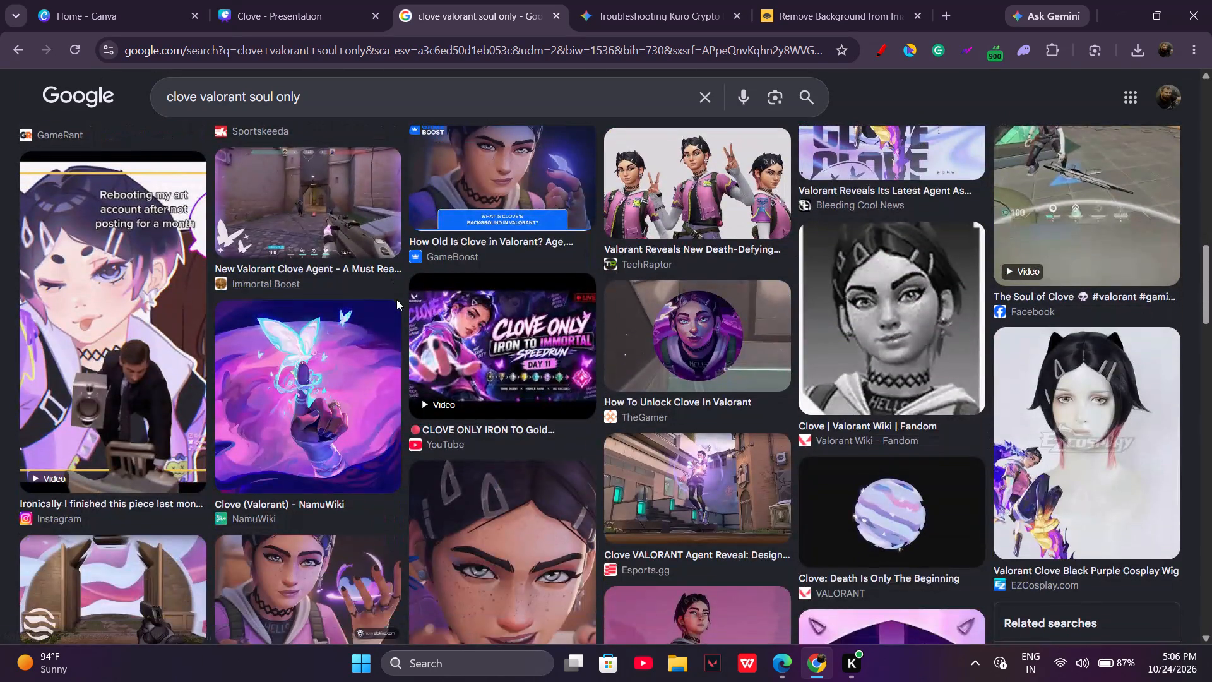
scroll(396, 299, down, 3)
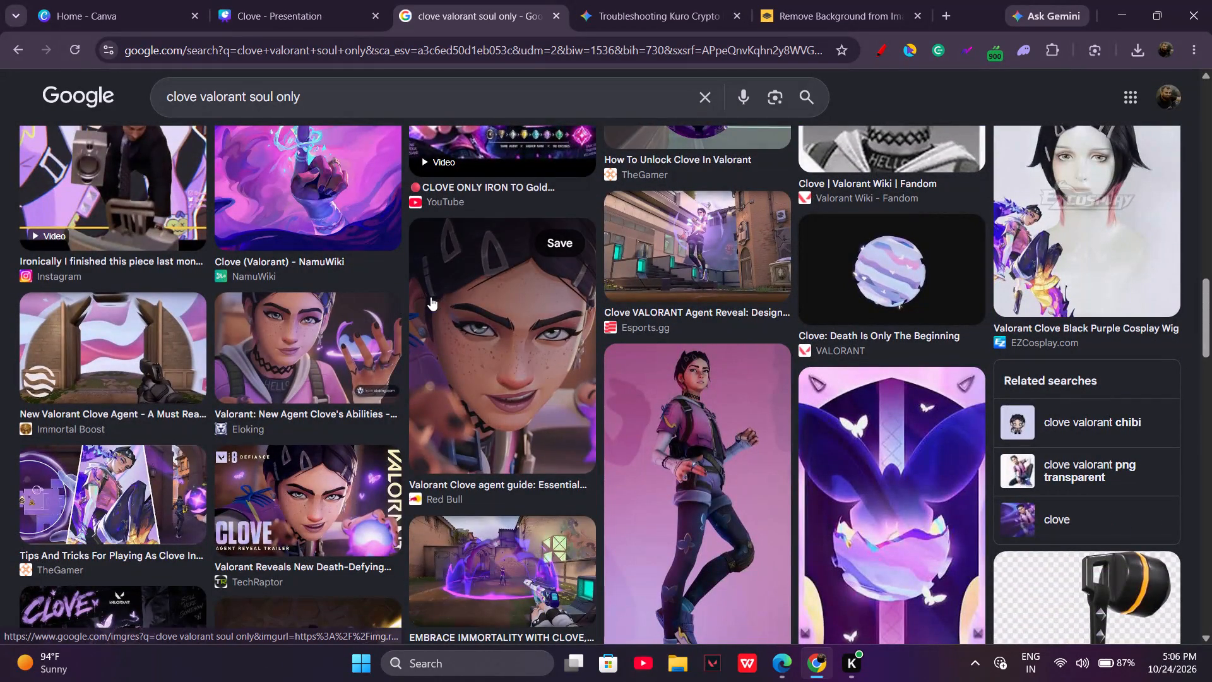
Open the purple striped orb image on black from VALORANT and save it to the computer under its suggested name.
click(852, 283)
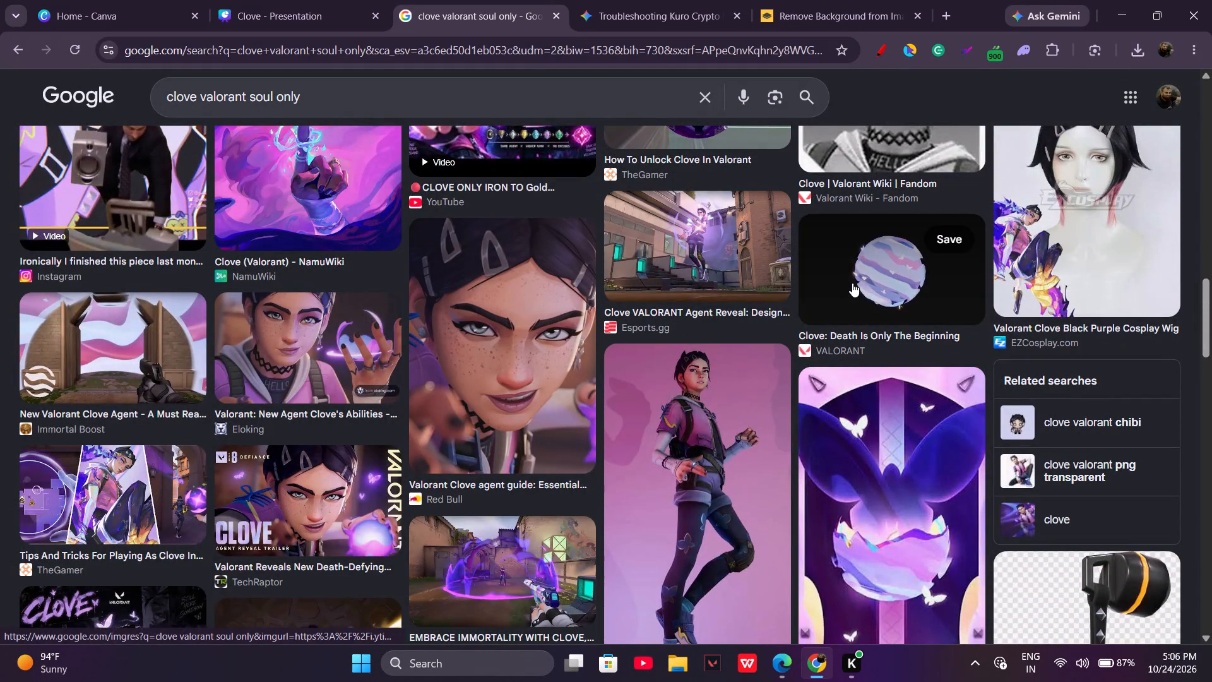
right_click(898, 286)
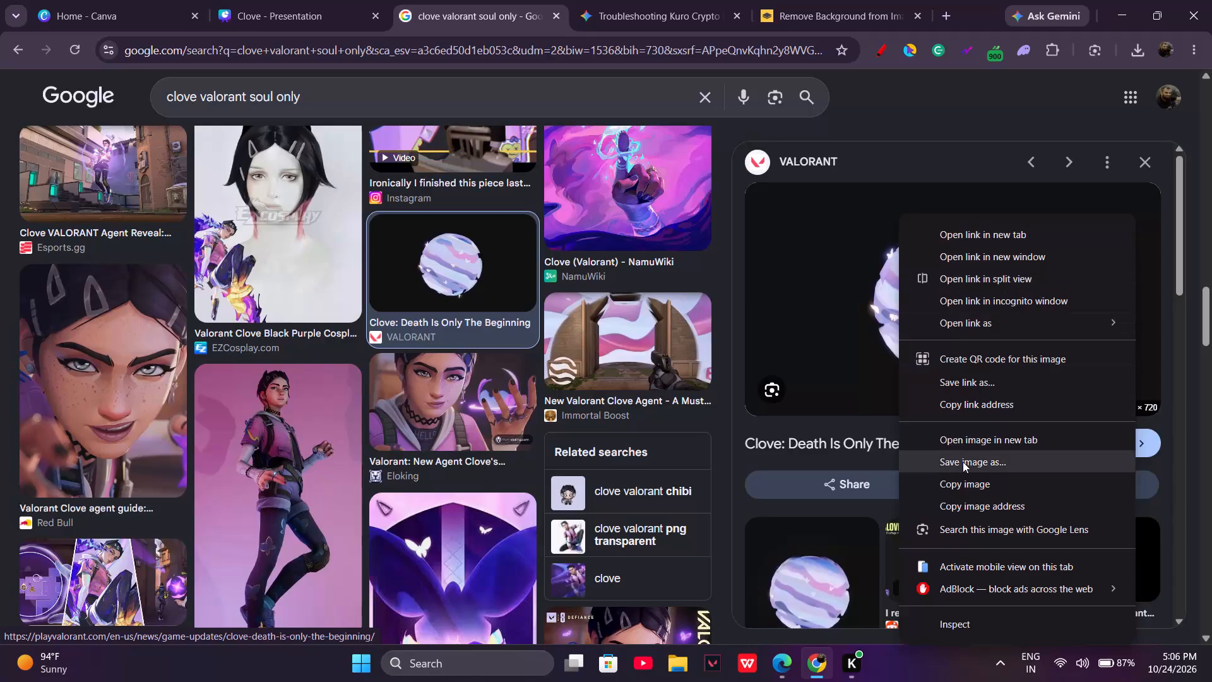
click(963, 460)
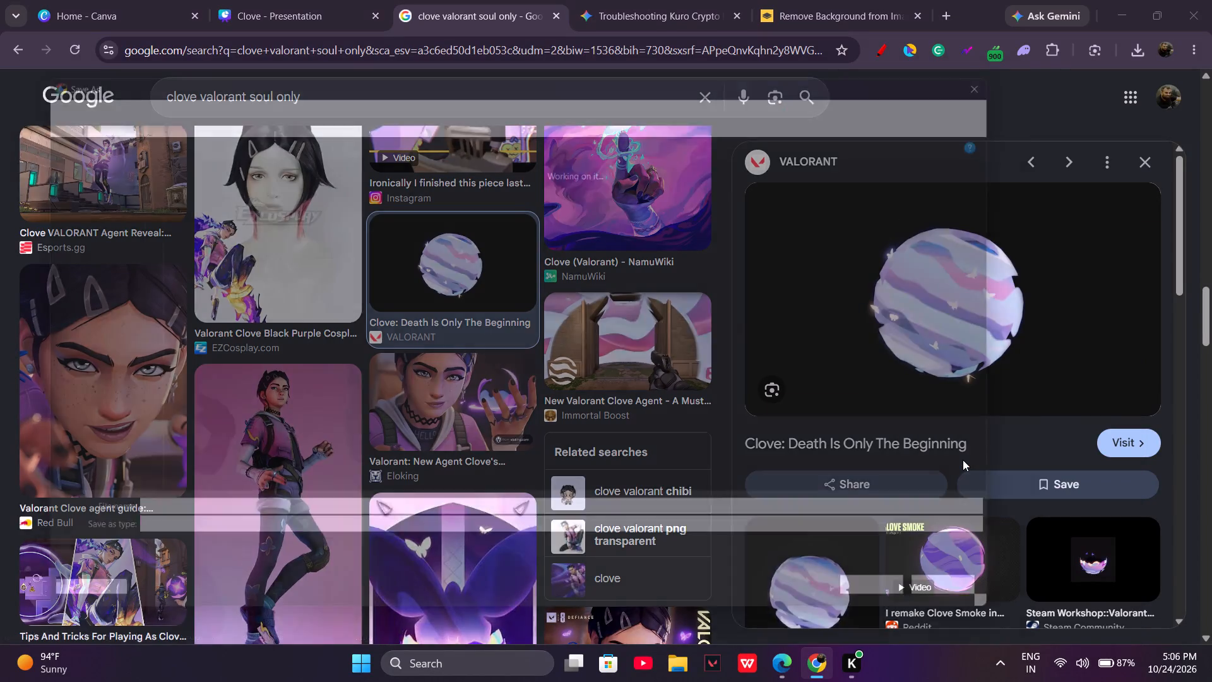
key(Return)
click(889, 66)
On remove.bg, upload the maxresdefault orb image to strip its background and download the free 666 x 375 preview.
click(833, 0)
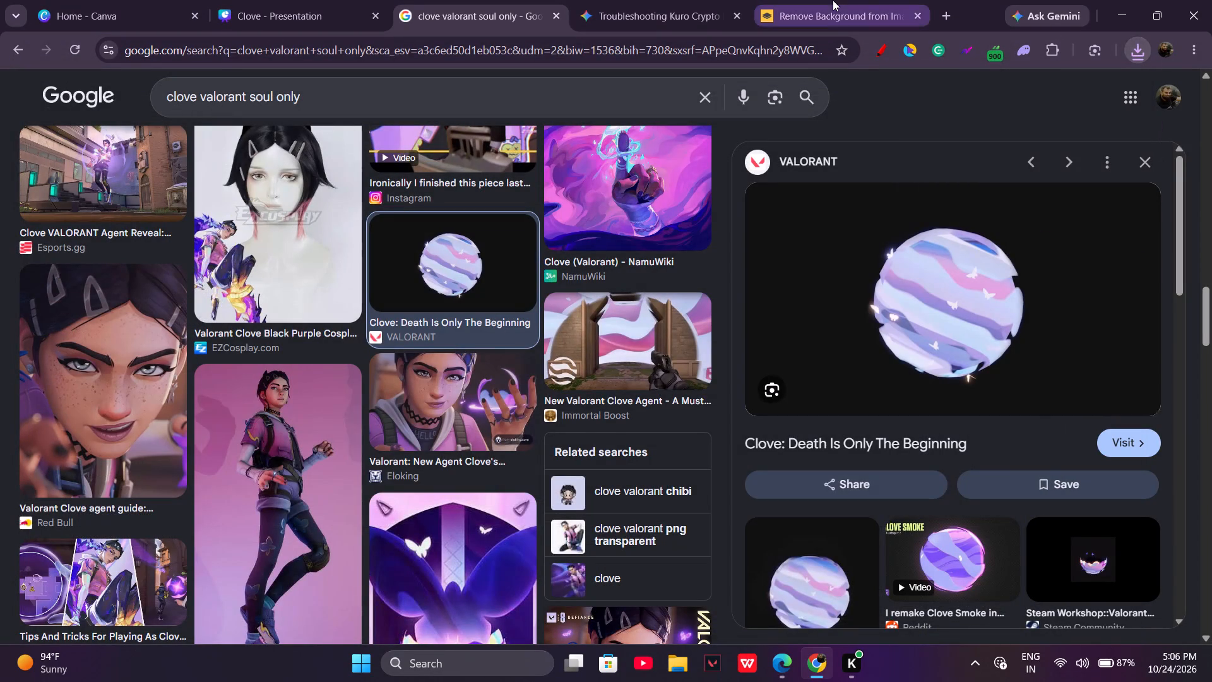
scroll(626, 323, right, 8)
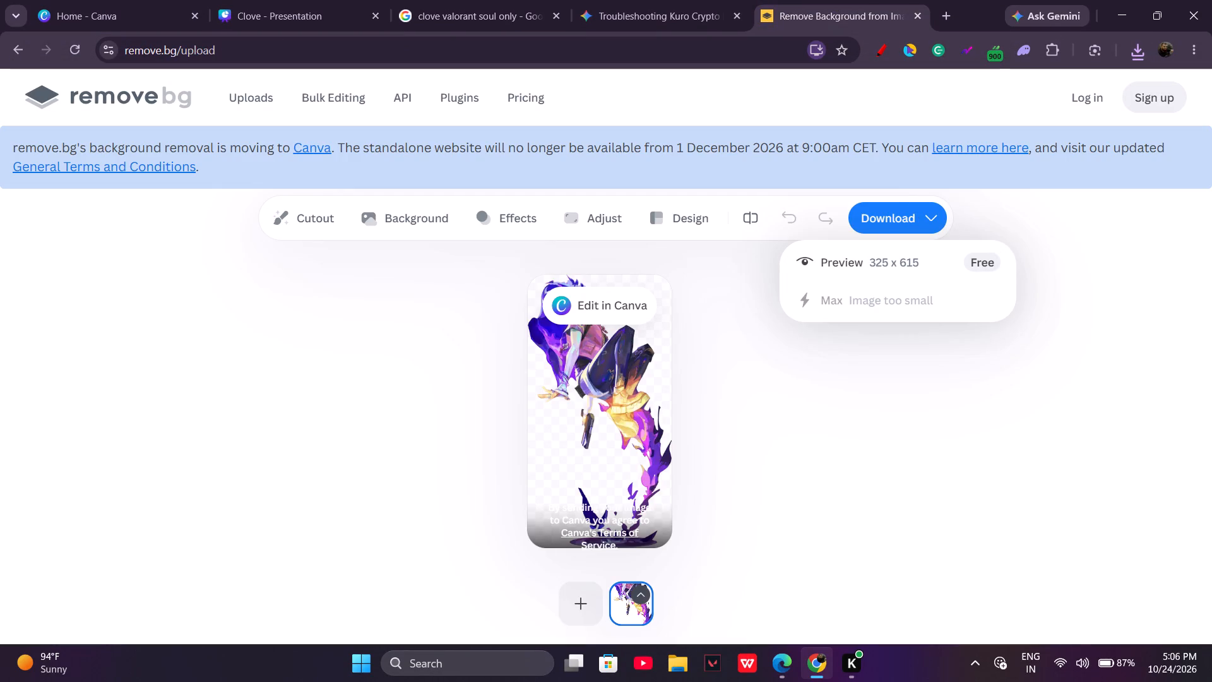
scroll(621, 482, right, 5)
click(83, 53)
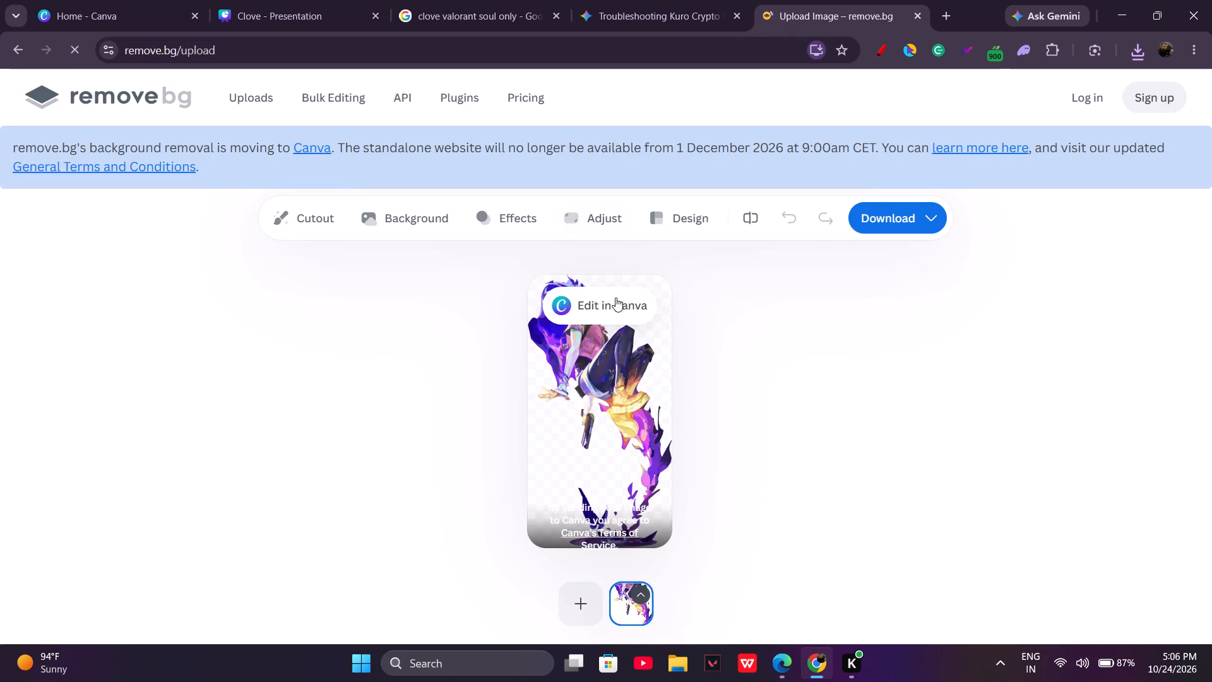
click(603, 578)
click(600, 594)
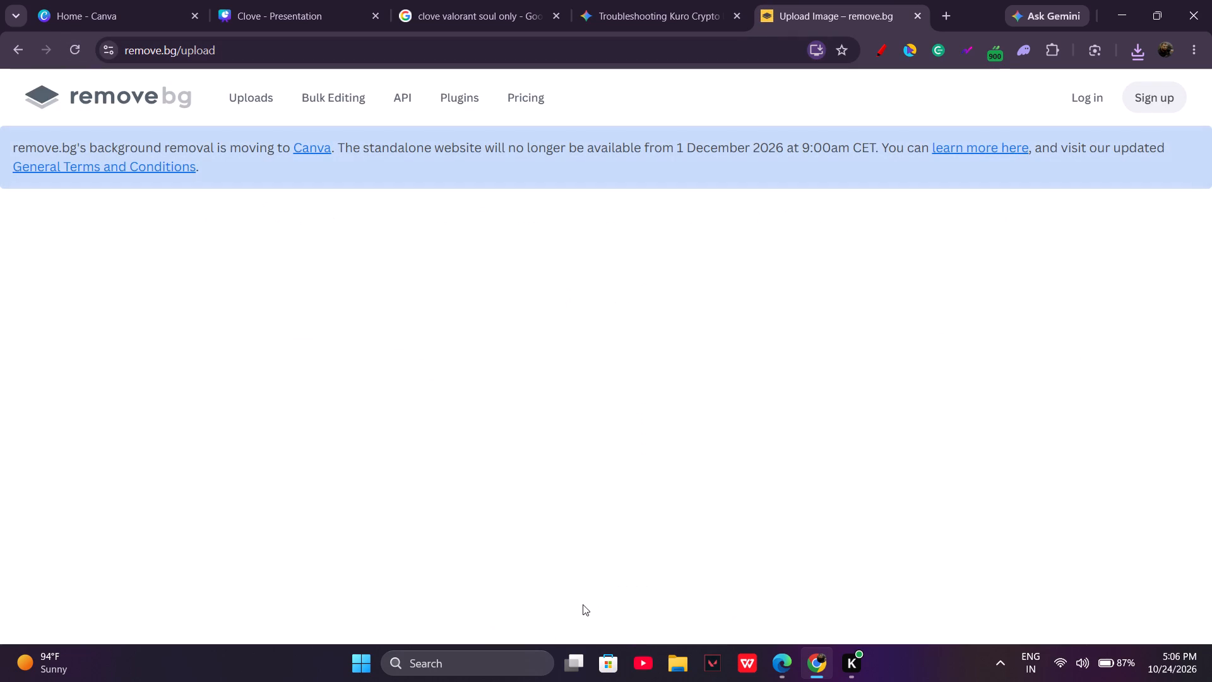
click(580, 602)
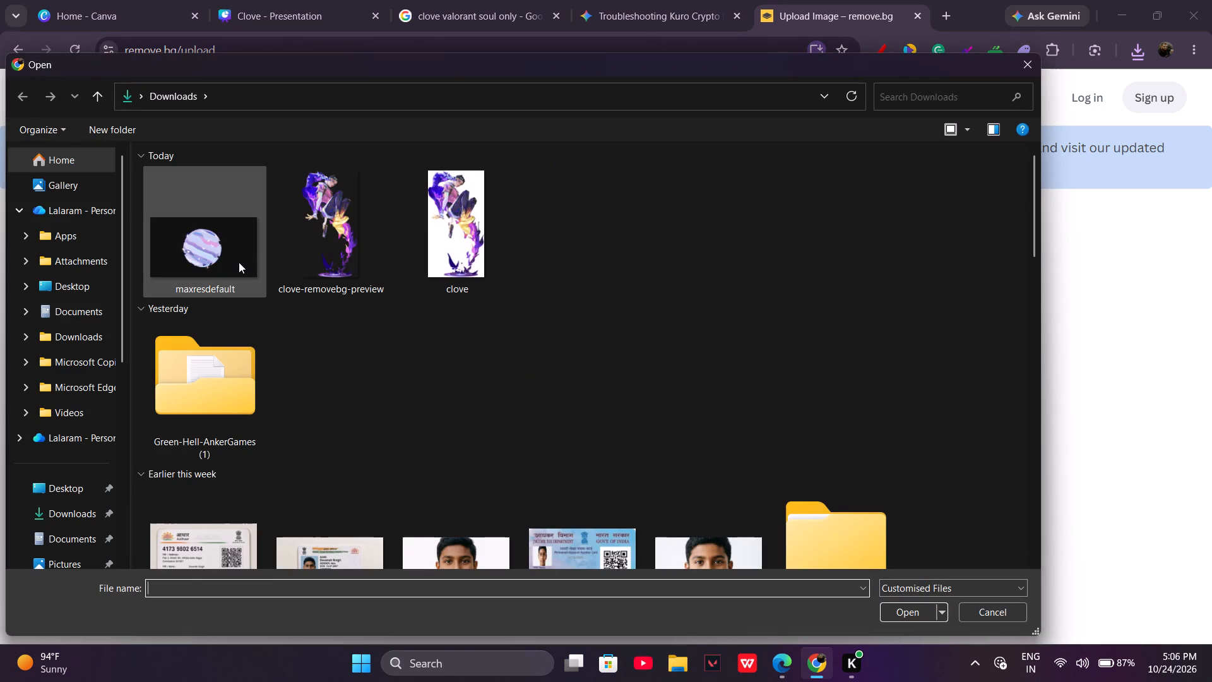
double_click(239, 262)
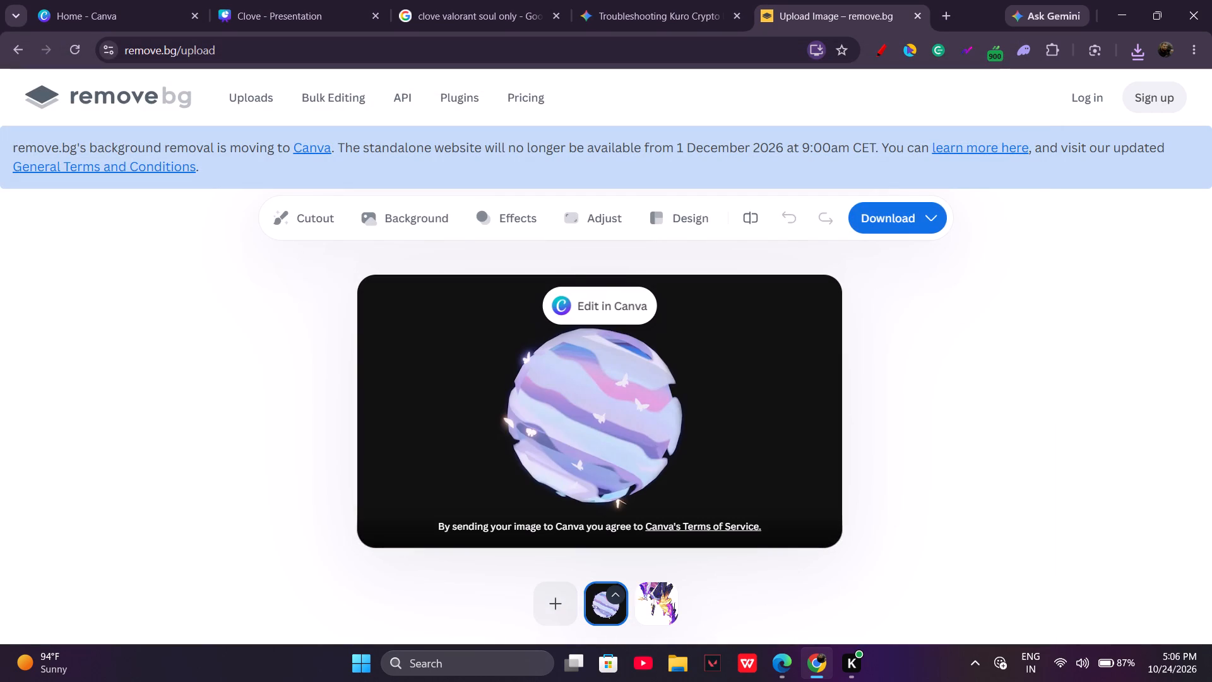
click(891, 232)
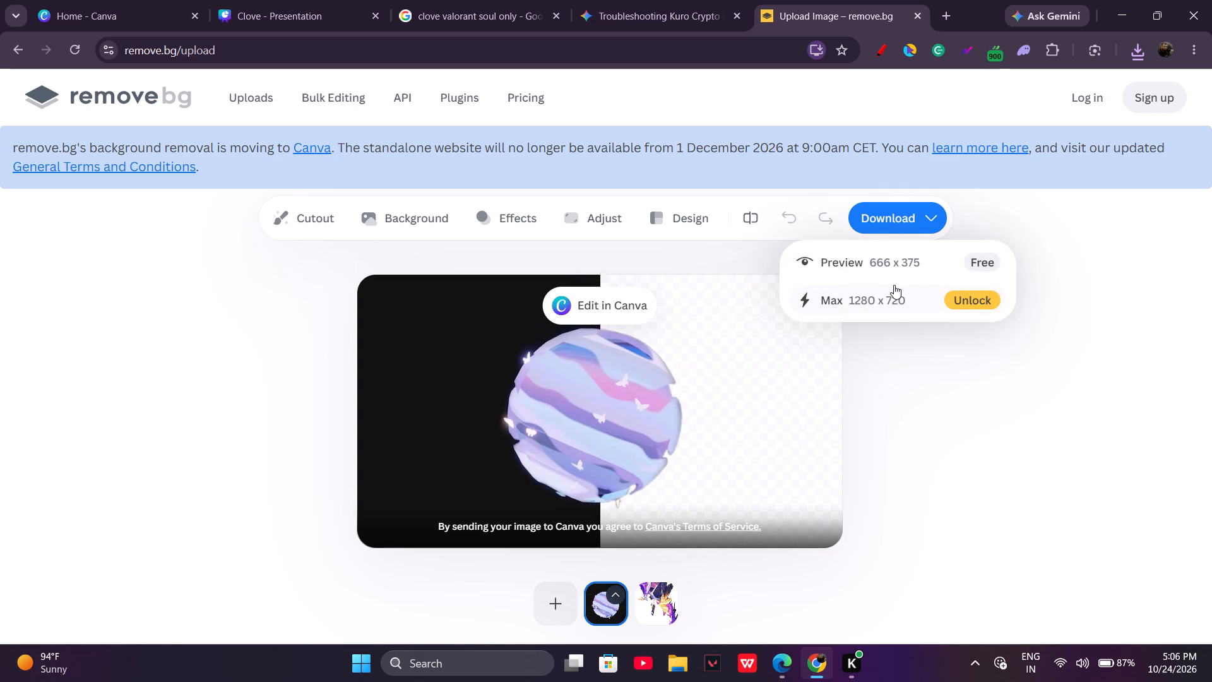
click(884, 266)
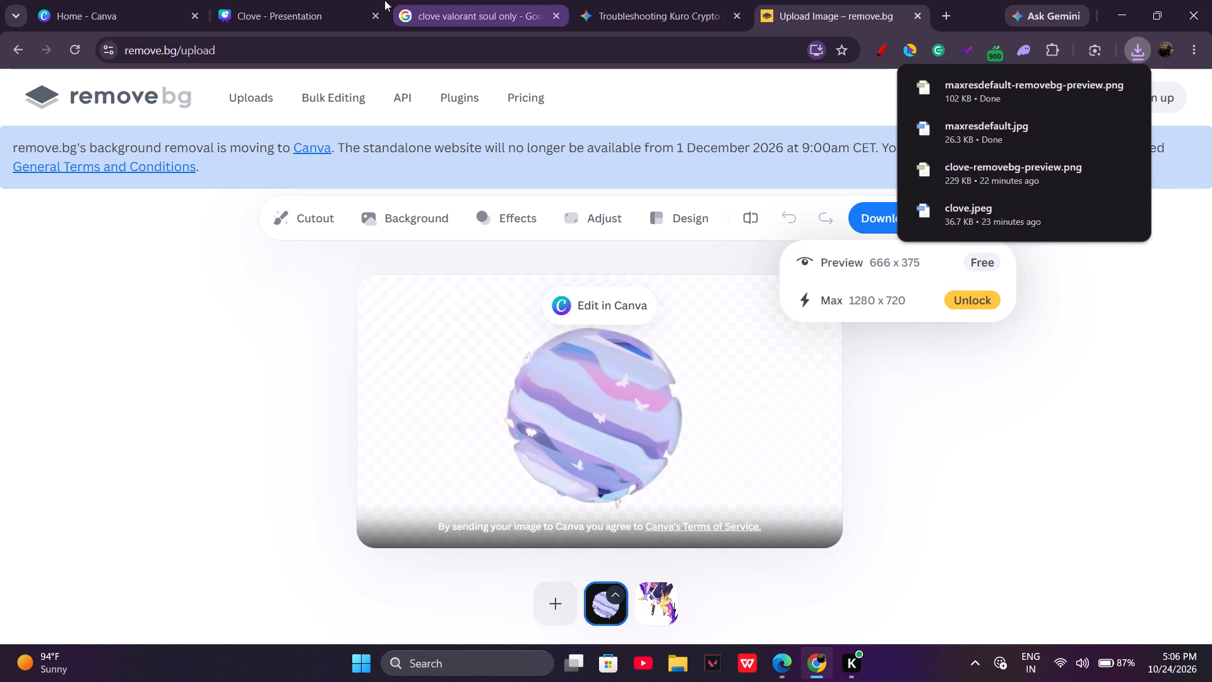
Look through more "clove valorant soul only" image results for page 2 artwork, previewing the Esports Driven hand-and-butterfly picture.
click(260, 0)
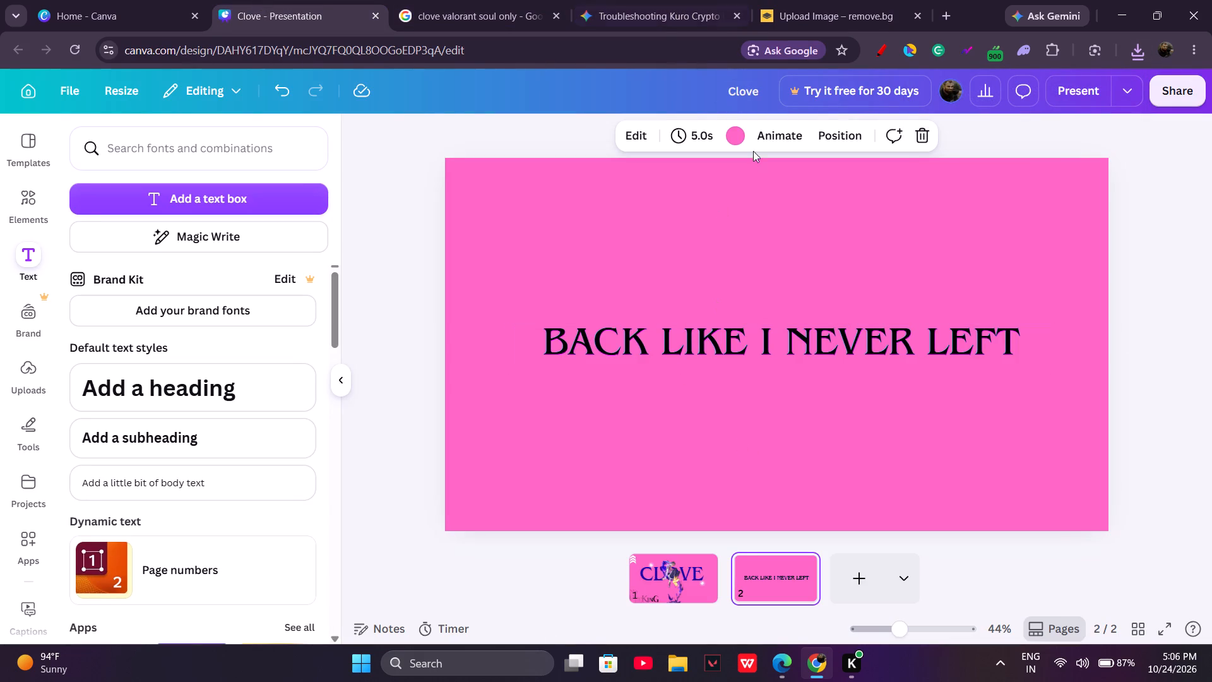
click(420, 0)
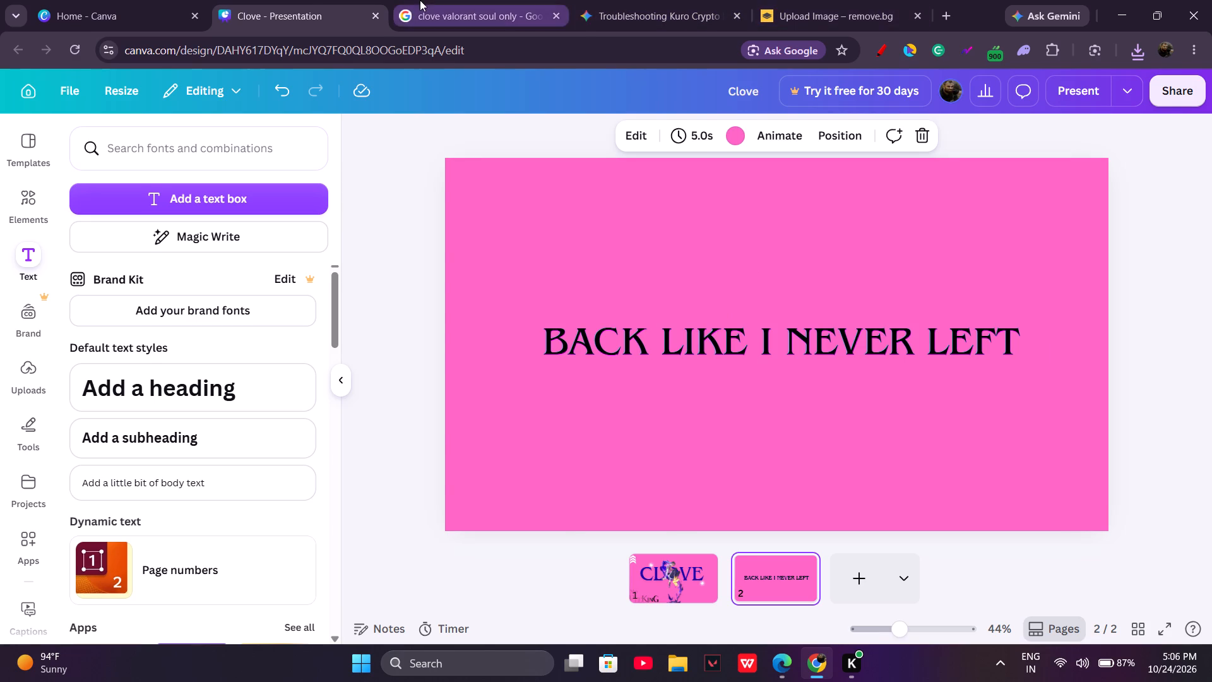
scroll(448, 266, down, 2)
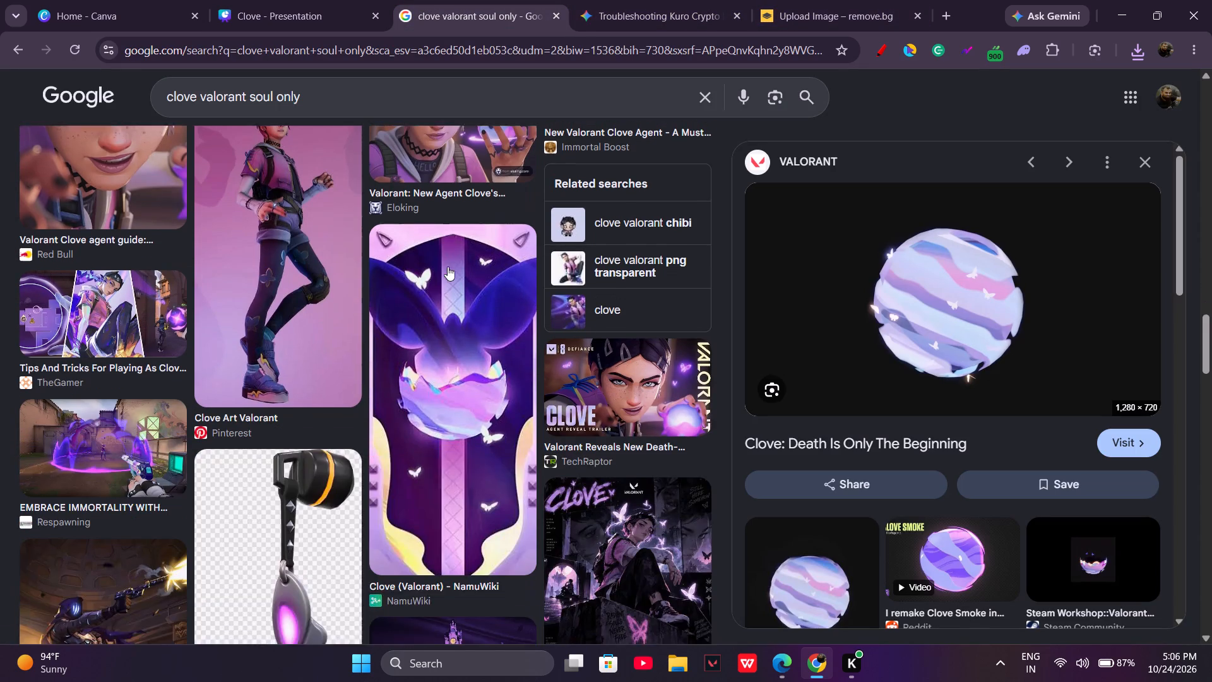
scroll(448, 266, down, 6)
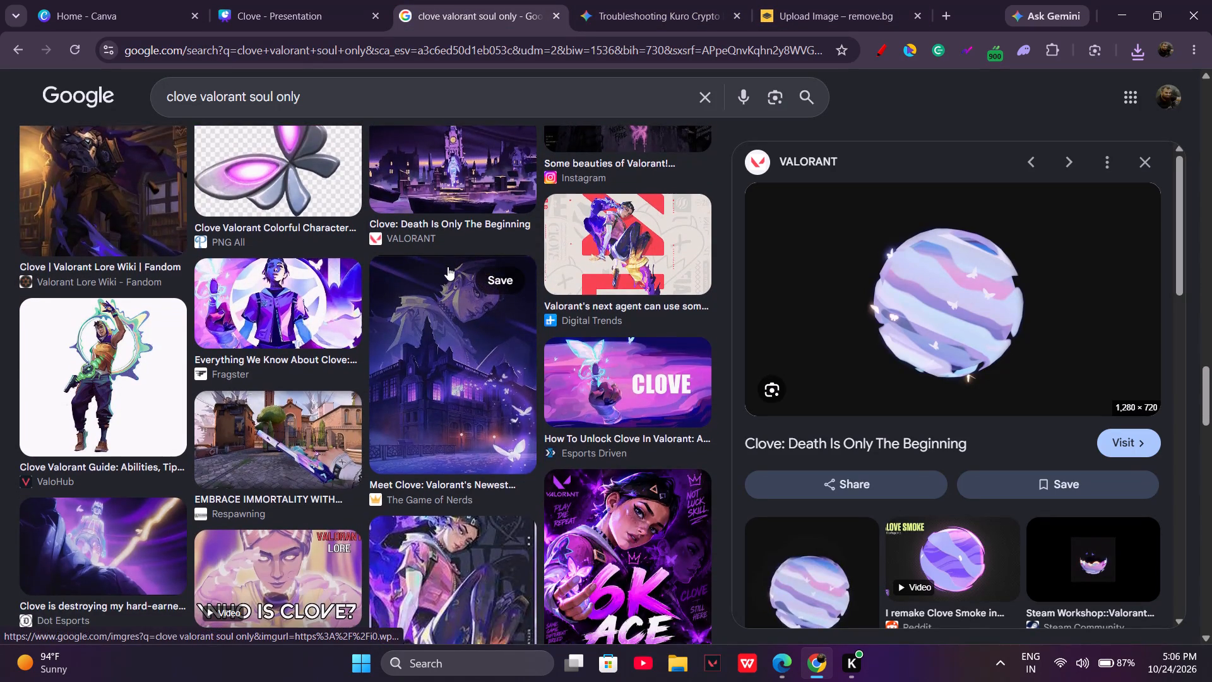
scroll(448, 266, down, 1)
scroll(594, 397, down, 1)
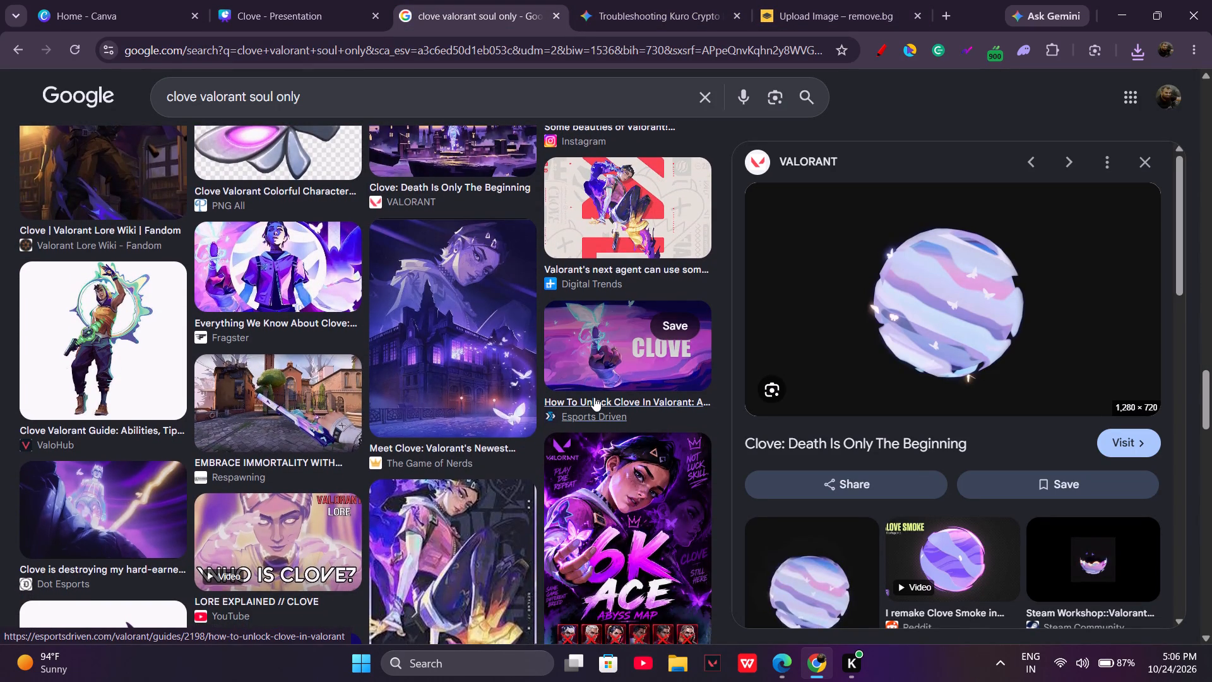
scroll(594, 397, down, 2)
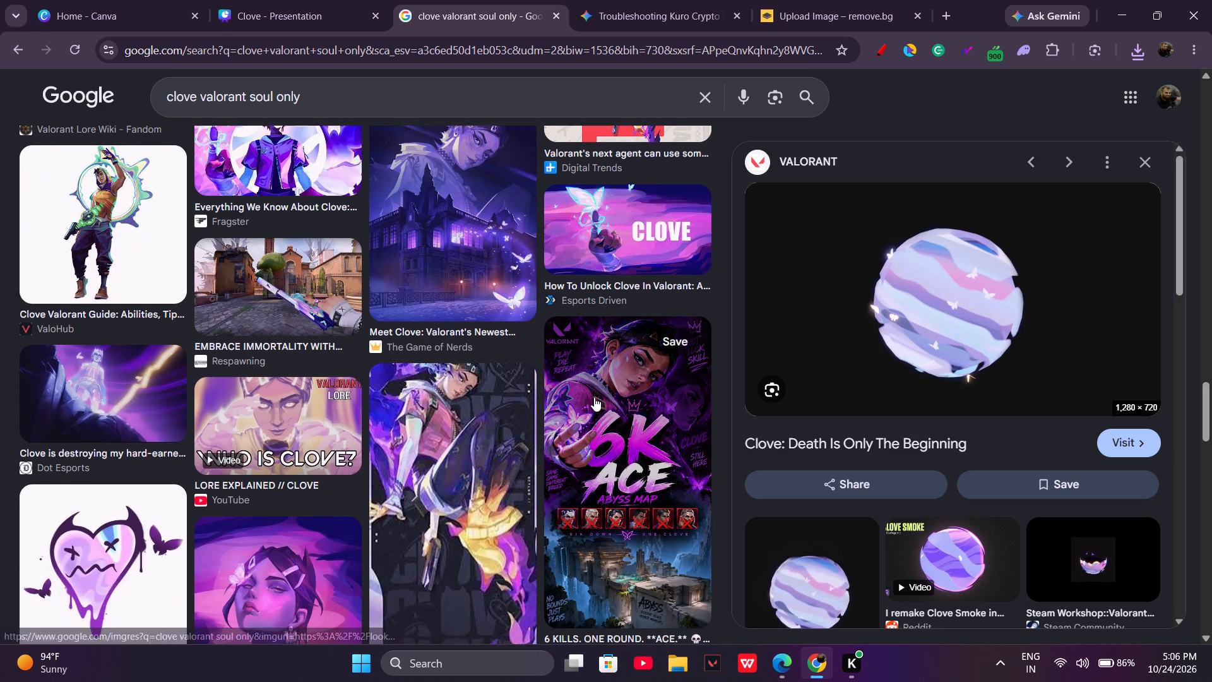
scroll(594, 397, down, 1)
scroll(594, 397, up, 1)
click(612, 323)
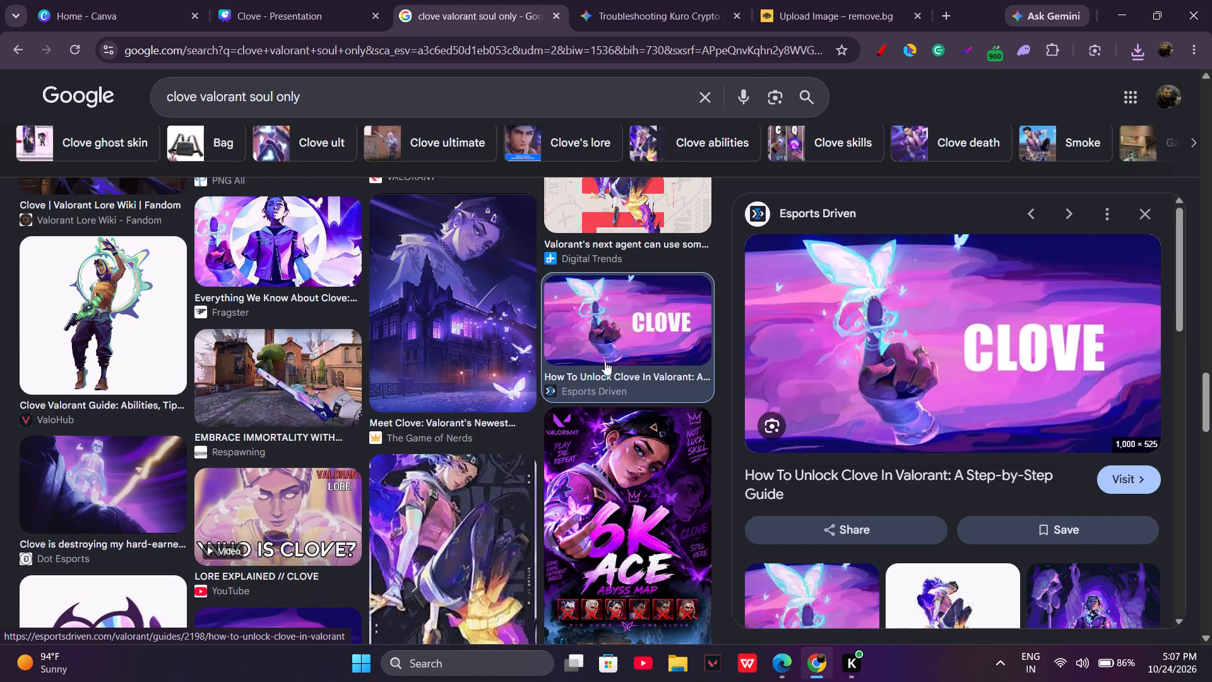
scroll(546, 346, up, 1)
scroll(333, 368, up, 1)
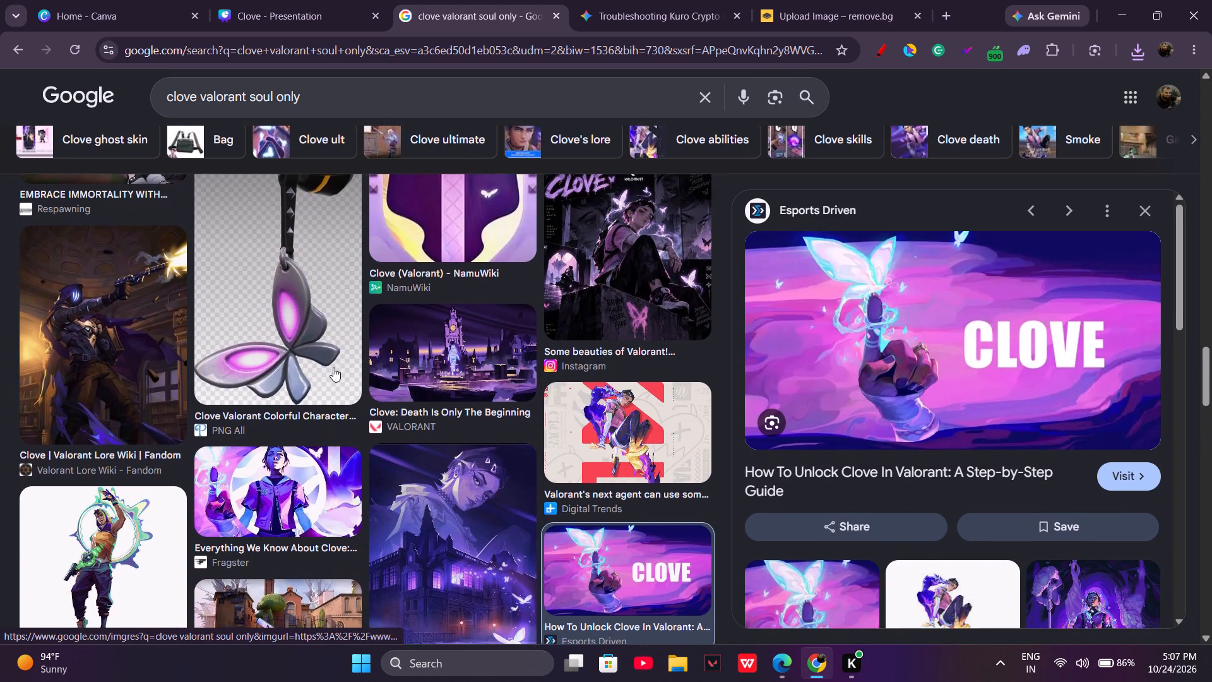
Open The Game of Nerds' purple Clove castle artwork and save it to the computer under its suggested name.
click(405, 515)
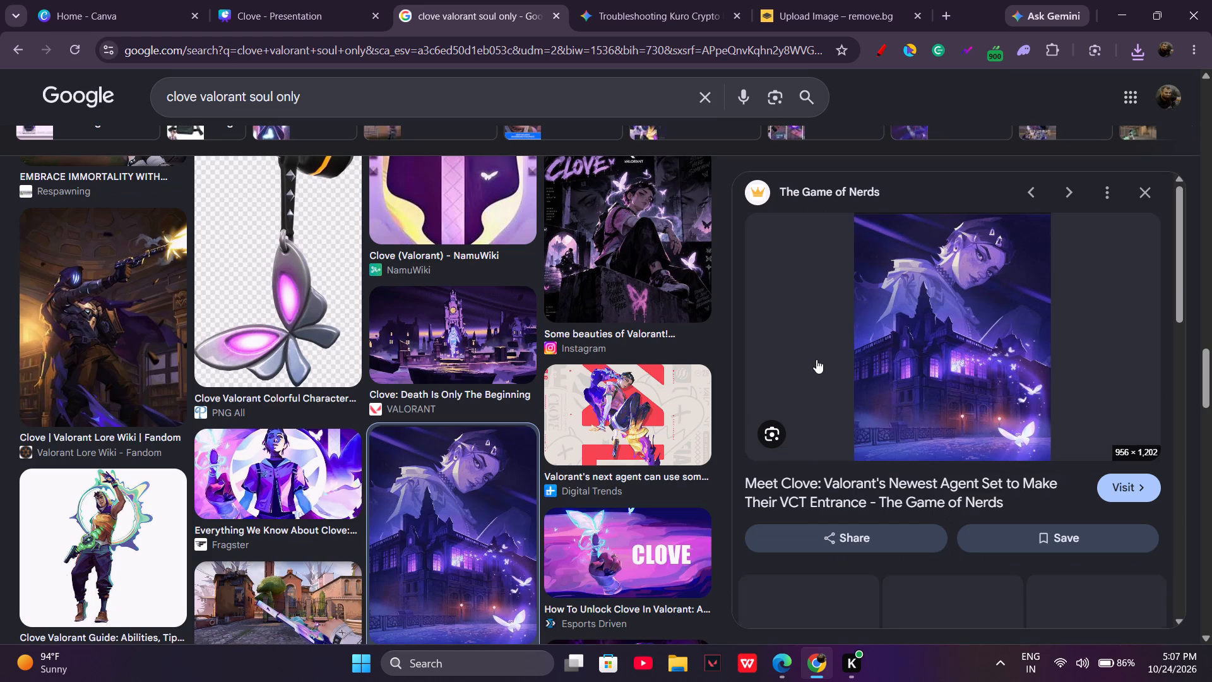
right_click(933, 383)
drag(982, 474, 985, 468)
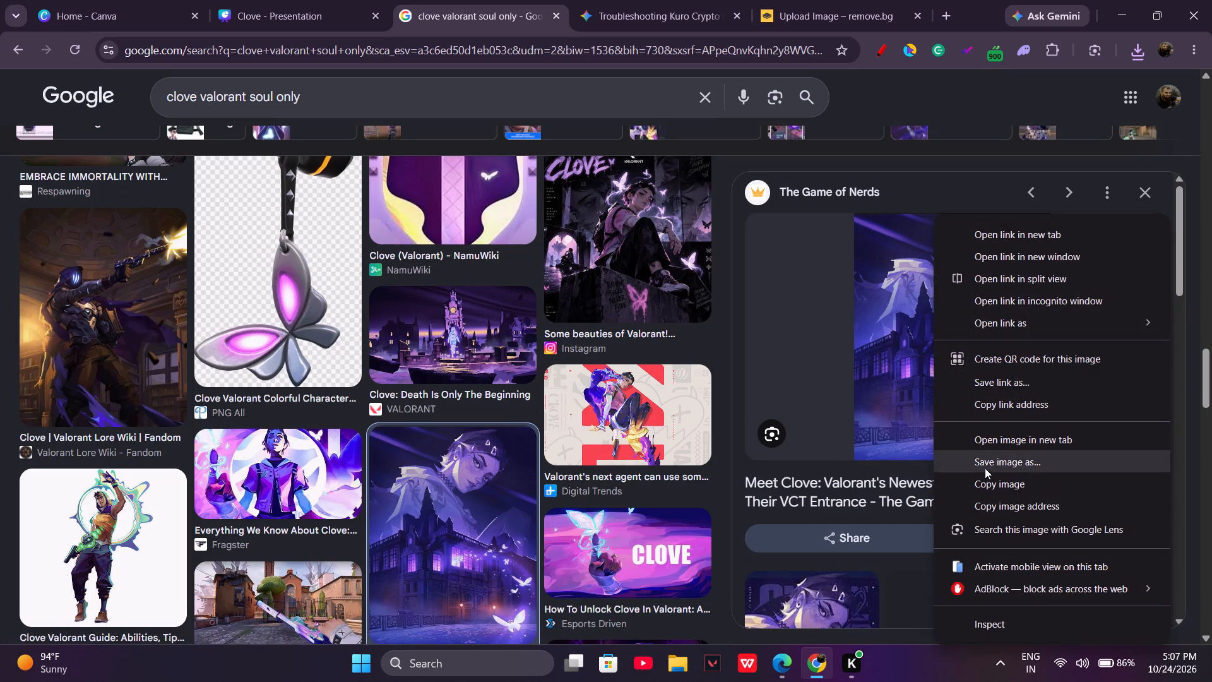
drag(985, 468, 986, 468)
click(986, 468)
key(Return)
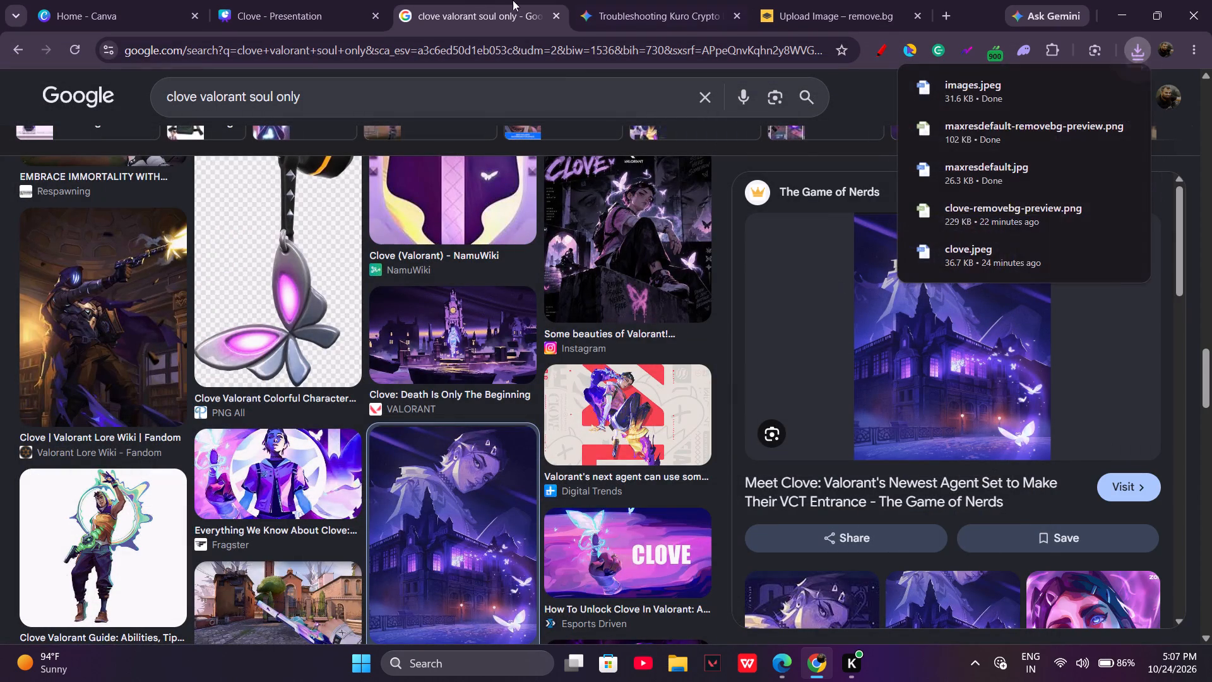
Switch to the Clove presentation in Canva and upload the "images" castle artwork from Downloads.
click(471, 0)
click(365, 0)
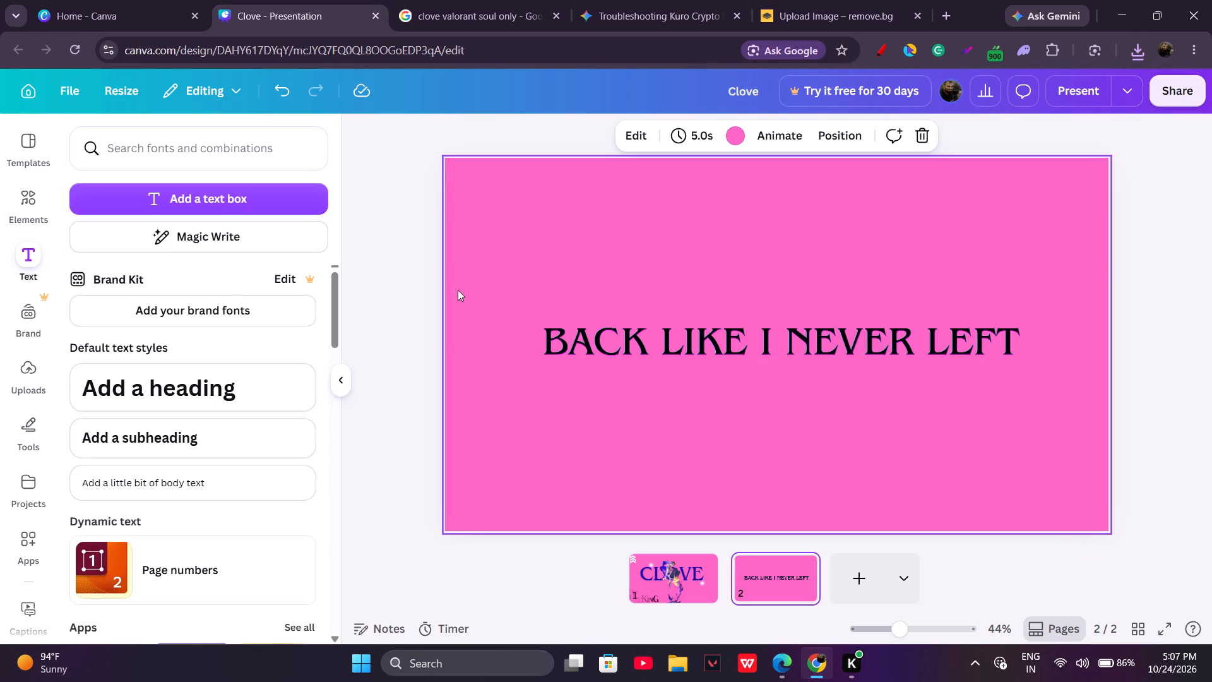
click(41, 371)
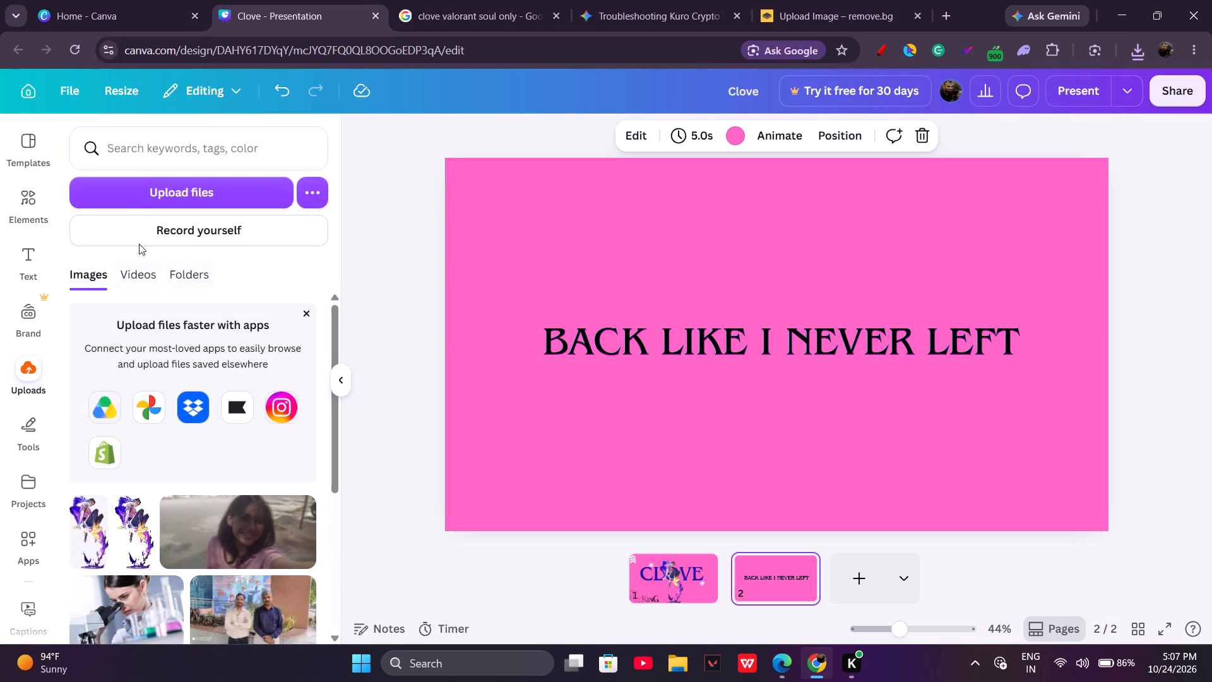
click(134, 199)
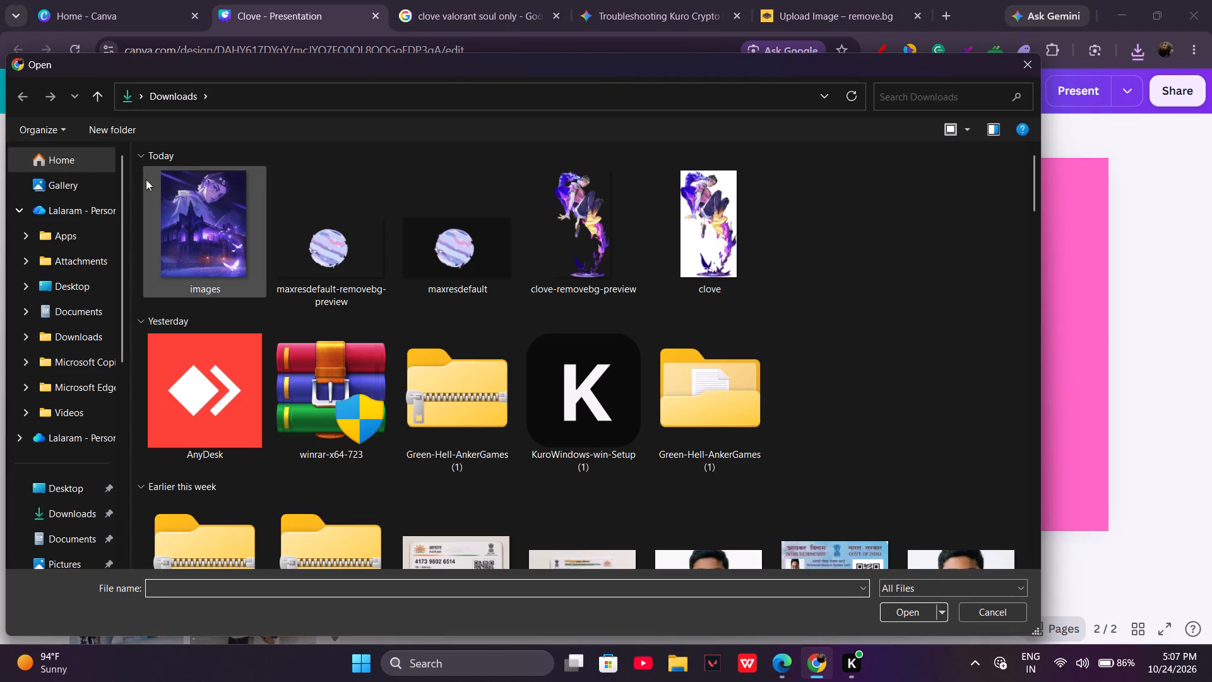
double_click(172, 204)
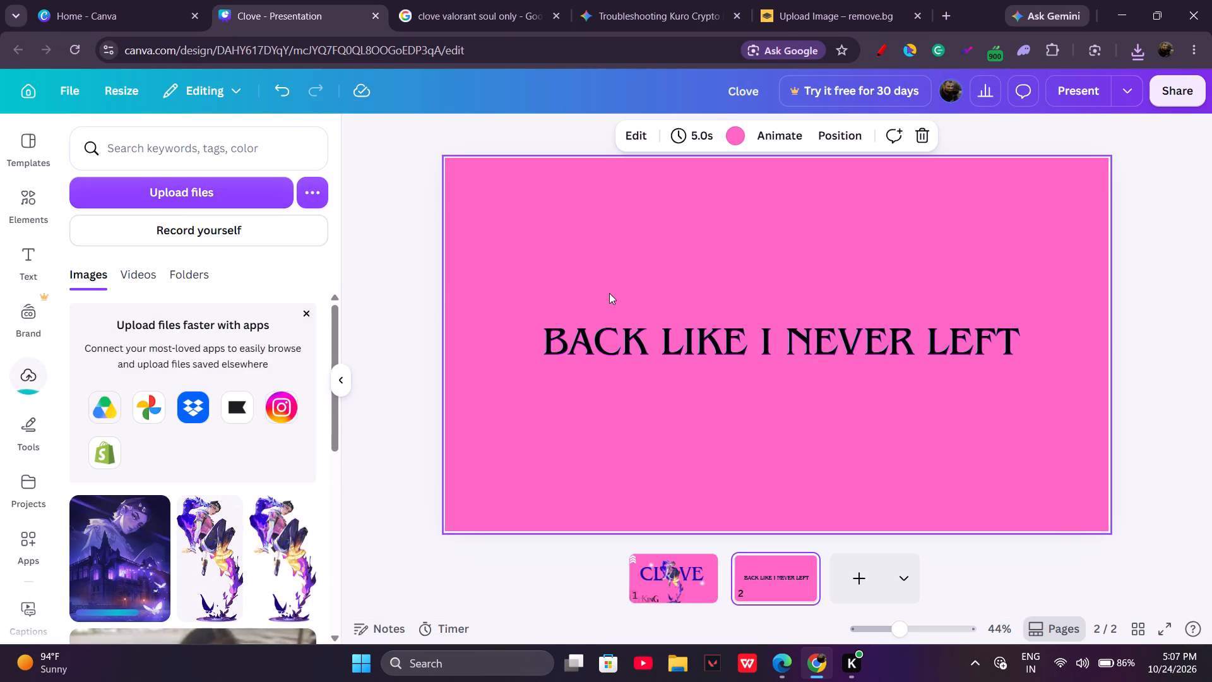
Add the castle artwork to page 2 and enlarge it from its lower-left corner nearly to the page's bottom edge.
click(127, 546)
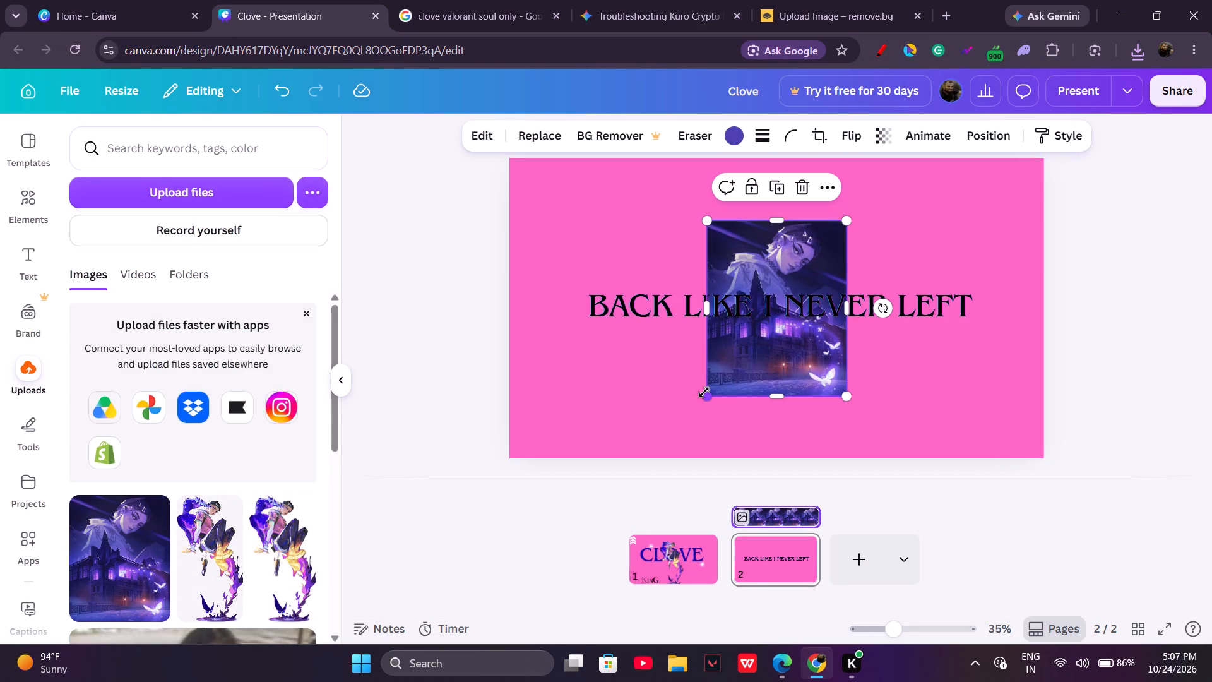
drag(704, 392, 597, 400)
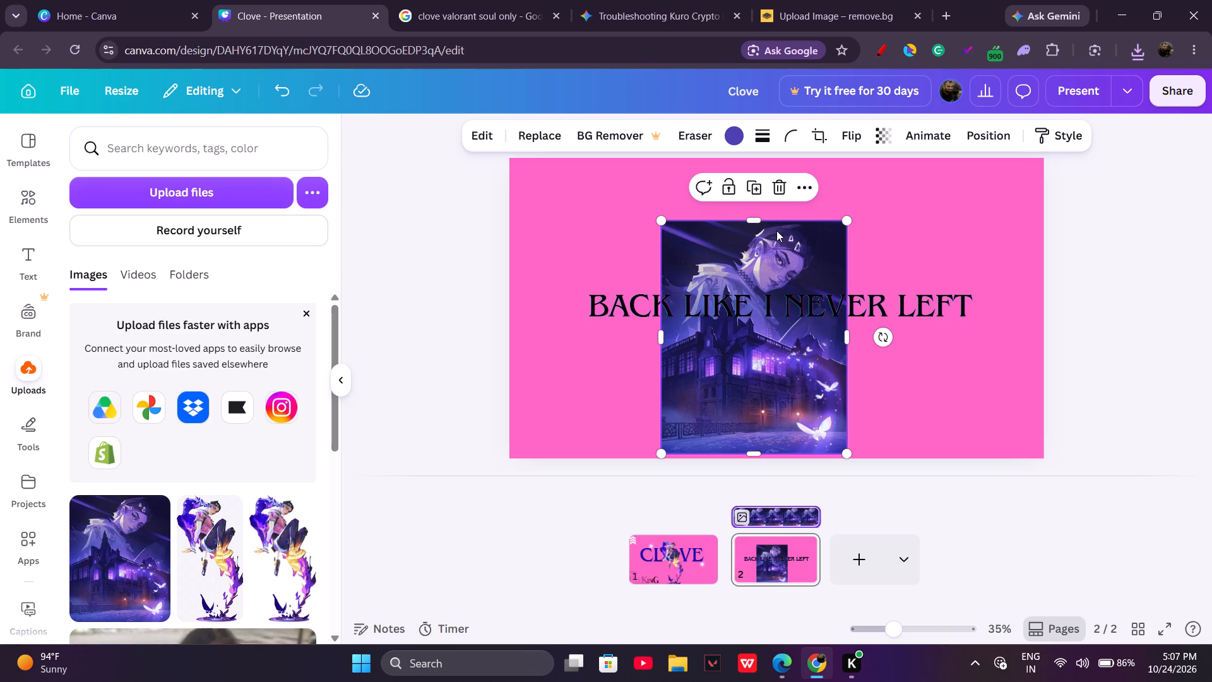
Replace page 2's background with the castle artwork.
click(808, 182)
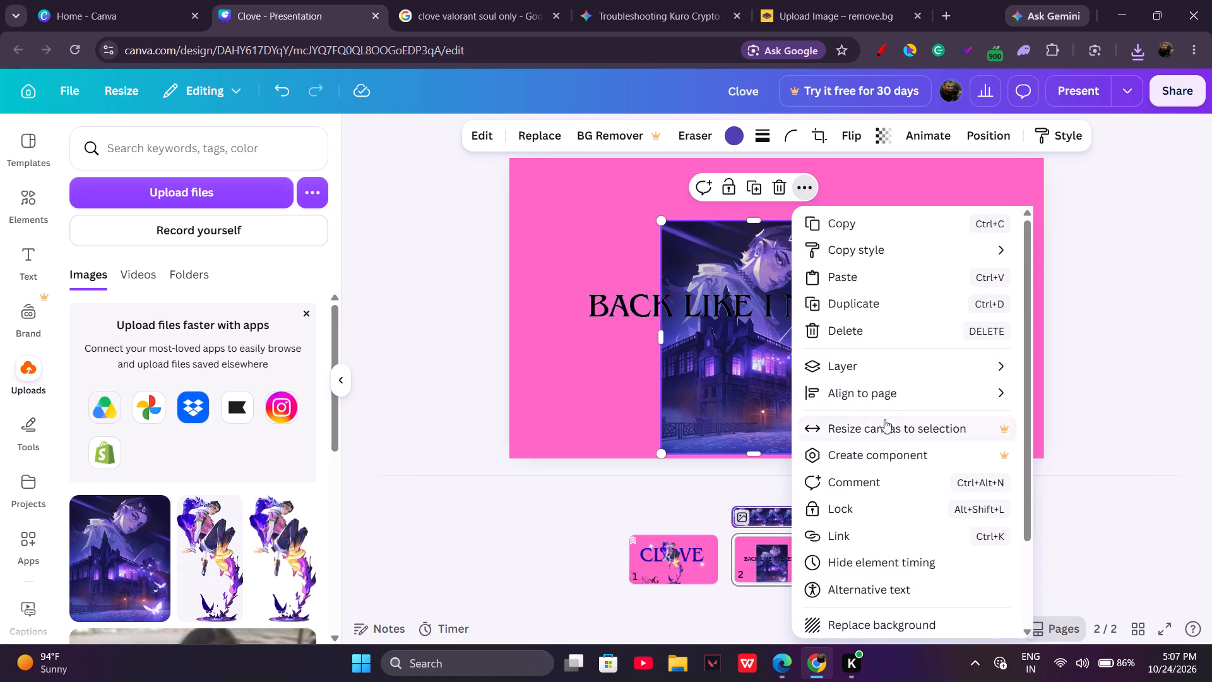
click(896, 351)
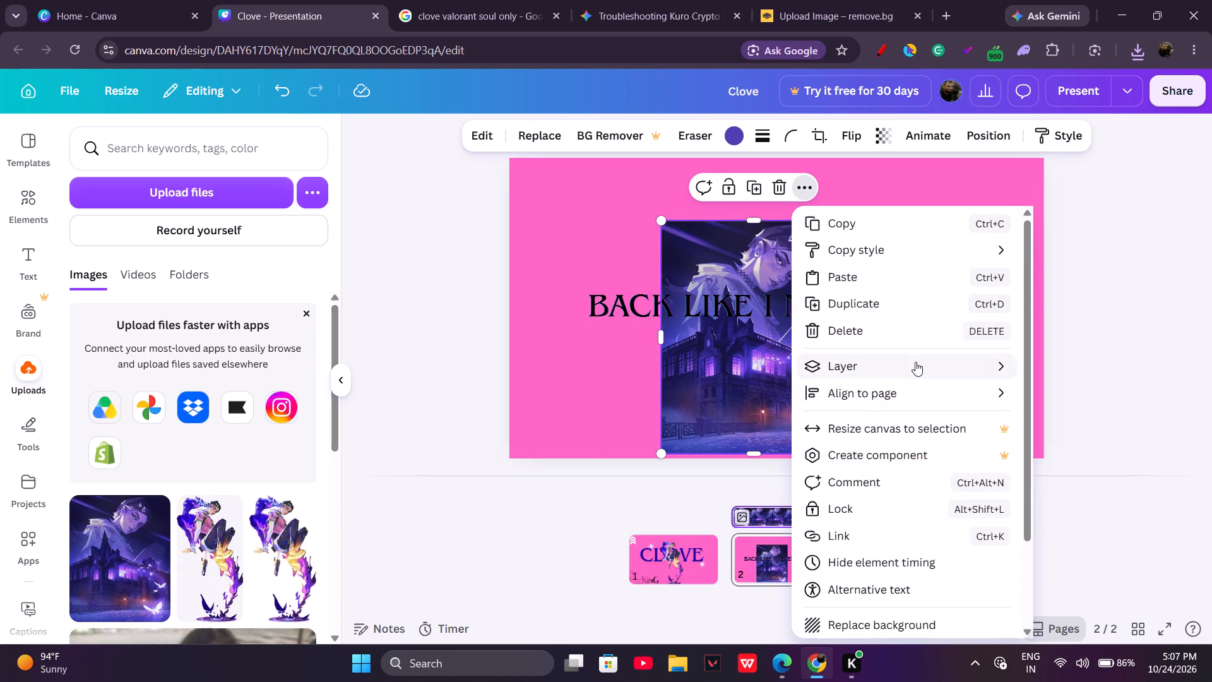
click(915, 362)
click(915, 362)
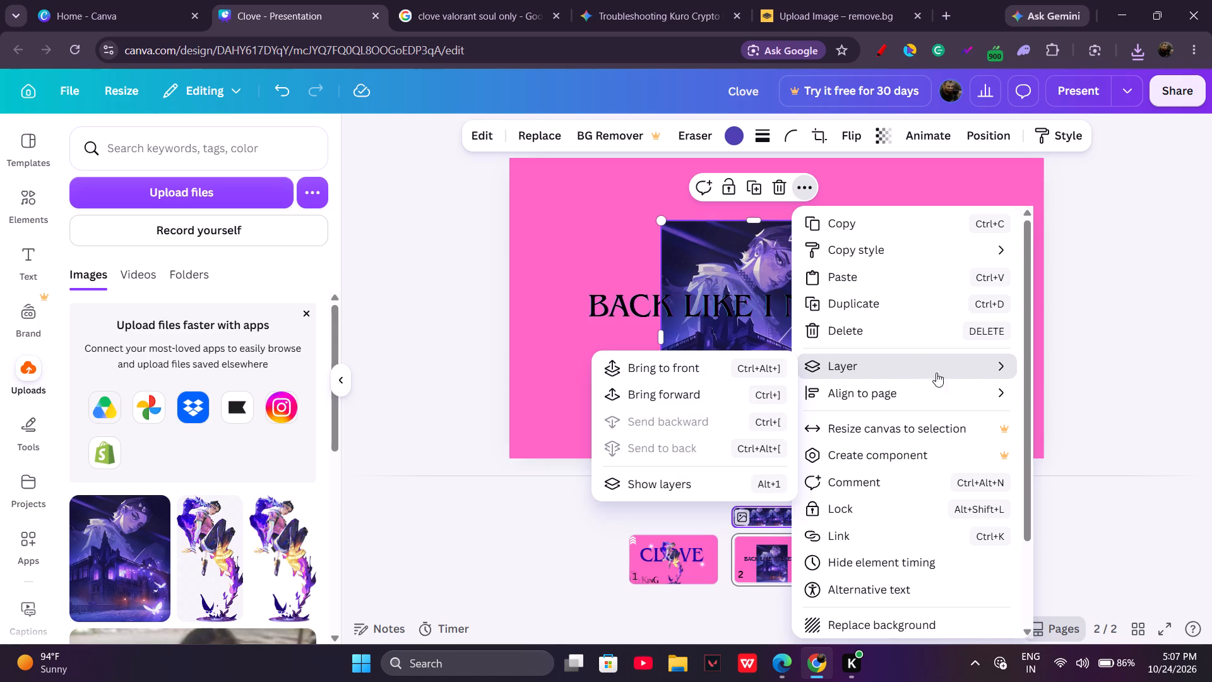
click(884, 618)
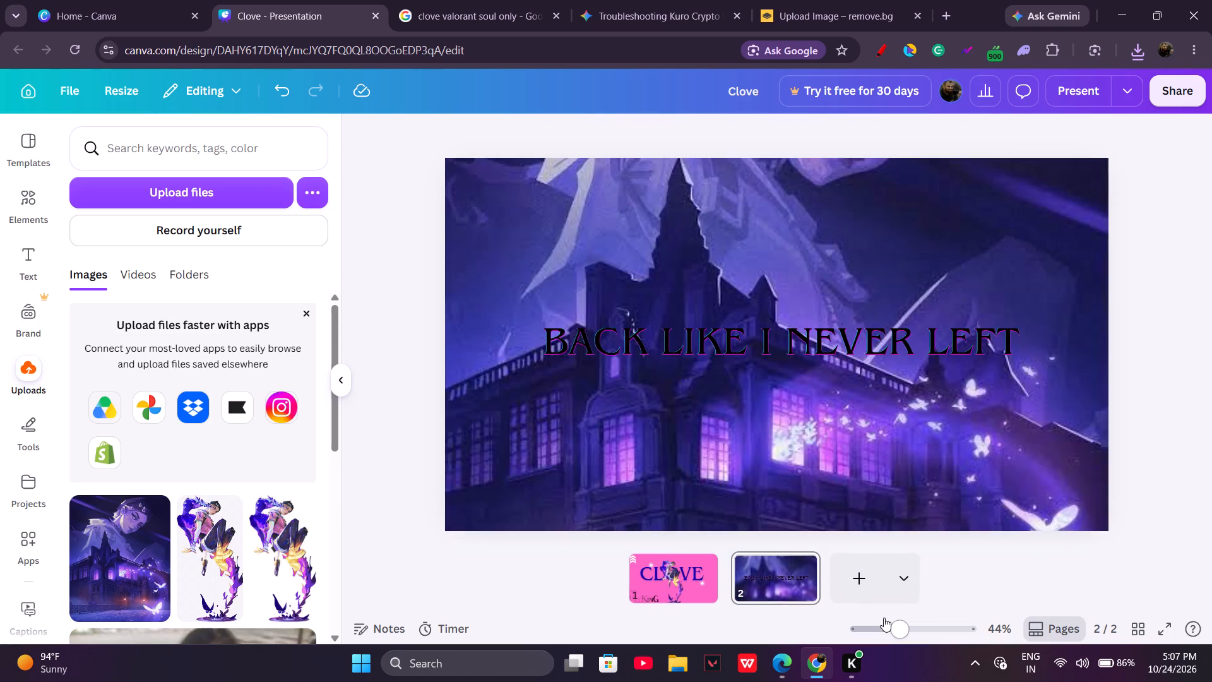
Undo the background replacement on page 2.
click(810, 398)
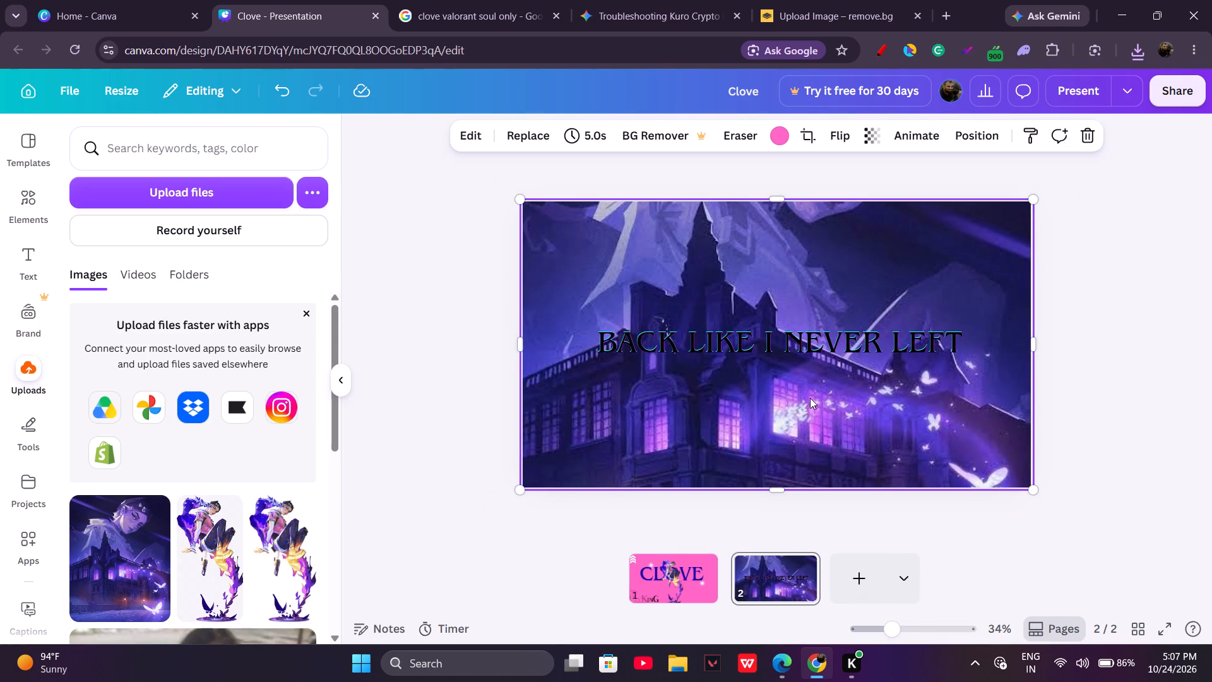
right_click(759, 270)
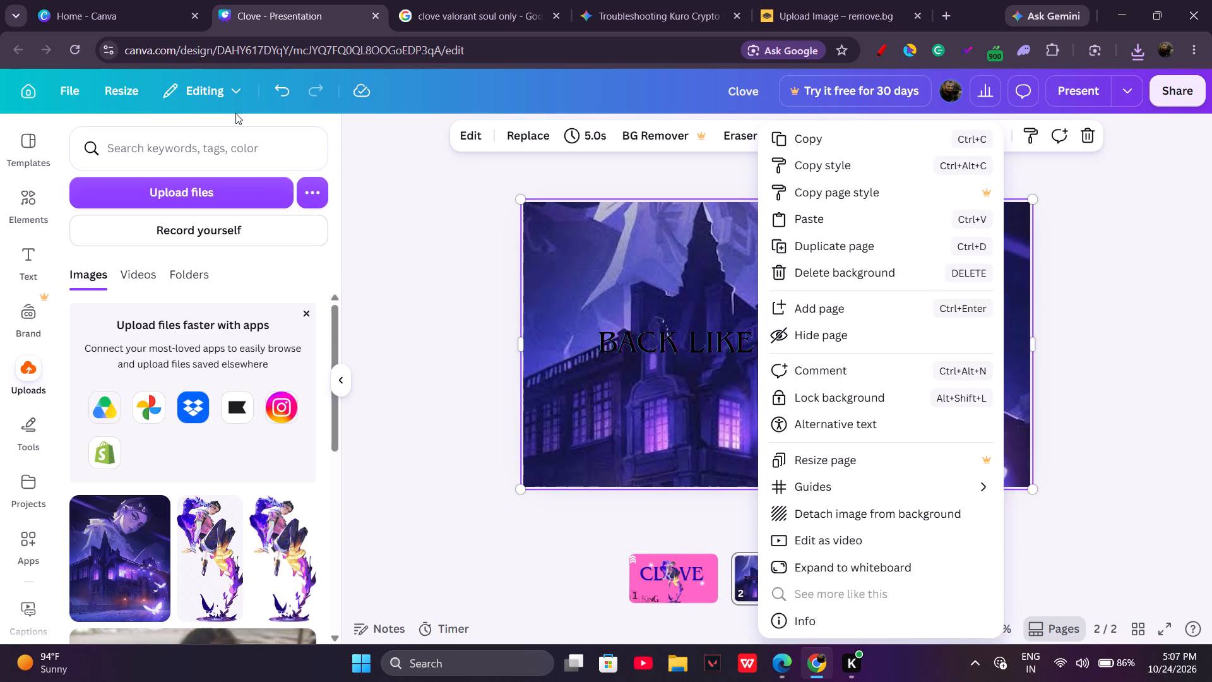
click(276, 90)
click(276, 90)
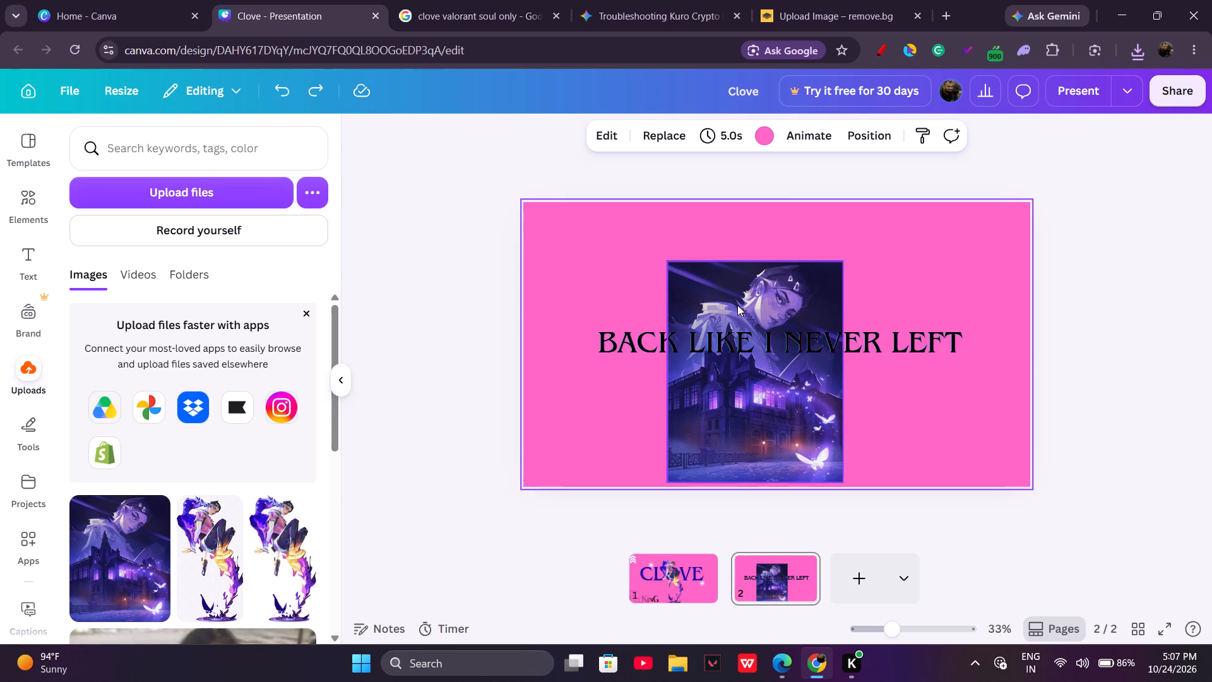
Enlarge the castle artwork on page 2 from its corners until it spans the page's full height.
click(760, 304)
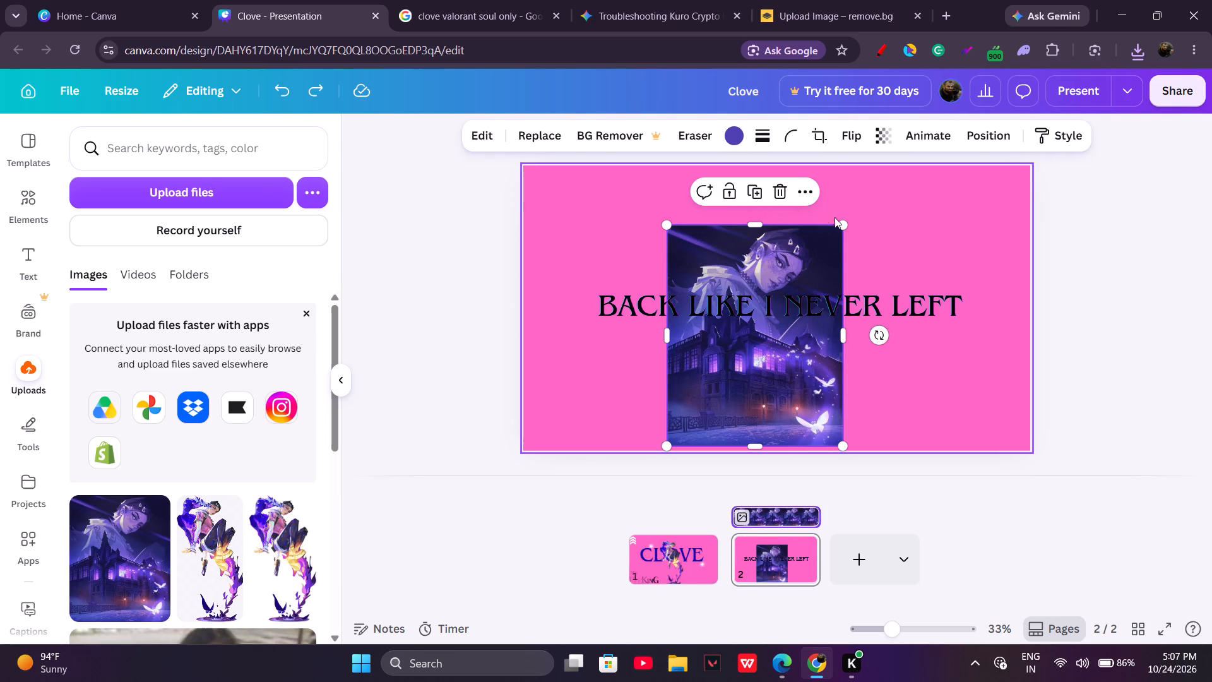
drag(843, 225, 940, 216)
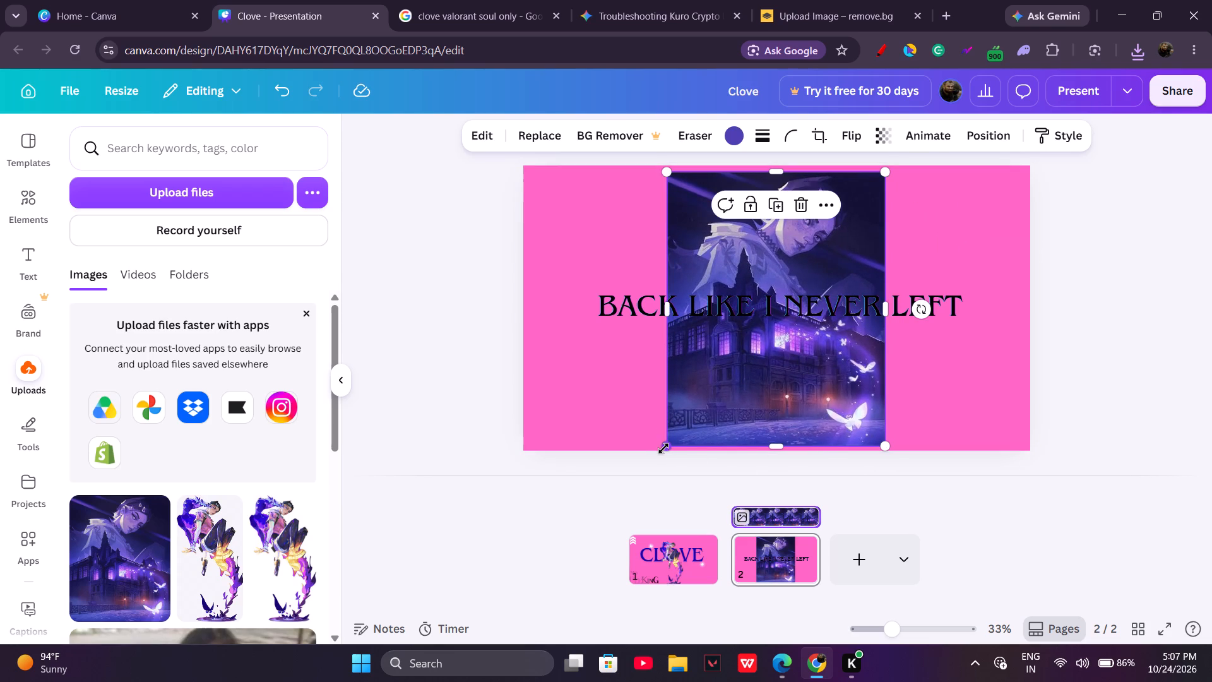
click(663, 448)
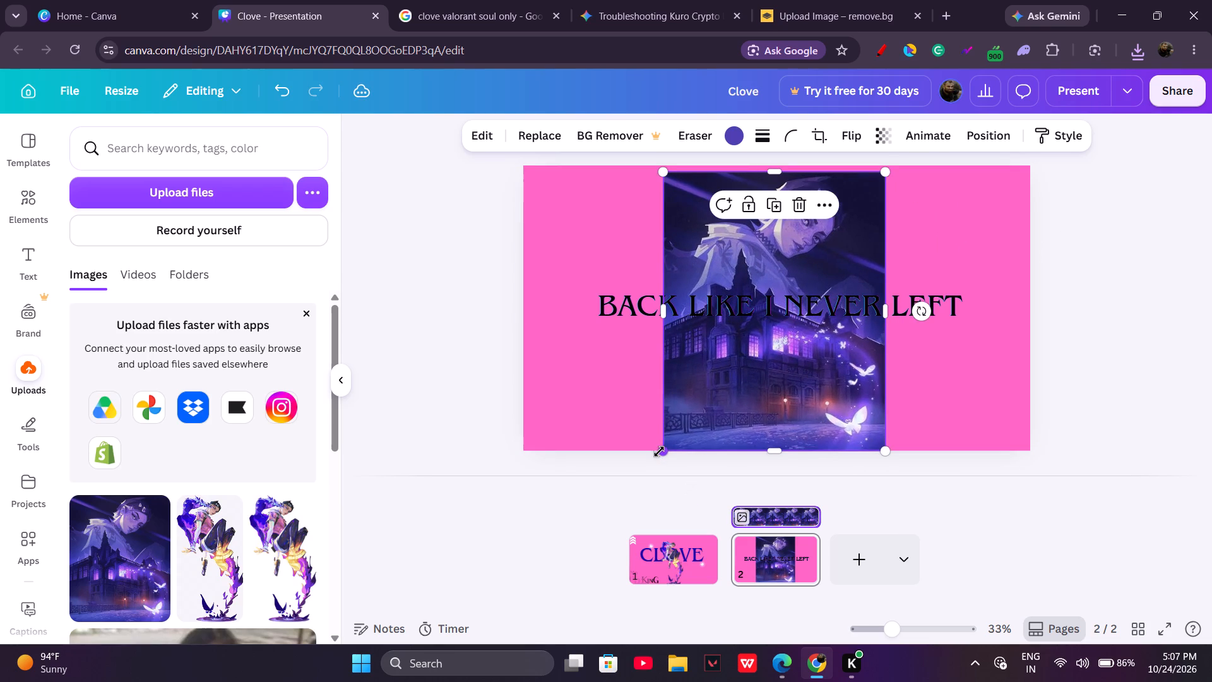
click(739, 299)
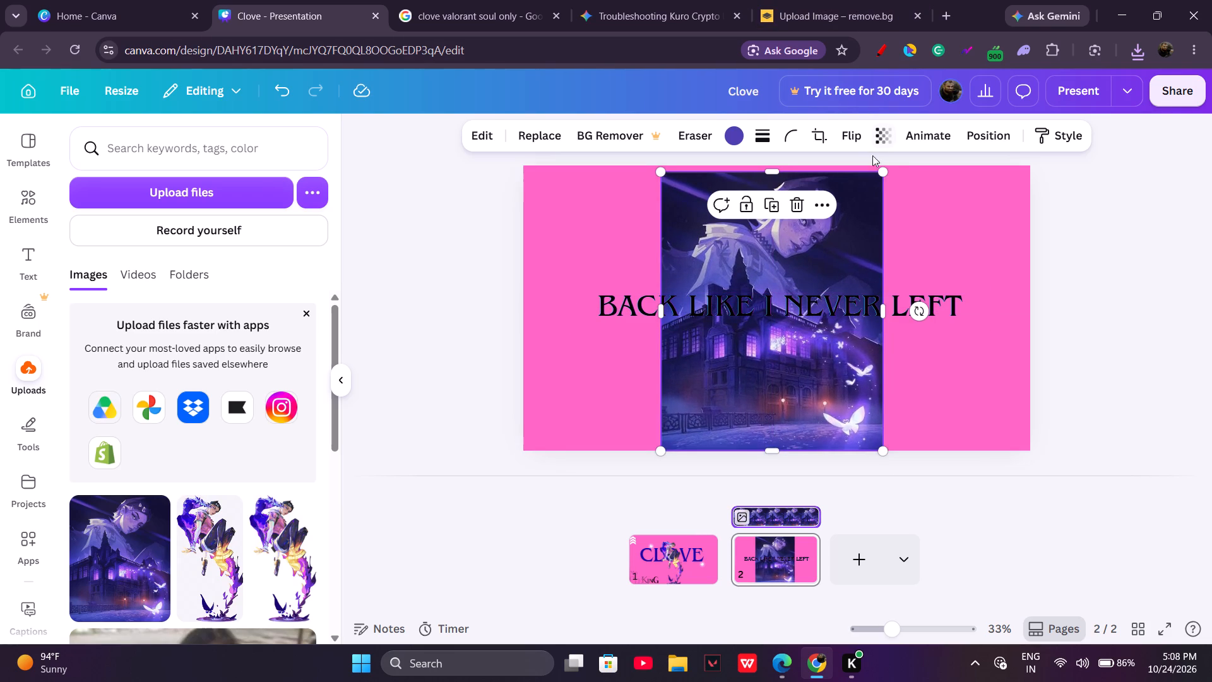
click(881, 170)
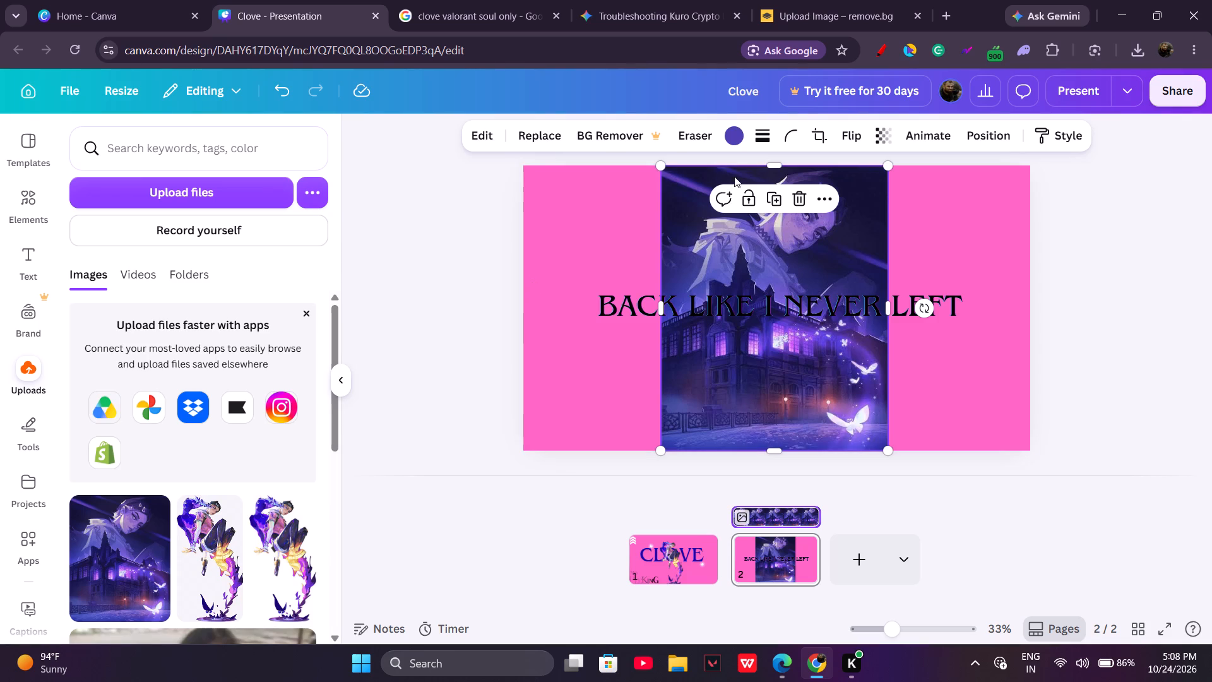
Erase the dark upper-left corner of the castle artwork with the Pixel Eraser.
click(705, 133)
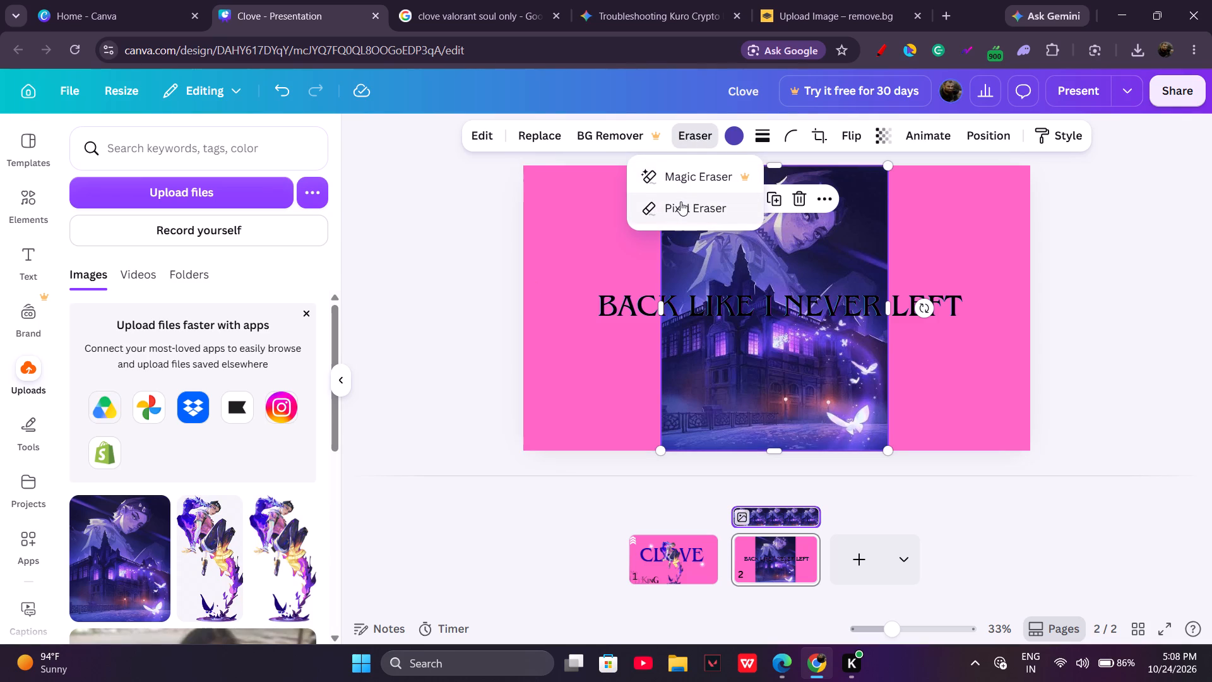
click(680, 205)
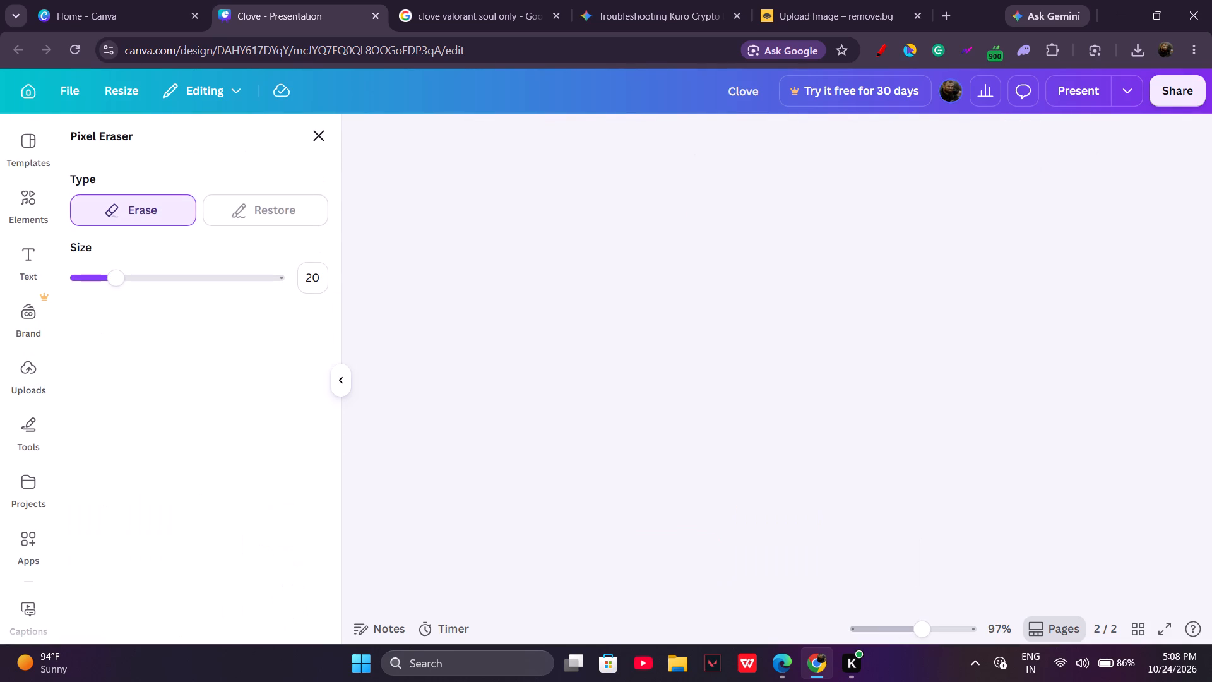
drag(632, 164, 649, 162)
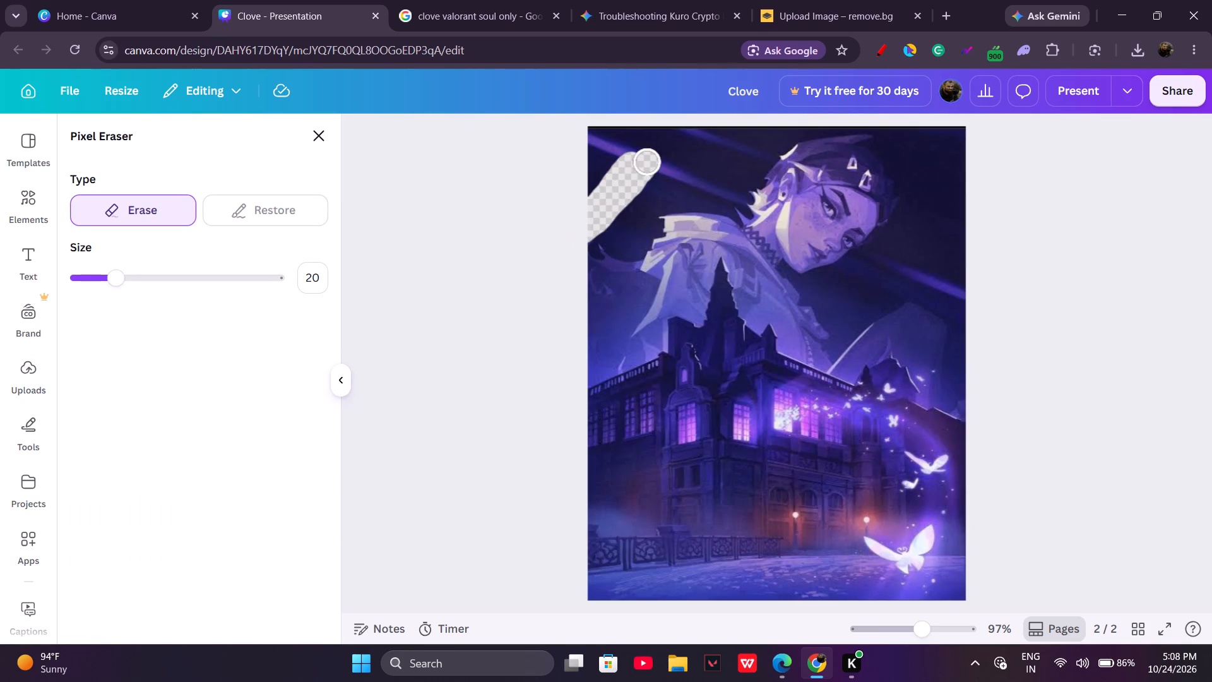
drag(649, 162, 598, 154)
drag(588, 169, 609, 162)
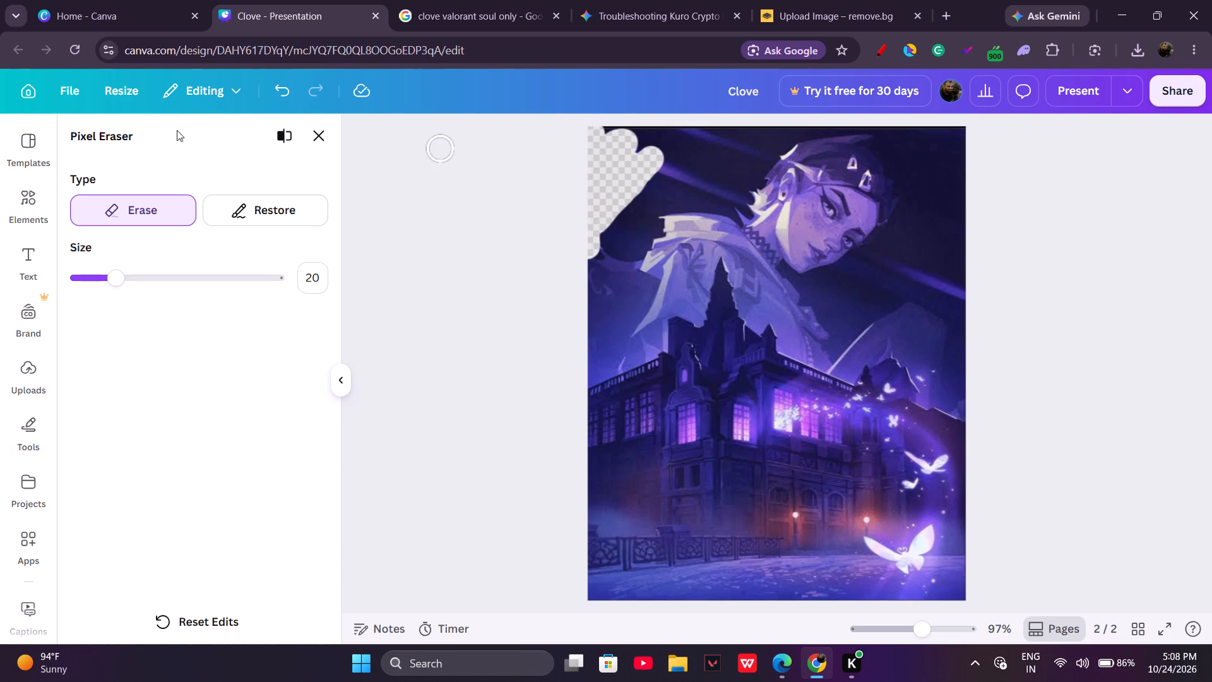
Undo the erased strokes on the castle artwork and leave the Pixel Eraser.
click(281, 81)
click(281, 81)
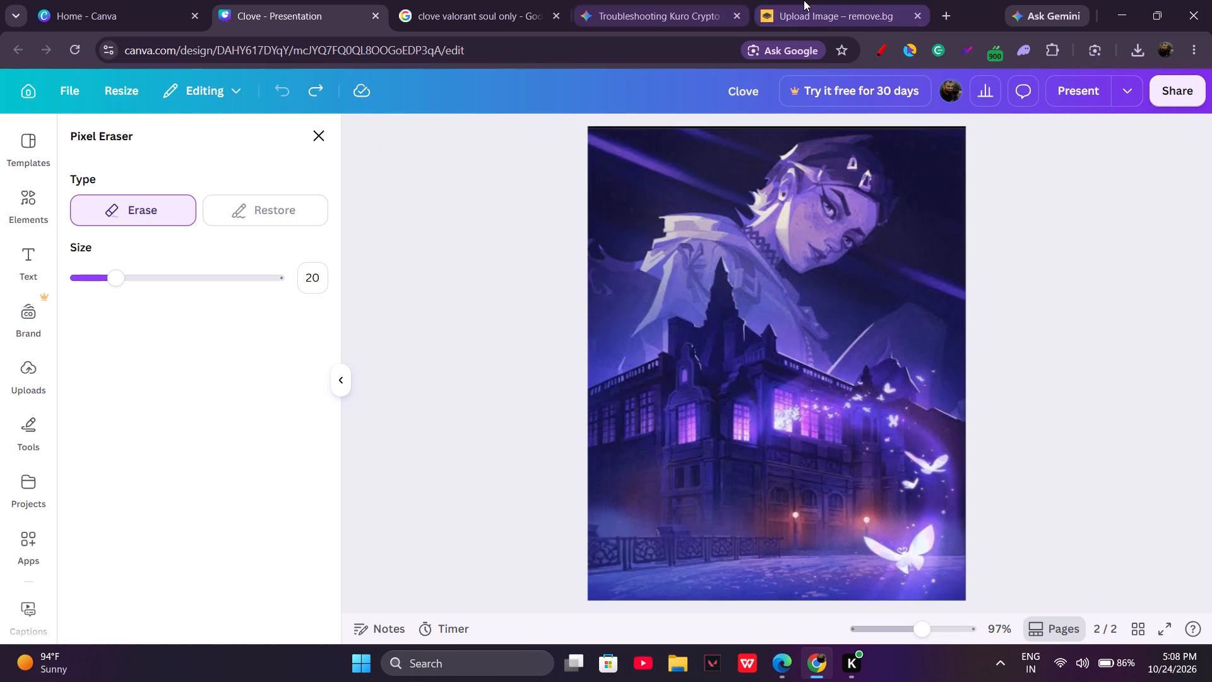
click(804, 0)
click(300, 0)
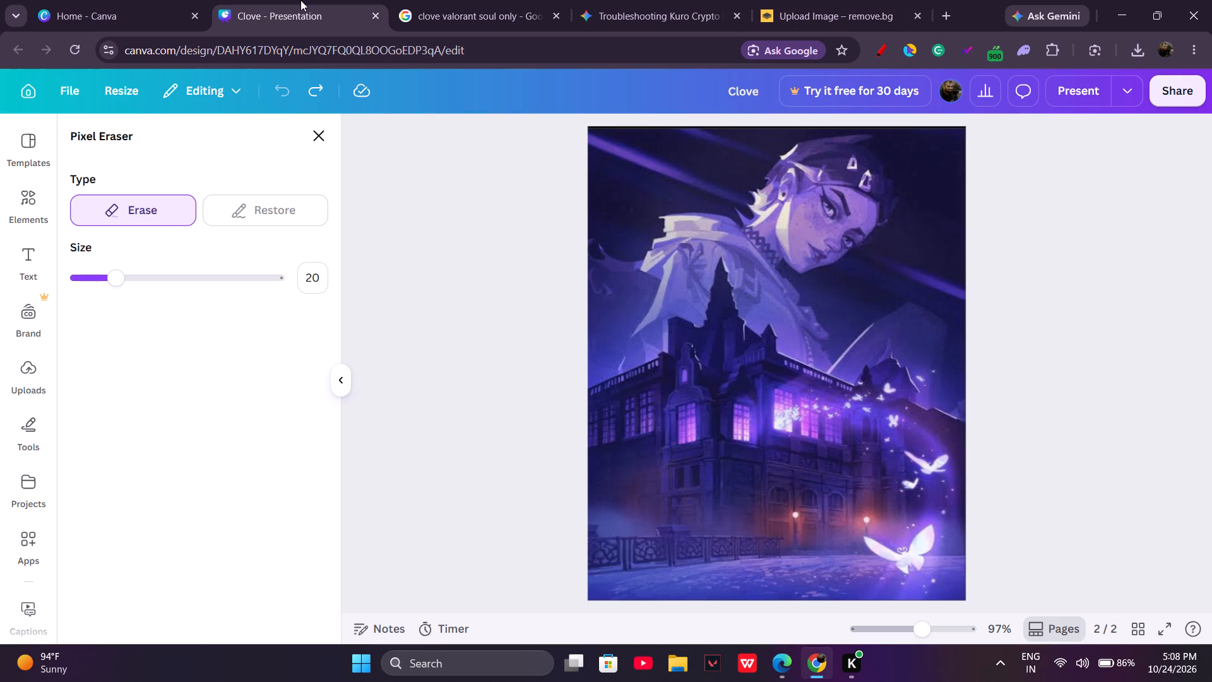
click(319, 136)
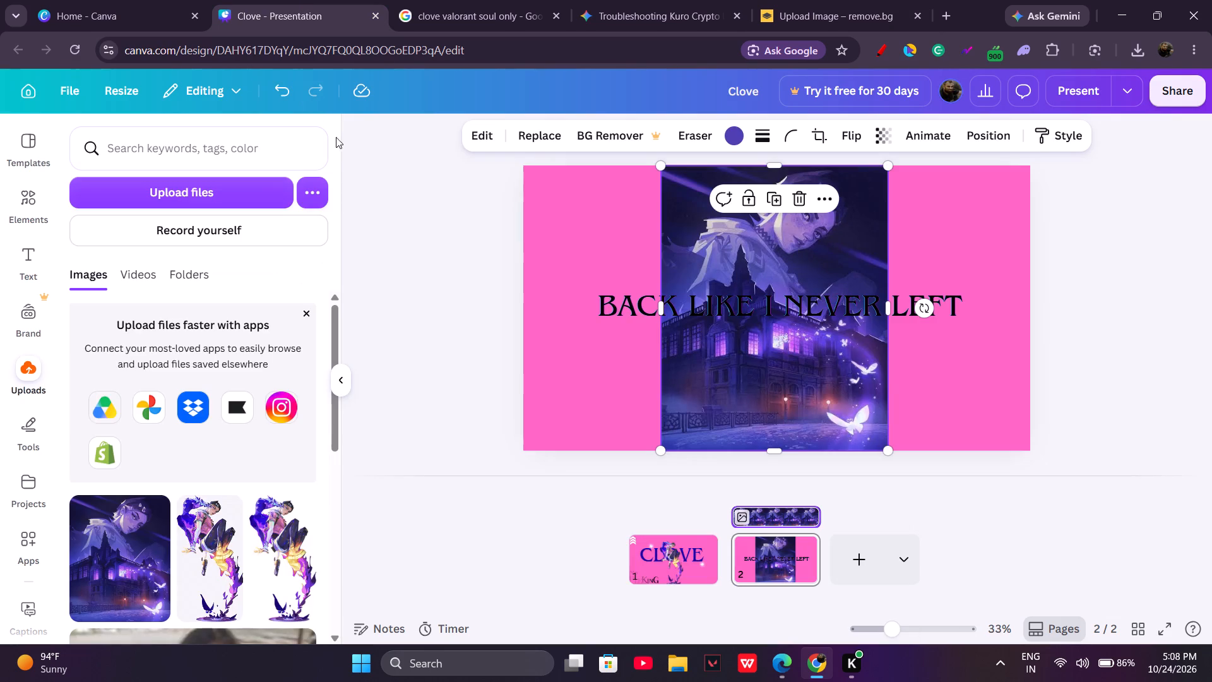
Undo the castle artwork's resizing and its placement, back to the plain pink page 2 with only its title.
click(288, 87)
click(288, 87)
click(288, 87)
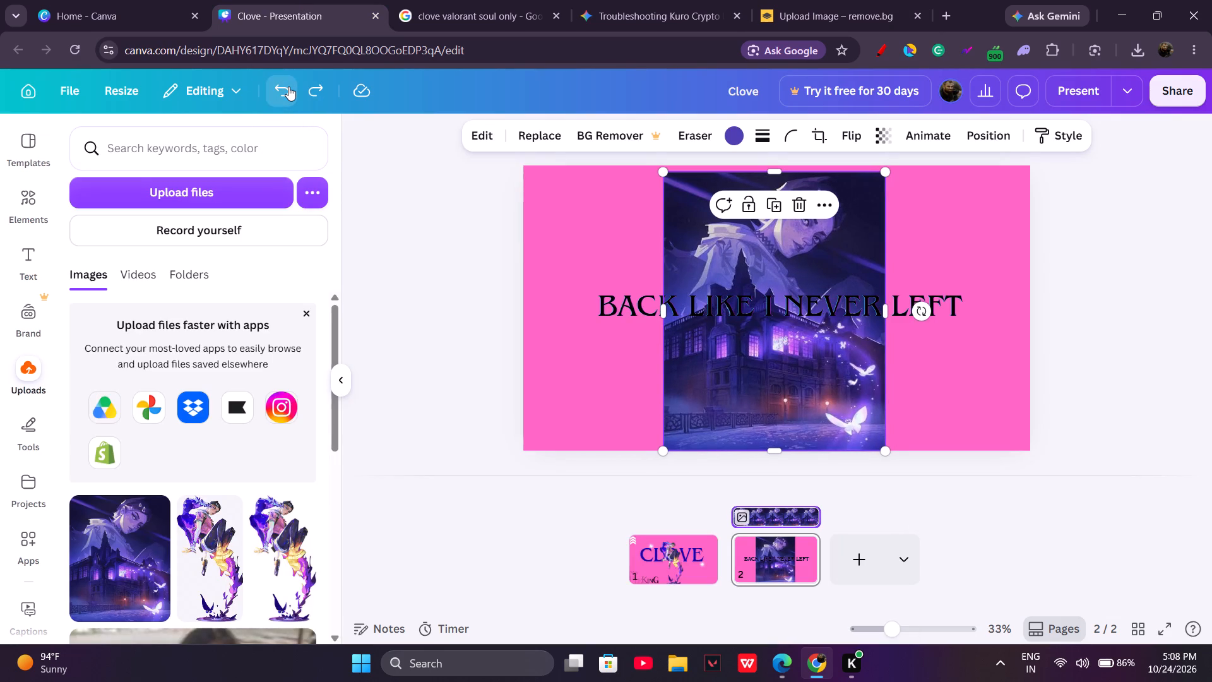
triple_click(288, 87)
click(288, 87)
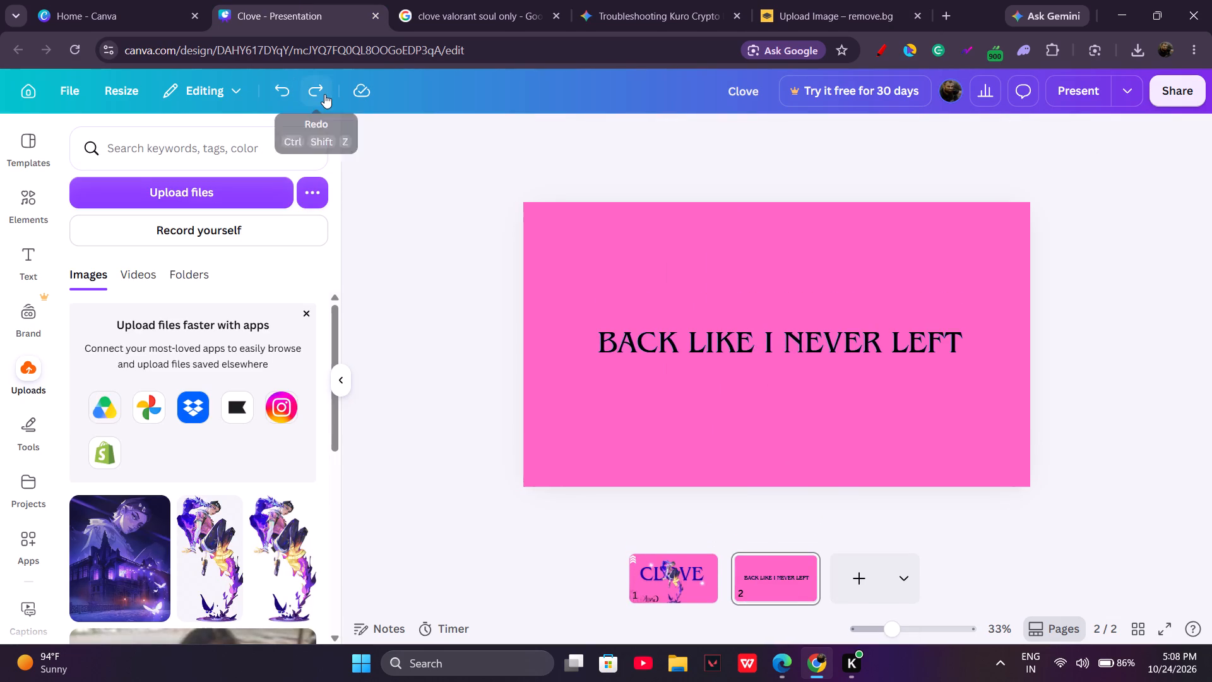
click(324, 94)
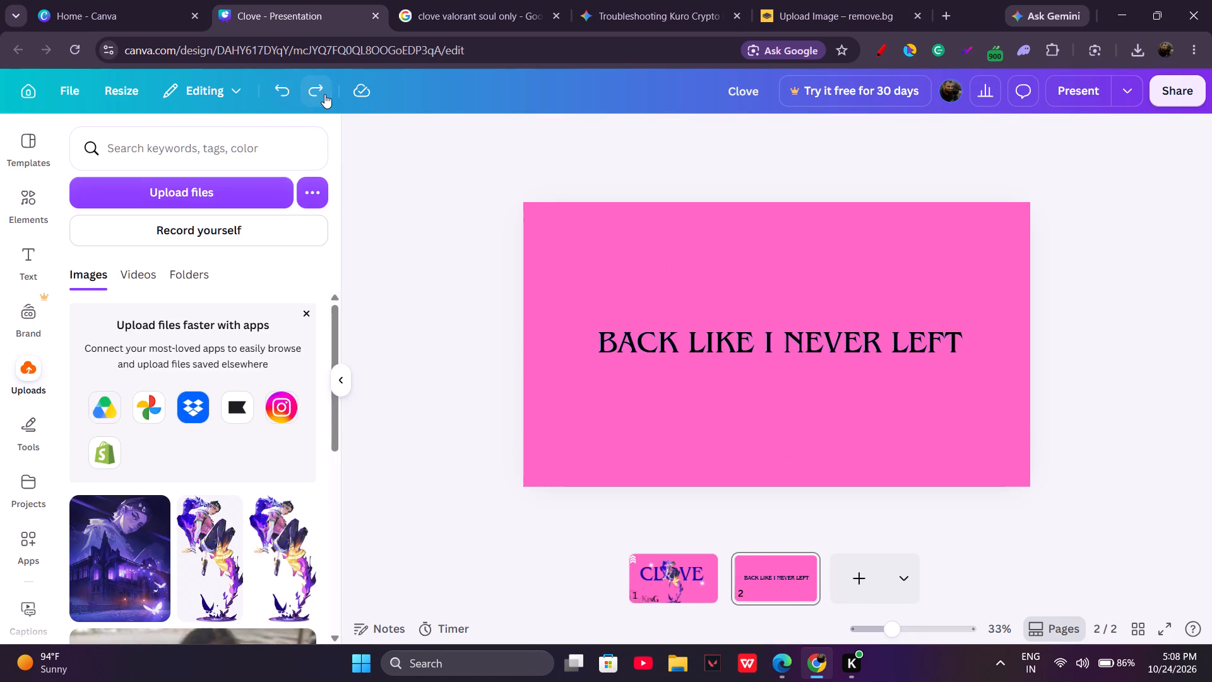
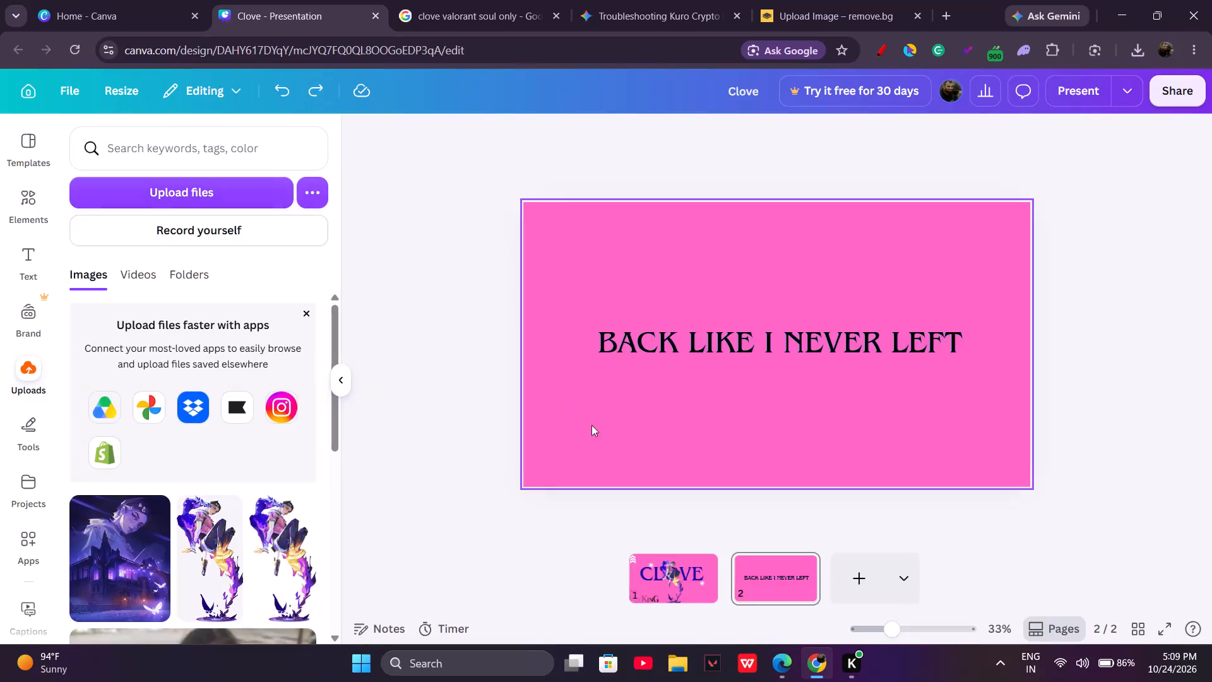
Upload the background-free orb image maxresdefault-removebg-preview from the Downloads folder.
click(453, 412)
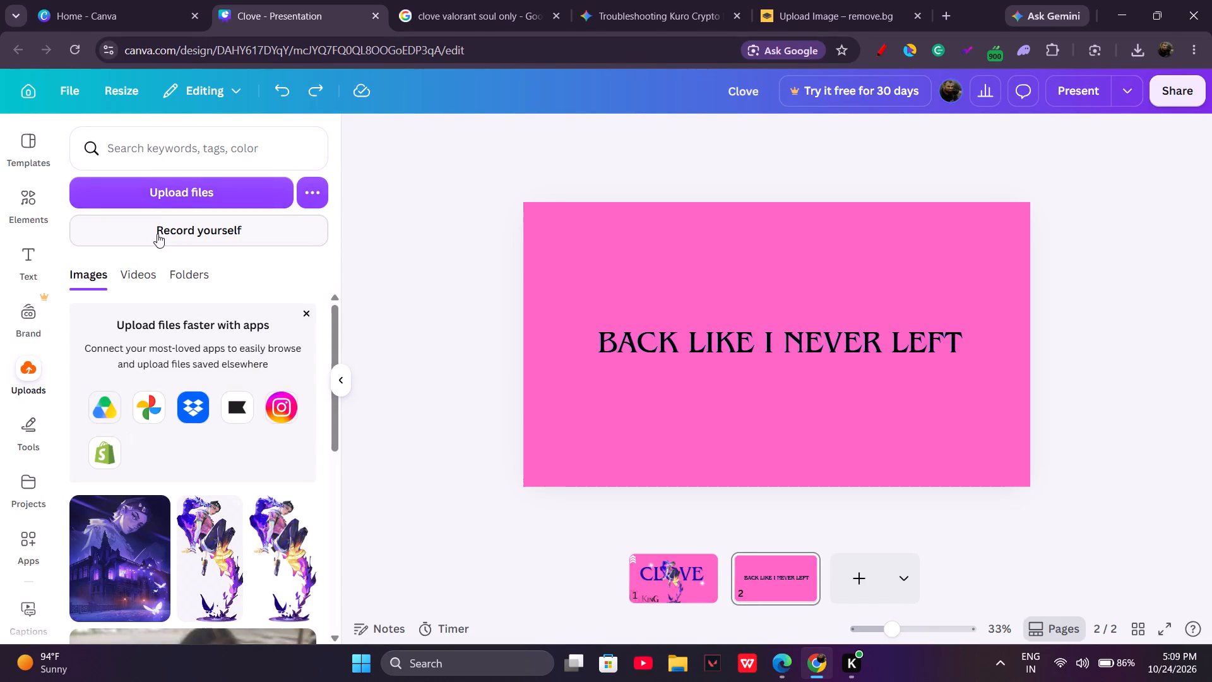
click(154, 198)
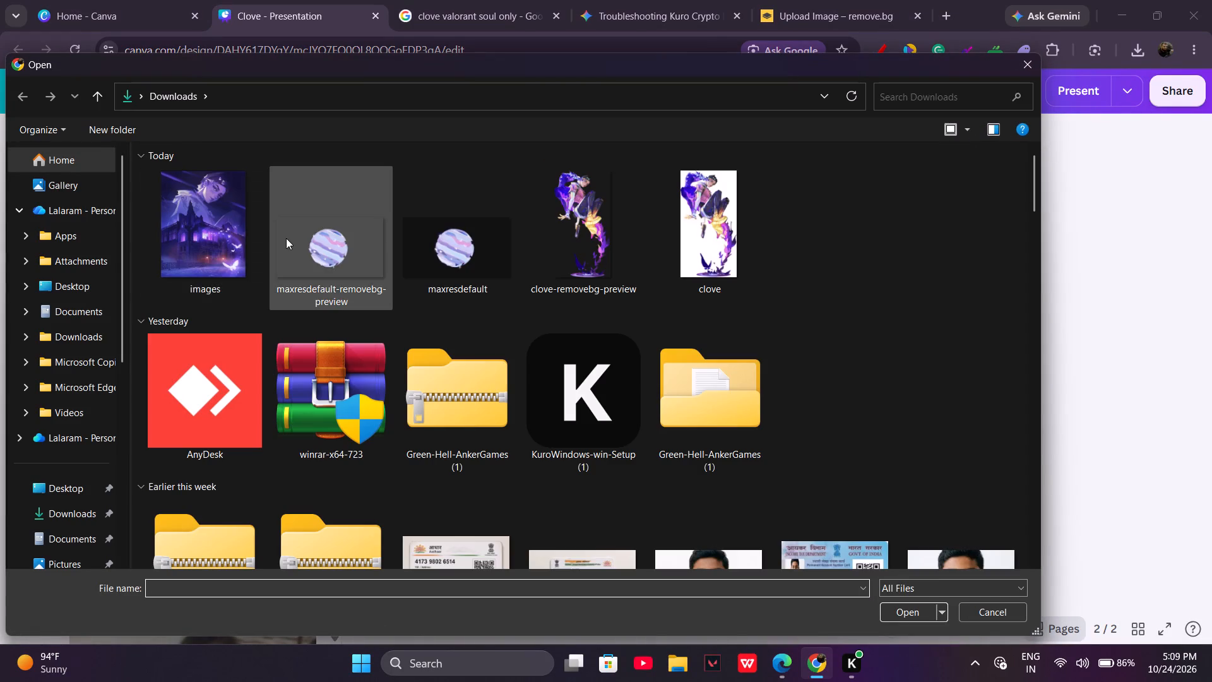
double_click(286, 238)
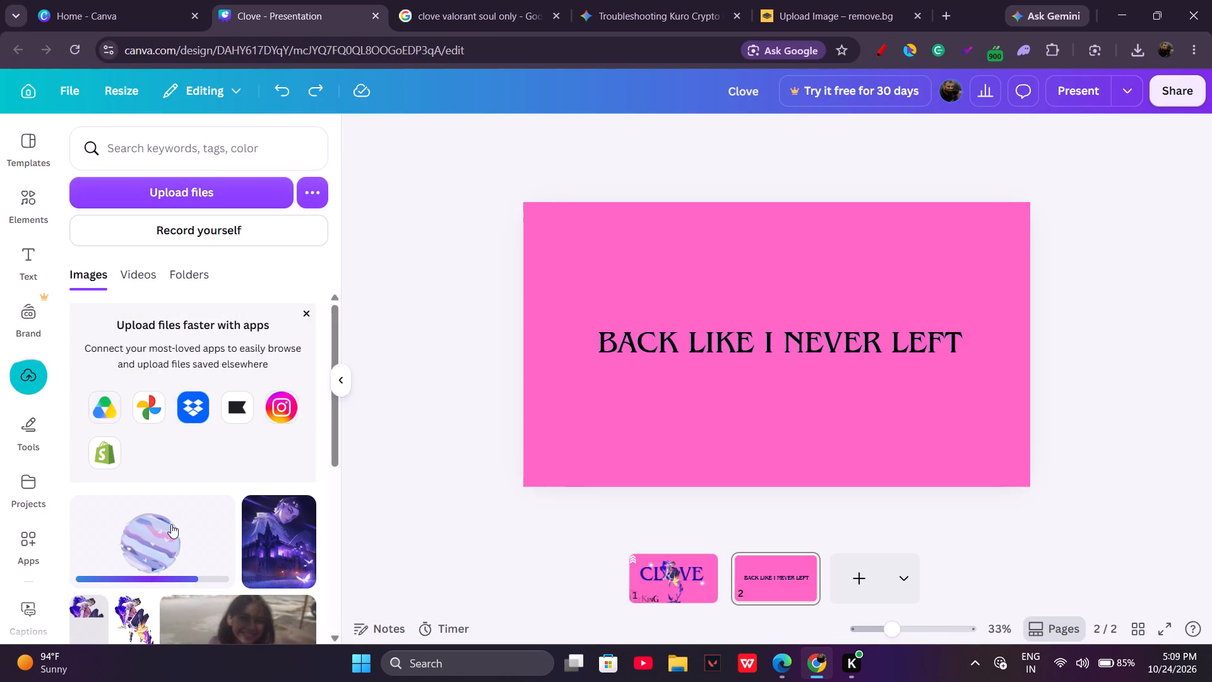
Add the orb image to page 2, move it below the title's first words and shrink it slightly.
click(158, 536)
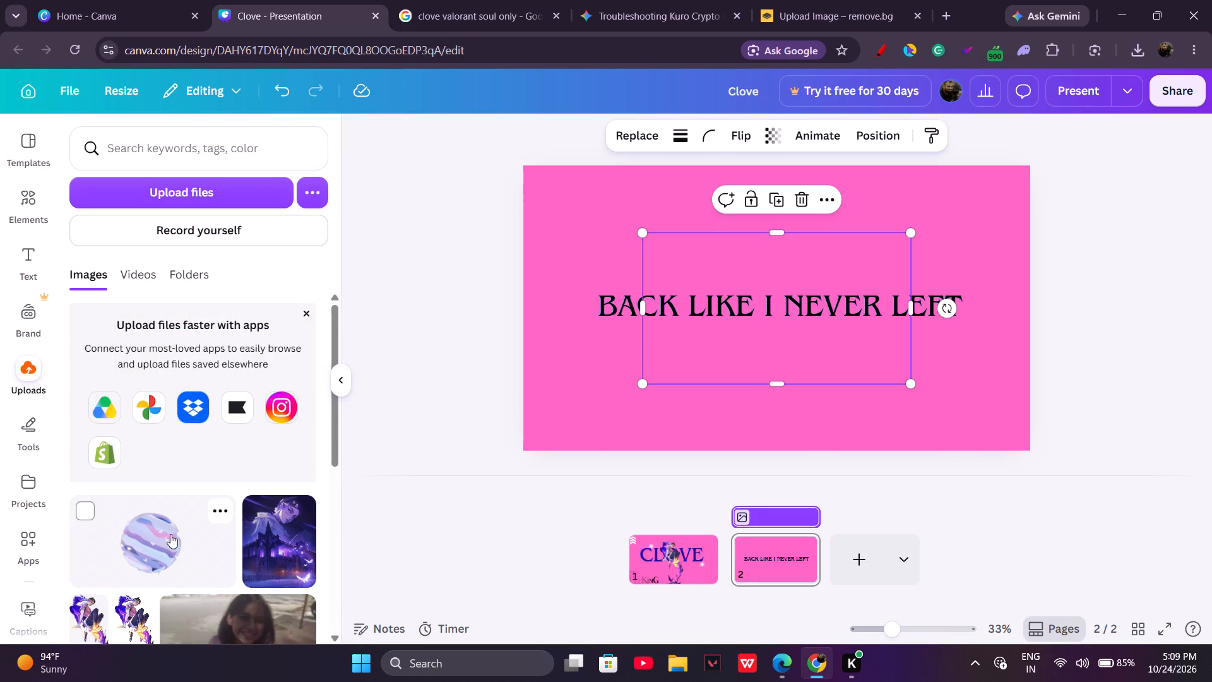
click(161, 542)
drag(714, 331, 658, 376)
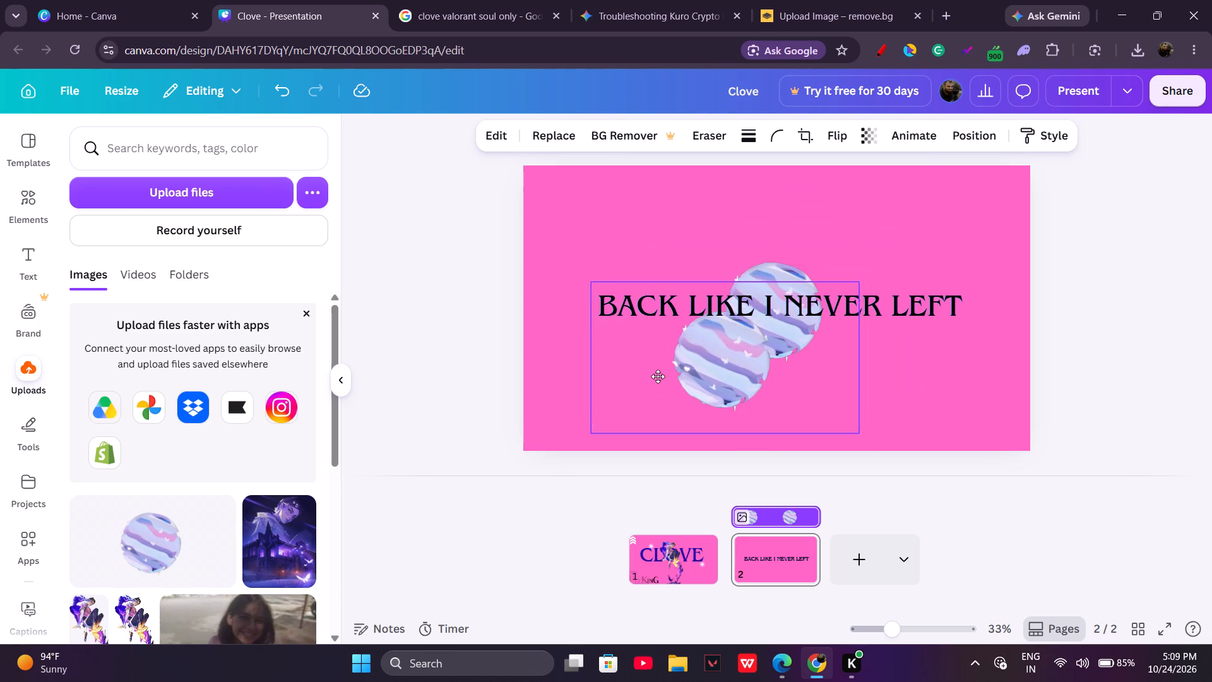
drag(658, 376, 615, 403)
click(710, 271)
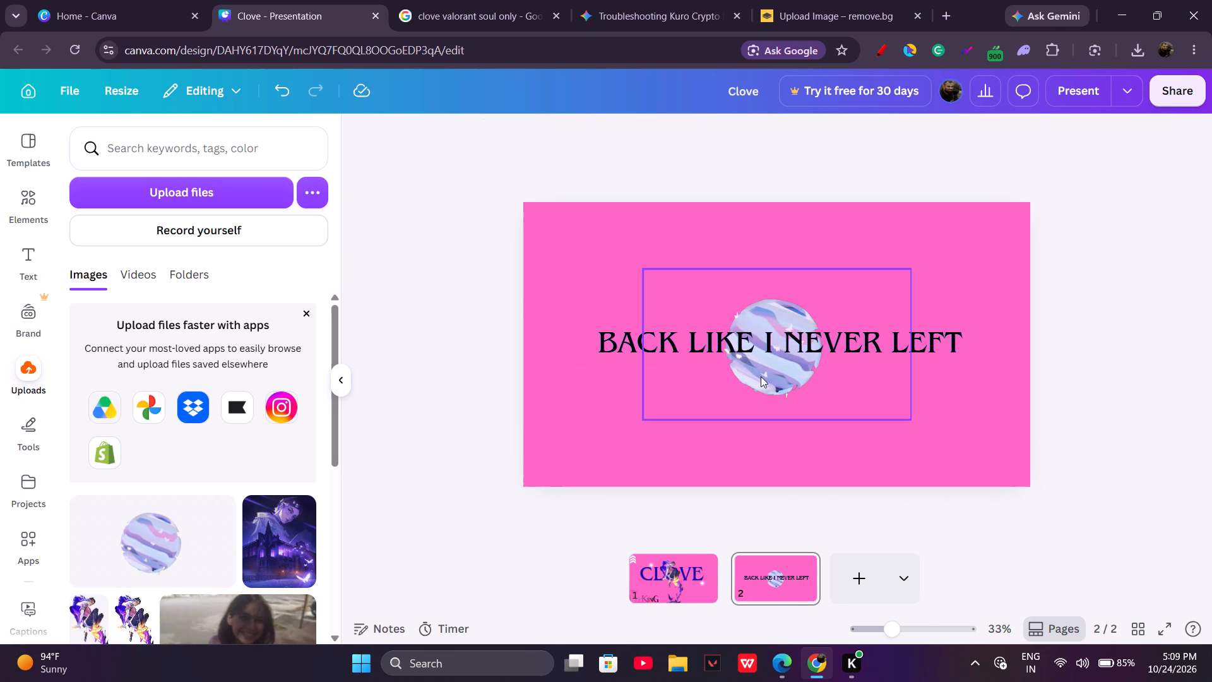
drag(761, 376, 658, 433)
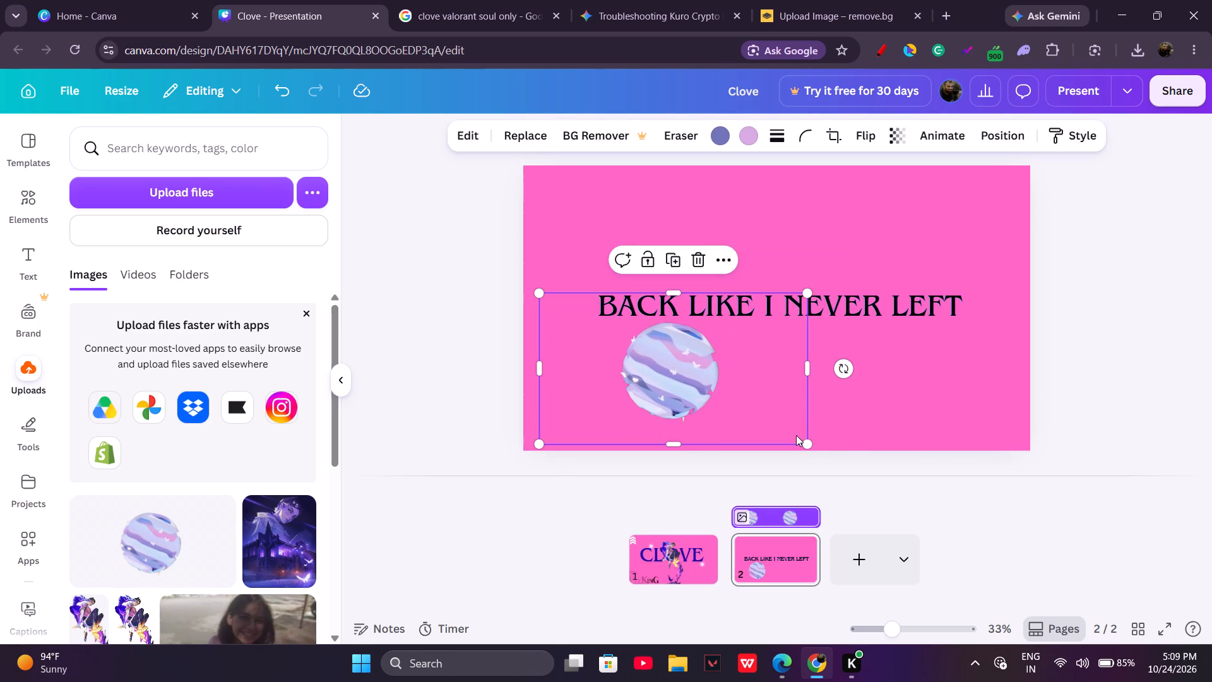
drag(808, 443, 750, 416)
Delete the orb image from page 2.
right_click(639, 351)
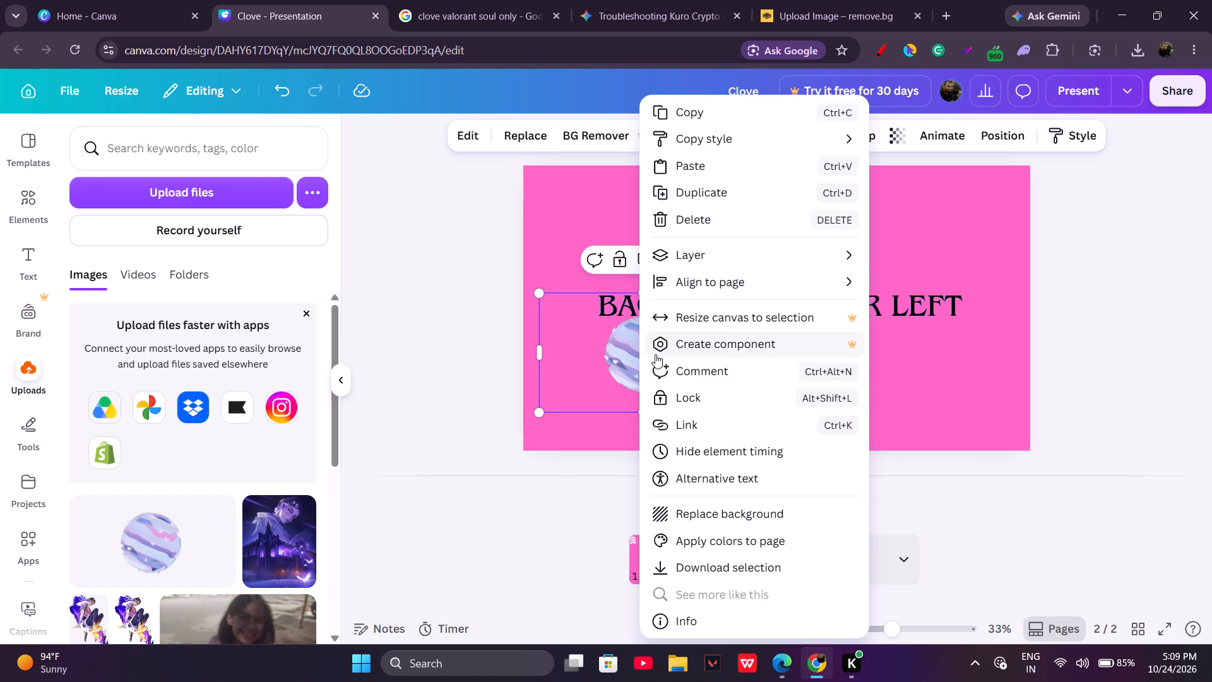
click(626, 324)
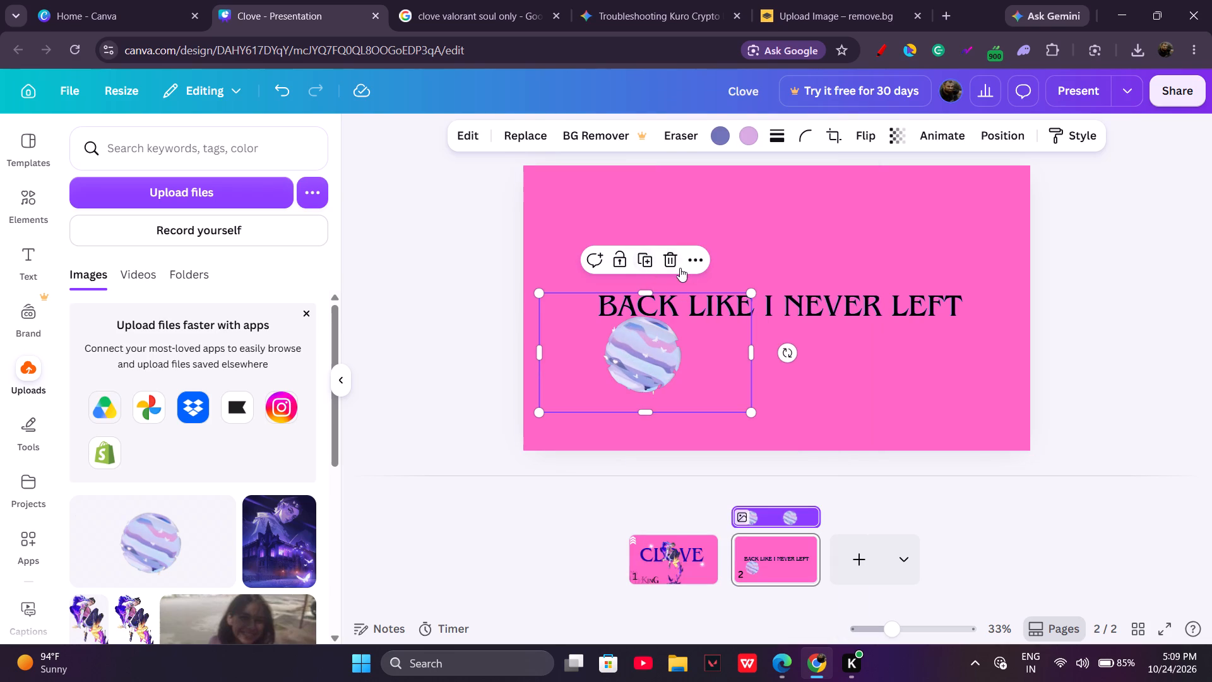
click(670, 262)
Add the orb image to page 1, shrink it and place it in the page's lower-right area beside Clove's flames.
click(681, 574)
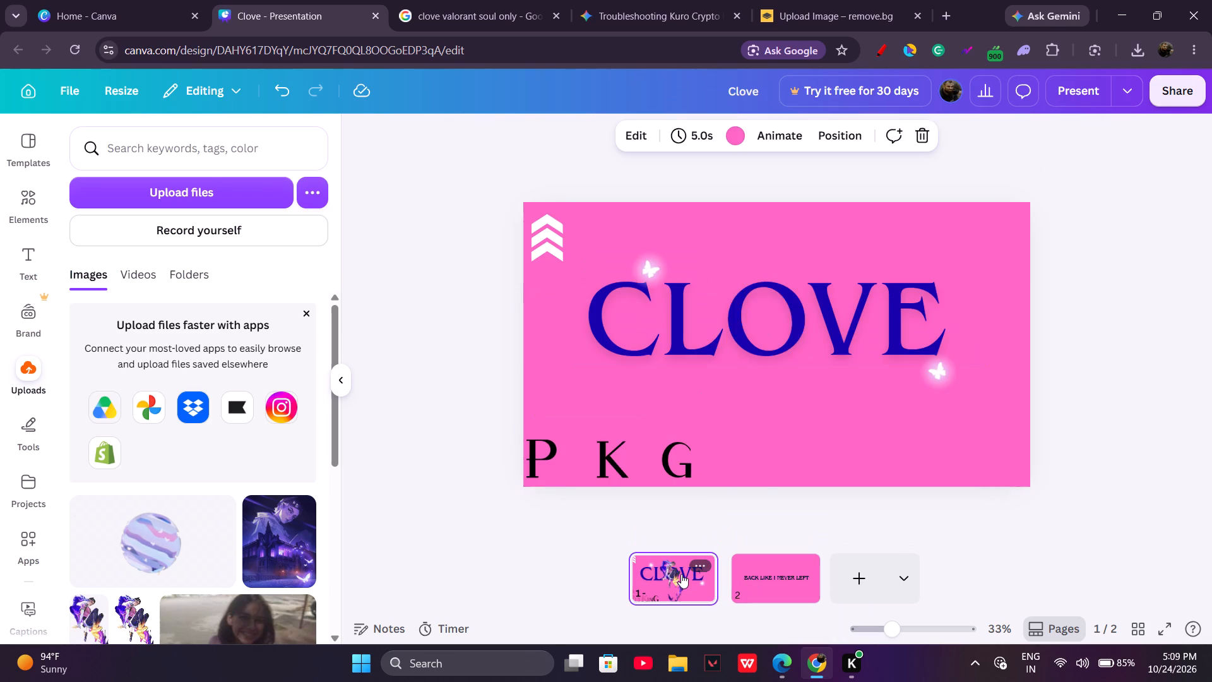
click(142, 549)
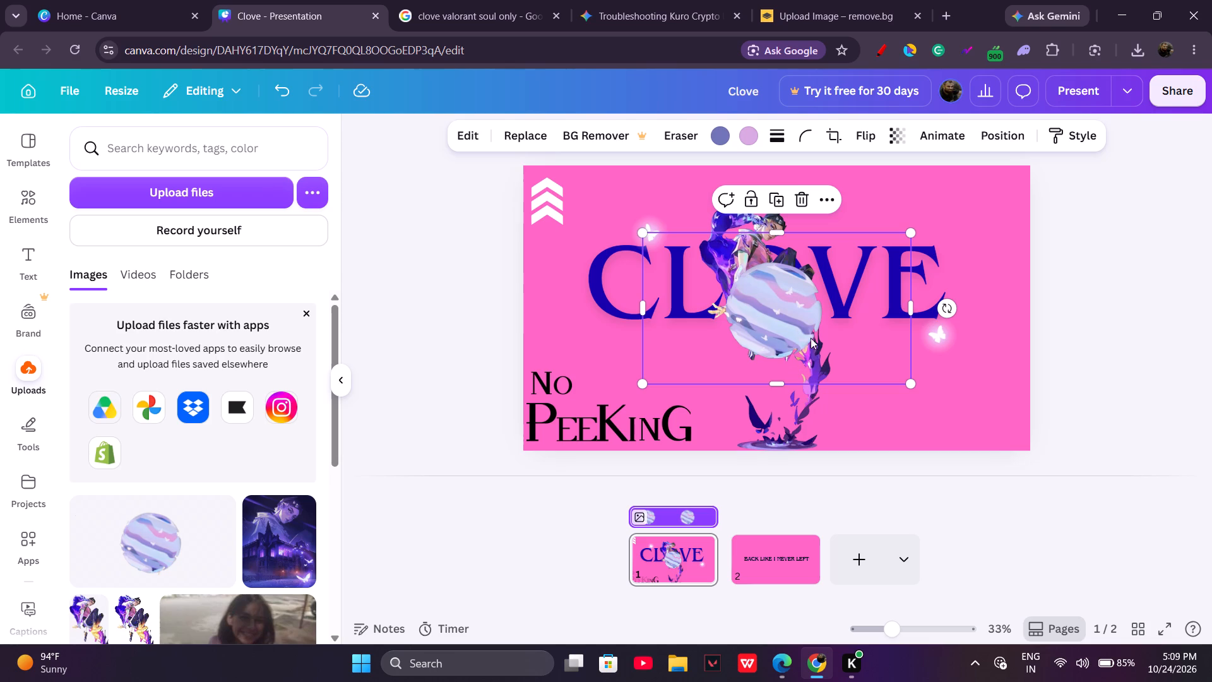
drag(908, 384, 753, 302)
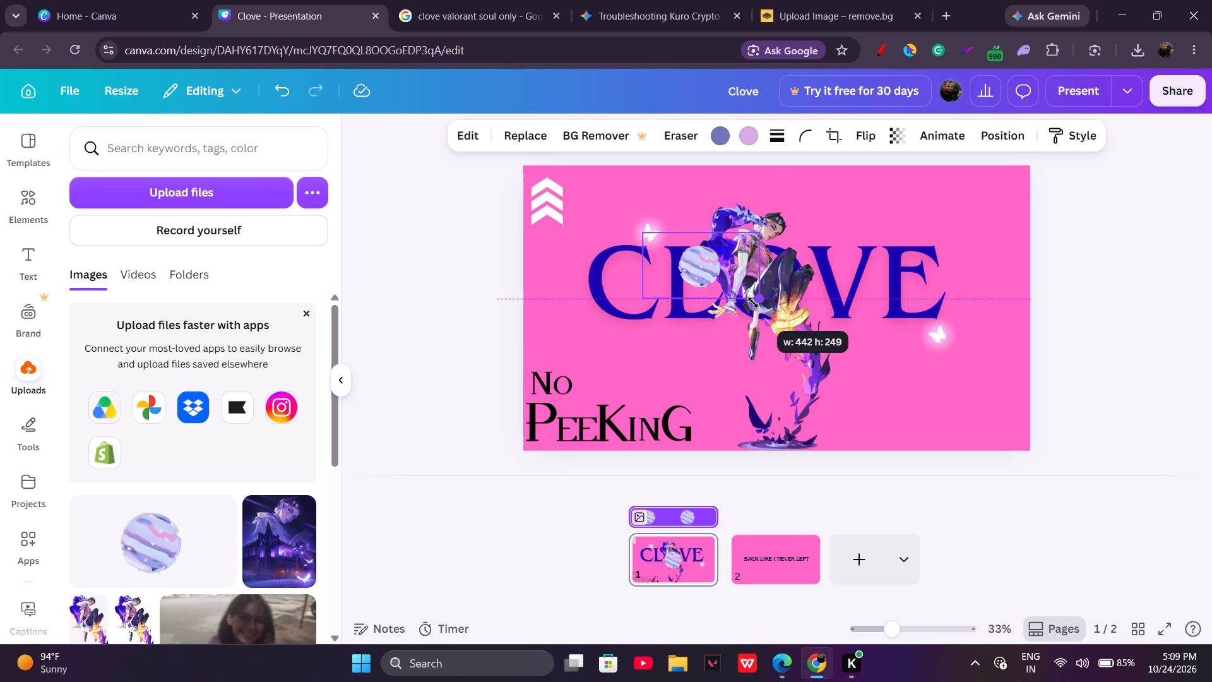
drag(753, 302, 775, 314)
drag(775, 311, 804, 331)
drag(714, 292, 835, 378)
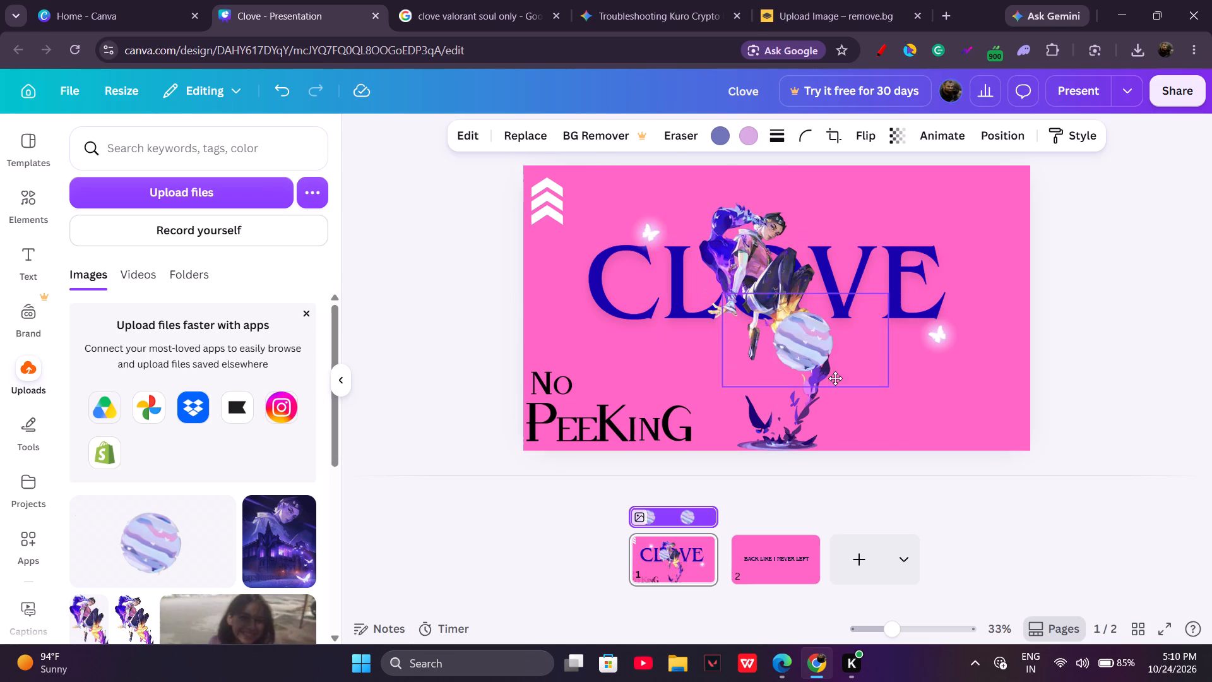
drag(835, 378, 950, 234)
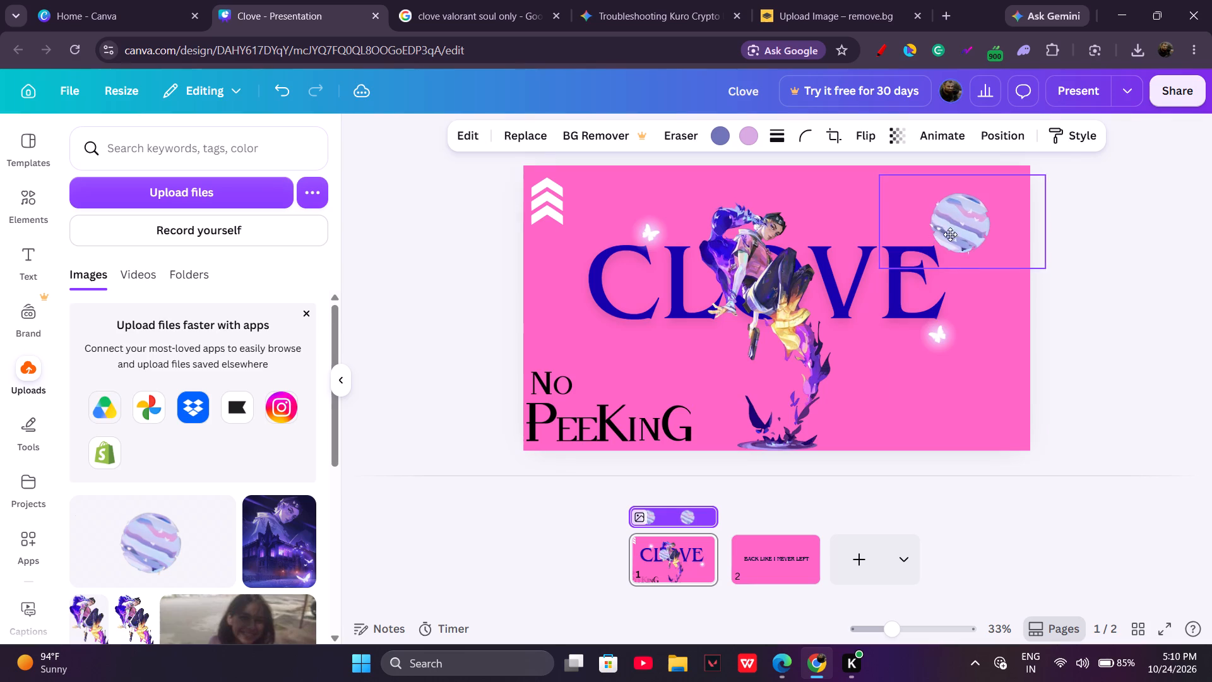
drag(950, 234, 904, 405)
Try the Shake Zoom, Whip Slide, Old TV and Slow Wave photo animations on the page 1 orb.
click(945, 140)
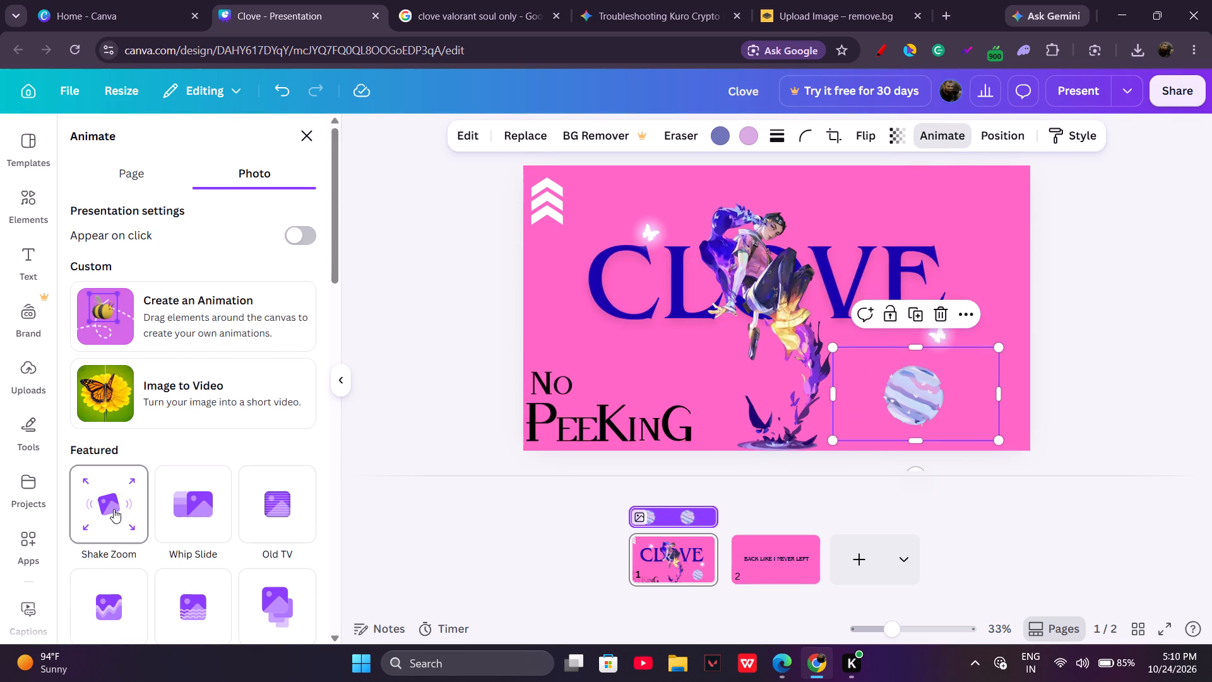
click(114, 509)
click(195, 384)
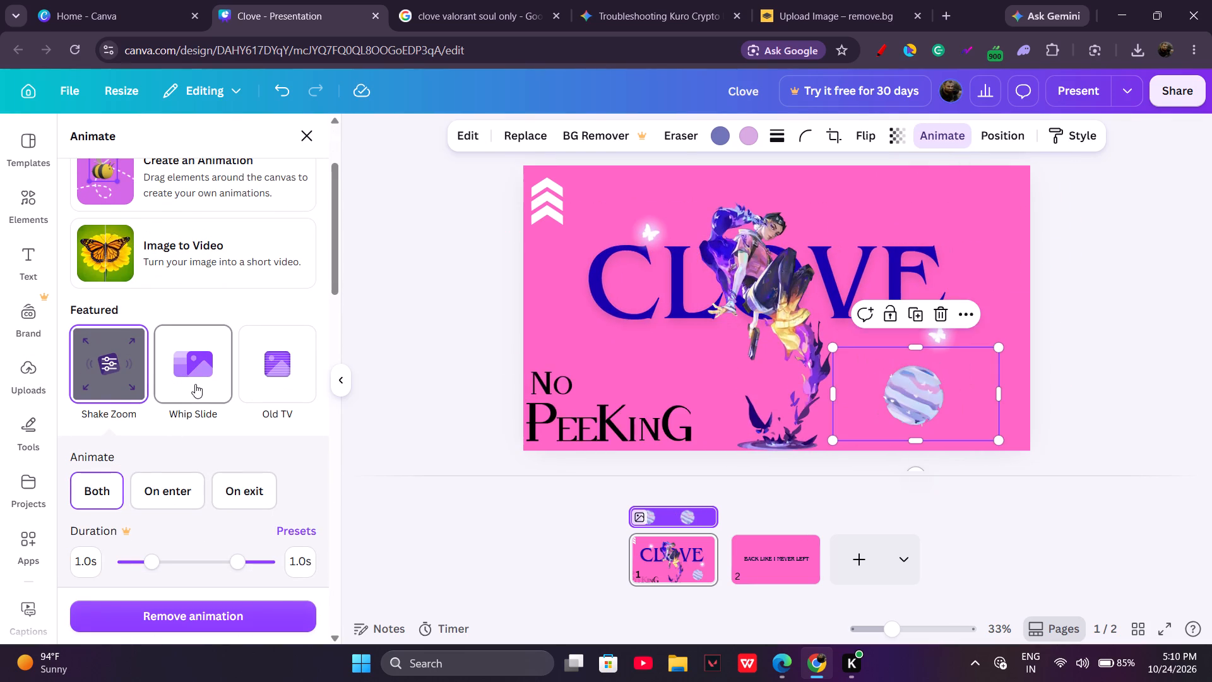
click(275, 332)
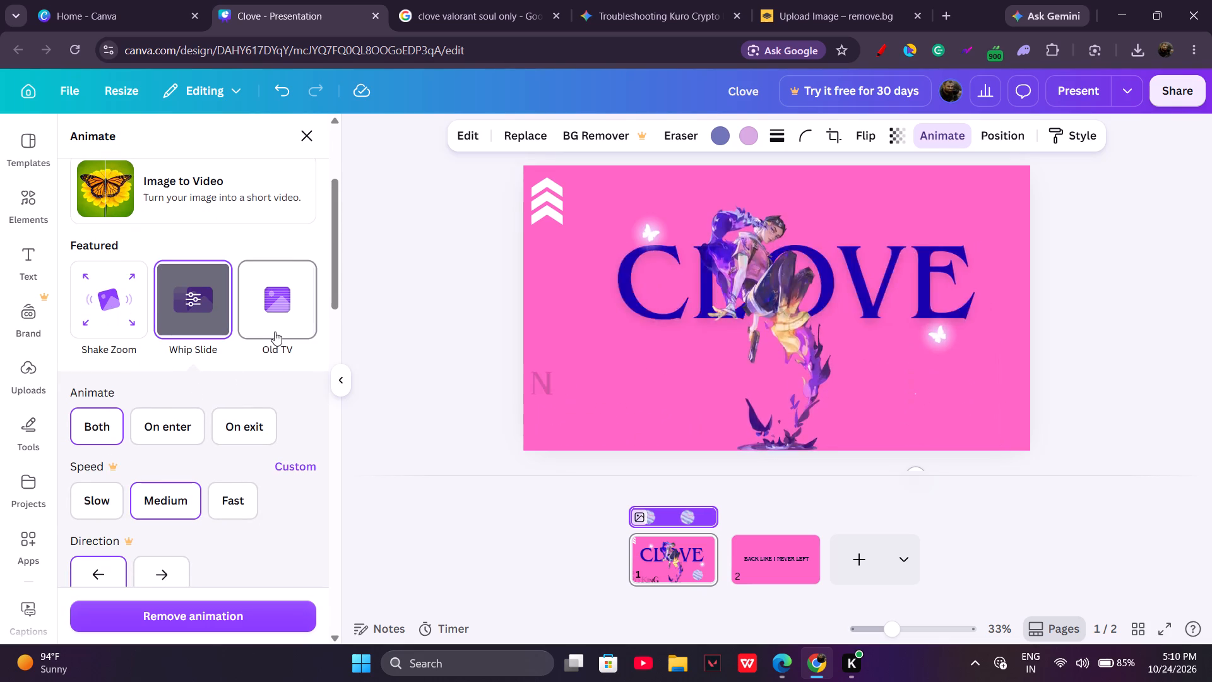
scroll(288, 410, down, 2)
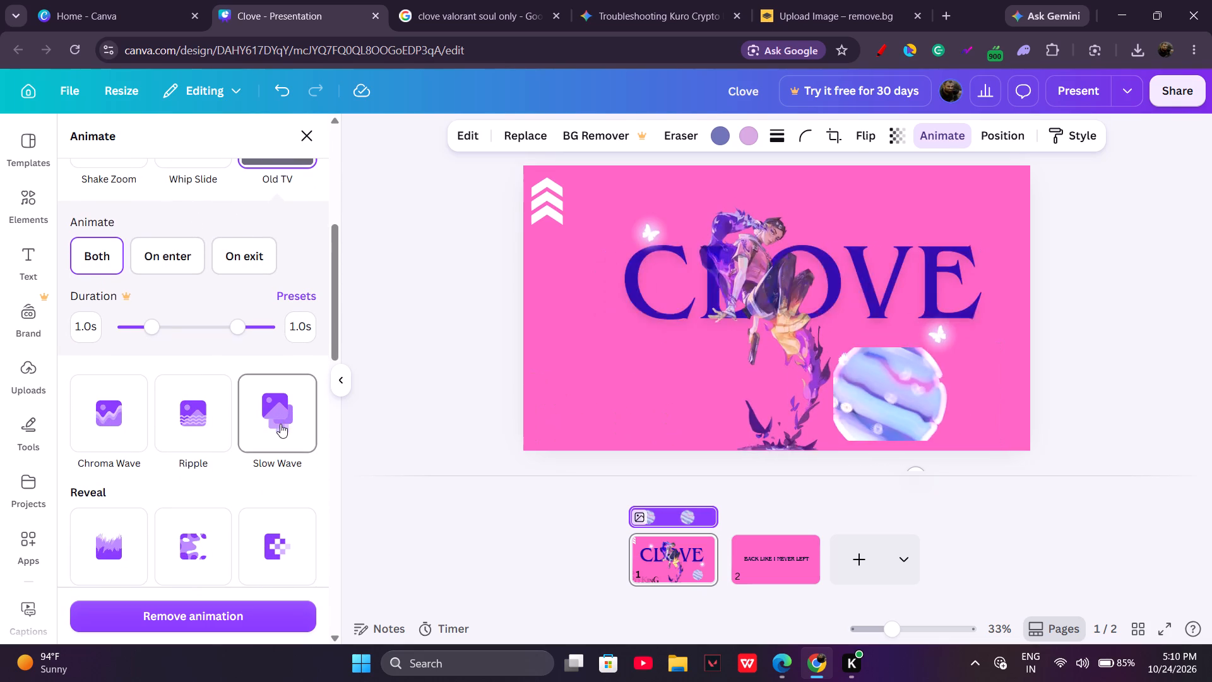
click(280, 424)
Apply the Spray Paint reveal animation to the orb on page 1.
scroll(210, 446, down, 2)
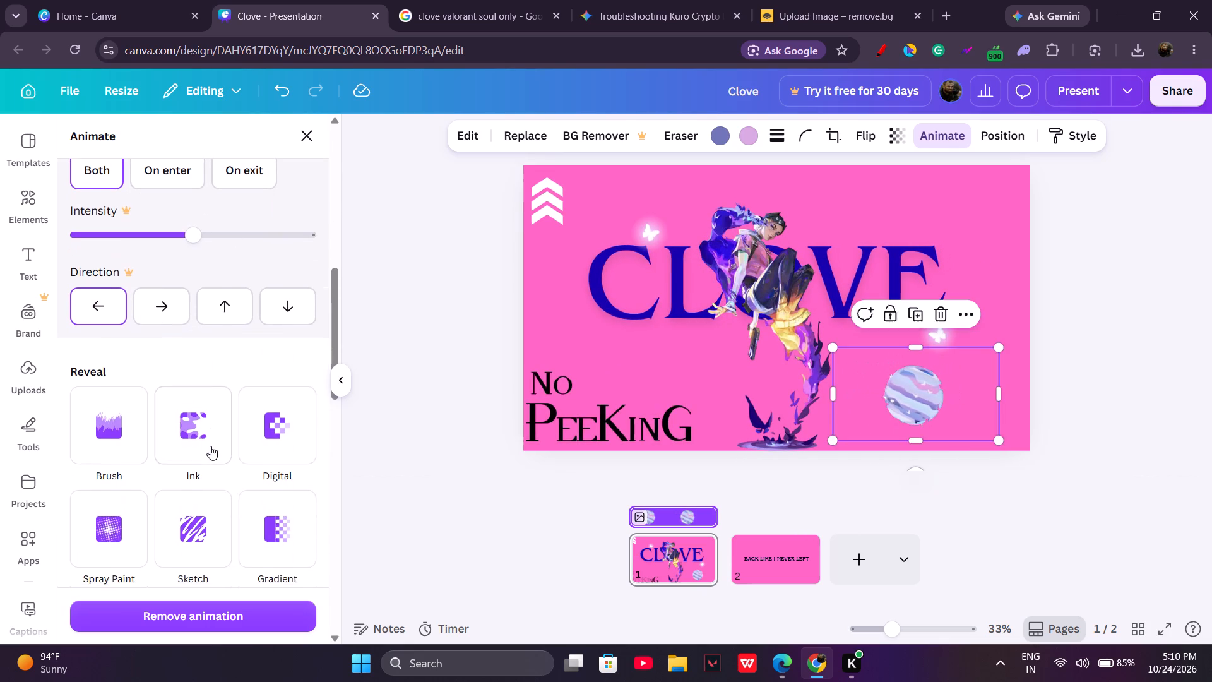
click(116, 538)
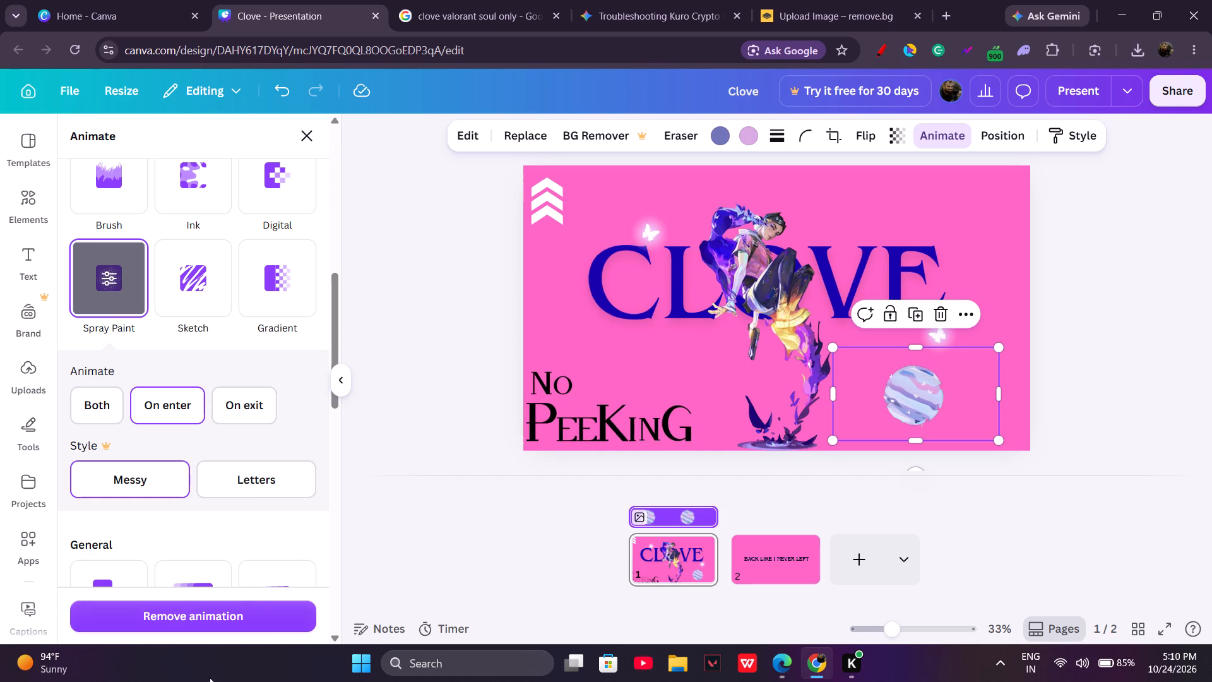
click(407, 494)
Go to page 2 and look through the available page animations.
click(749, 566)
scroll(224, 500, down, 5)
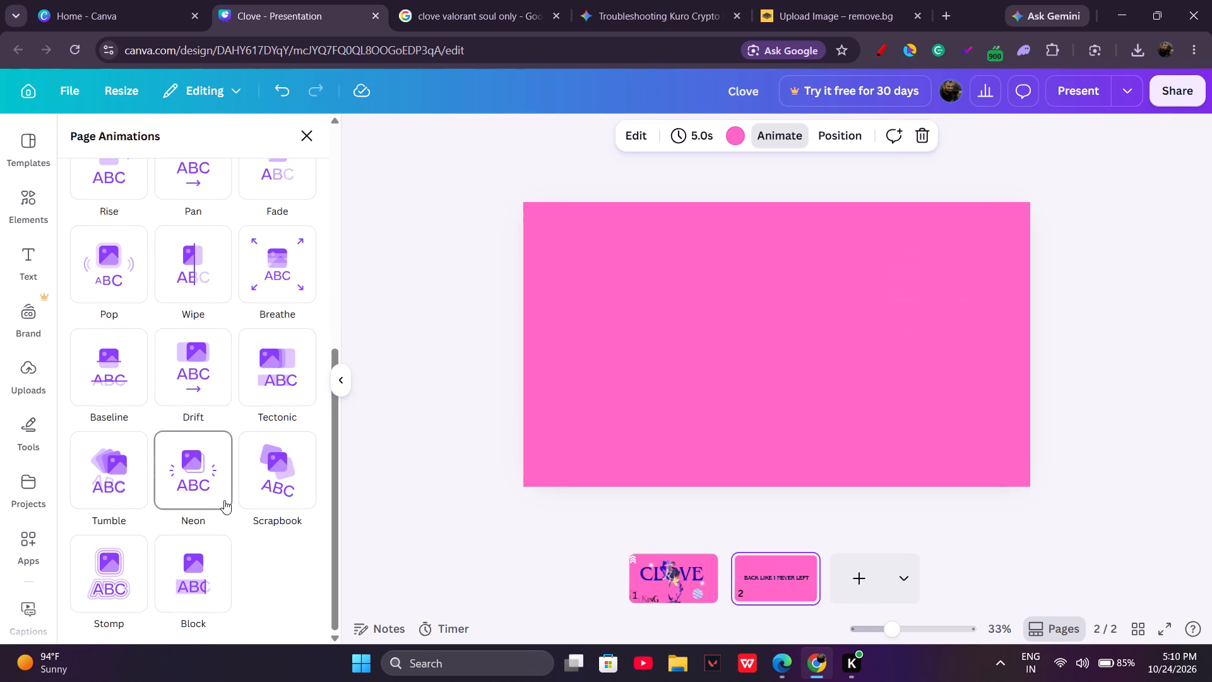
scroll(264, 242, up, 3)
scroll(266, 187, up, 2)
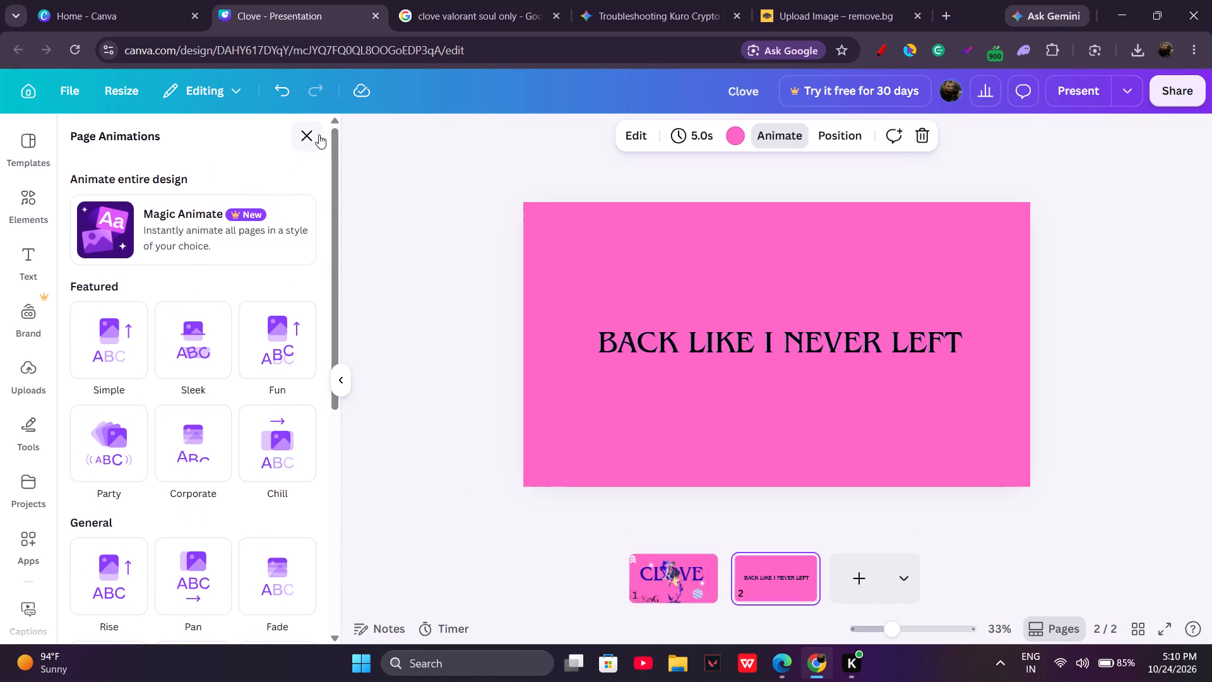
click(314, 136)
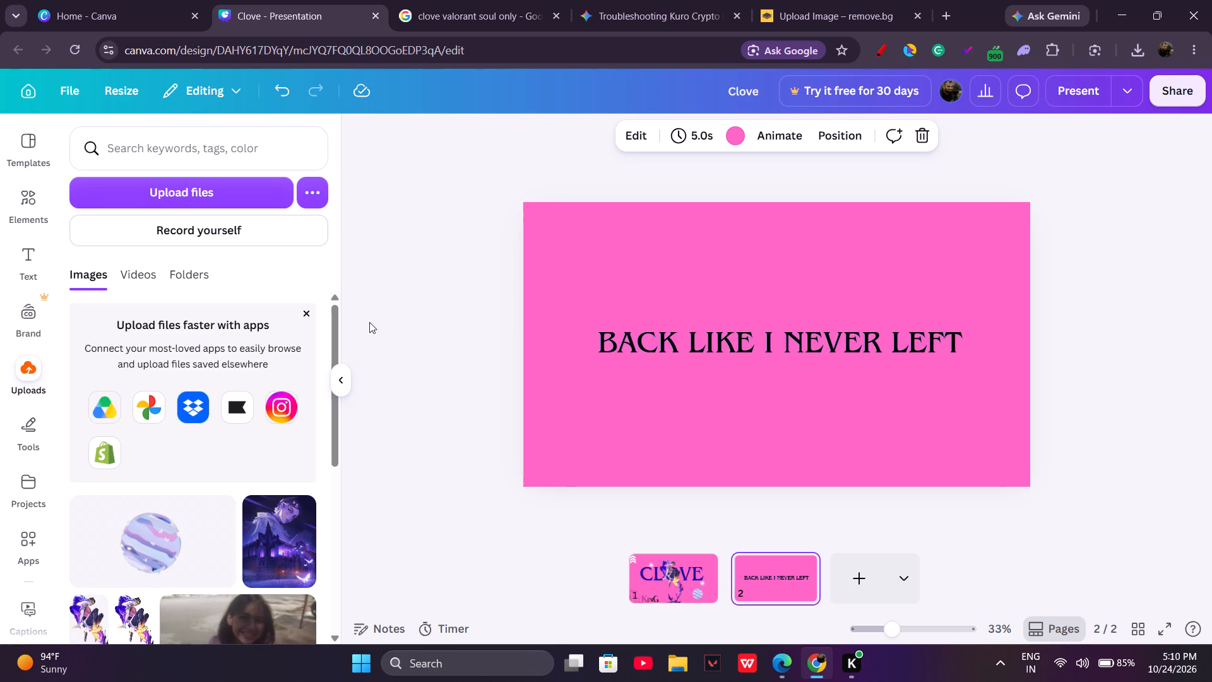
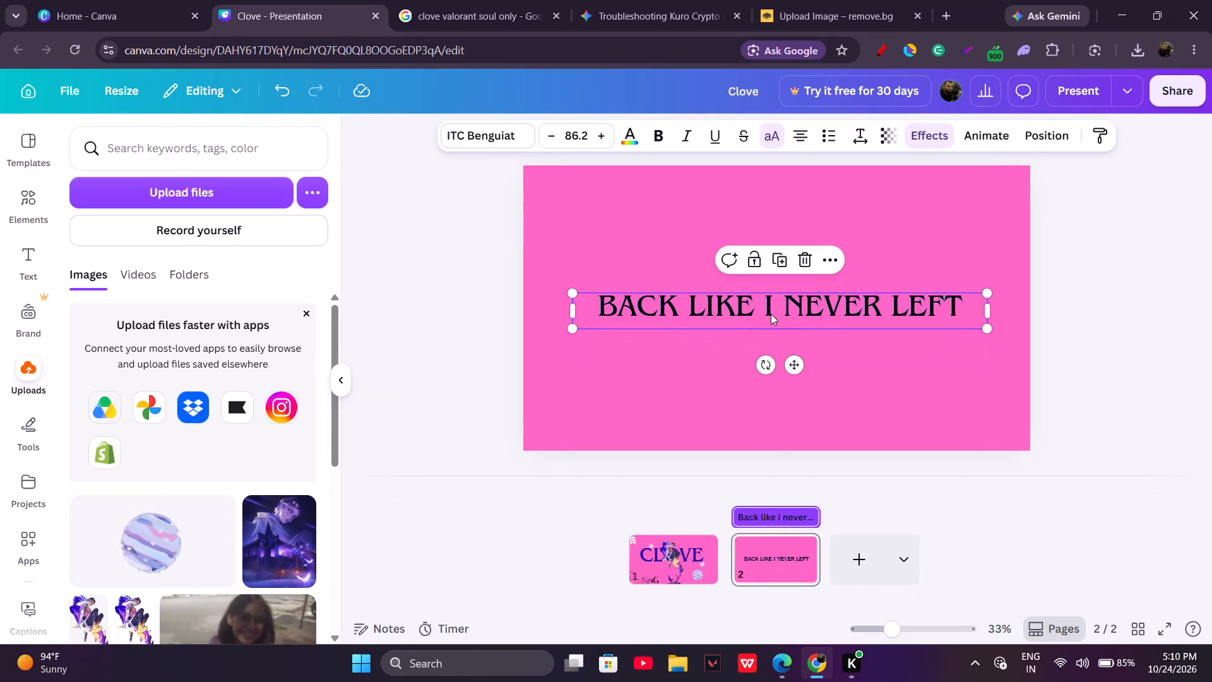
Move the "Back like I never left" line higher on page 2.
drag(762, 301, 763, 262)
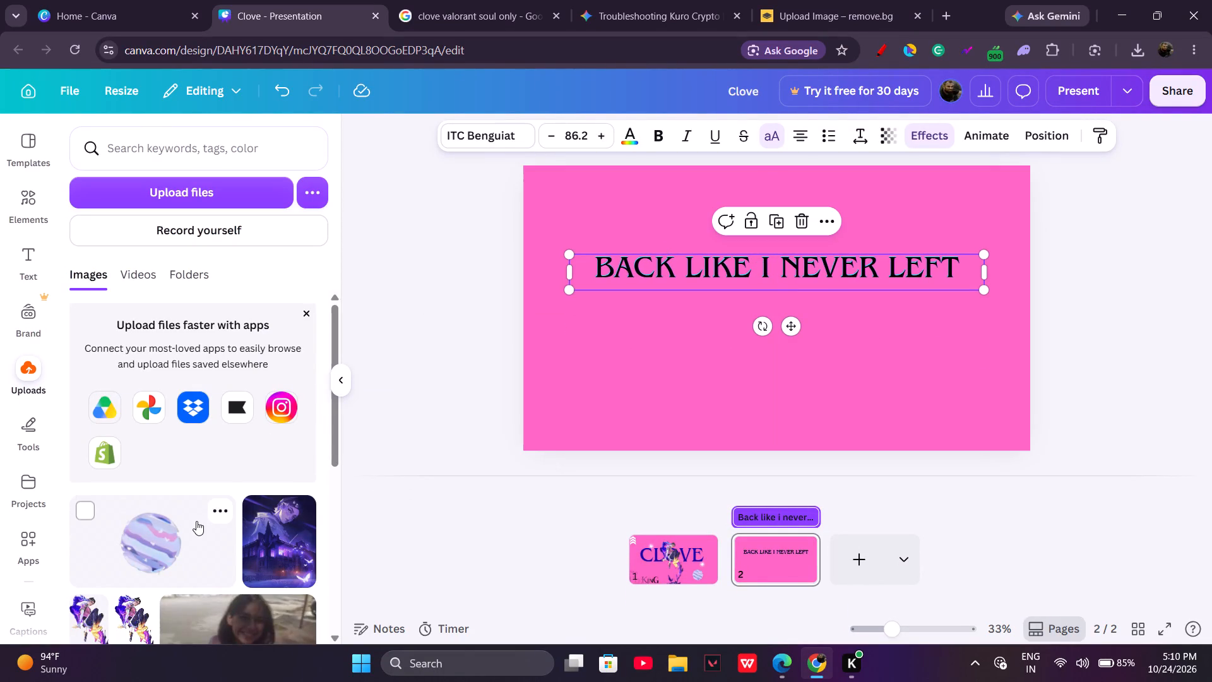
Switch to the Google Images results and search for "clove valorant wallpaper".
scroll(196, 521, down, 3)
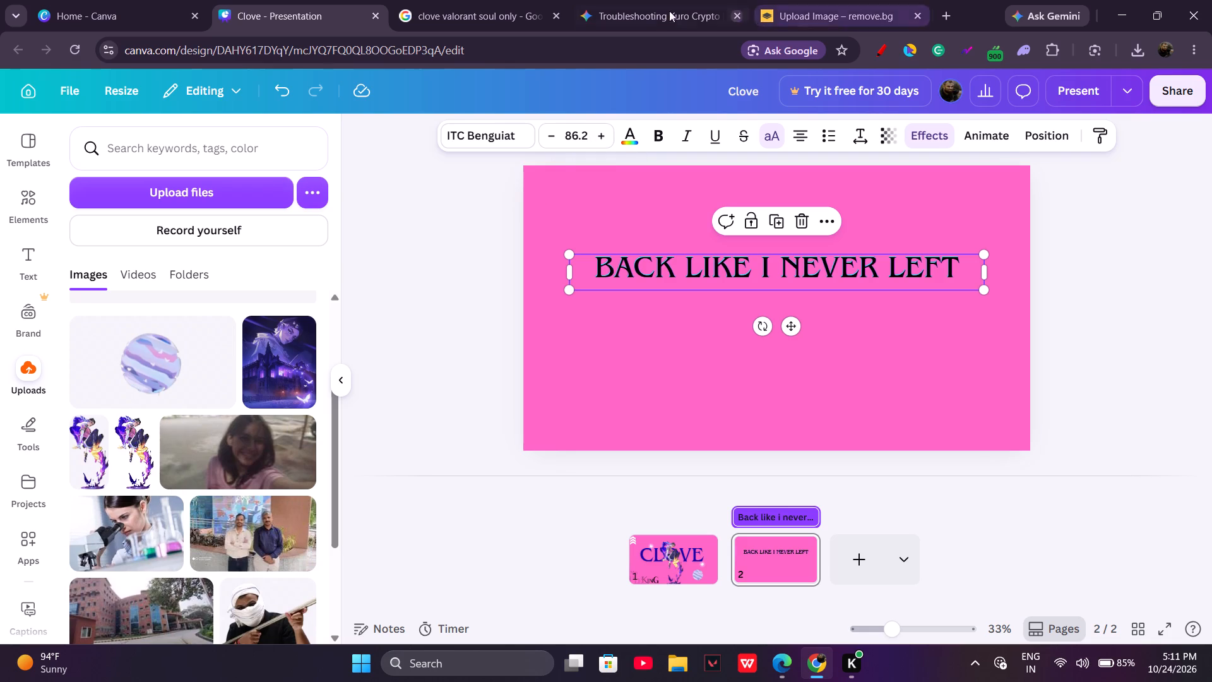
click(522, 0)
click(446, 97)
key(ctrl+BackSpace)
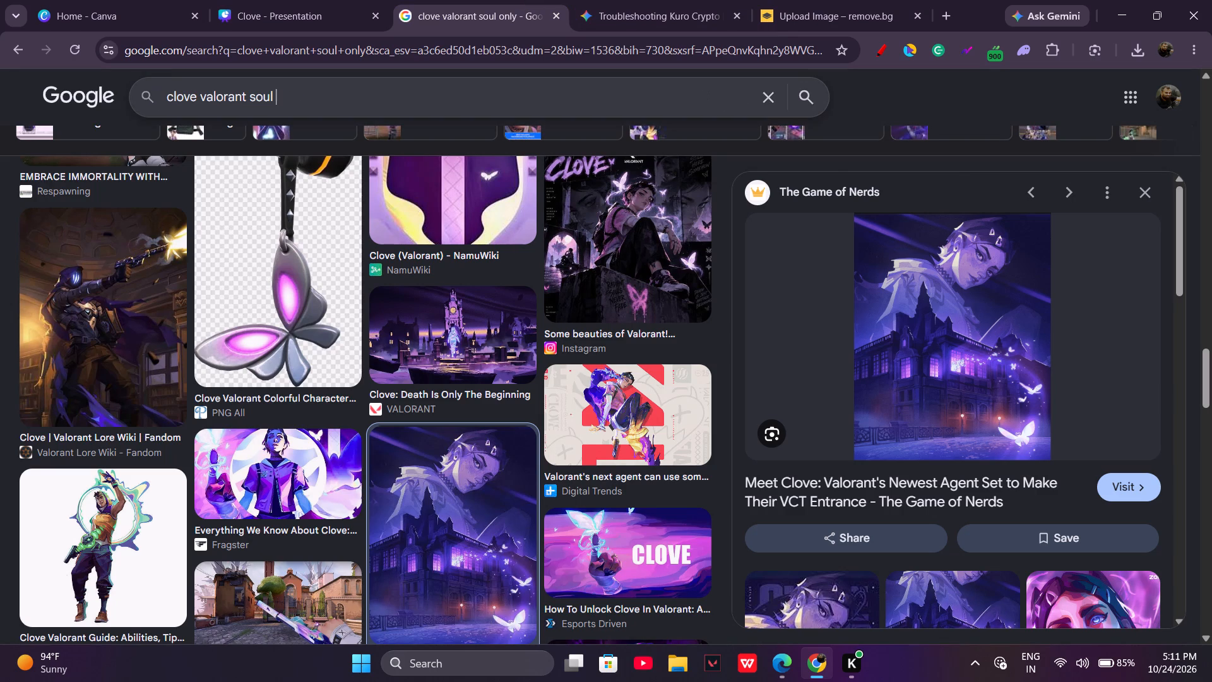
key(ctrl+BackSpace)
key(w)
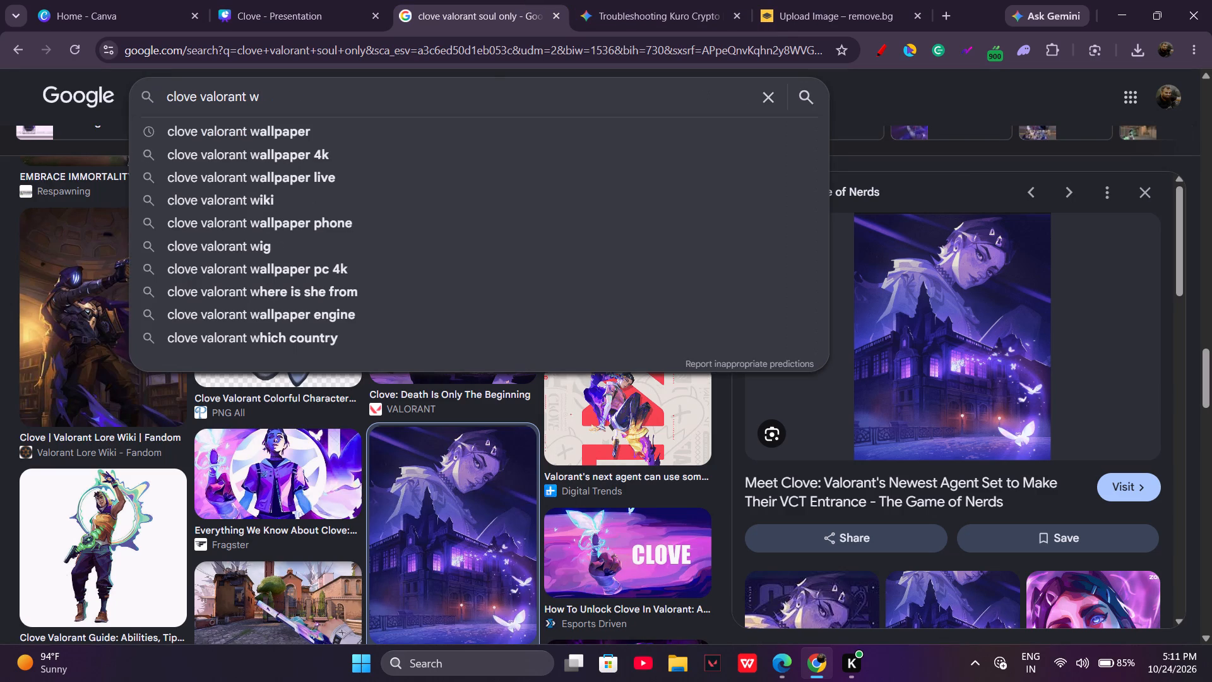
key(Down)
key(Return)
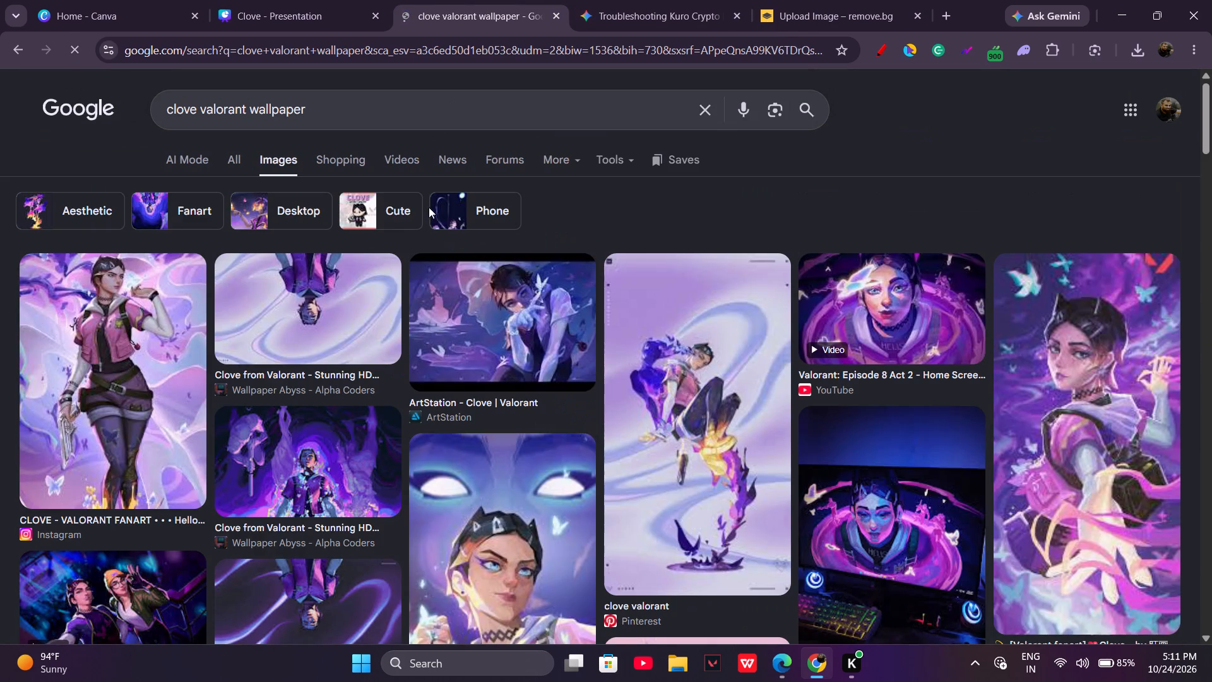
Save the Wallpaper Abyss image of Clove on a pale purple swirl background to the Downloads folder.
click(348, 341)
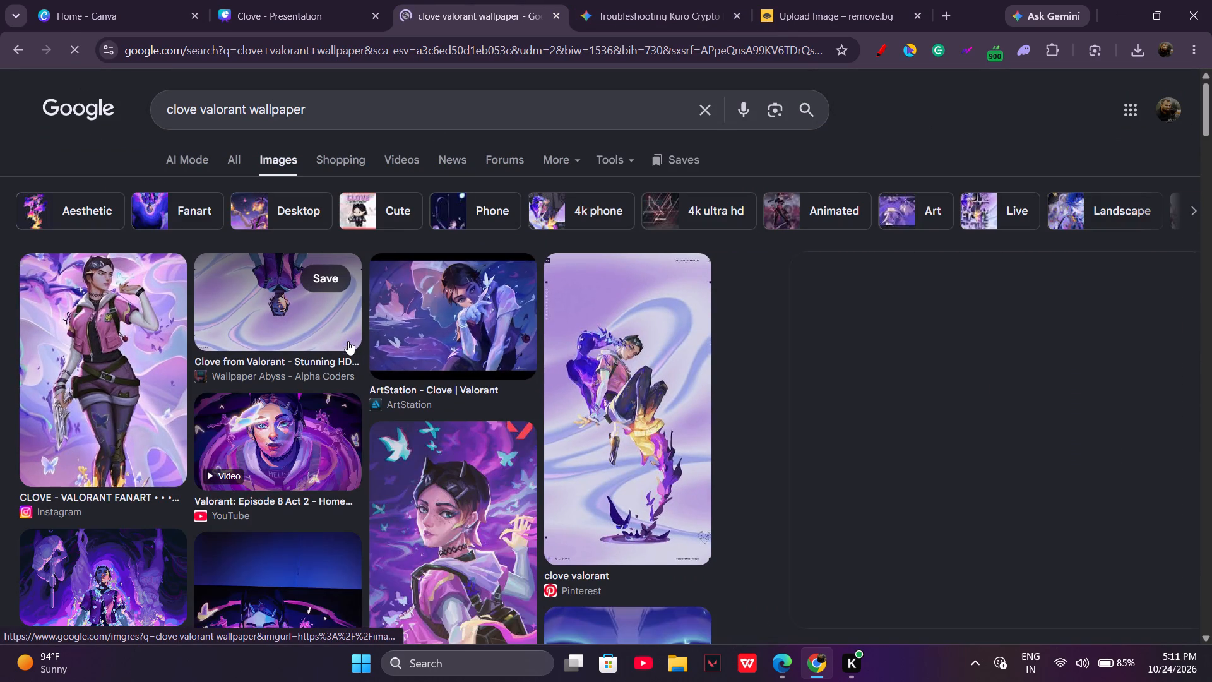
right_click(957, 392)
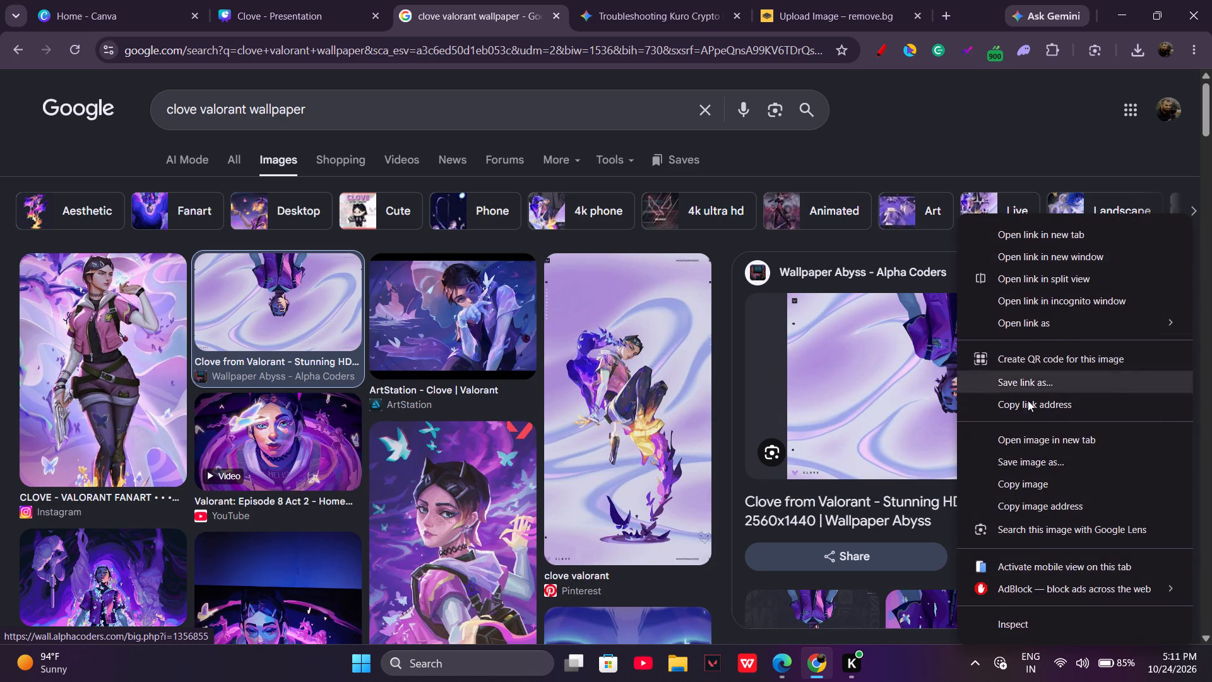
click(1006, 455)
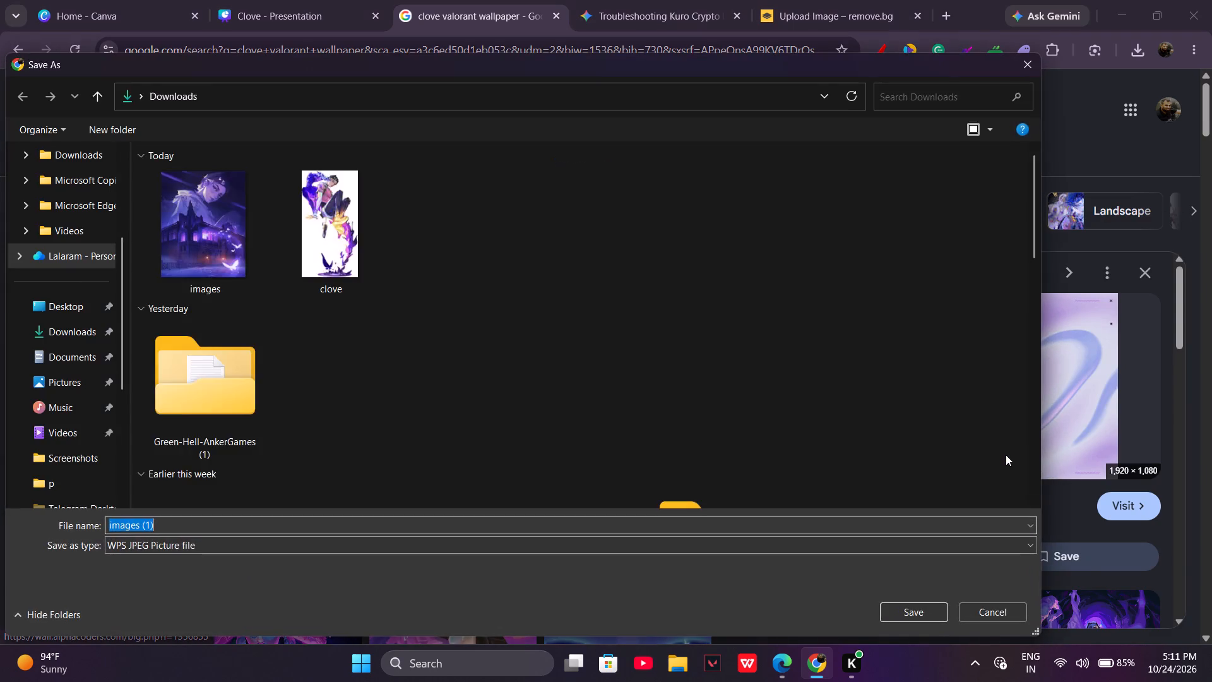
key(Return)
Return to the Canva presentation and add a text box beneath the "Back like I never left" line on page 2.
click(398, 0)
click(316, 0)
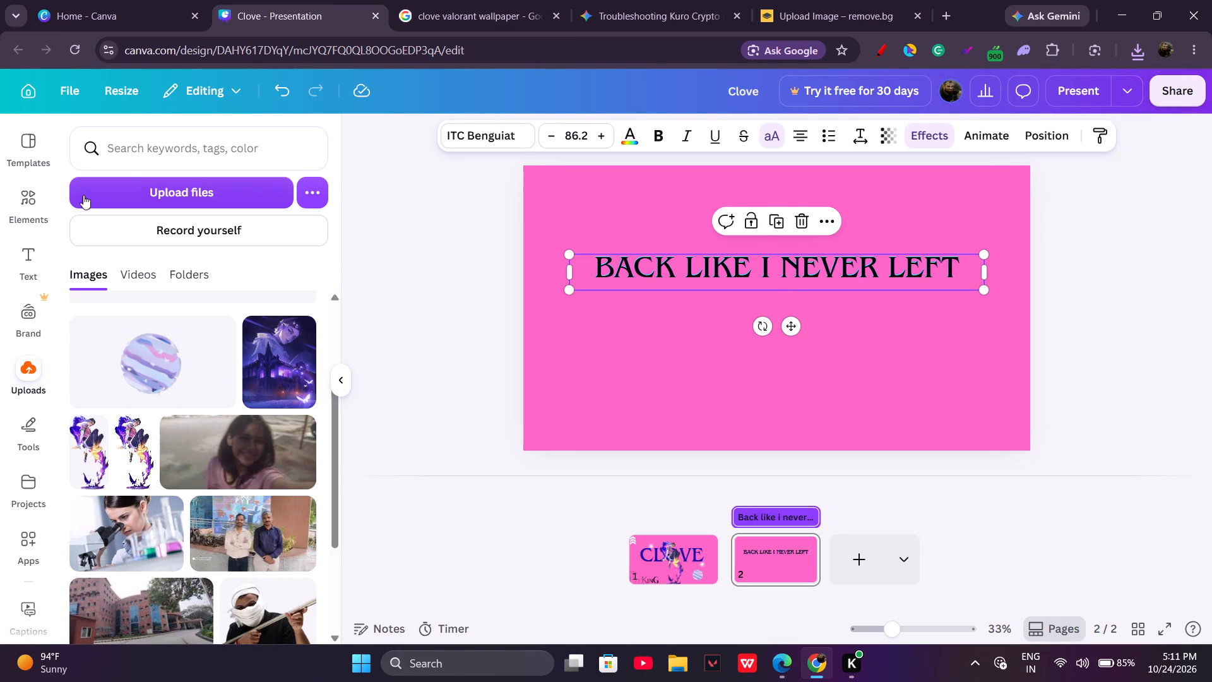
click(8, 253)
click(195, 208)
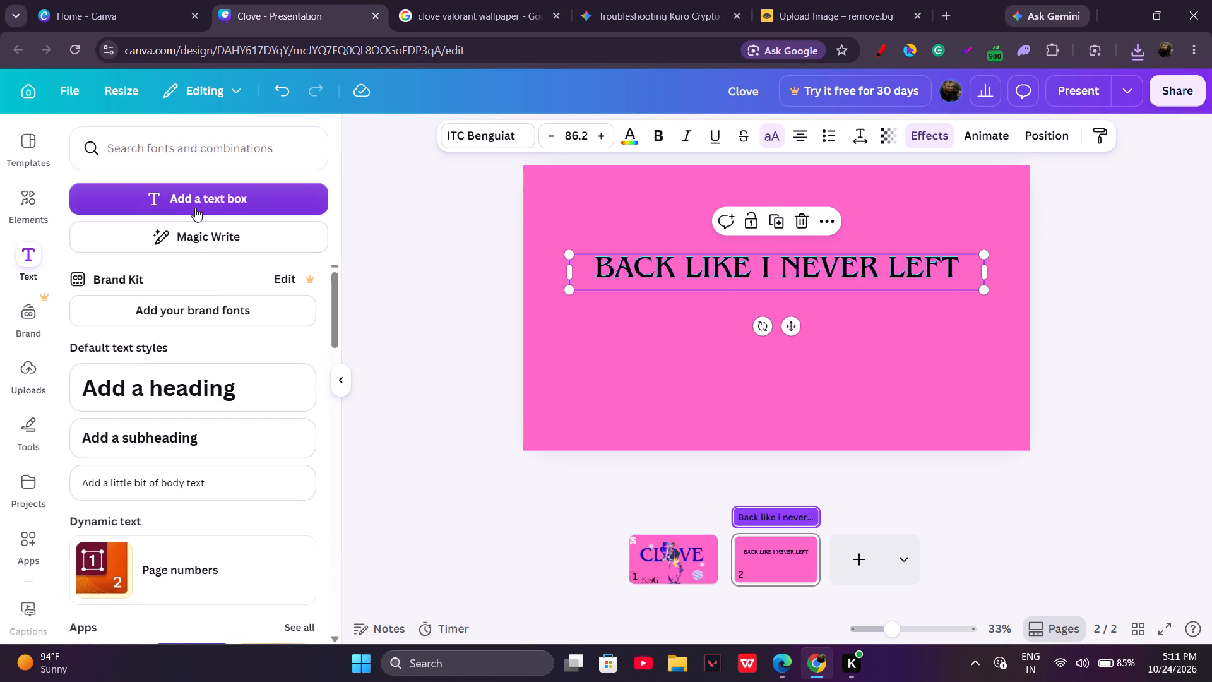
Replace the placeholder text with "You had your fun my turn" and widen the box on both sides to fit it on one line.
click(694, 298)
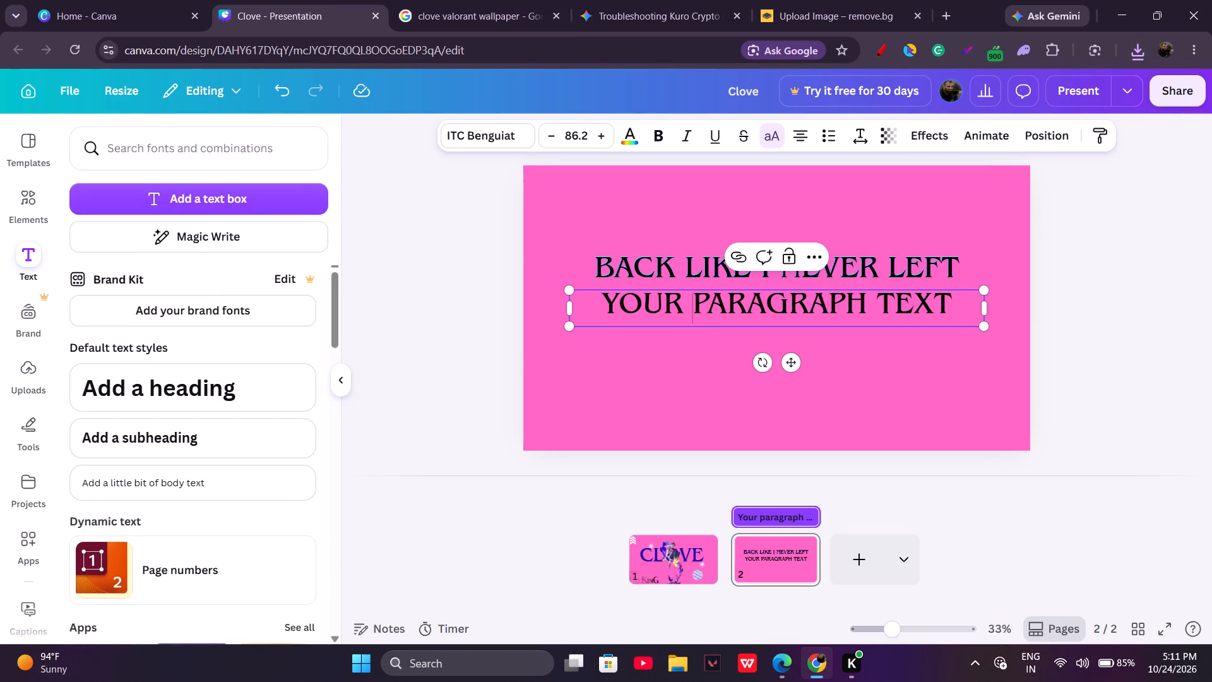
click(952, 313)
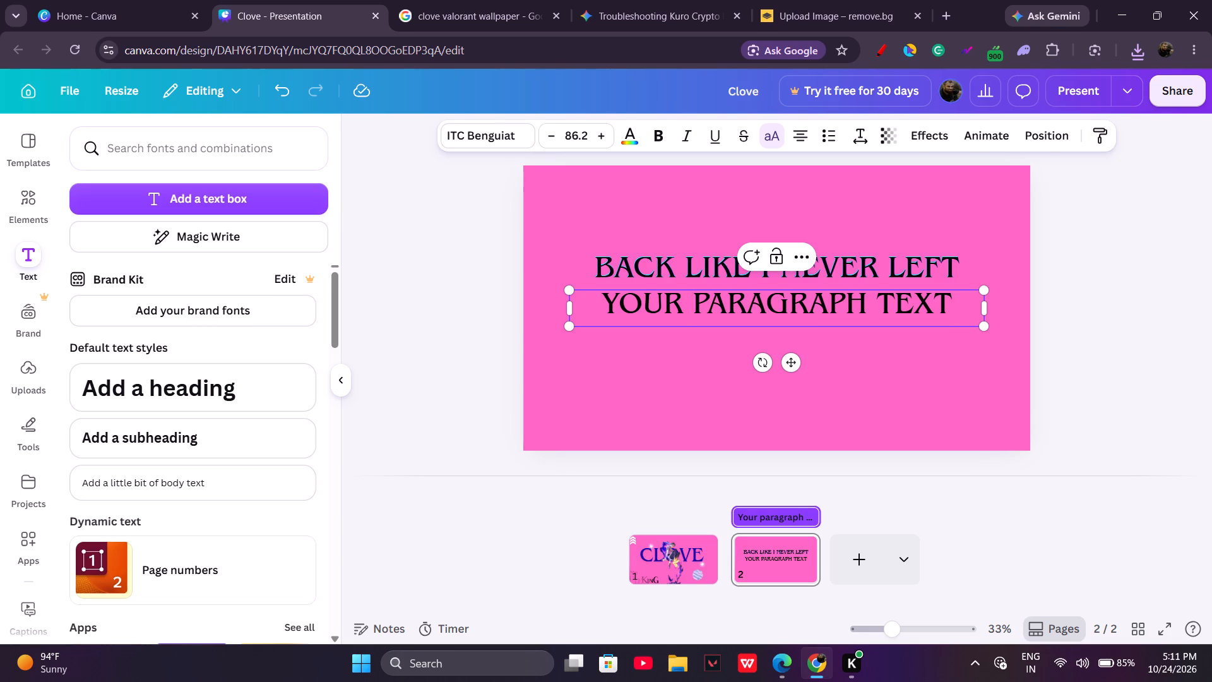
key(ctrl+BackSpace)
key(ctrl+BackSpace)
key(ctrl+BackSpace)
key(ctrl+BackSpace)
key(ctrl+BackSpace)
key(ctrl+BackSpace)
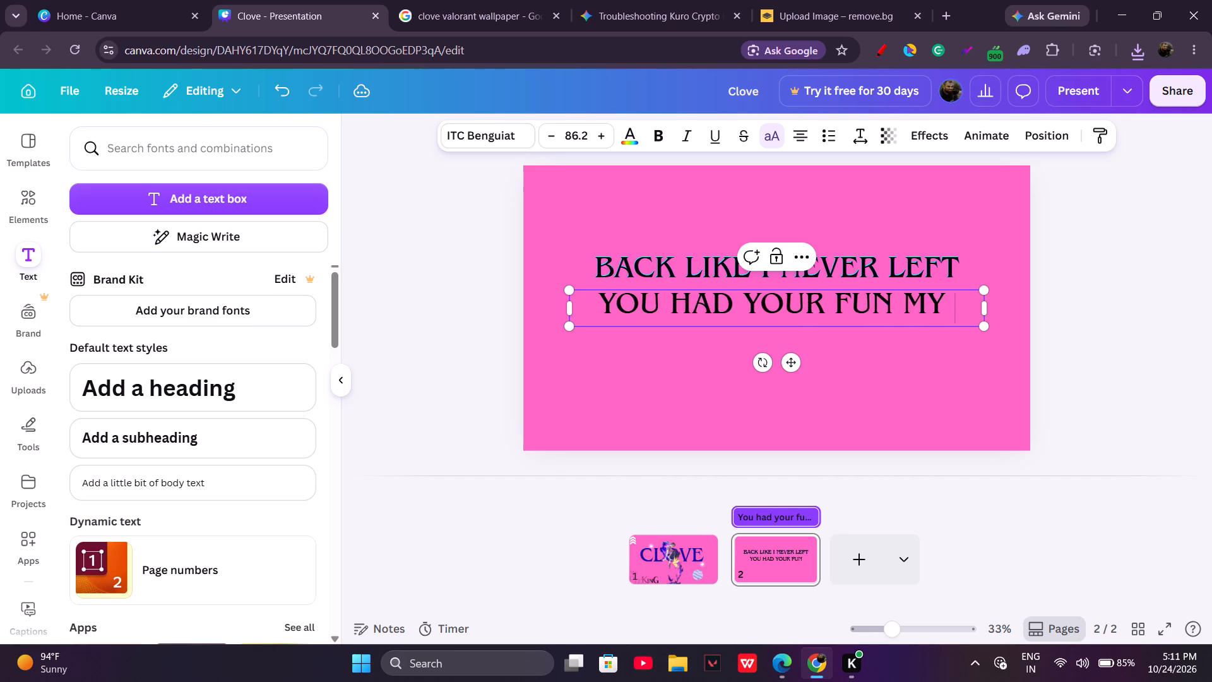
key(BackSpace)
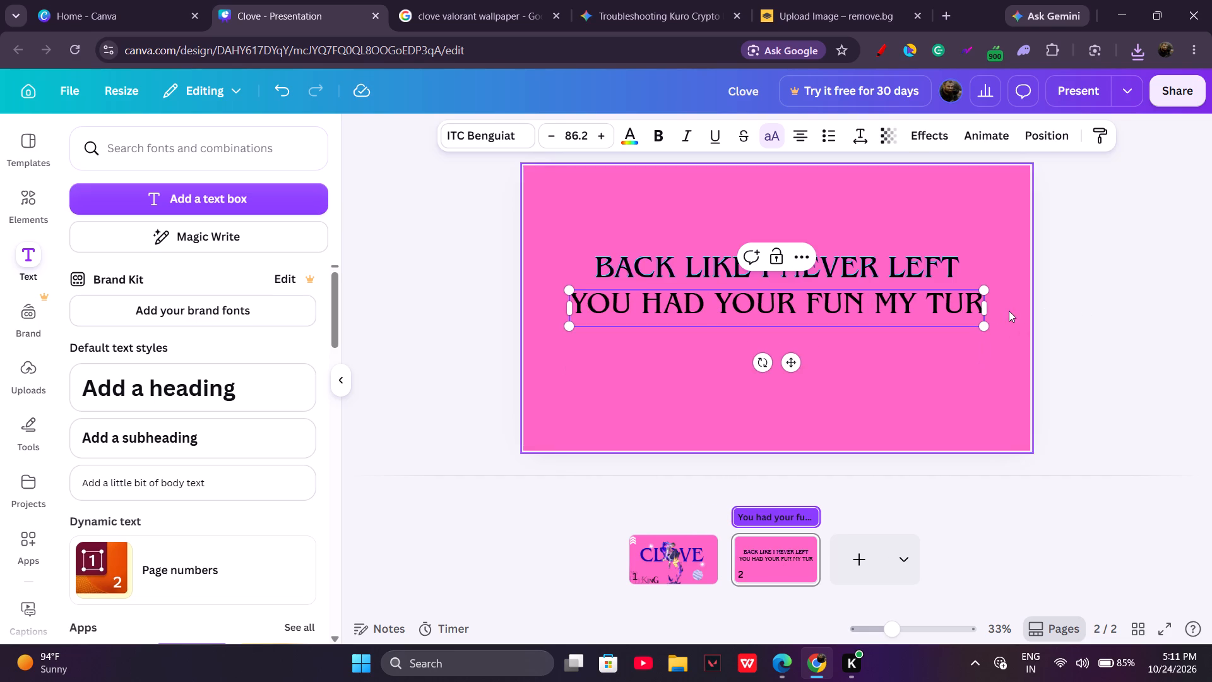
drag(992, 313, 1009, 313)
key(n)
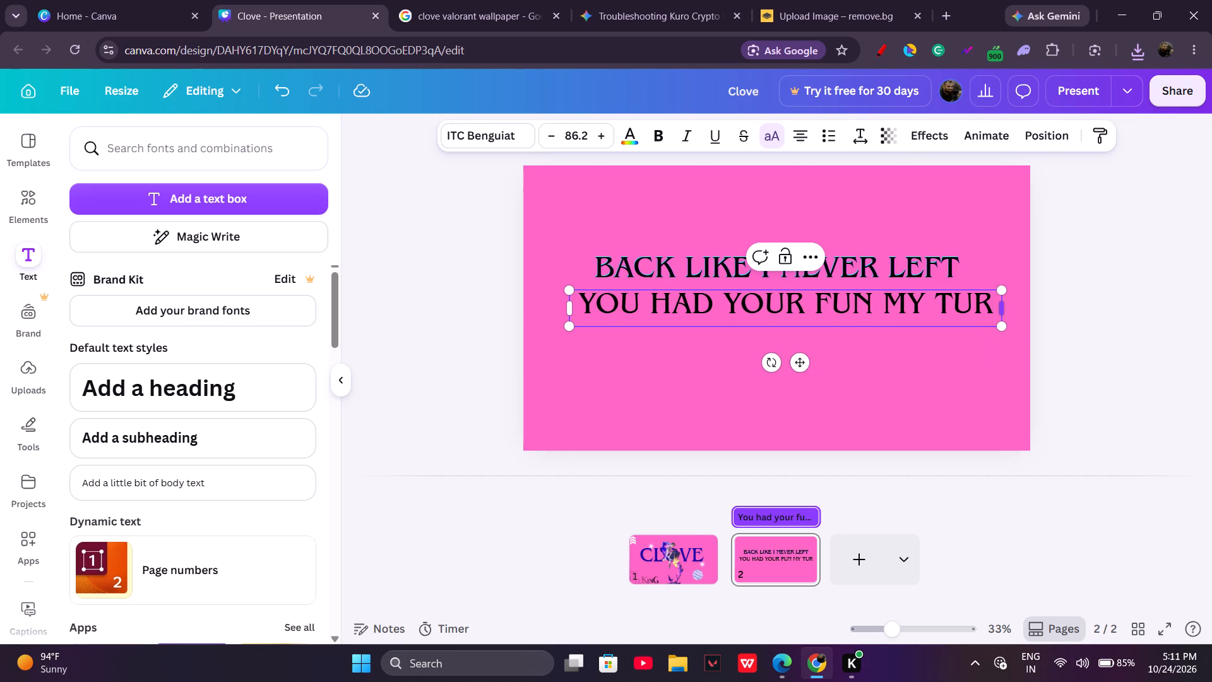
key(BackSpace)
drag(564, 311, 524, 312)
key(n)
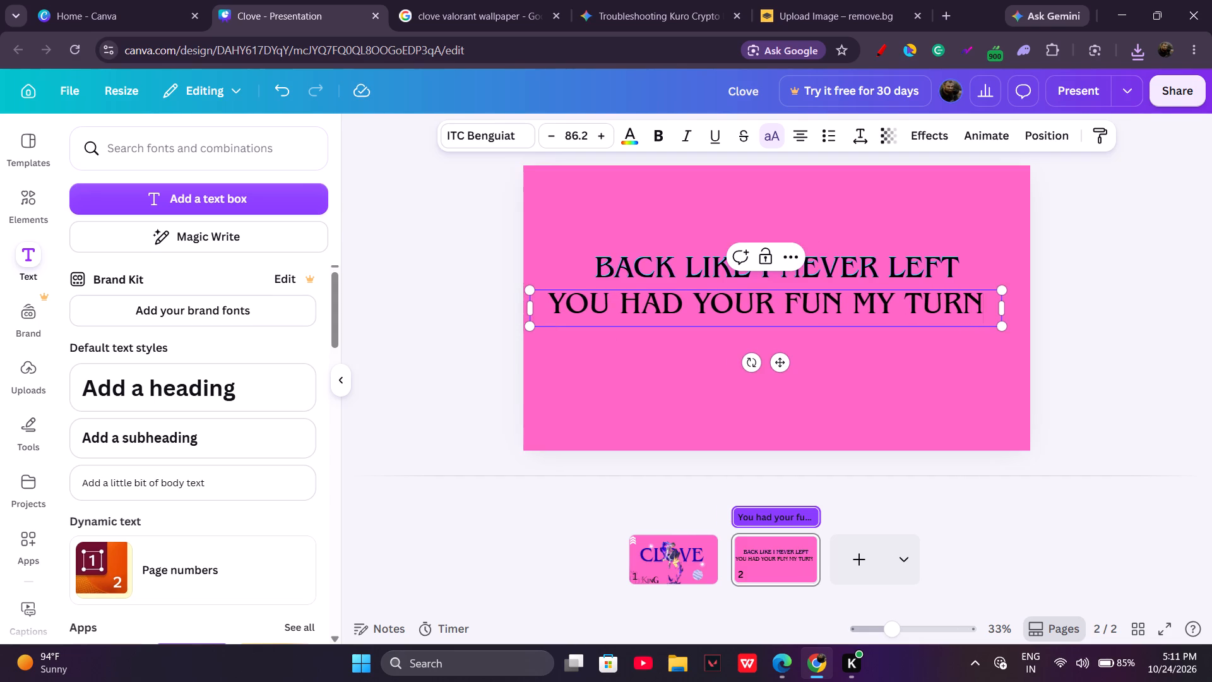
Move the "You had your fun my turn" line slightly lower, leaving a small gap beneath the first line.
click(759, 306)
click(816, 360)
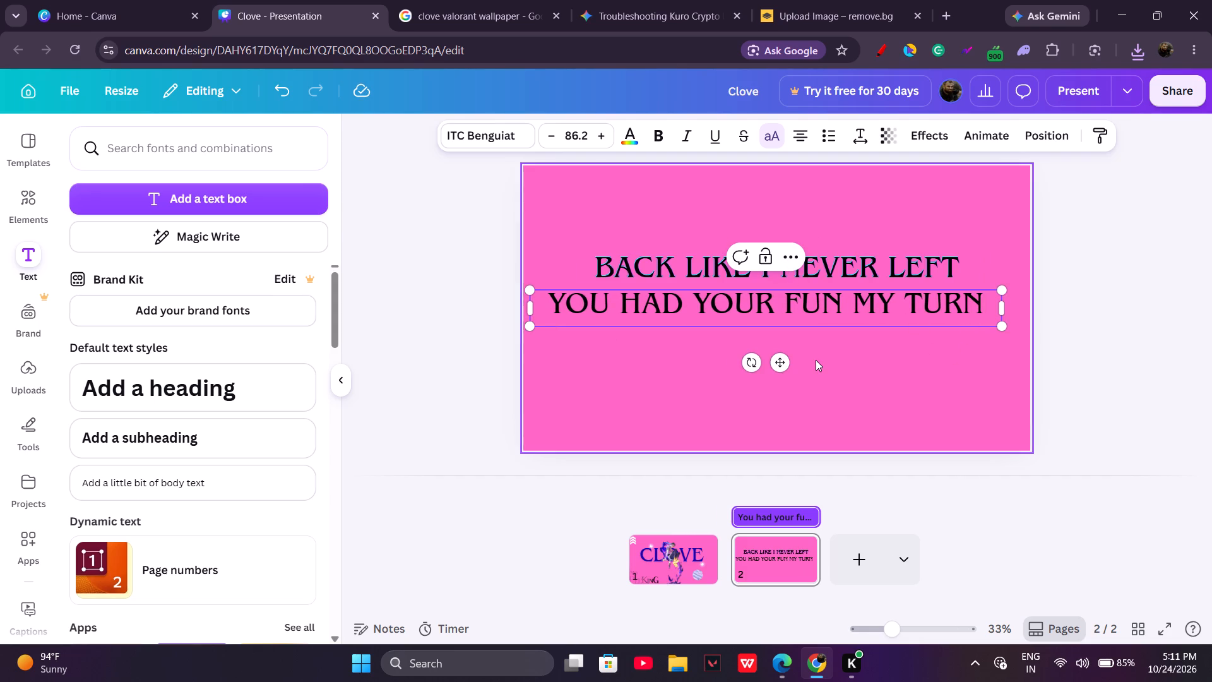
drag(739, 303, 747, 309)
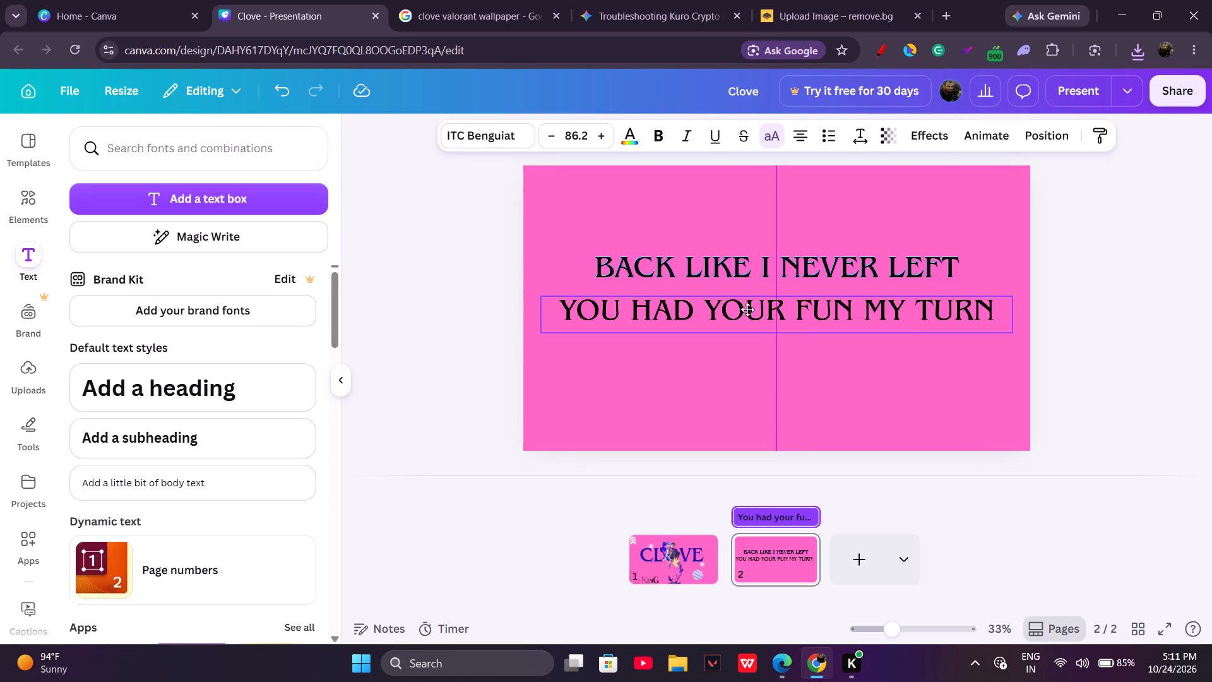
drag(747, 309, 744, 313)
Copy the style of "Back like I never left" and apply it to the "You had your fun my turn" line.
click(680, 275)
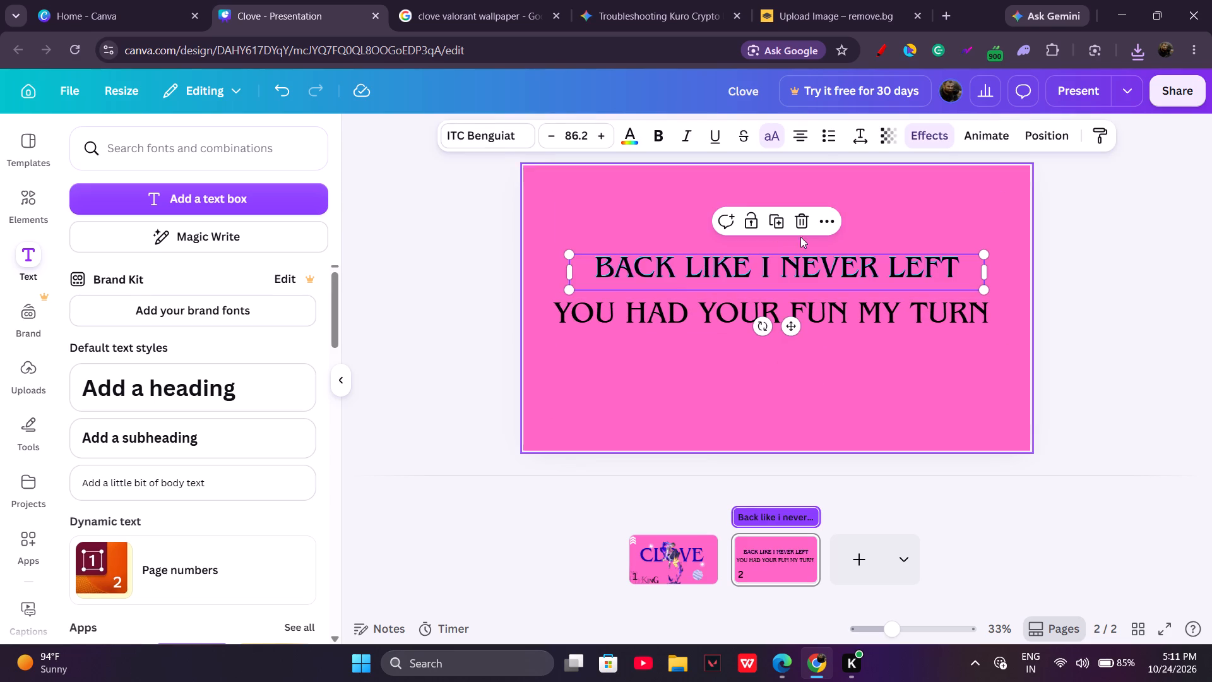
click(829, 225)
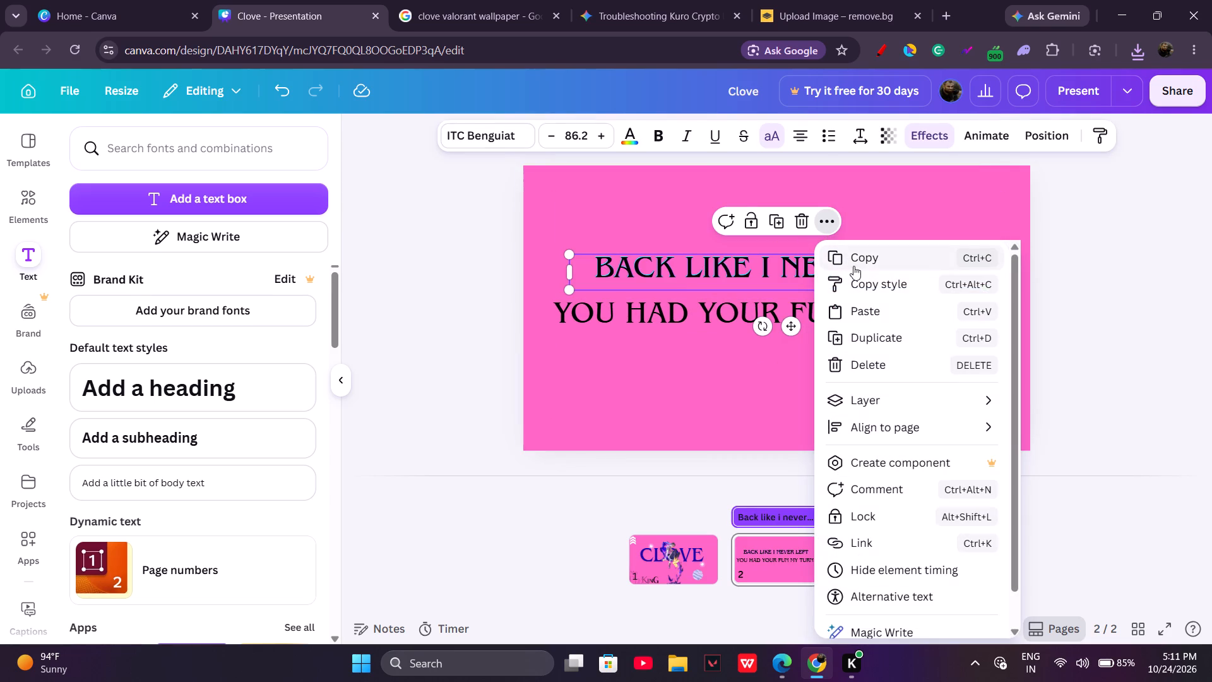
click(857, 273)
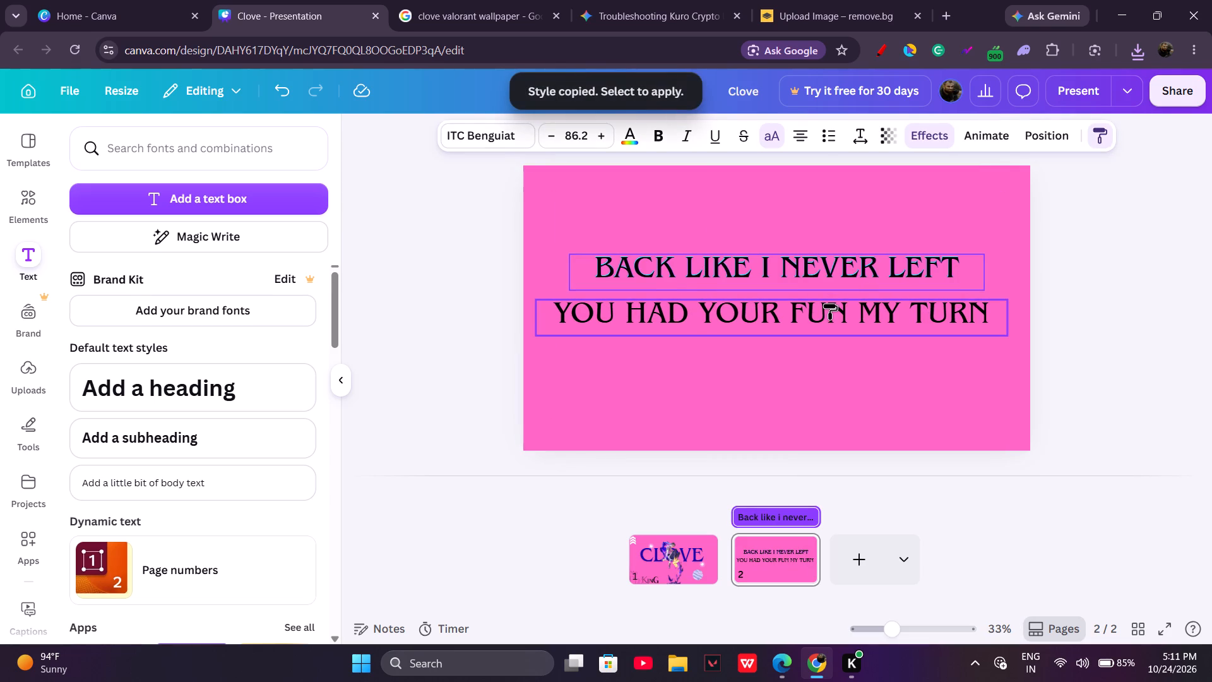
click(830, 301)
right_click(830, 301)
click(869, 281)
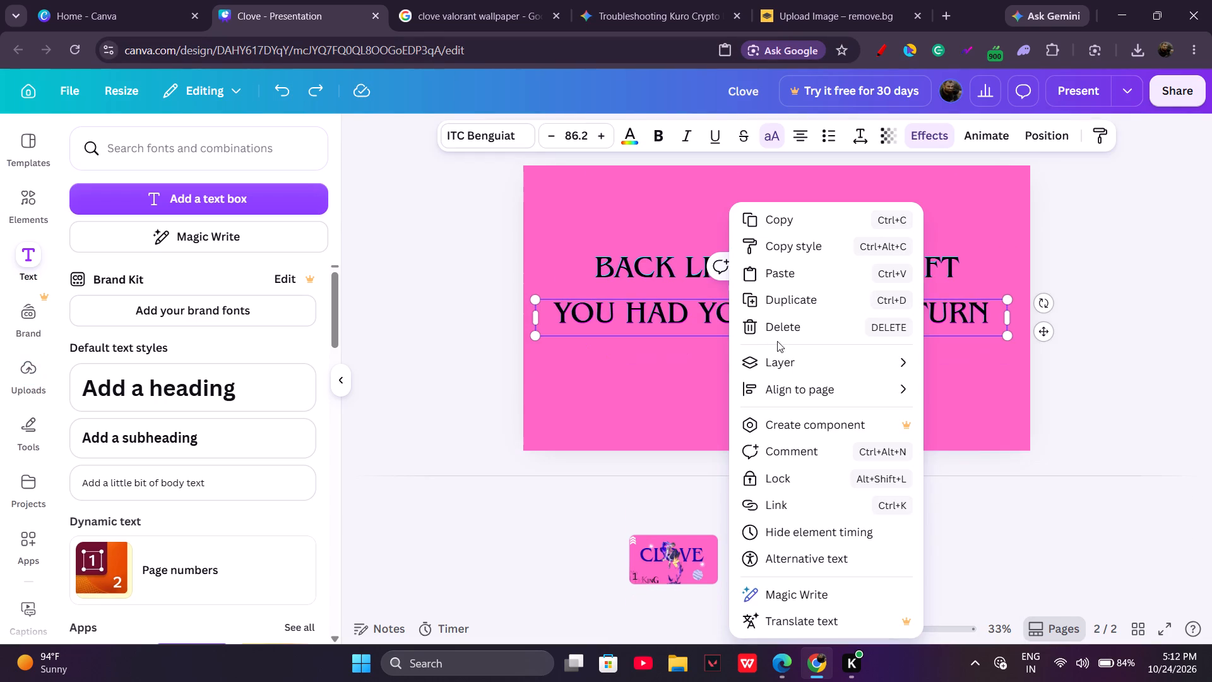
click(976, 135)
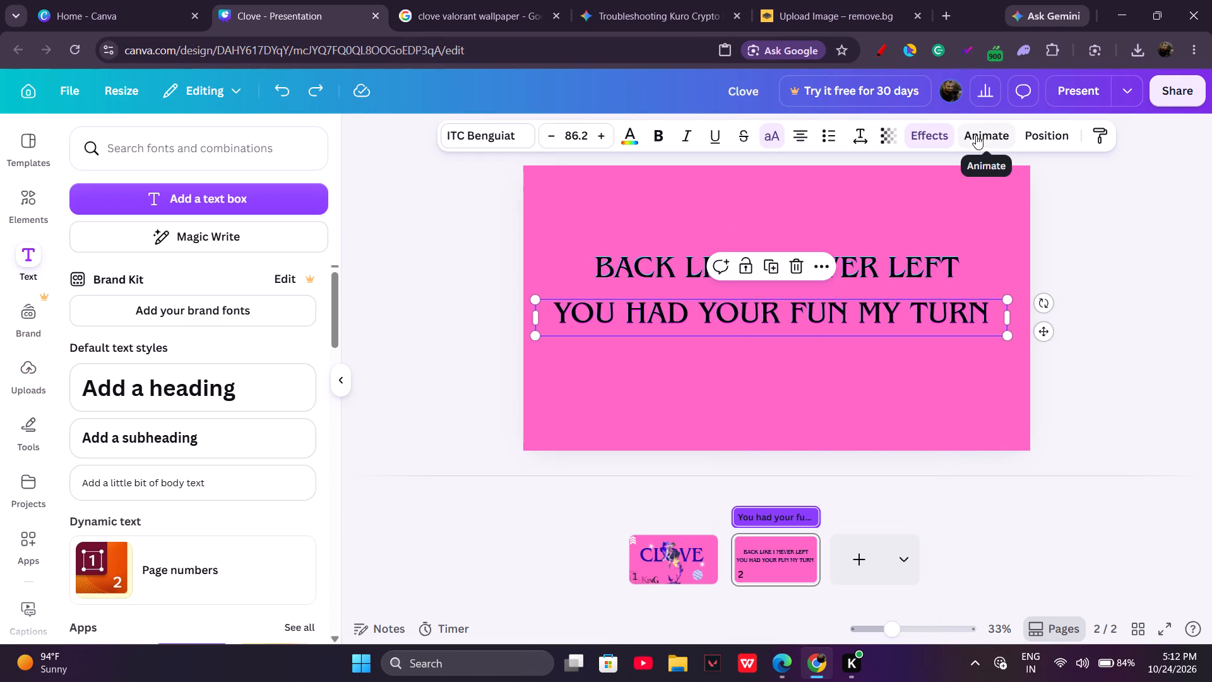
click(976, 135)
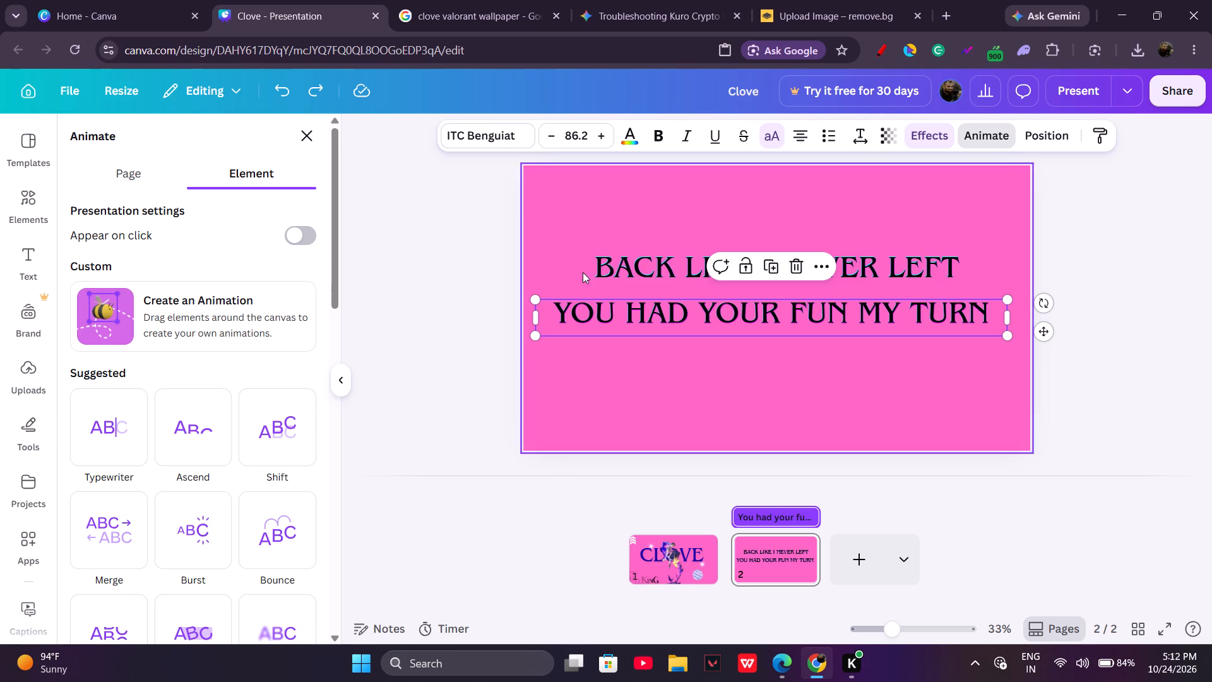
scroll(285, 512, down, 4)
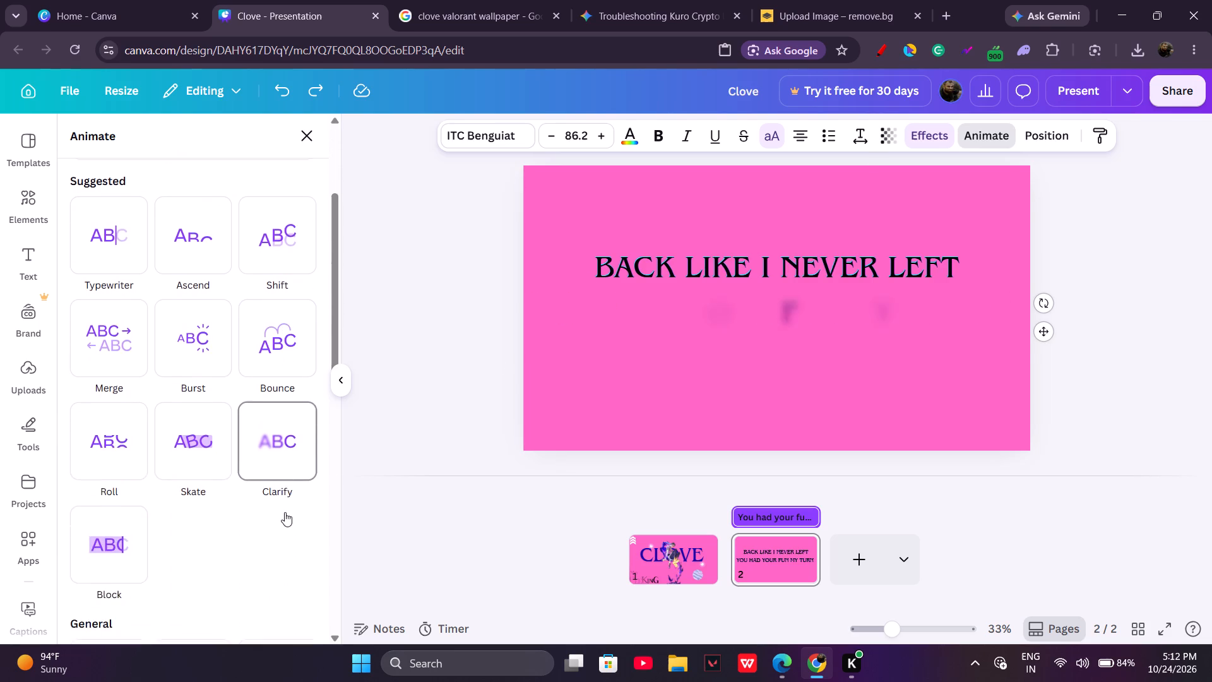
scroll(285, 512, down, 6)
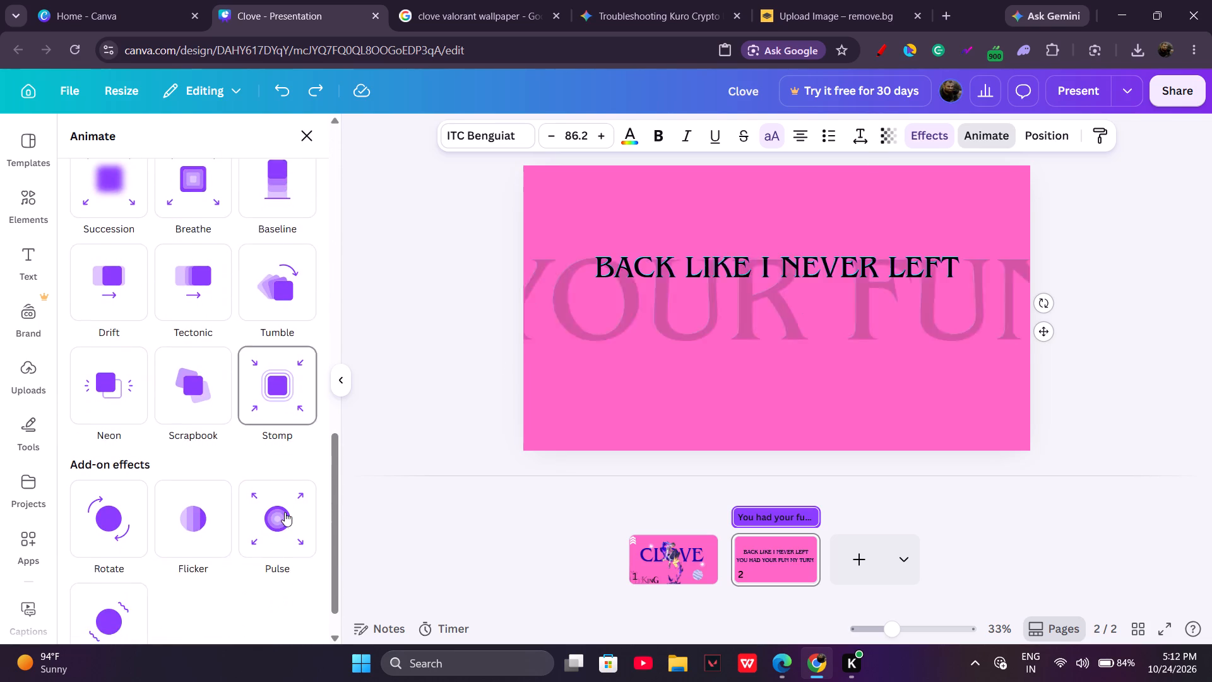
scroll(285, 512, down, 3)
scroll(285, 512, up, 6)
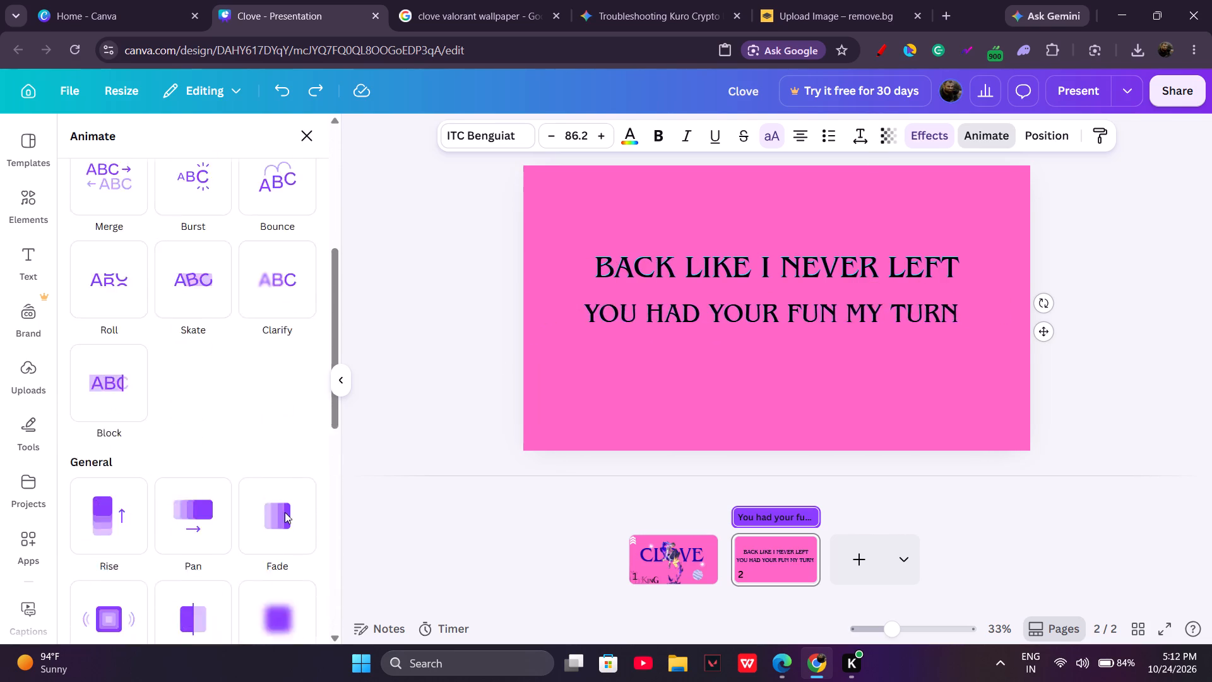
scroll(285, 512, up, 2)
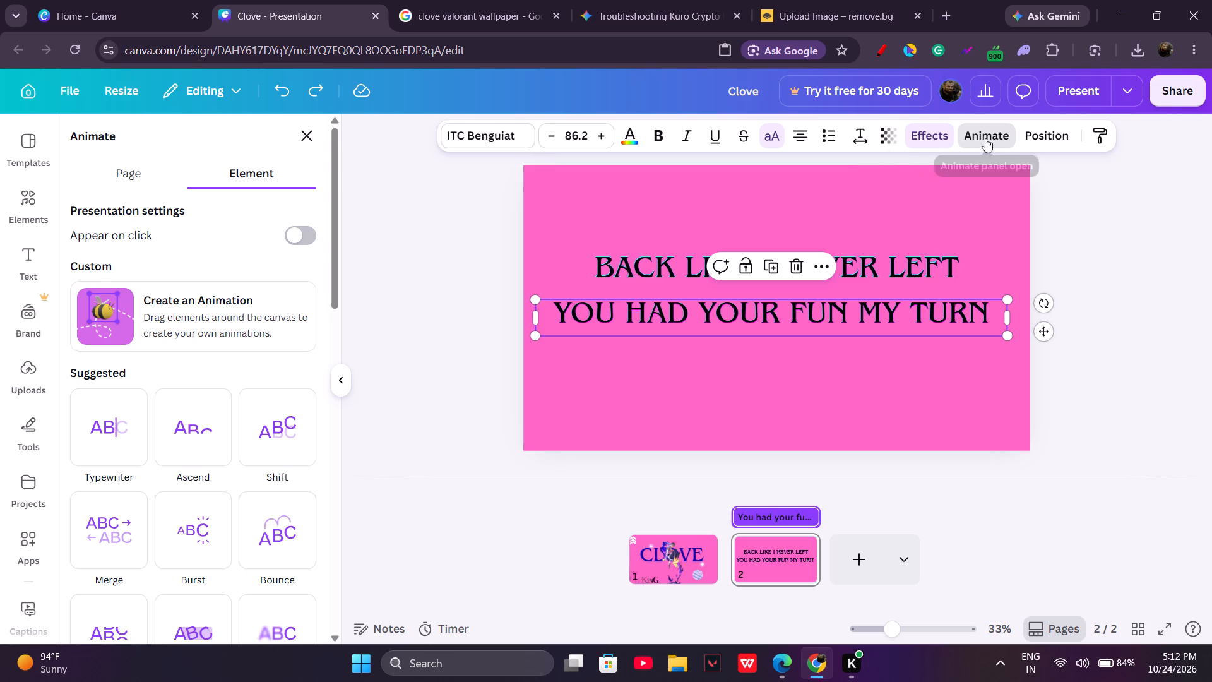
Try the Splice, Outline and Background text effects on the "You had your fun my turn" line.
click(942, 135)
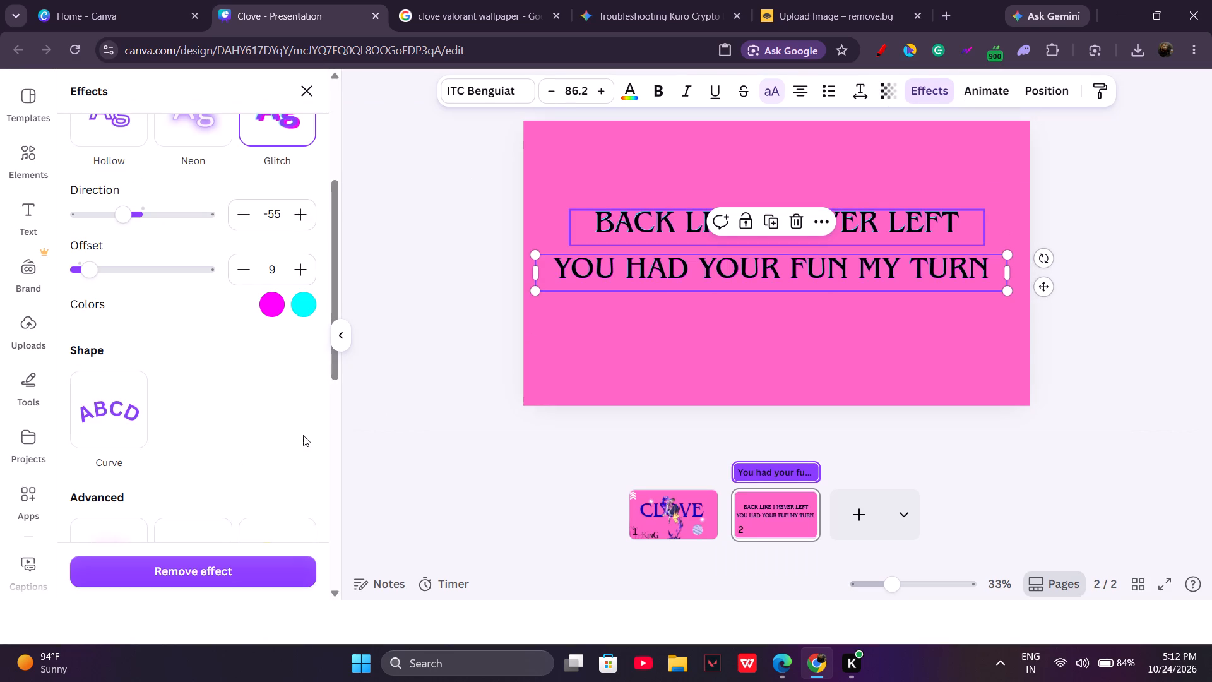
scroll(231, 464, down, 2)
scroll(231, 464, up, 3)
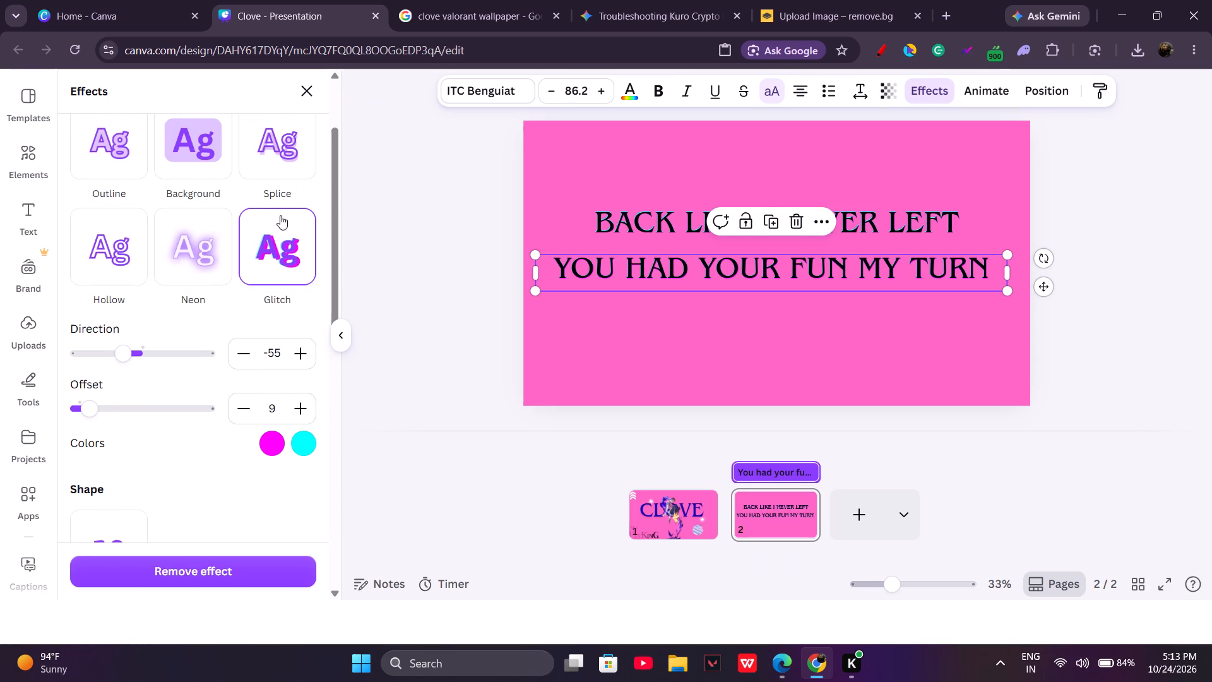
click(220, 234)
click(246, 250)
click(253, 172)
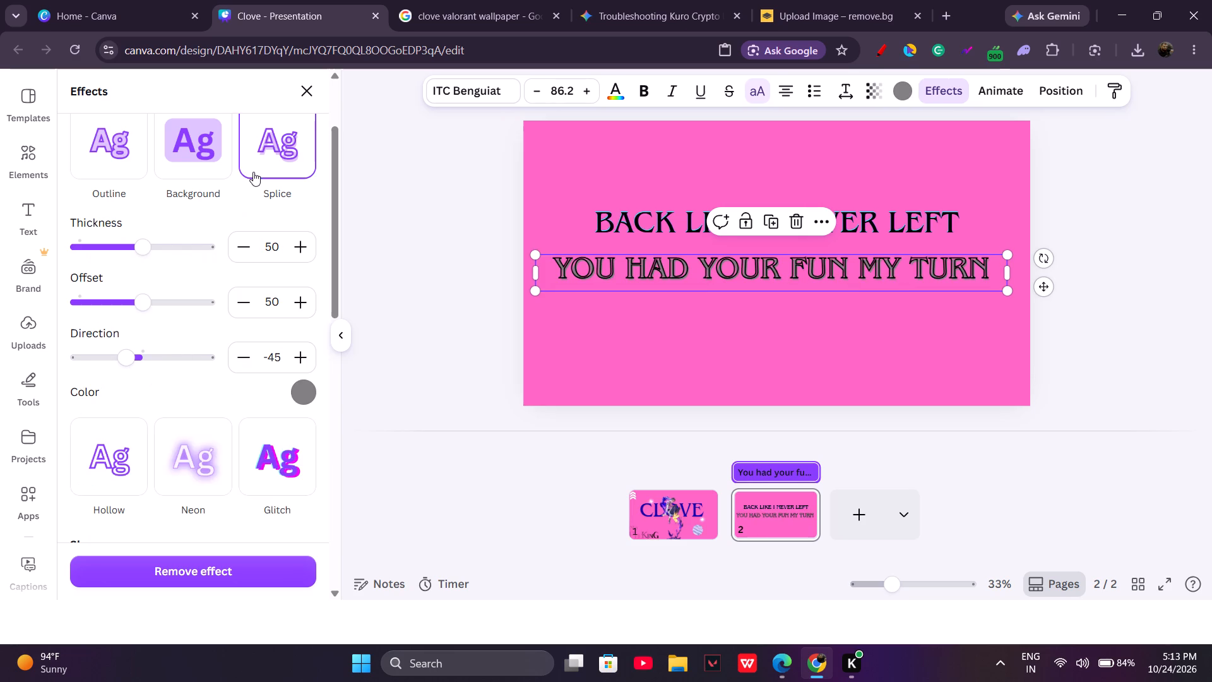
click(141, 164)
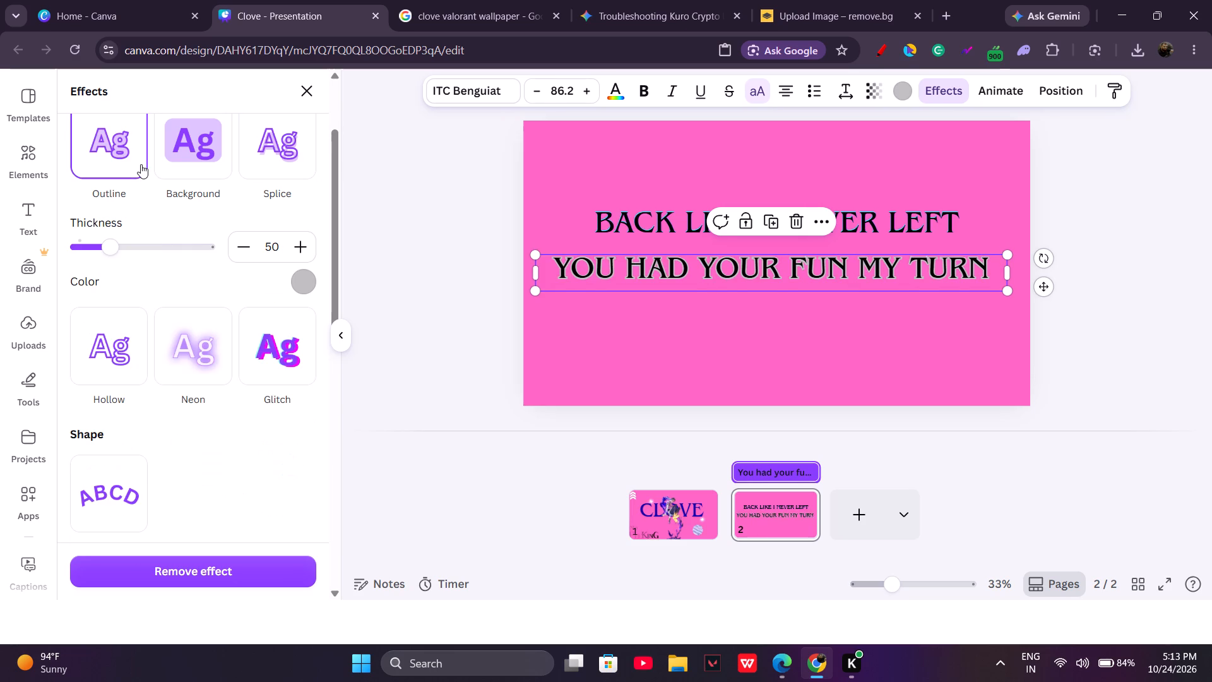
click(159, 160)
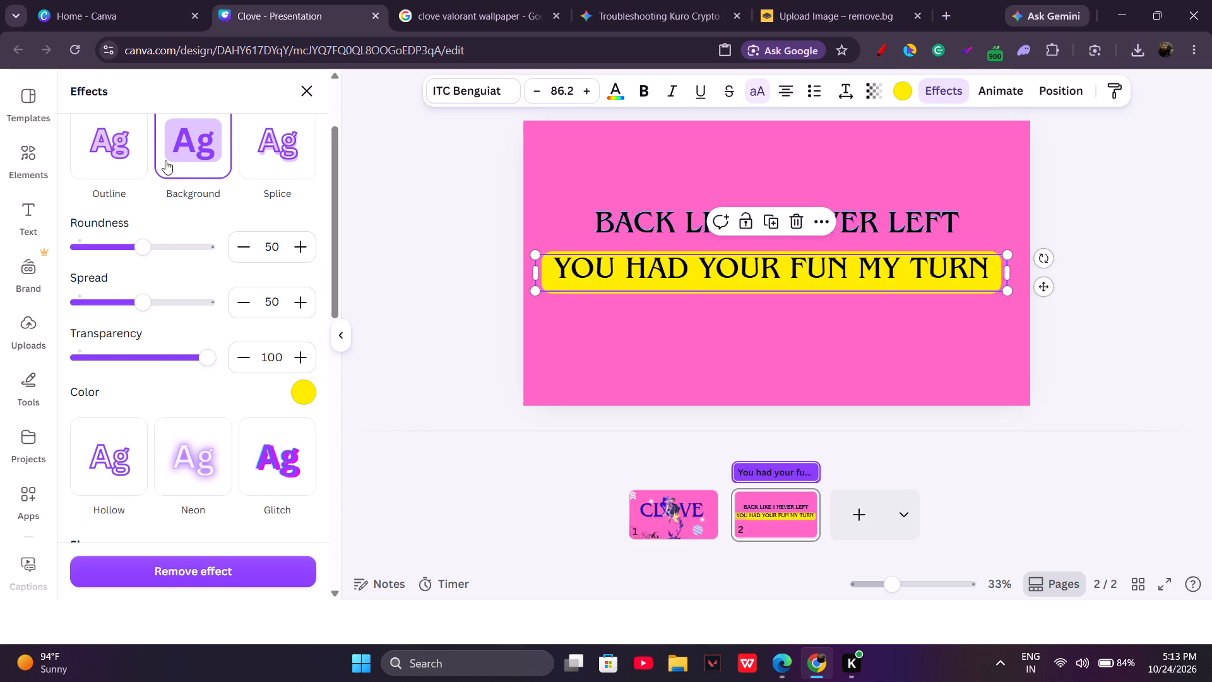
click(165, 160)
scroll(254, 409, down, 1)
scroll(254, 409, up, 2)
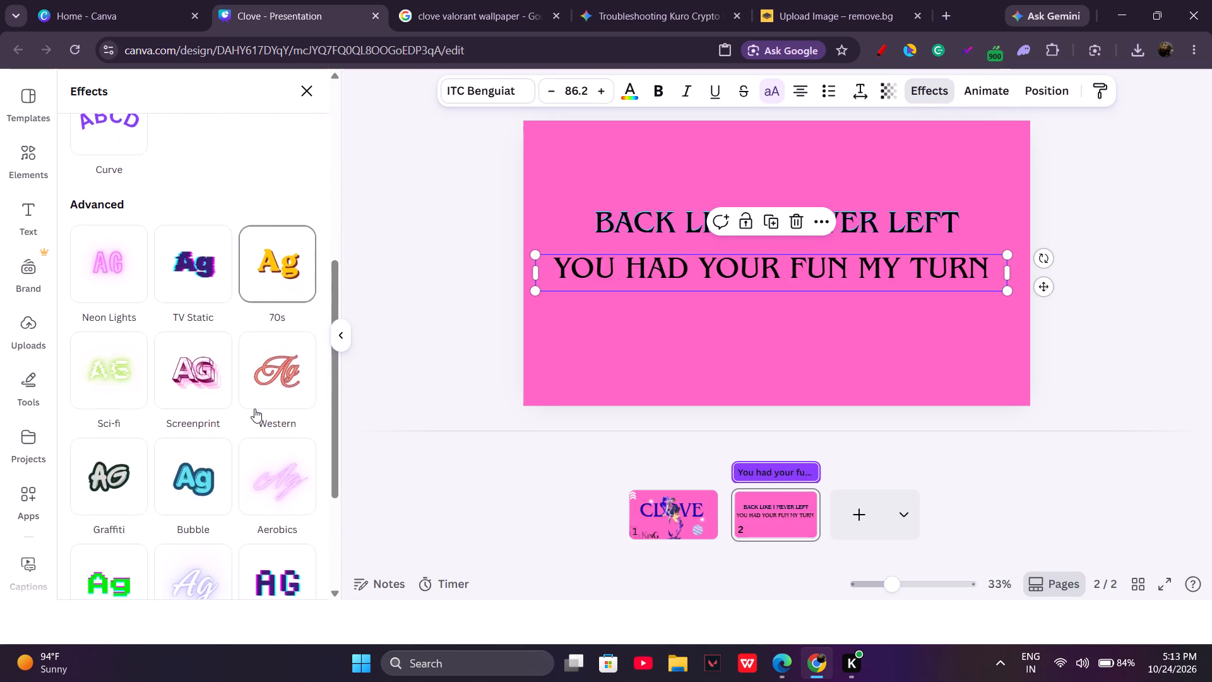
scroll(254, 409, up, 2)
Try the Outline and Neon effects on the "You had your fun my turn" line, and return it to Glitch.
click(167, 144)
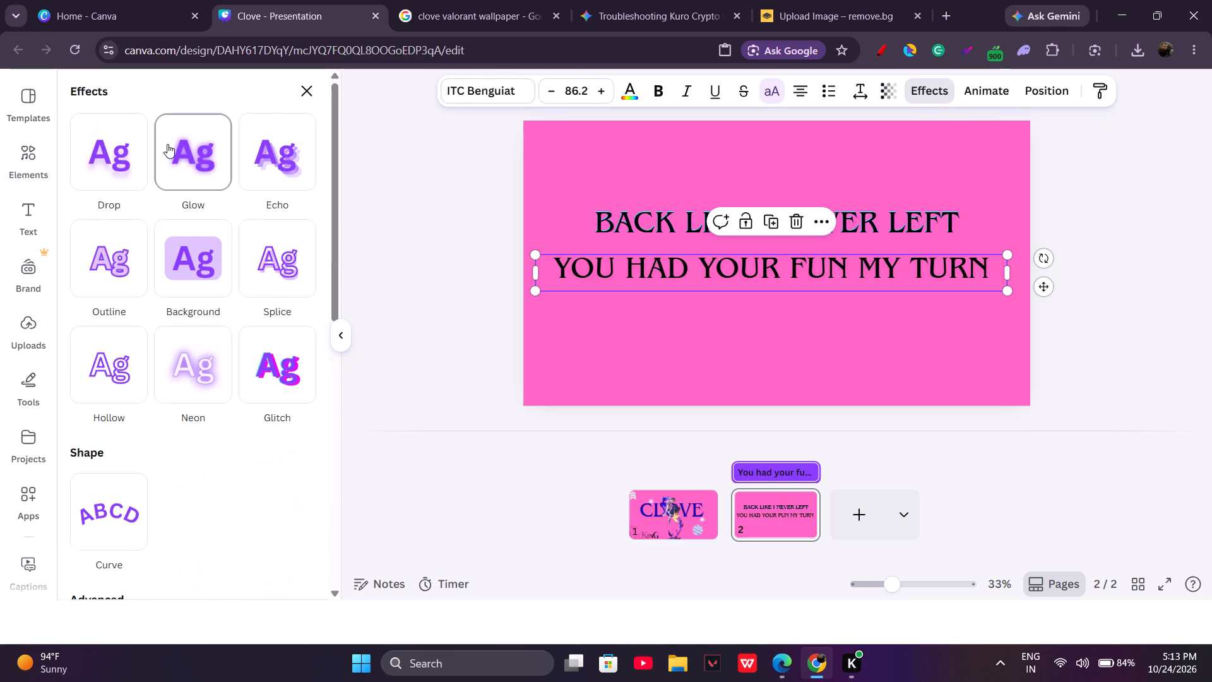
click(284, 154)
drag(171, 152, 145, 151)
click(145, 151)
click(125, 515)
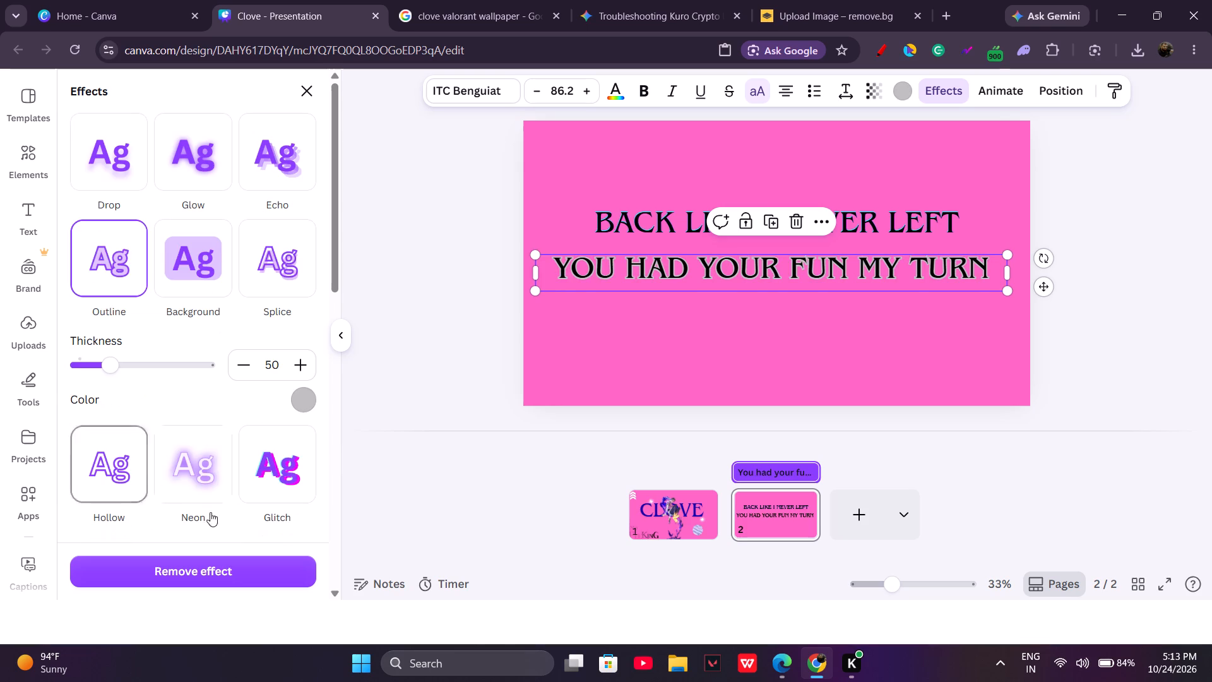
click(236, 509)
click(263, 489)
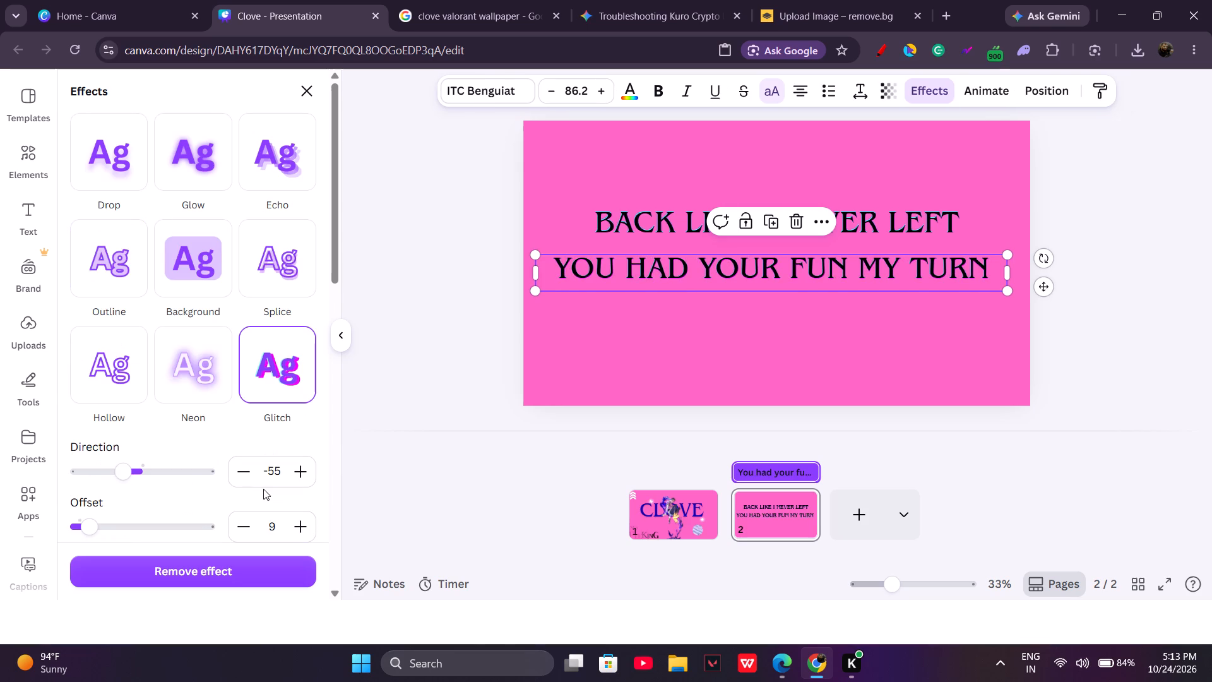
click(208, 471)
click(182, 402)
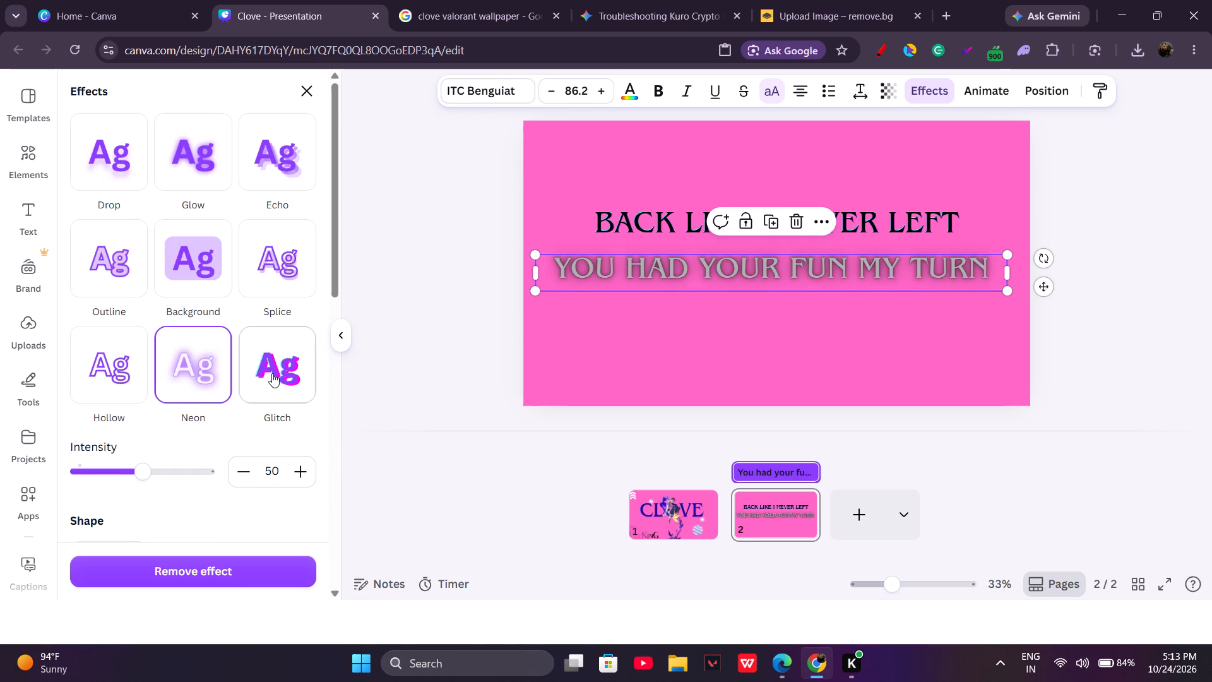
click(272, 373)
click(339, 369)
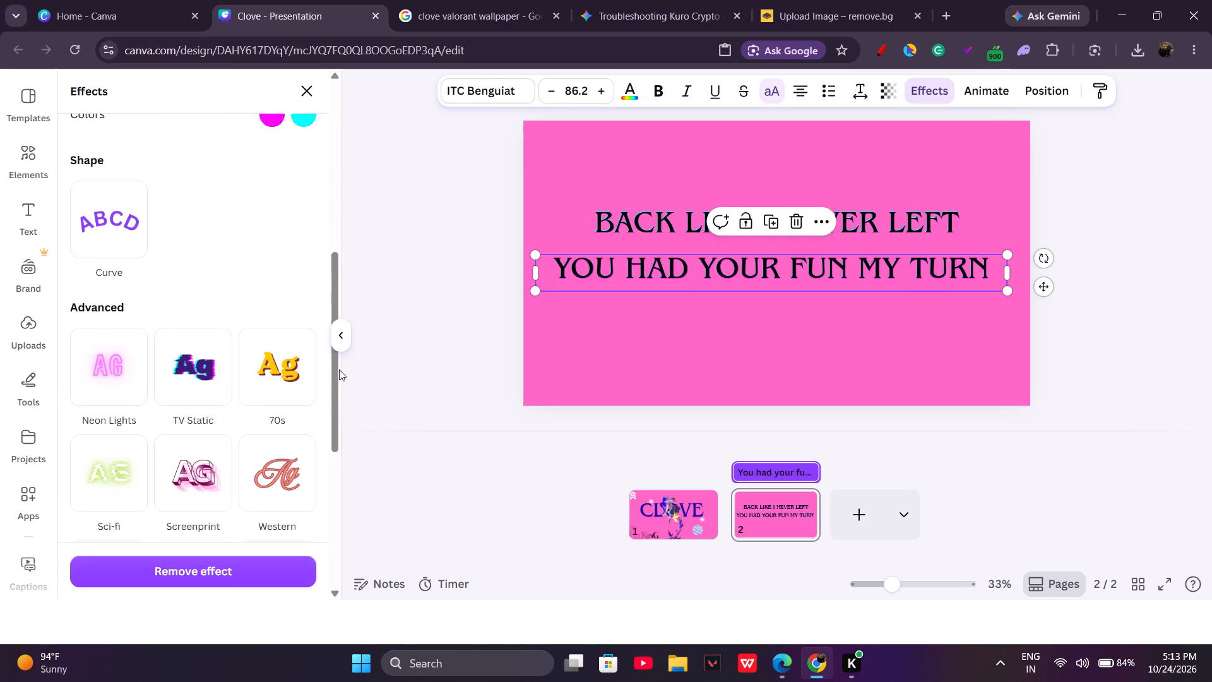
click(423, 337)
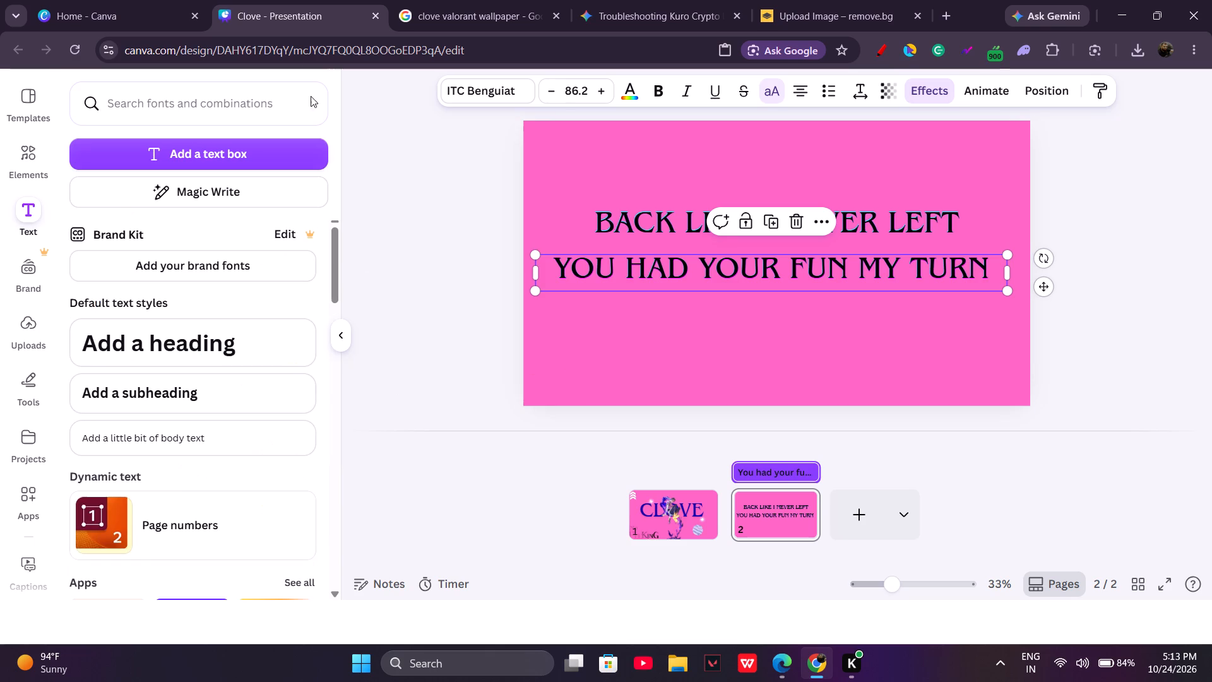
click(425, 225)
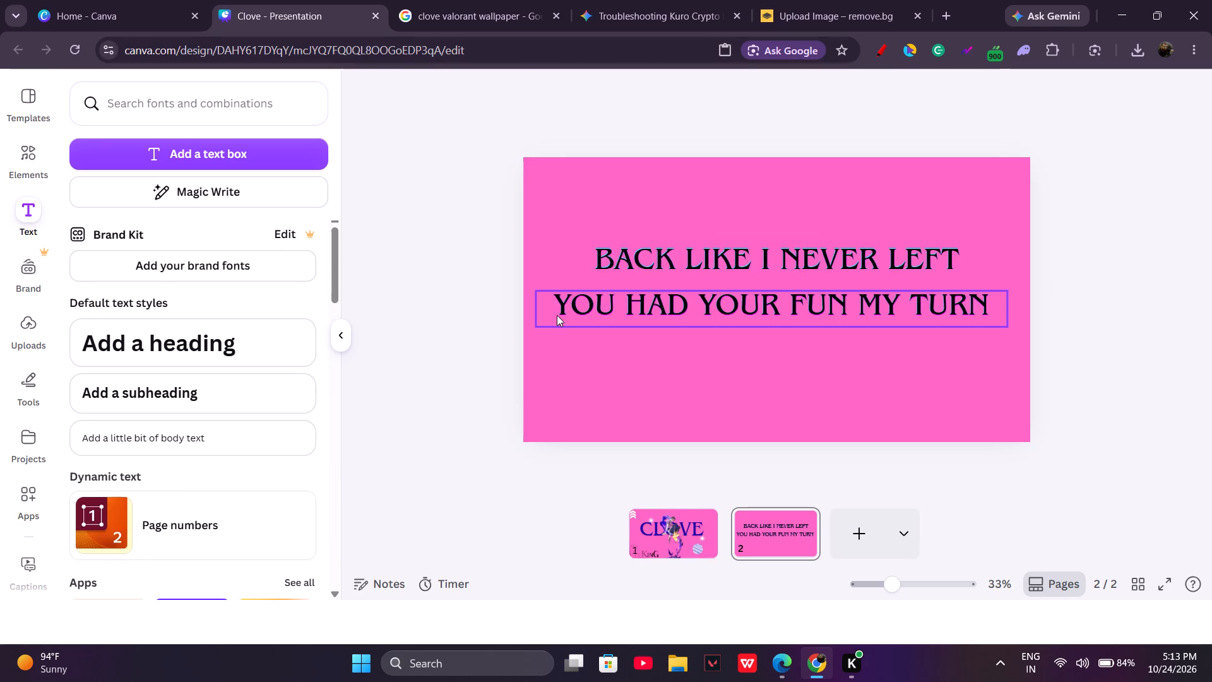
Shrink the "You had your fun my turn" line to font size 85.4 and centre it beneath "Back like I never left".
click(556, 309)
click(535, 288)
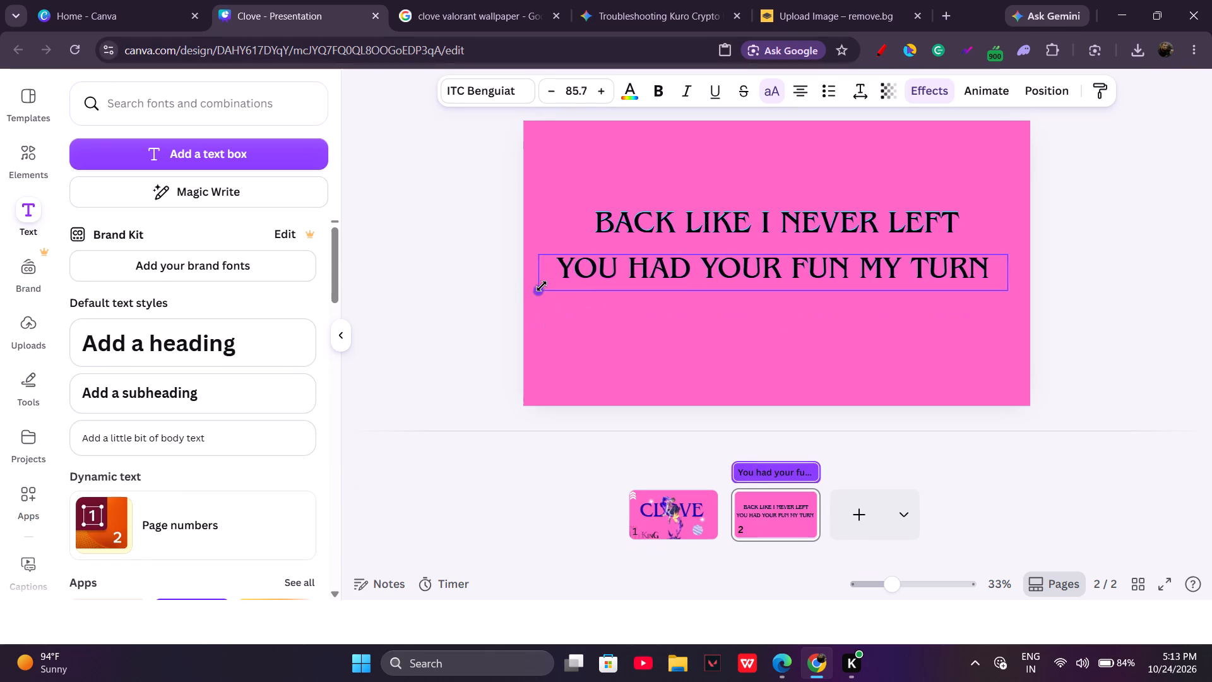
click(835, 271)
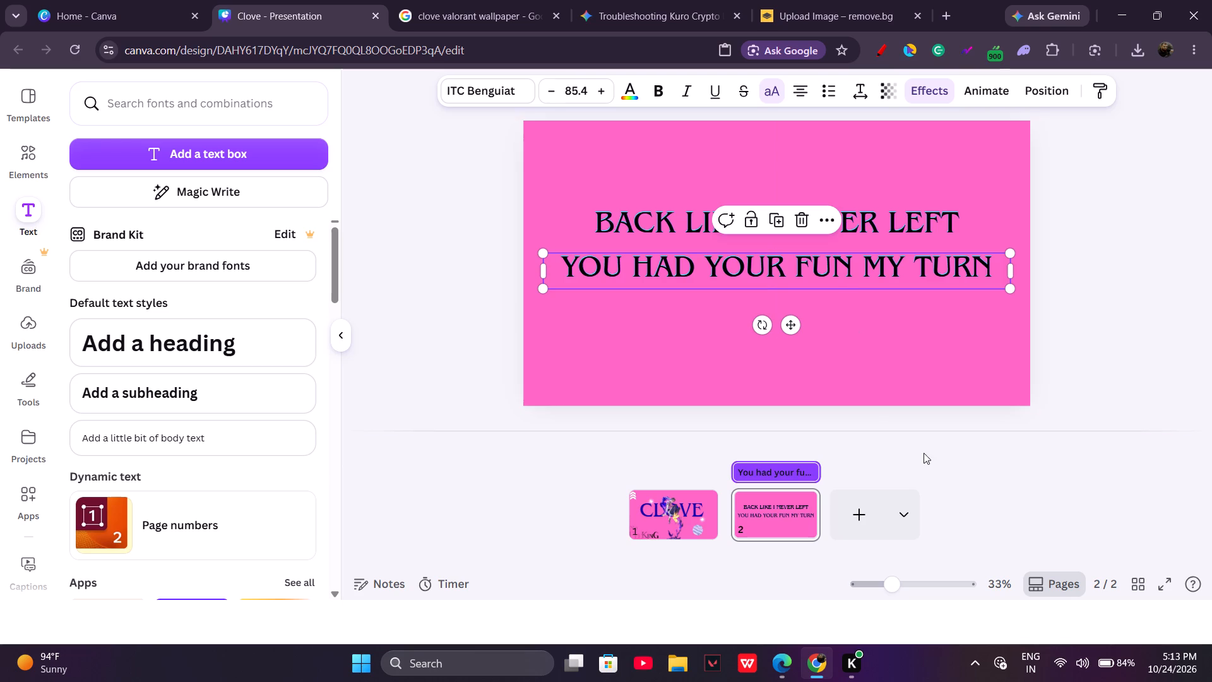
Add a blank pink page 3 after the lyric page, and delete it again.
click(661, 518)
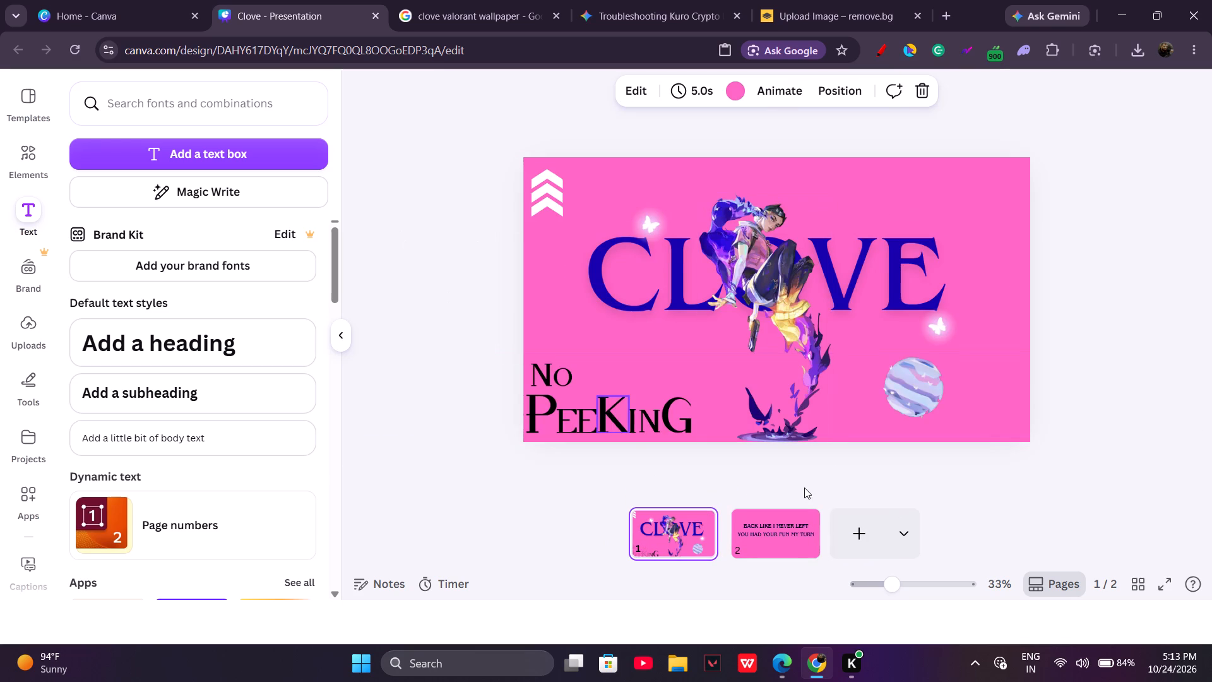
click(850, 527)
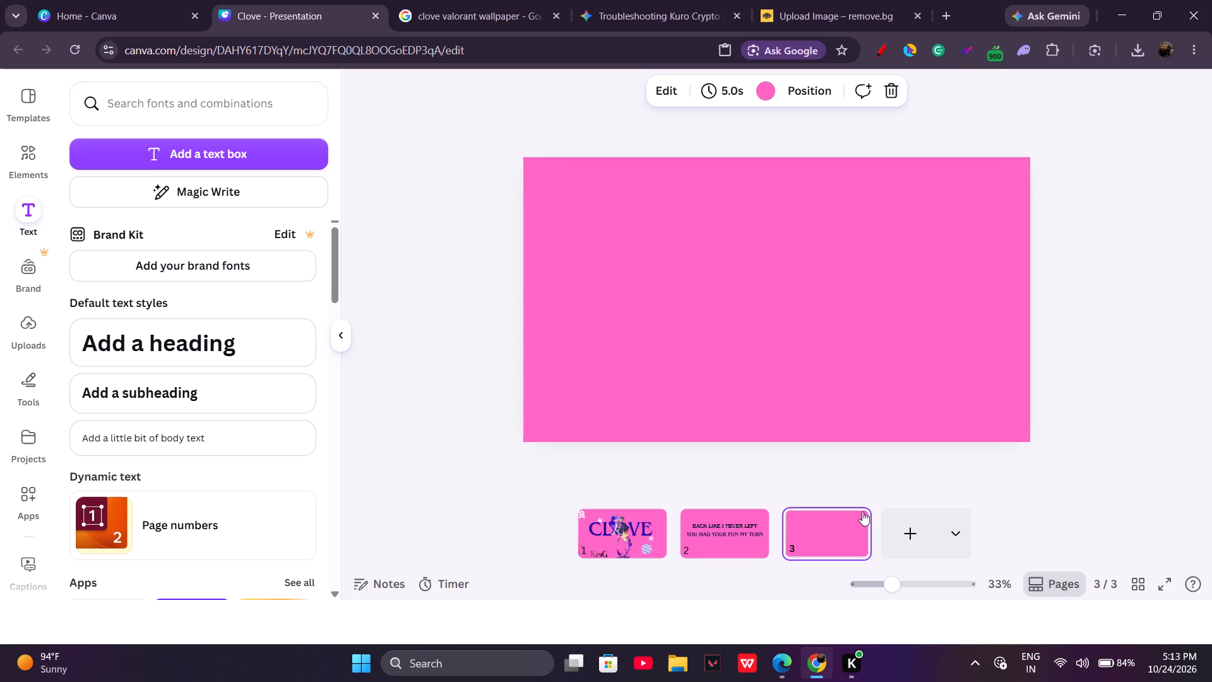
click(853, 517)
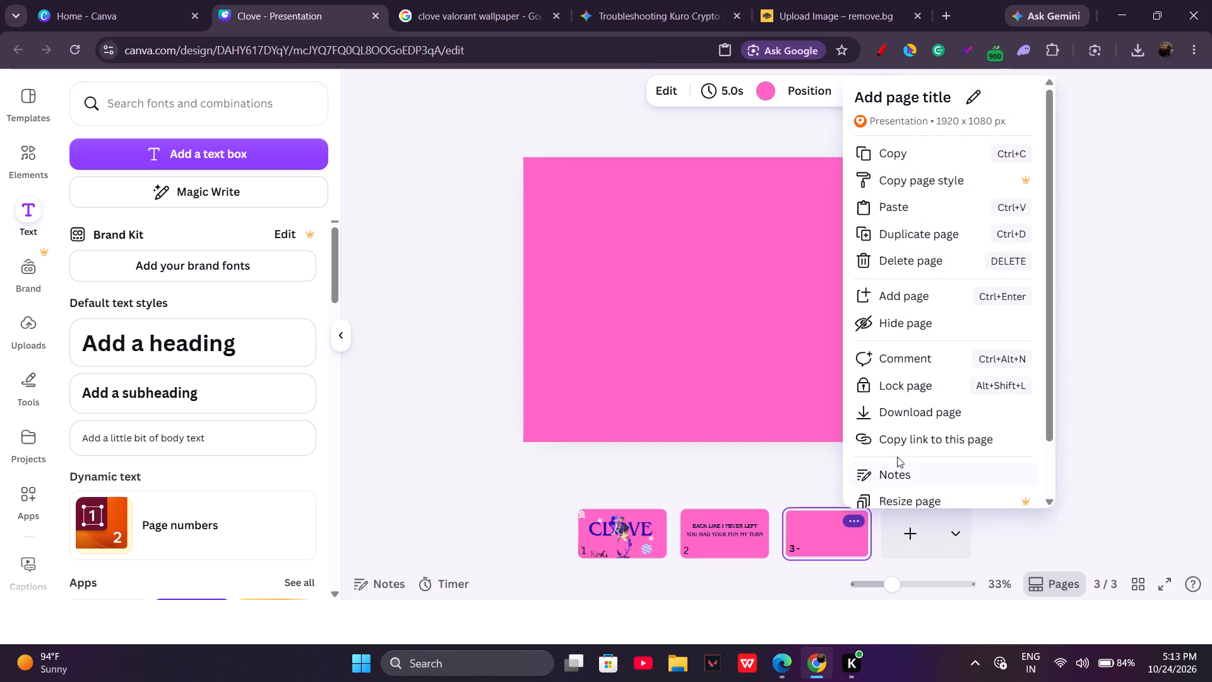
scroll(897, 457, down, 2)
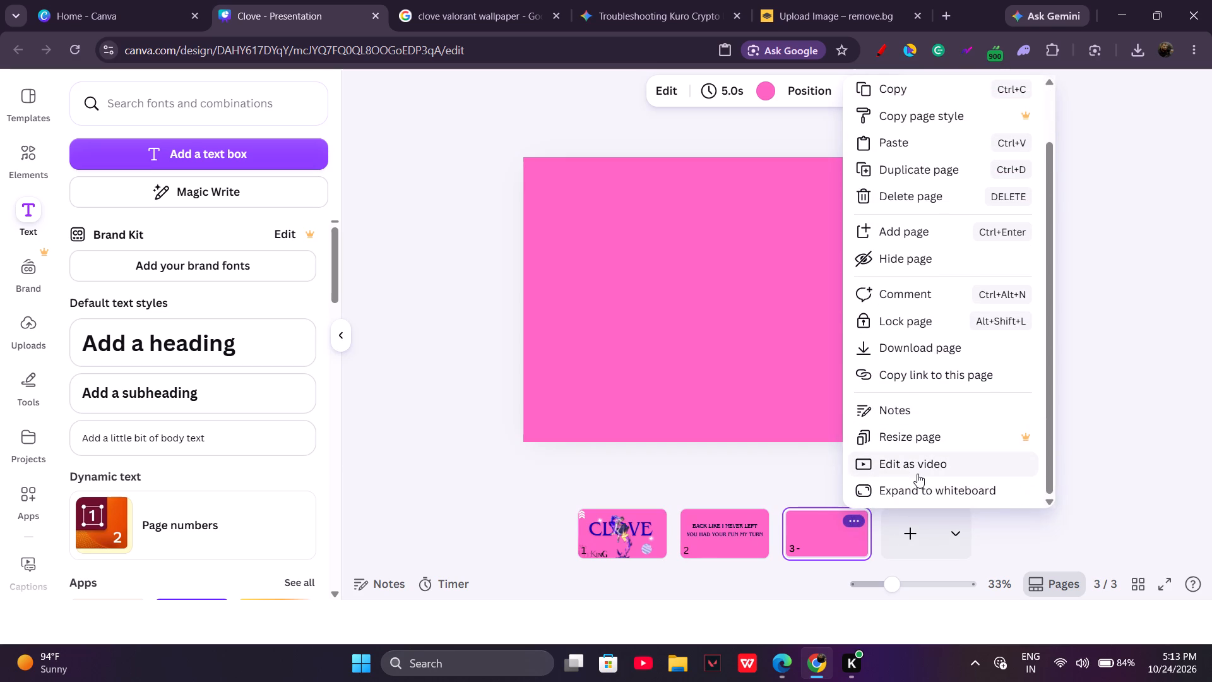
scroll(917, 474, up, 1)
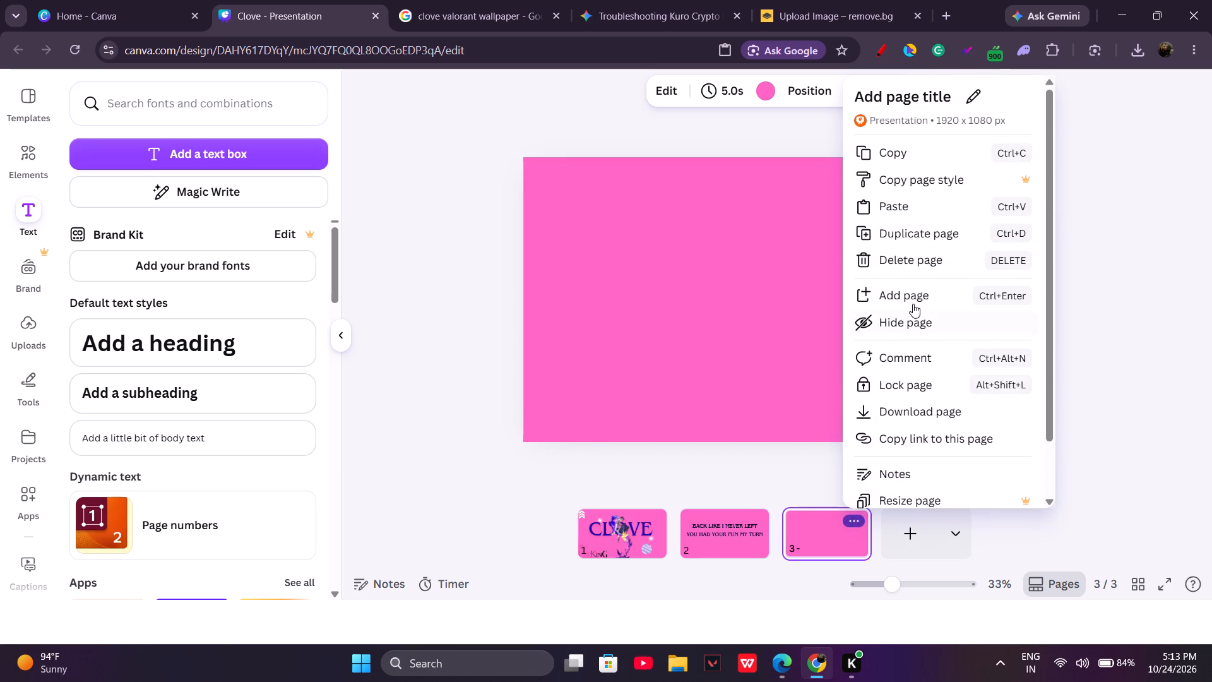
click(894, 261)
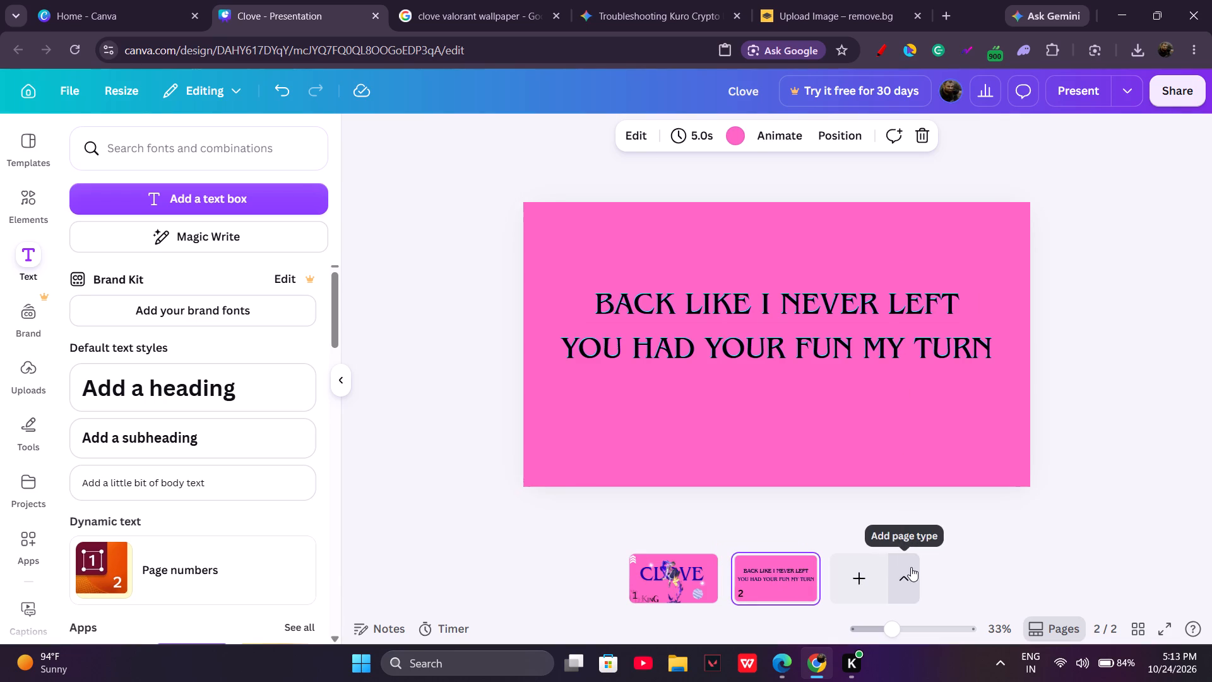
Add a Whiteboard page as page 3 after the lyric page.
click(911, 567)
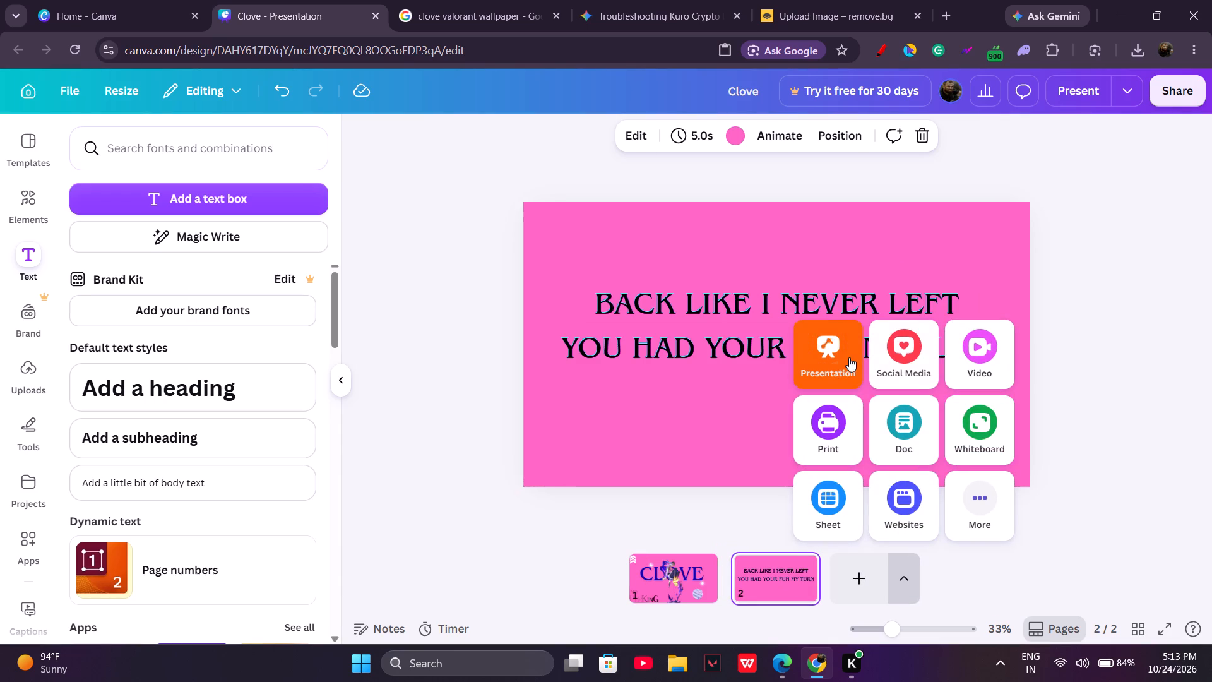
click(970, 434)
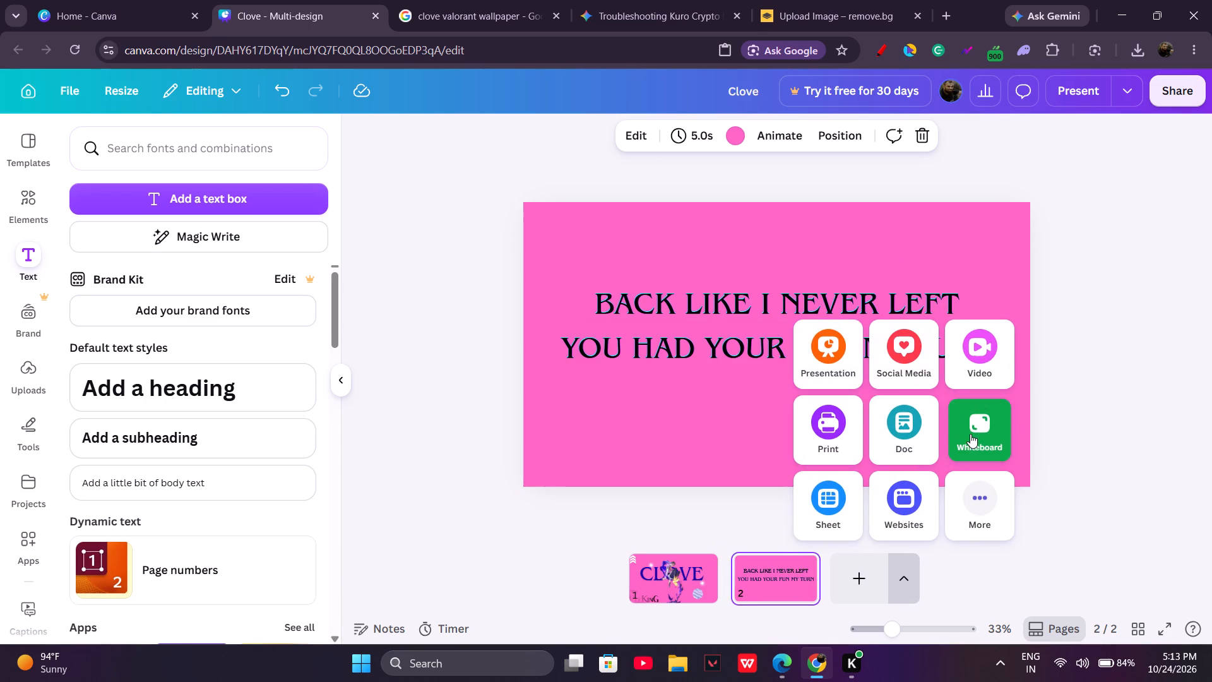
Delete the Whiteboard page 3.
right_click(853, 570)
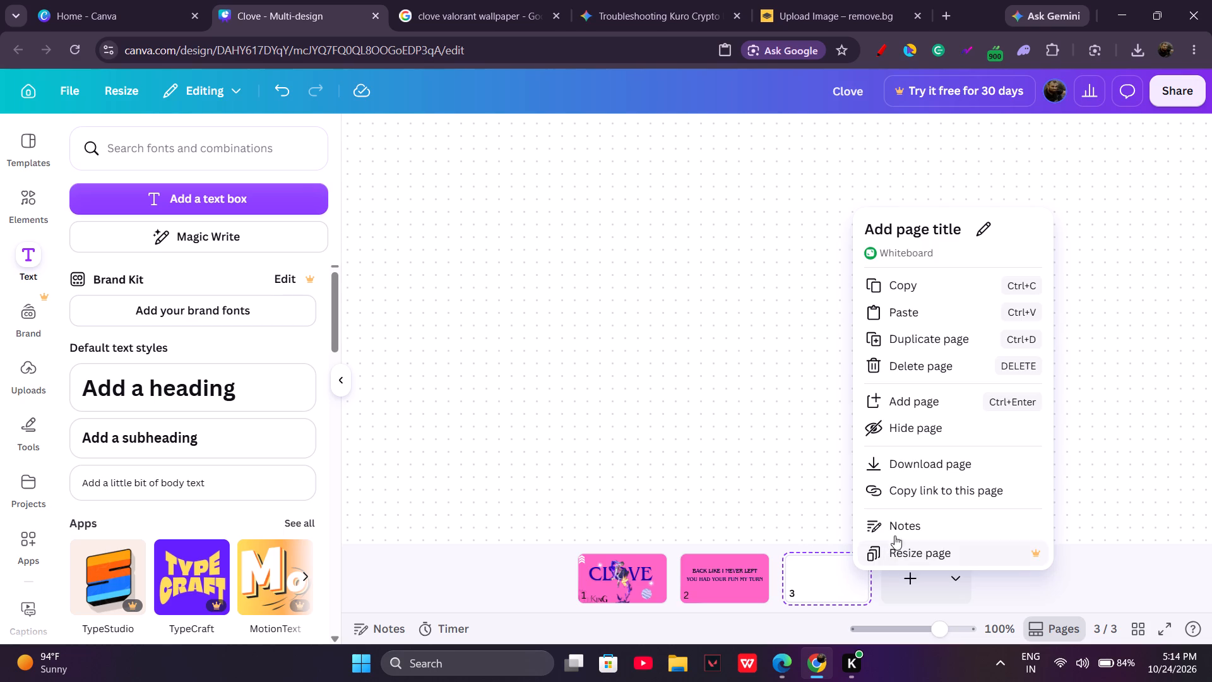
click(888, 373)
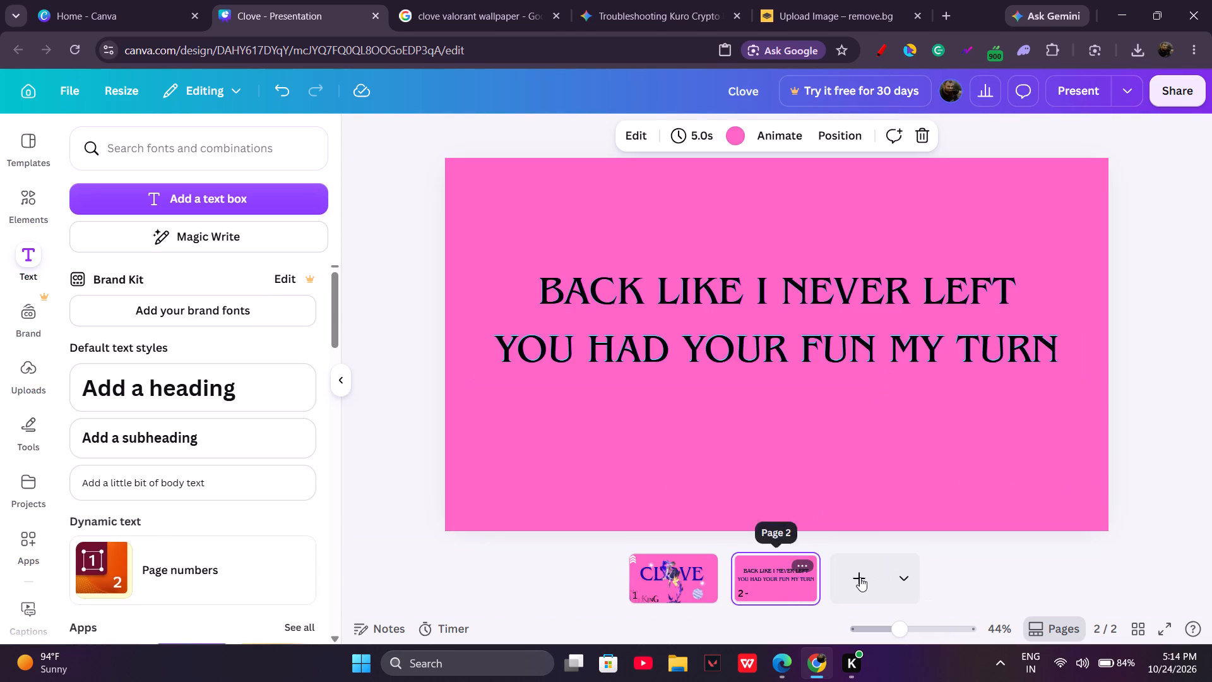
Add a Presentation page as page 3 after the lyric page.
click(904, 576)
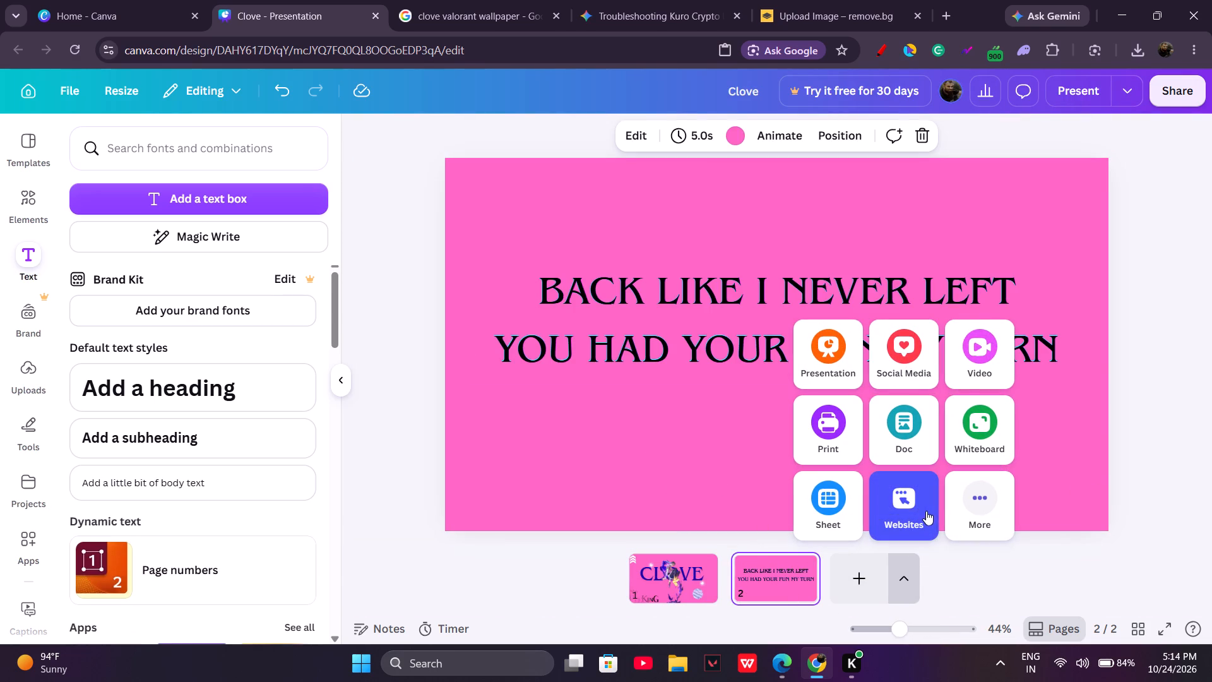
click(961, 508)
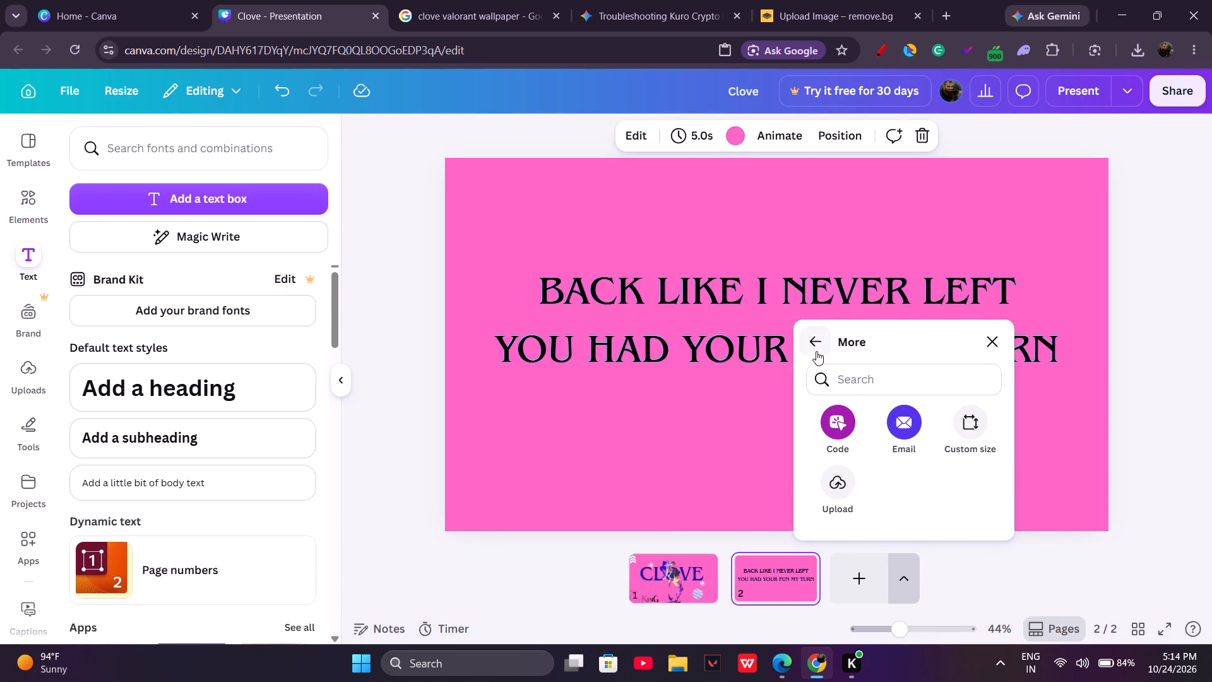
click(816, 351)
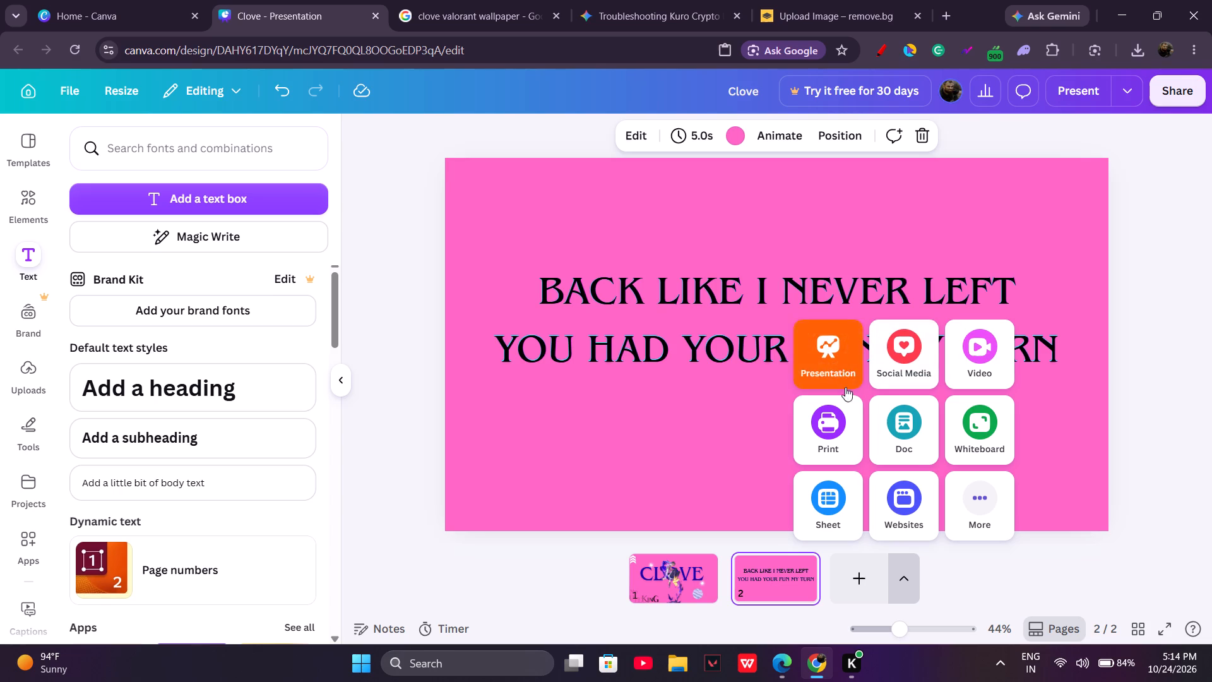
click(836, 373)
Change page 3's background colour to white.
right_click(777, 373)
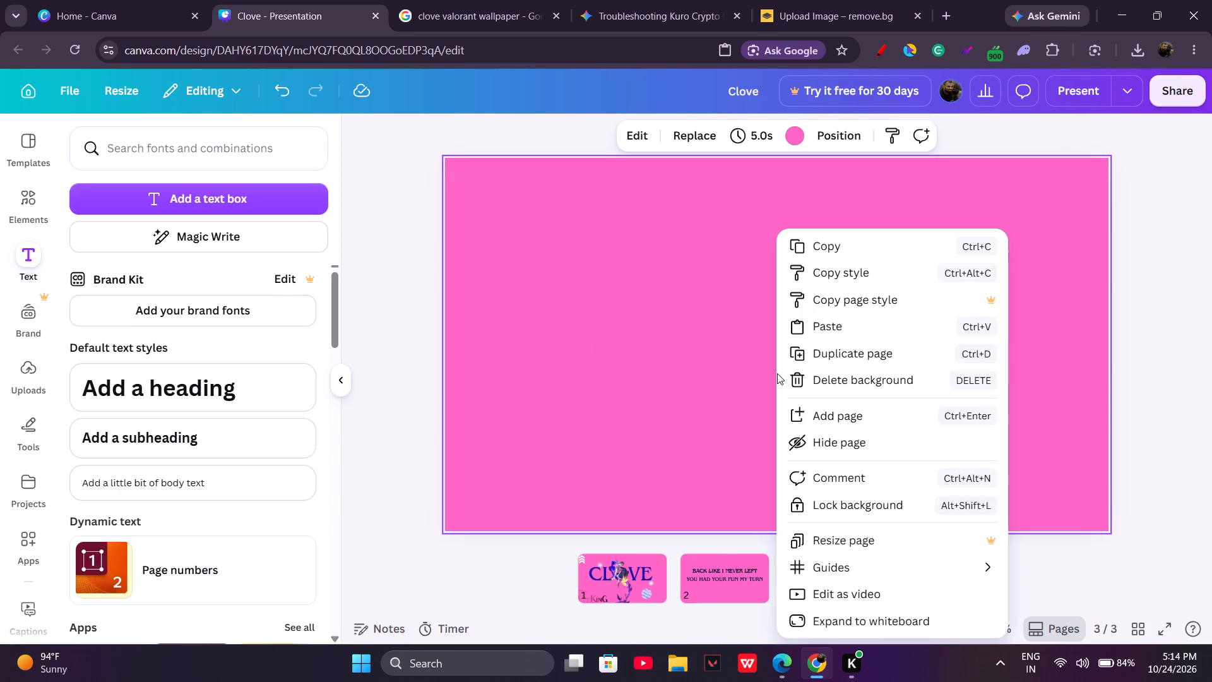
click(789, 134)
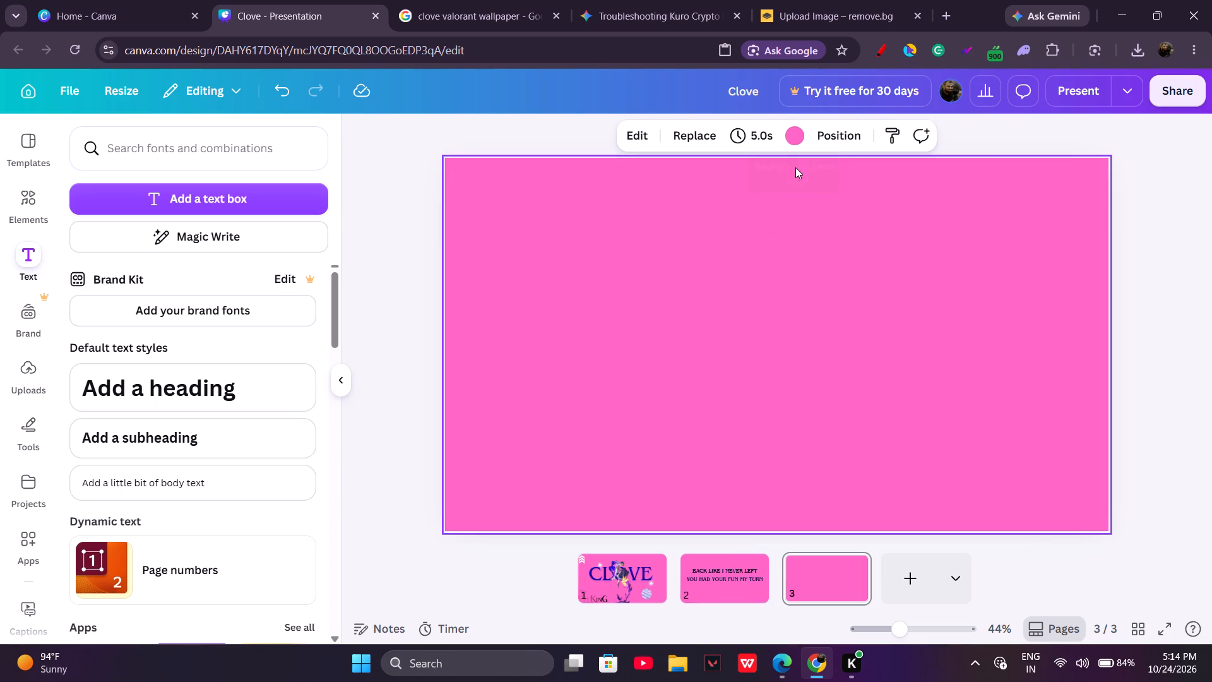
click(792, 143)
click(189, 311)
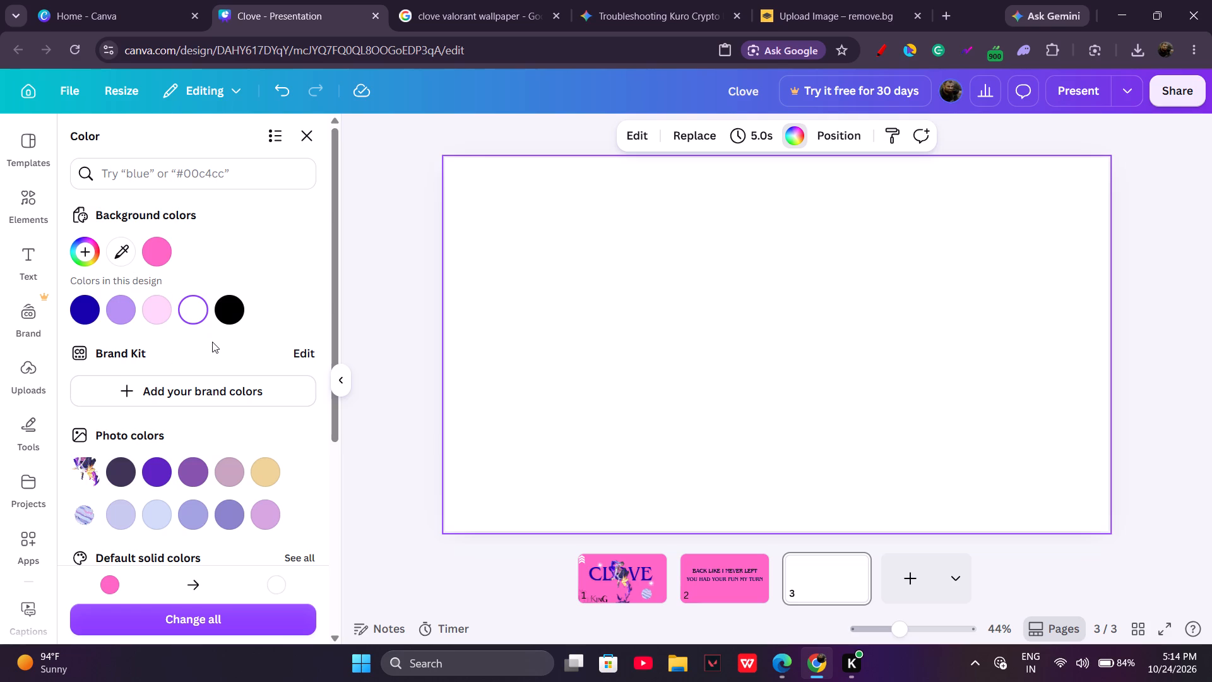
scroll(212, 342, down, 1)
scroll(156, 439, down, 1)
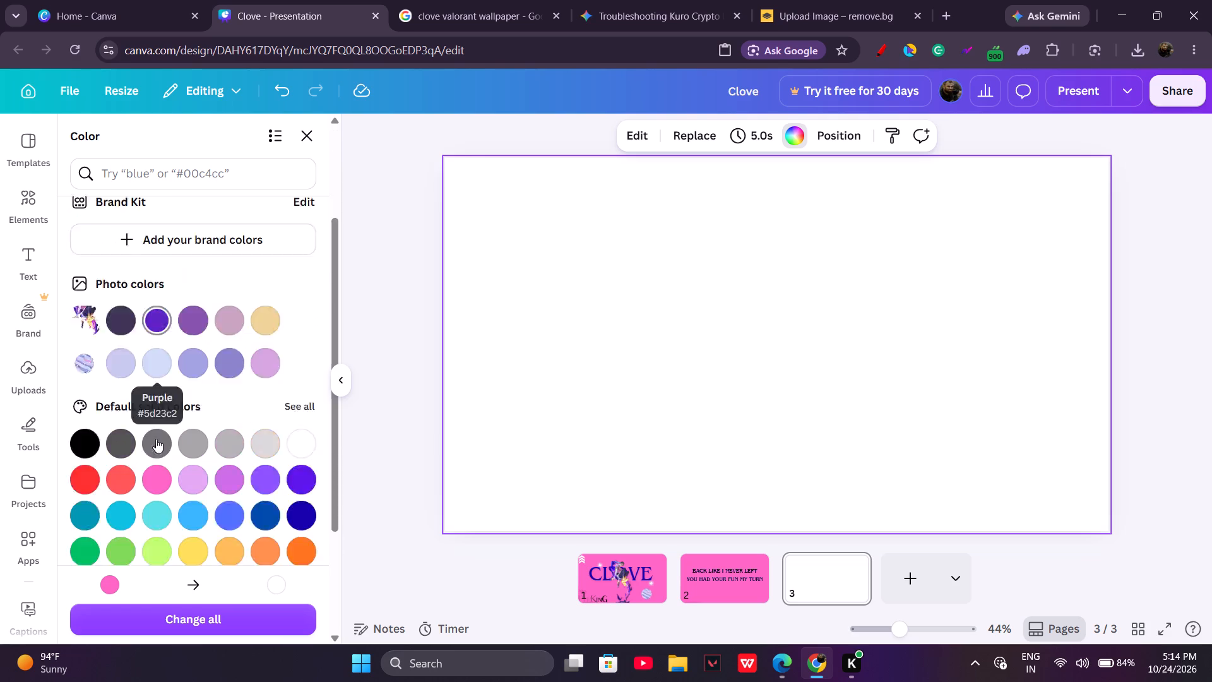
scroll(156, 439, down, 1)
scroll(156, 439, up, 4)
click(304, 136)
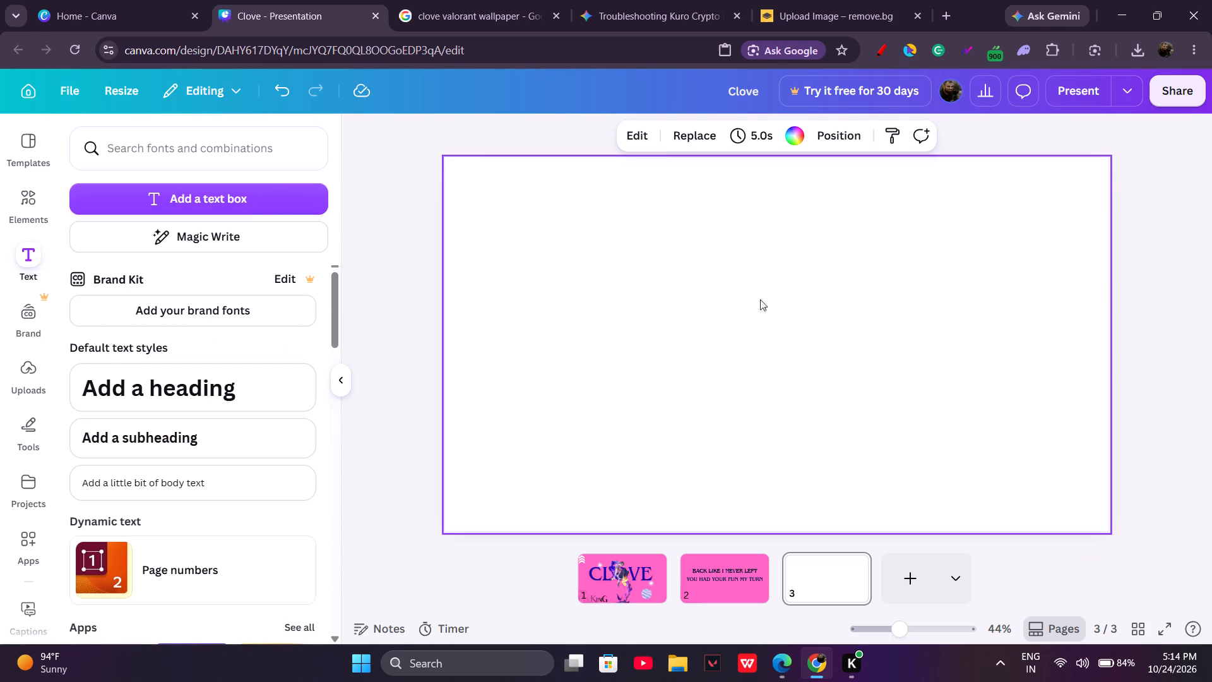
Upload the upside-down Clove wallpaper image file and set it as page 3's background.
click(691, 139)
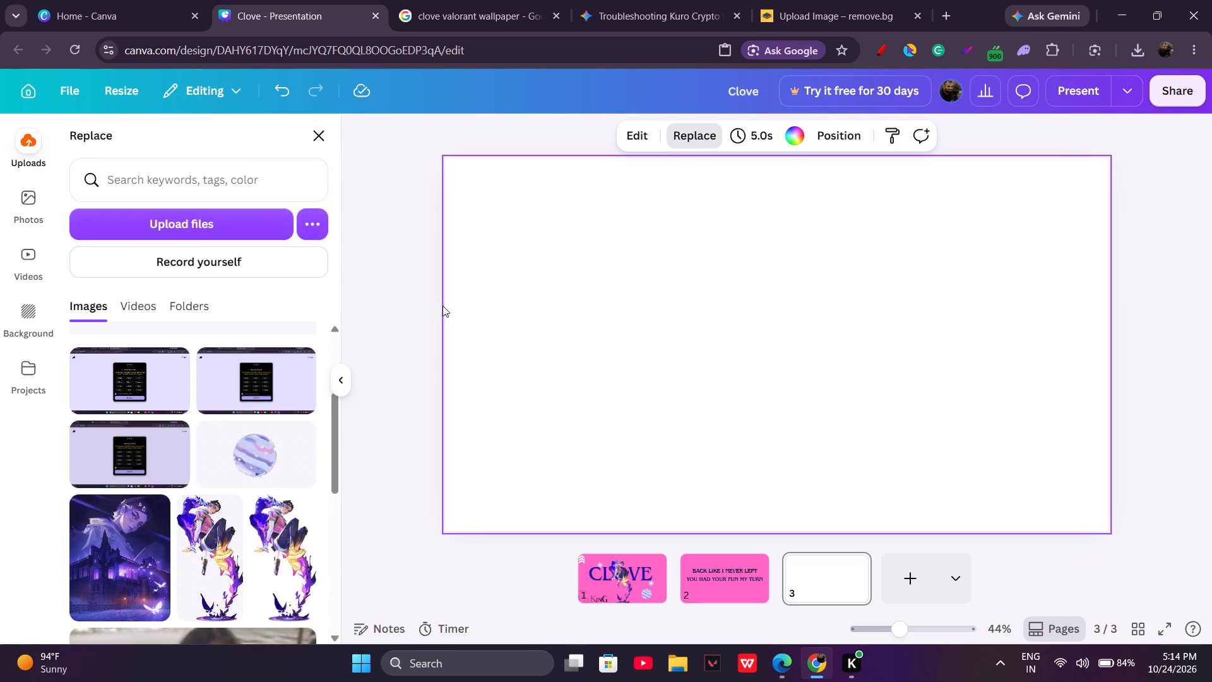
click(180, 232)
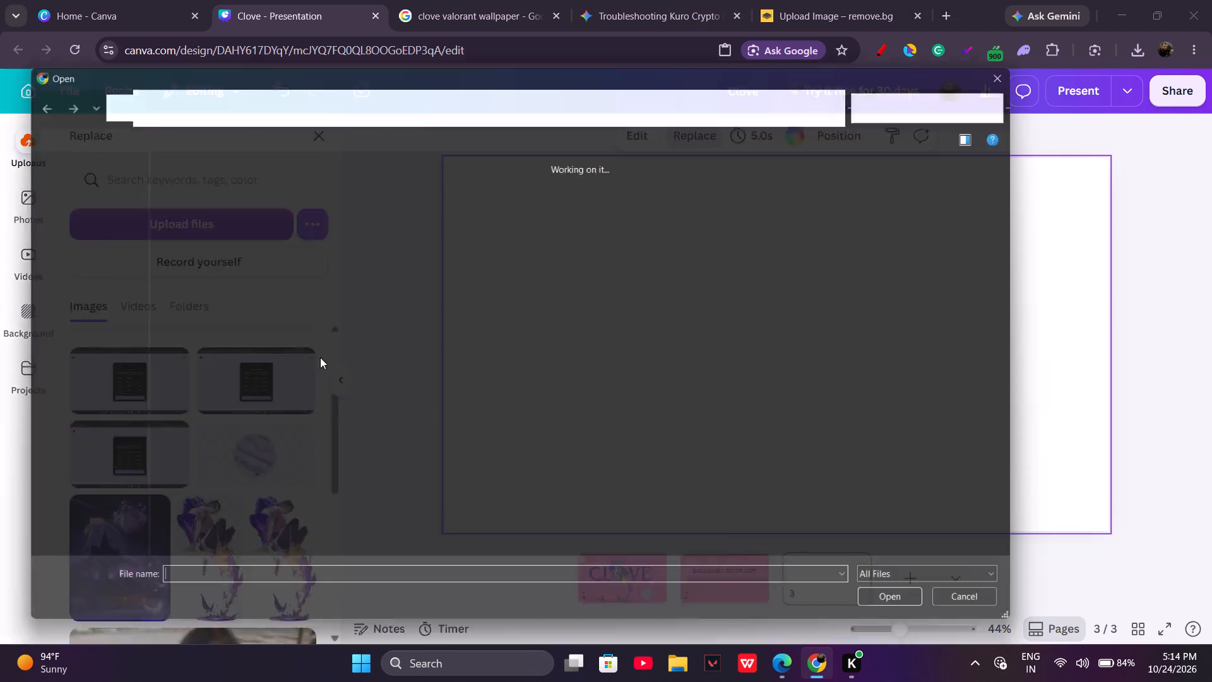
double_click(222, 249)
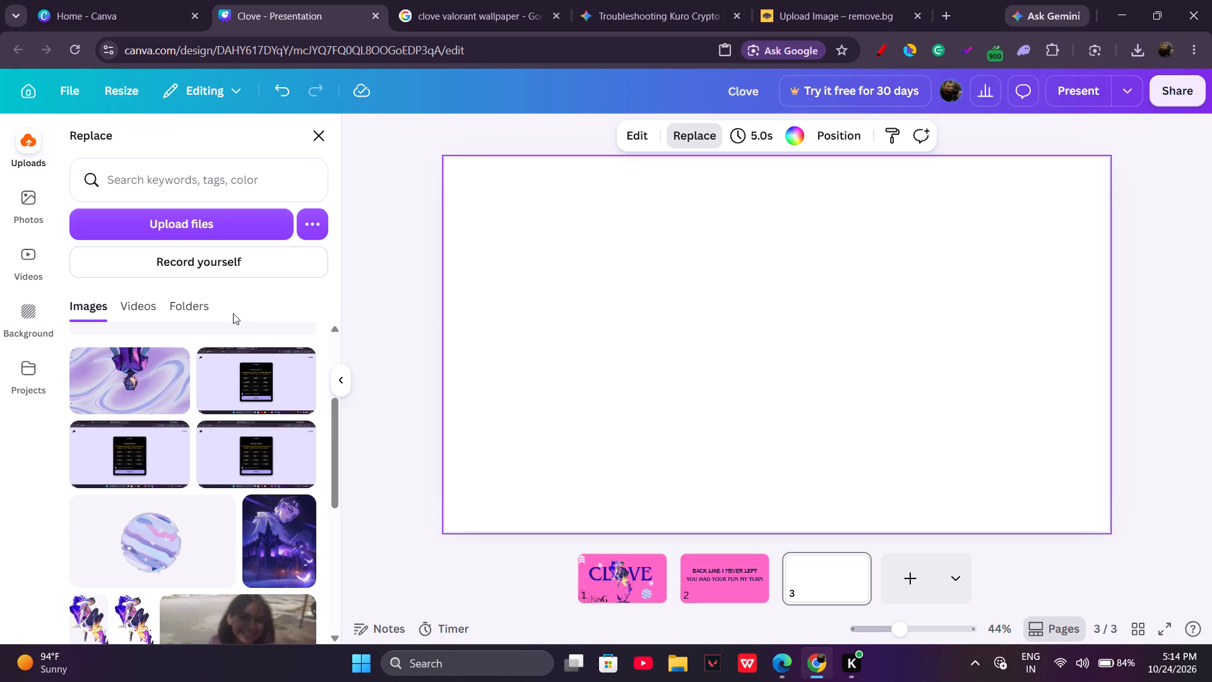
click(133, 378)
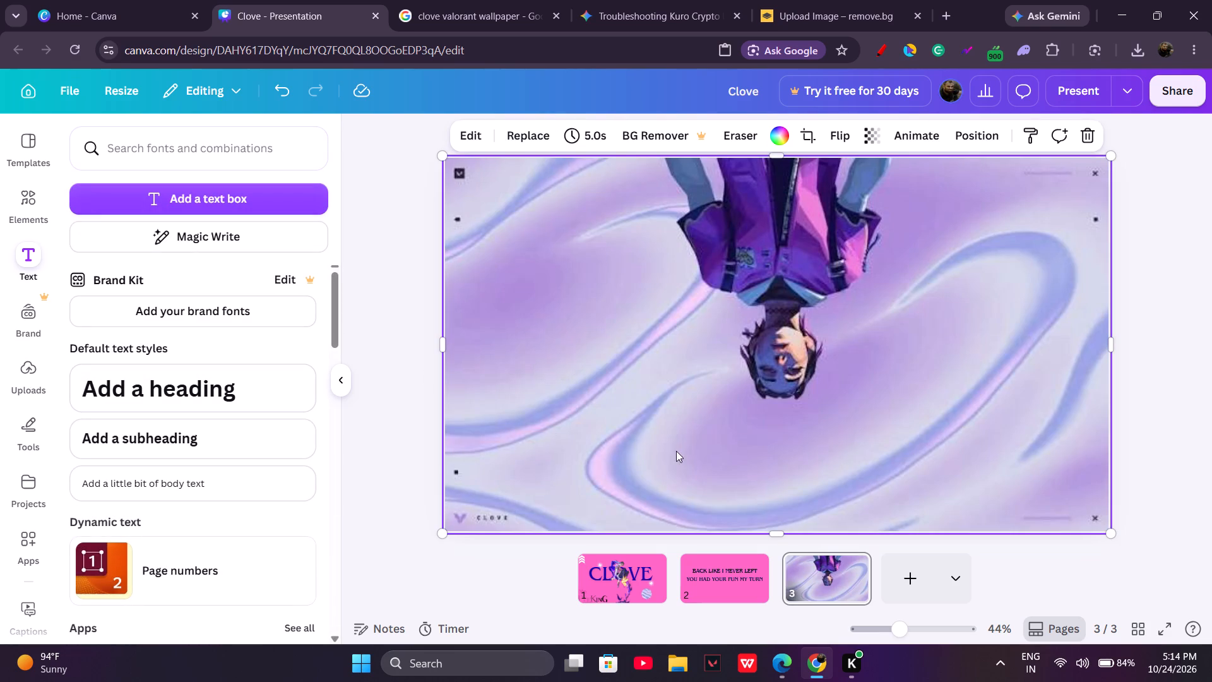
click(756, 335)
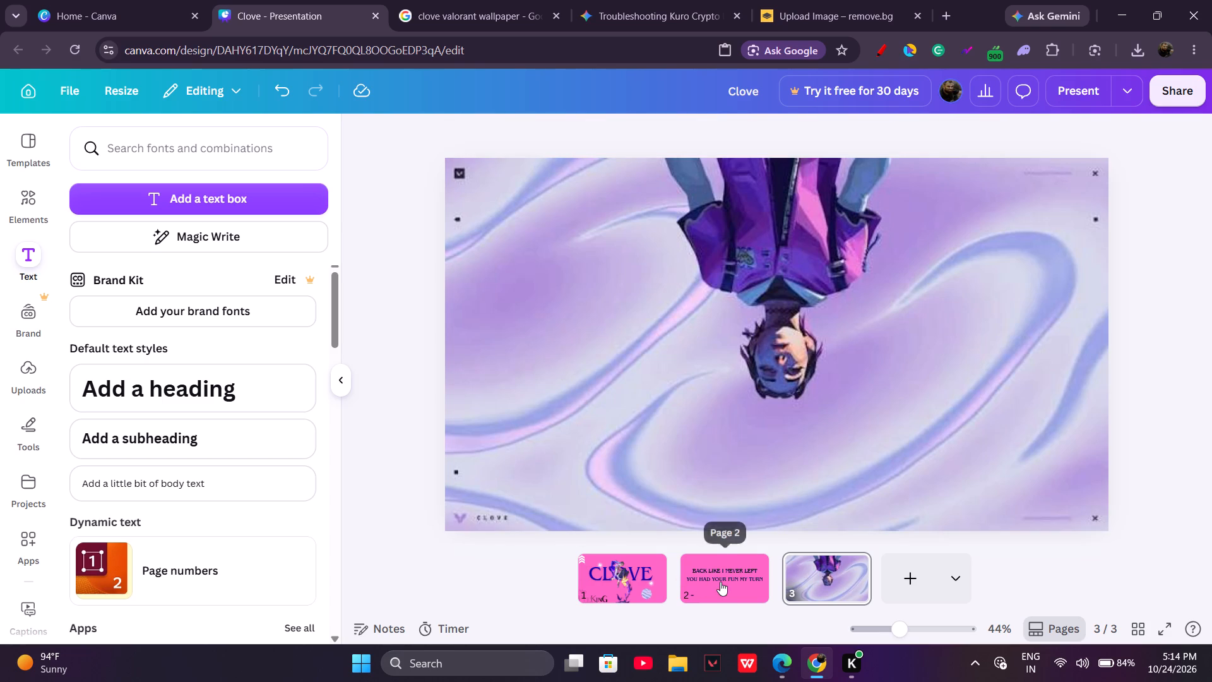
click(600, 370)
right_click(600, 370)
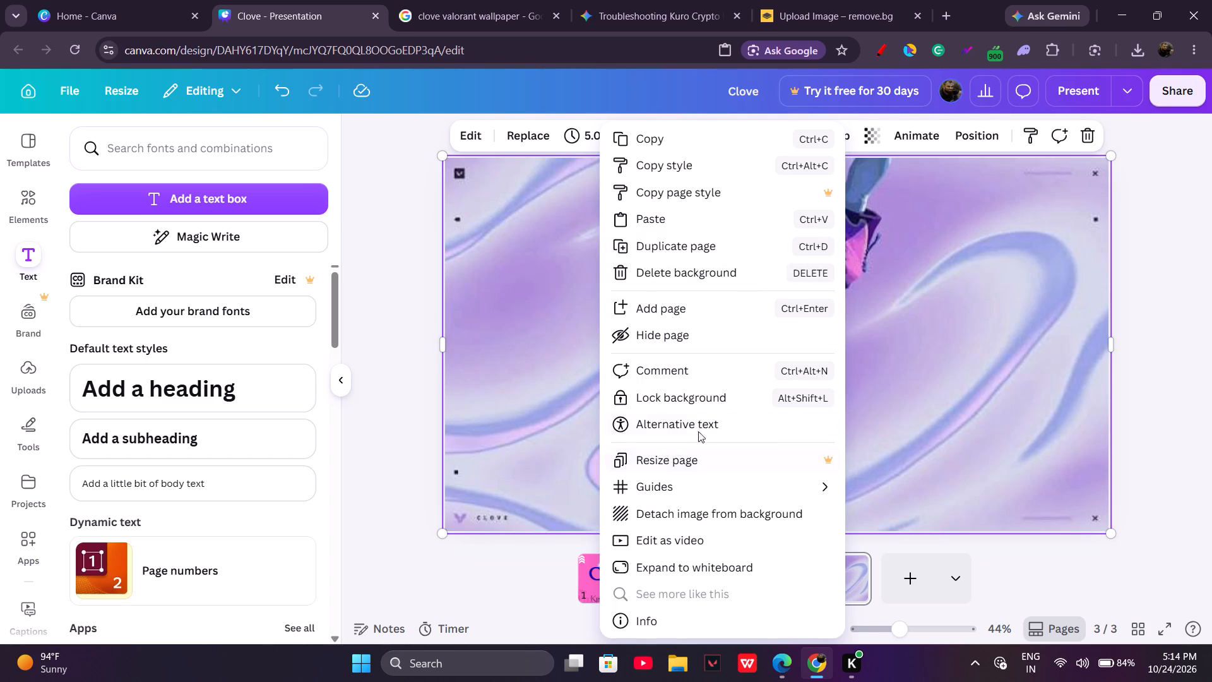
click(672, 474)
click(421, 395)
Switch to the Google image results and open the Wallpaper Abyss page of the upside-down Clove wallpaper.
click(655, 0)
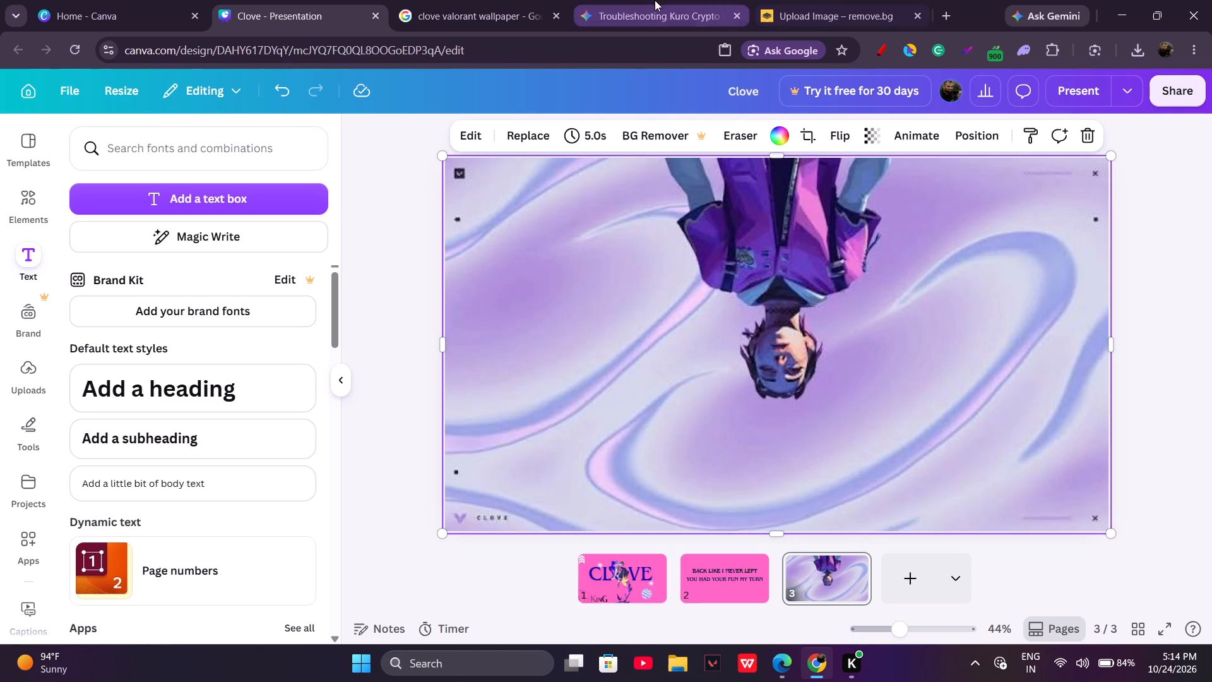
click(482, 0)
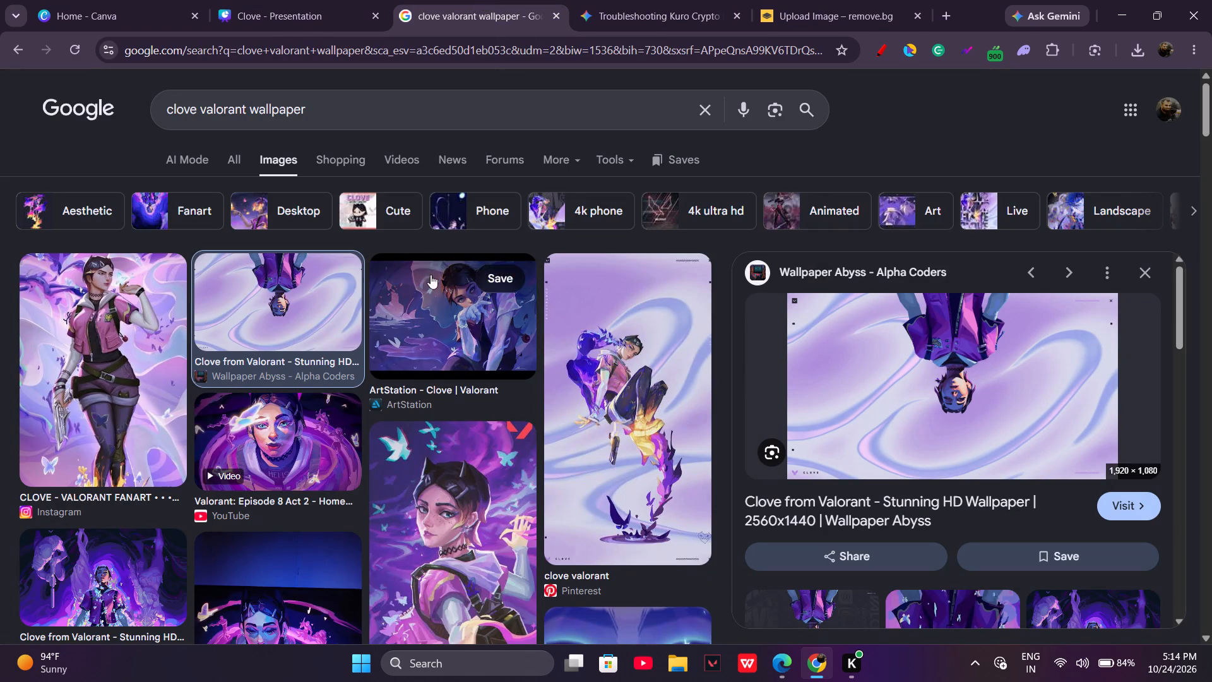
click(302, 287)
click(1114, 511)
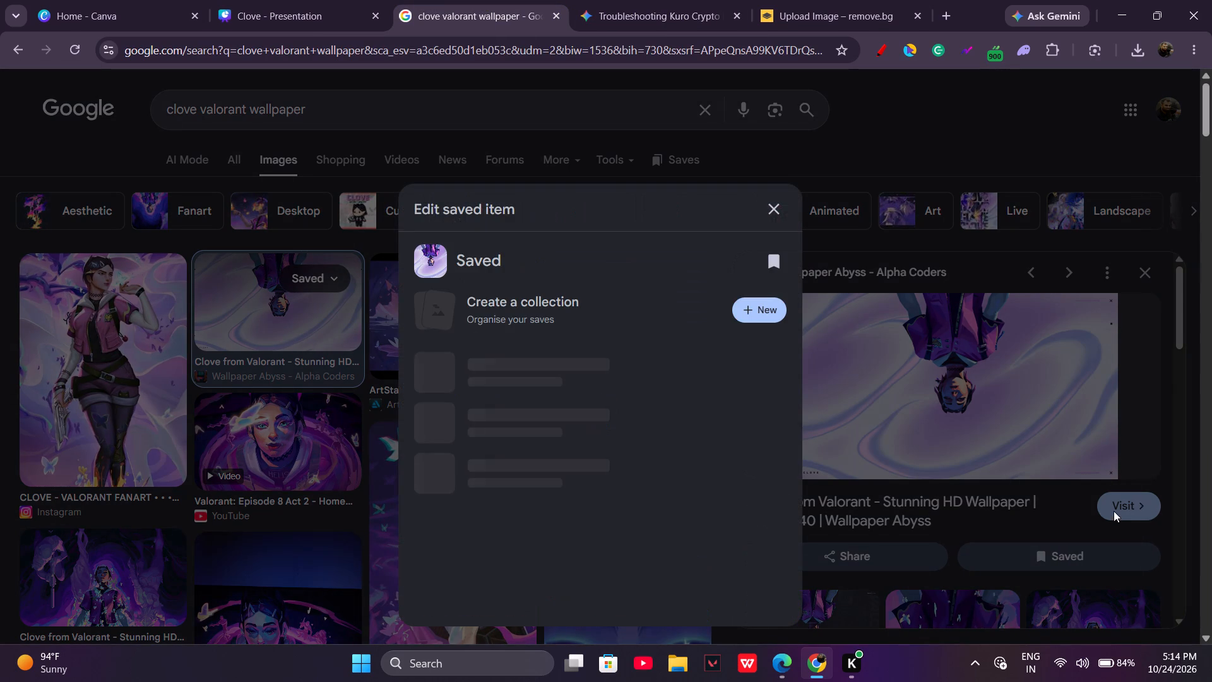
click(1114, 511)
click(763, 218)
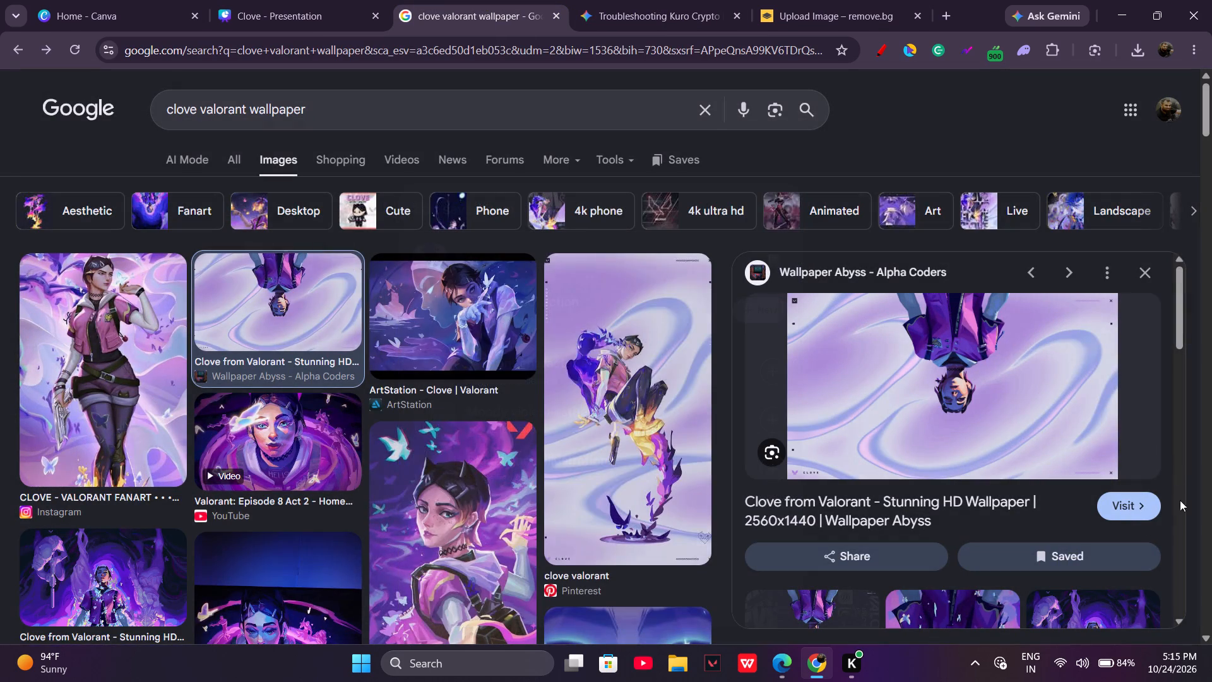
click(1126, 506)
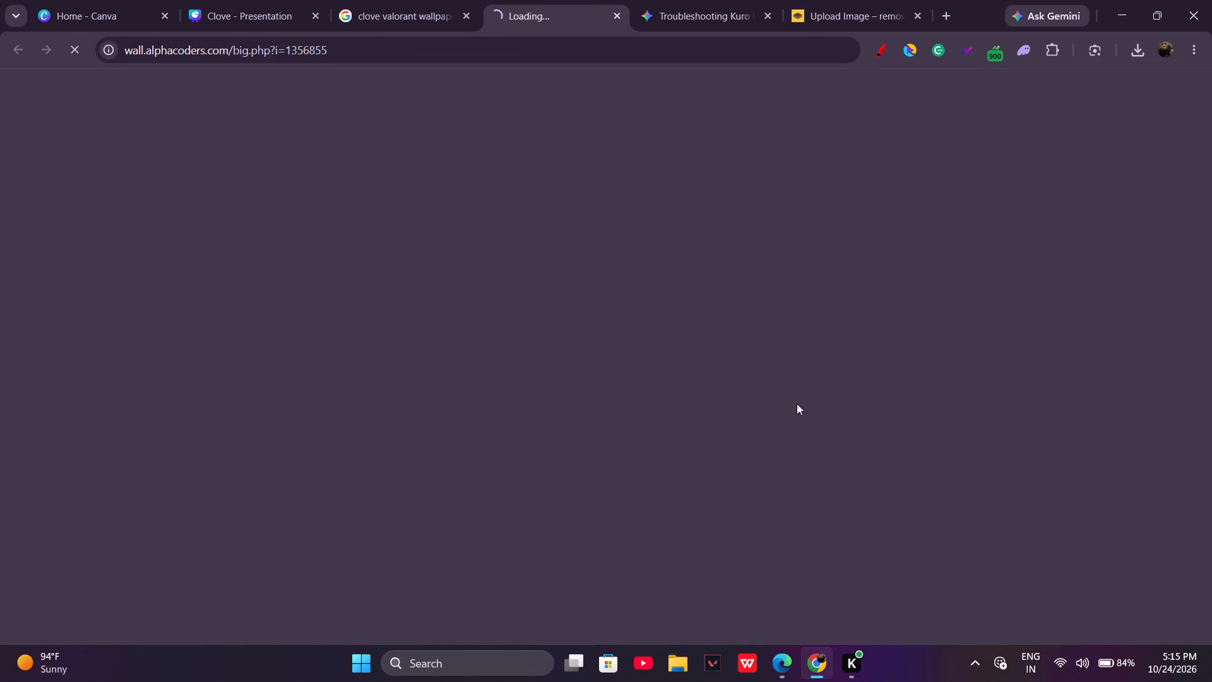
Download the free full-resolution Clove wallpaper from Wallpaper Abyss and return to the Clove presentation in Canva.
scroll(634, 454, down, 5)
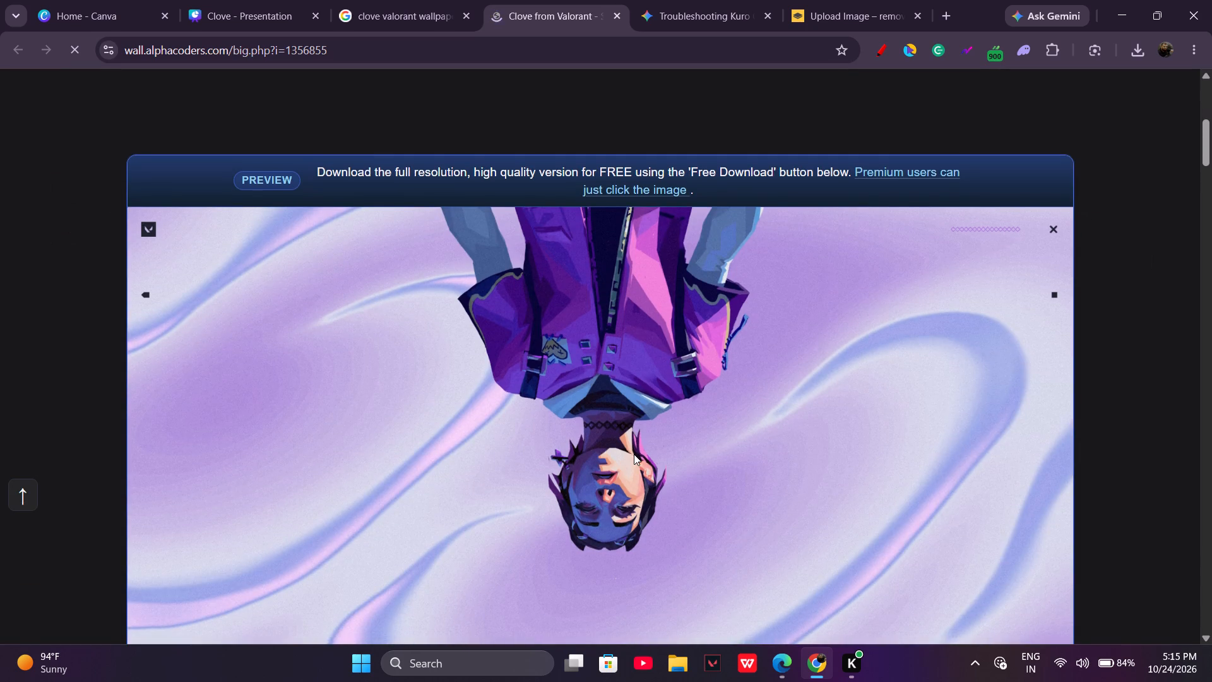
scroll(634, 530, down, 5)
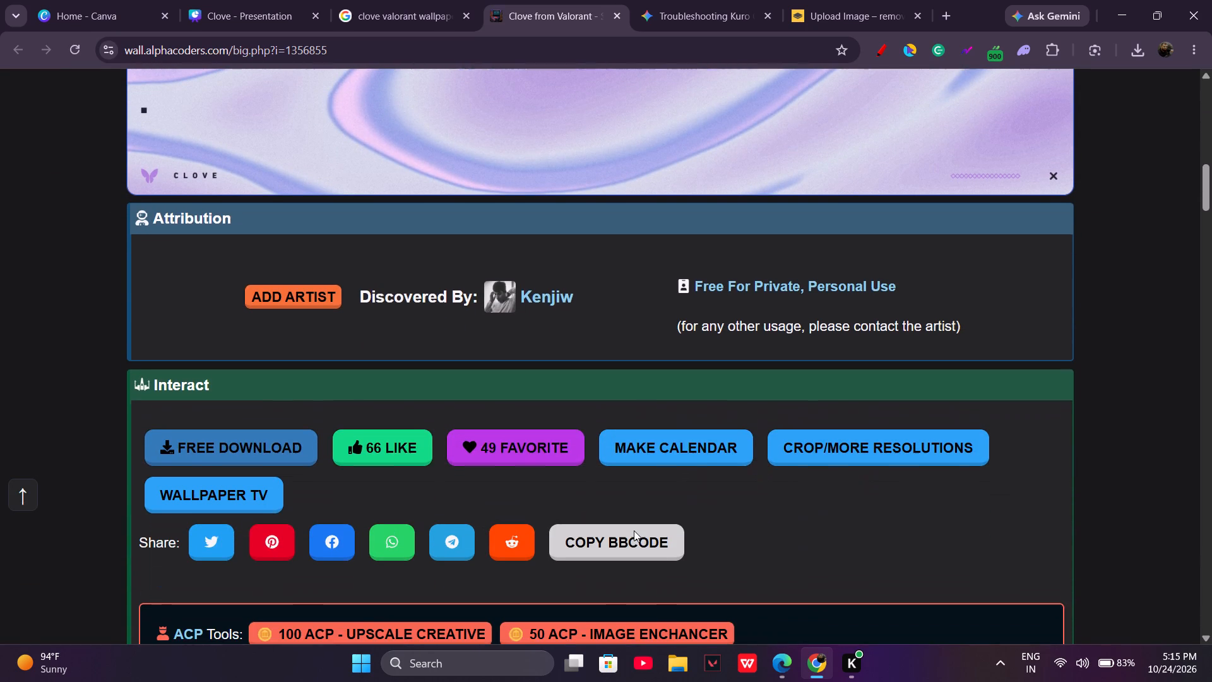
click(261, 438)
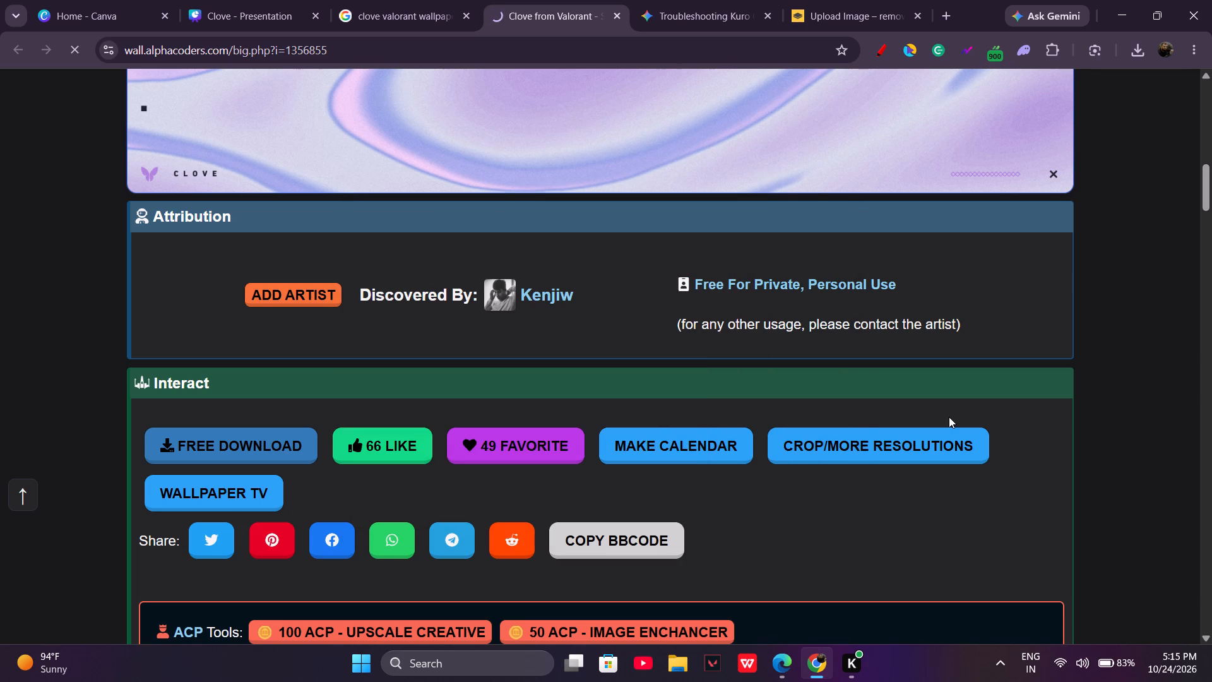
scroll(820, 398, up, 2)
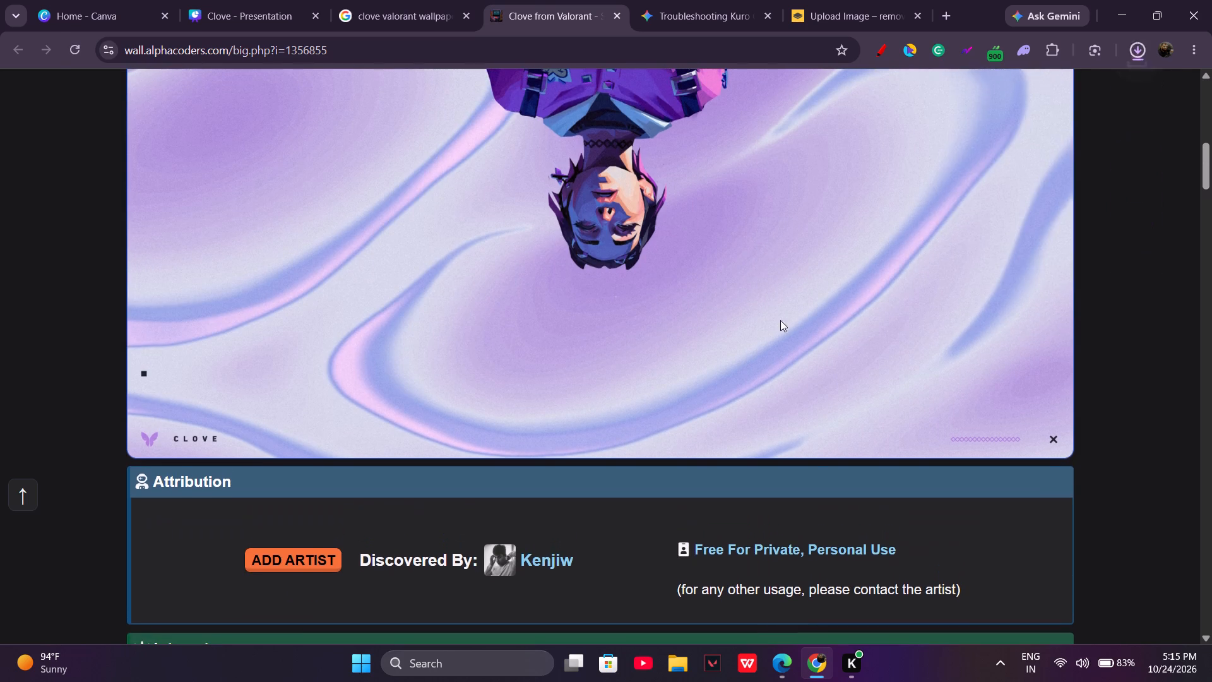
click(372, 0)
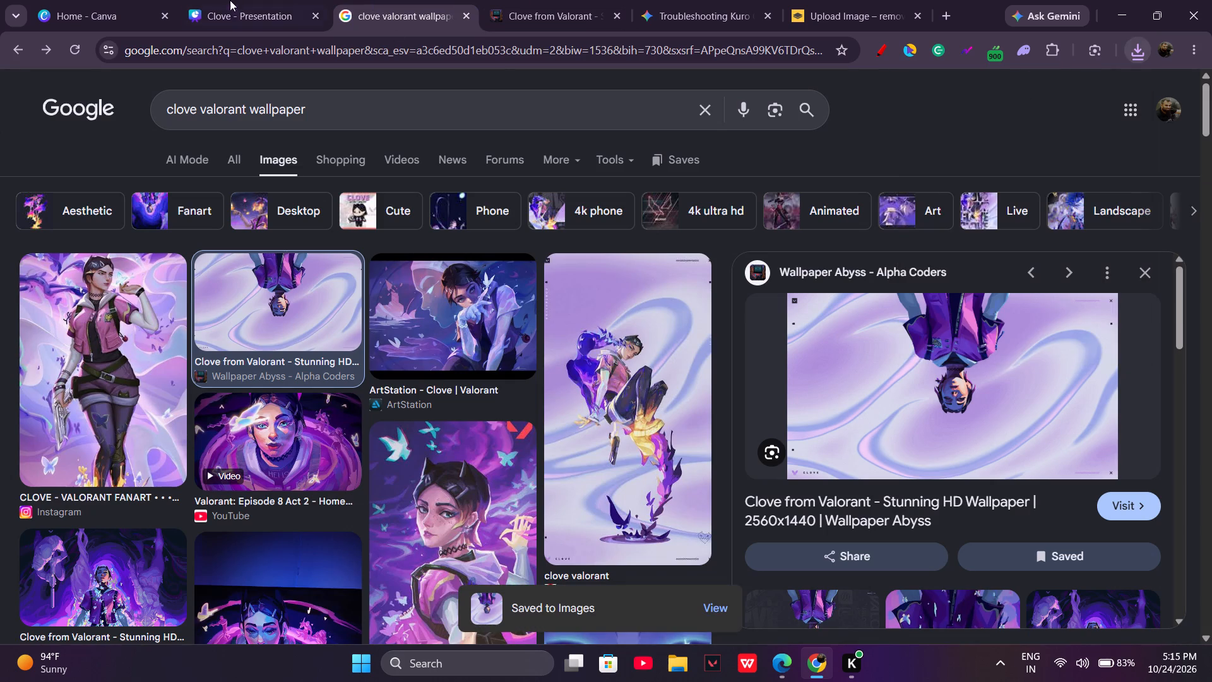
click(230, 0)
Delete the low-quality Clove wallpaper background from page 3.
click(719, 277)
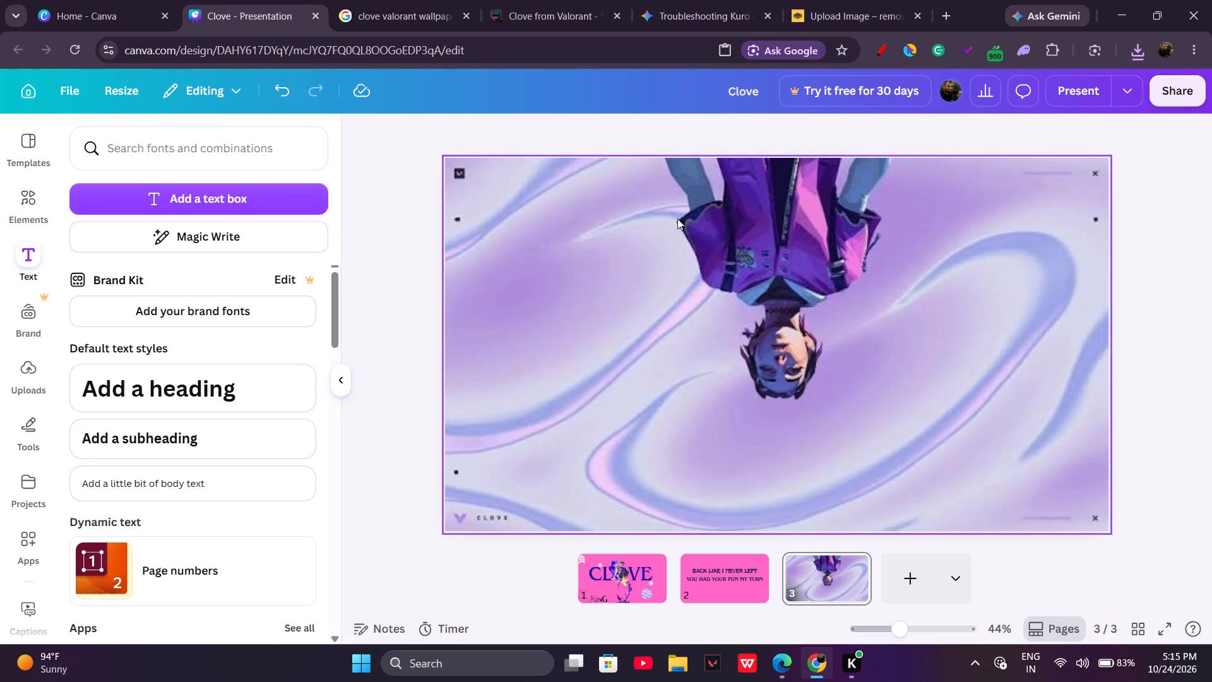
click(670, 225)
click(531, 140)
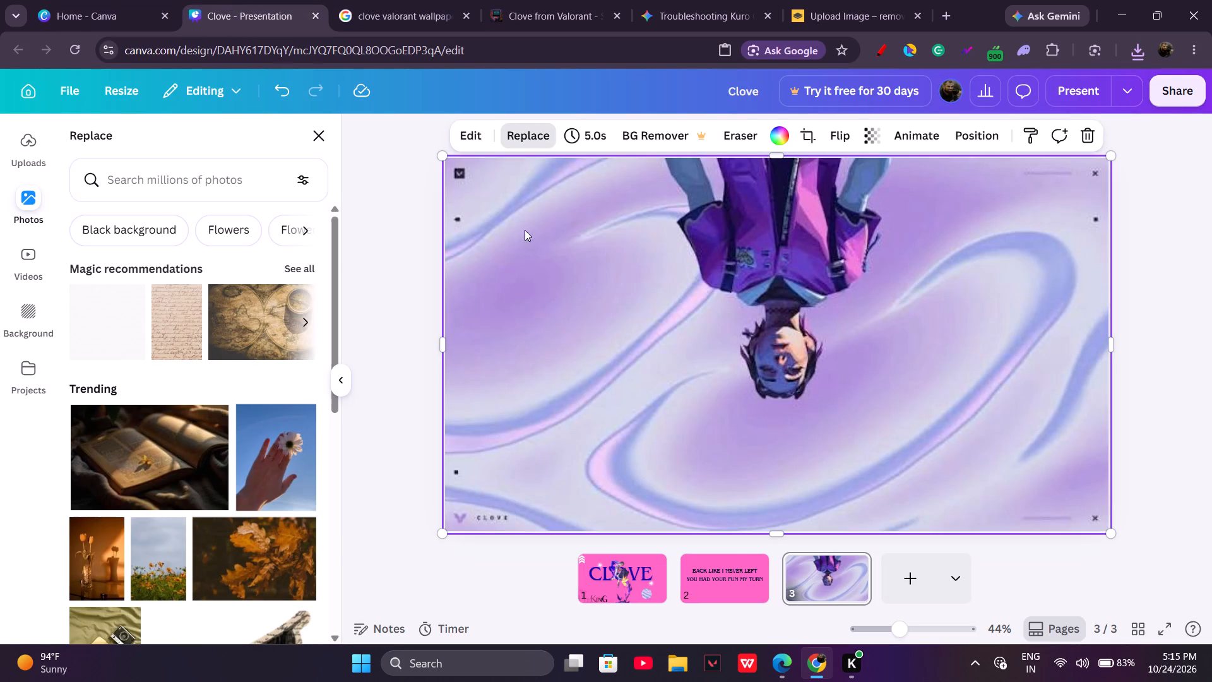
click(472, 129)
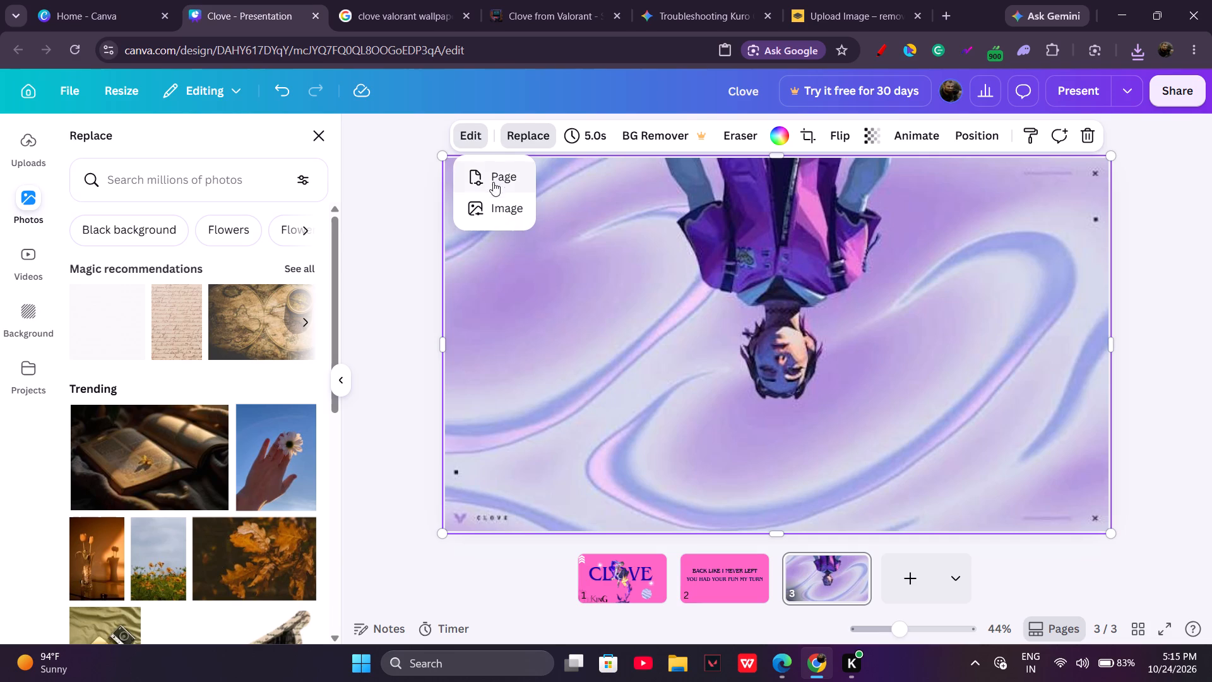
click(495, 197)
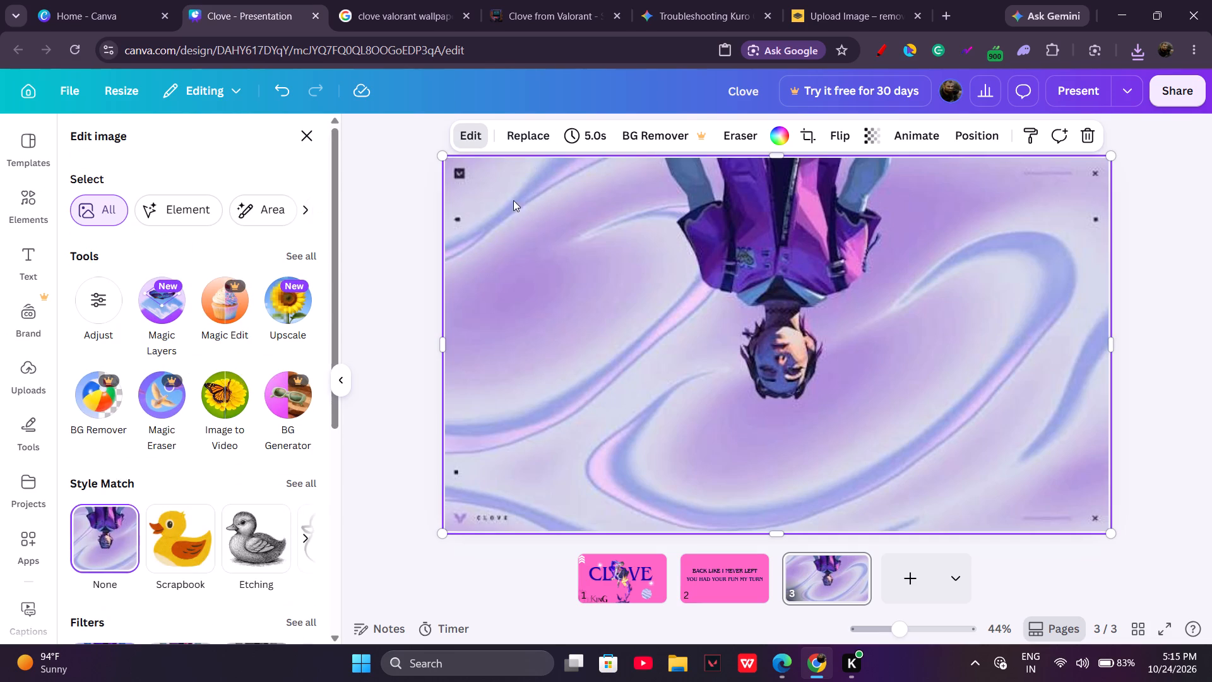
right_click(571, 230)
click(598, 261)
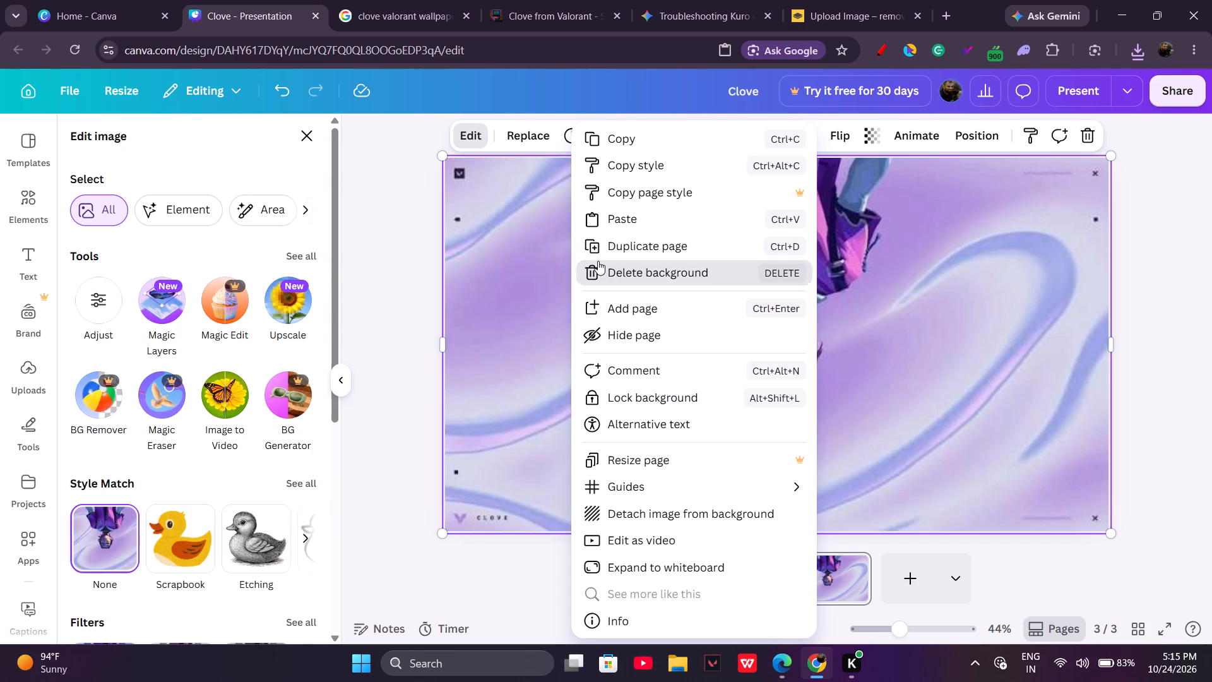
Upload the downloaded full-resolution Clove wallpaper and set it as page 3's background.
click(698, 124)
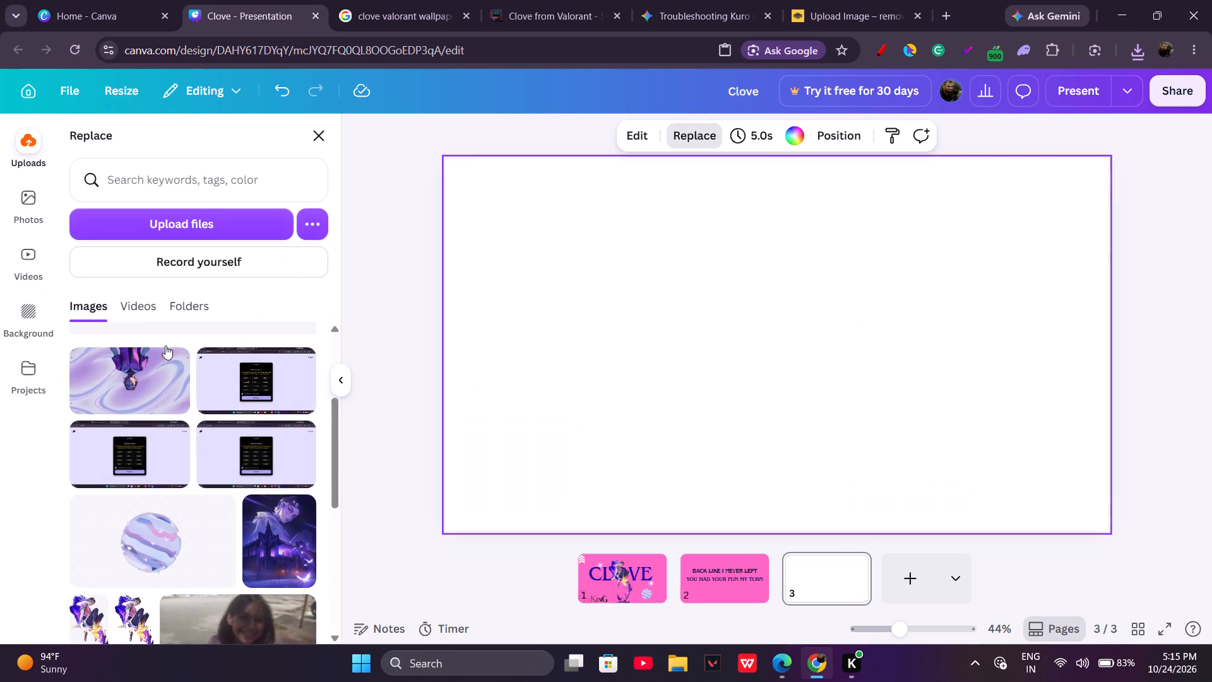
click(167, 234)
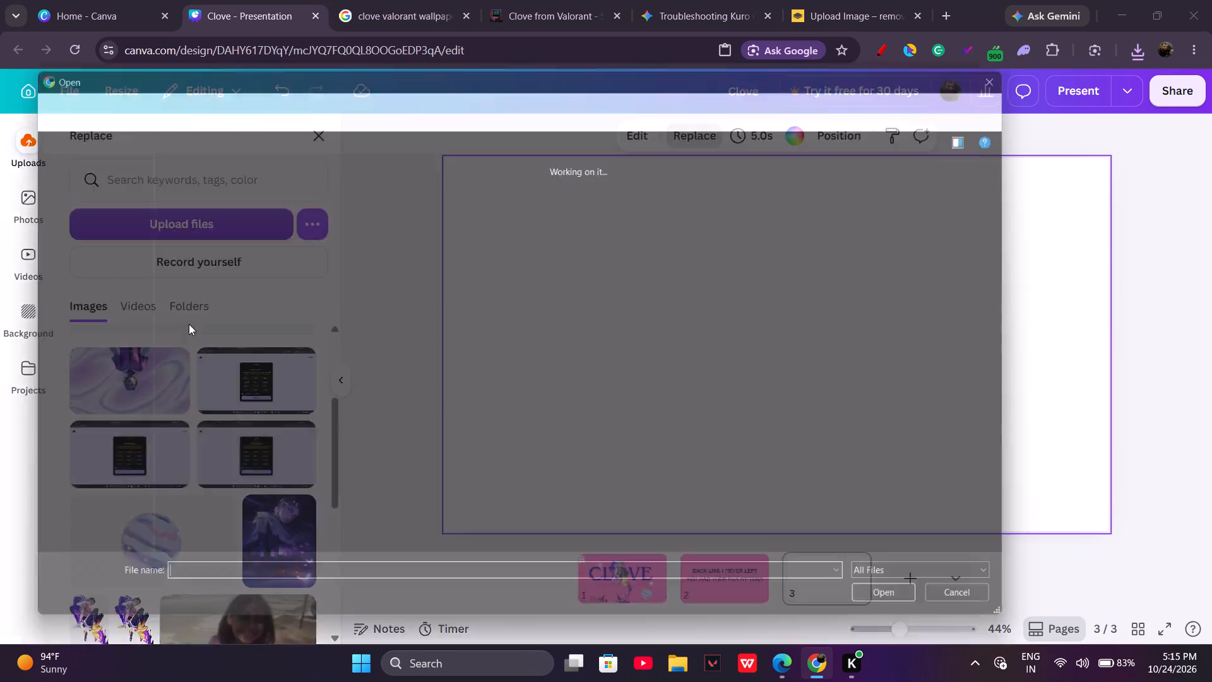
double_click(204, 252)
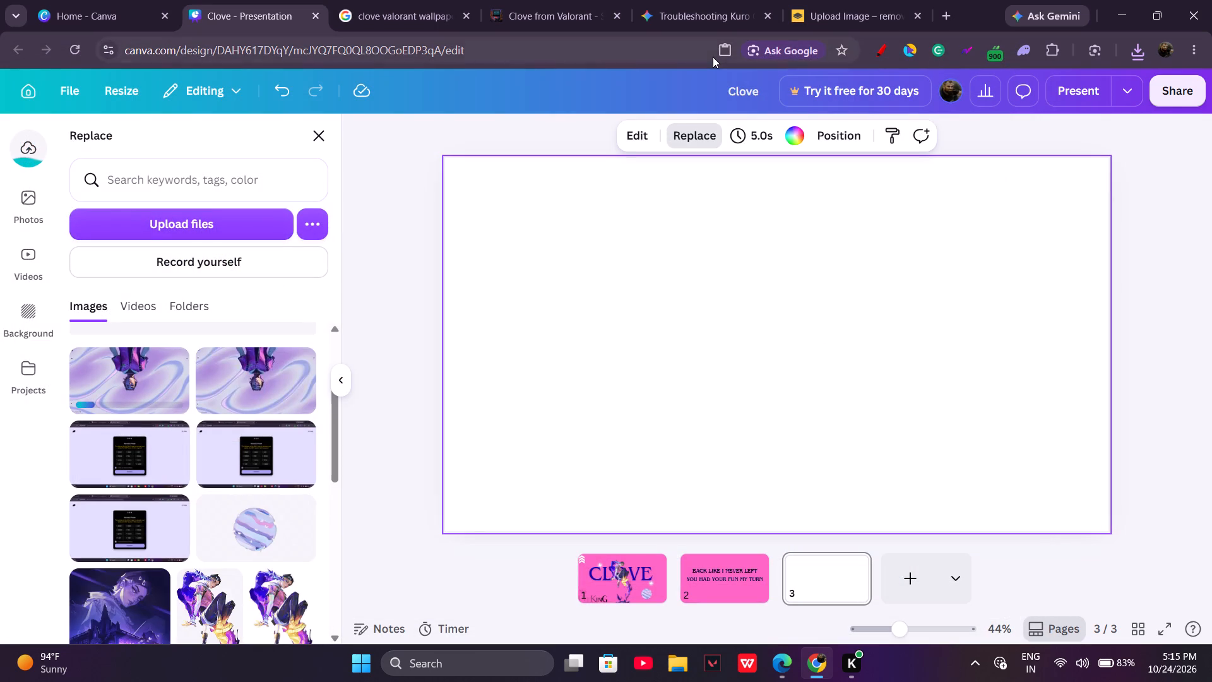
click(767, 16)
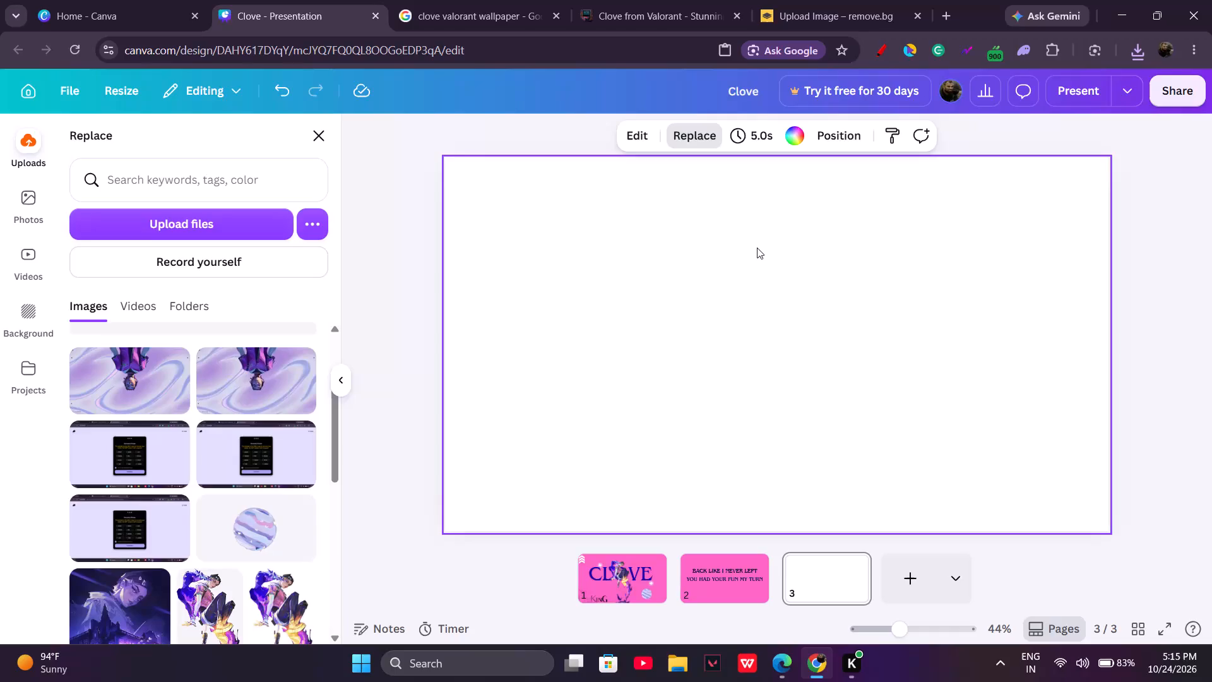
click(68, 394)
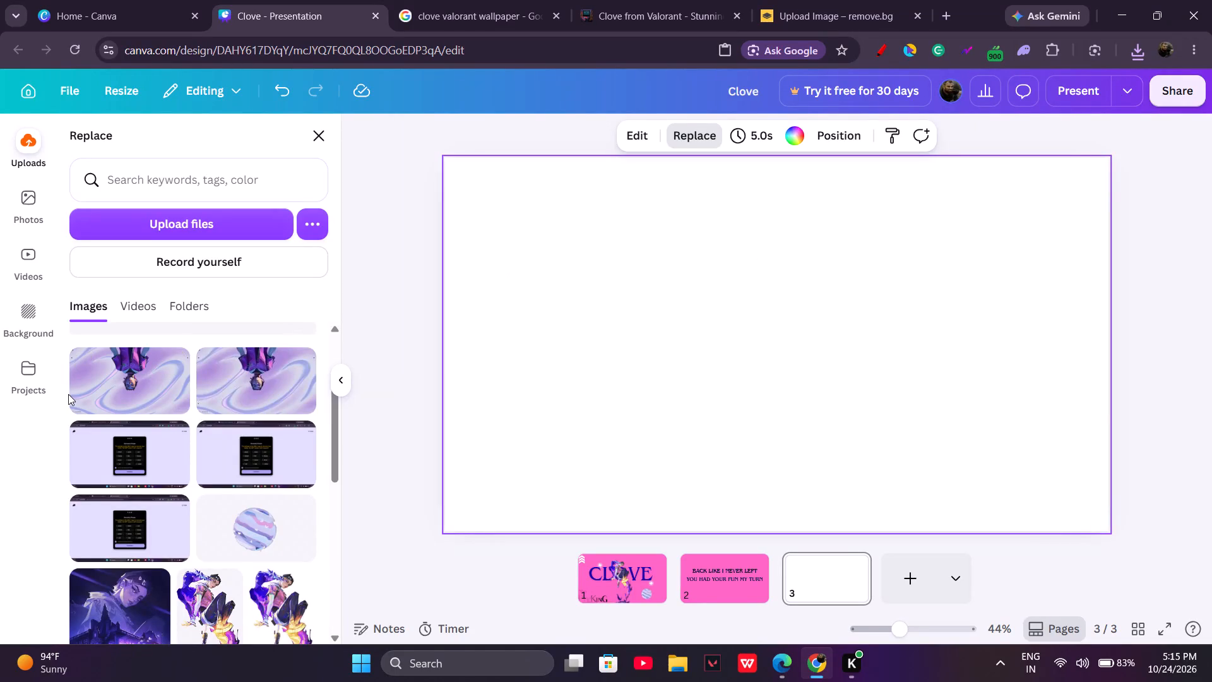
click(108, 393)
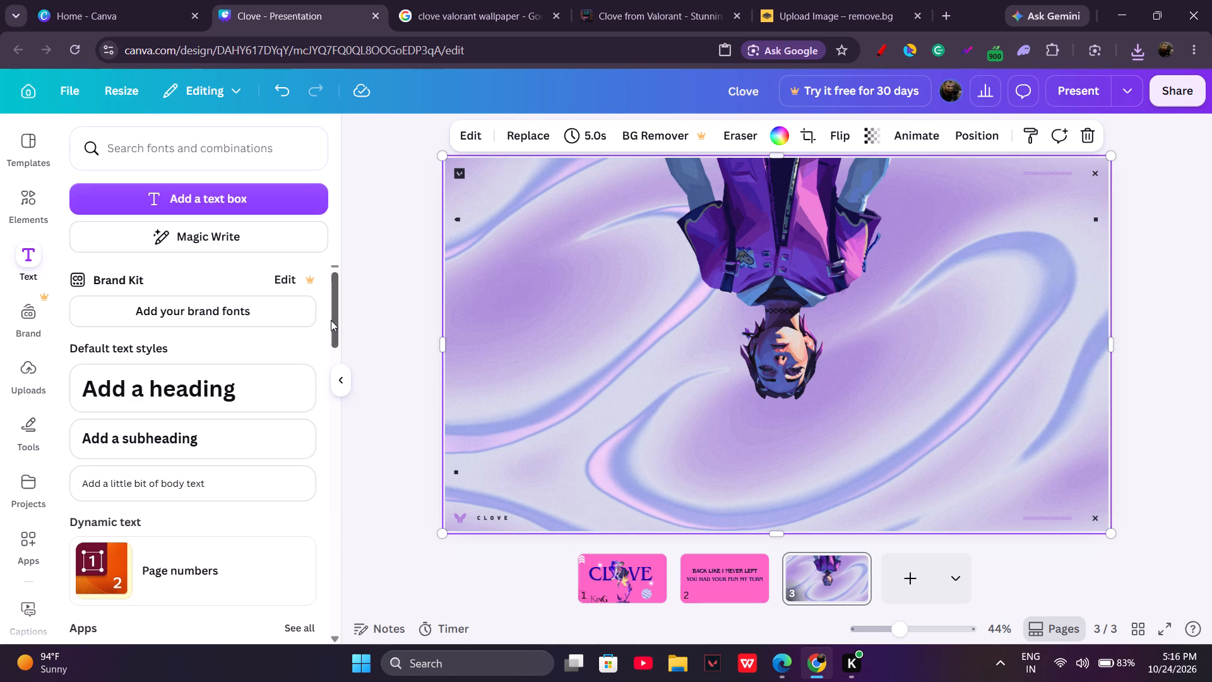
Add a text box to page 3 and replace its placeholder text with "PEW PEW".
click(169, 191)
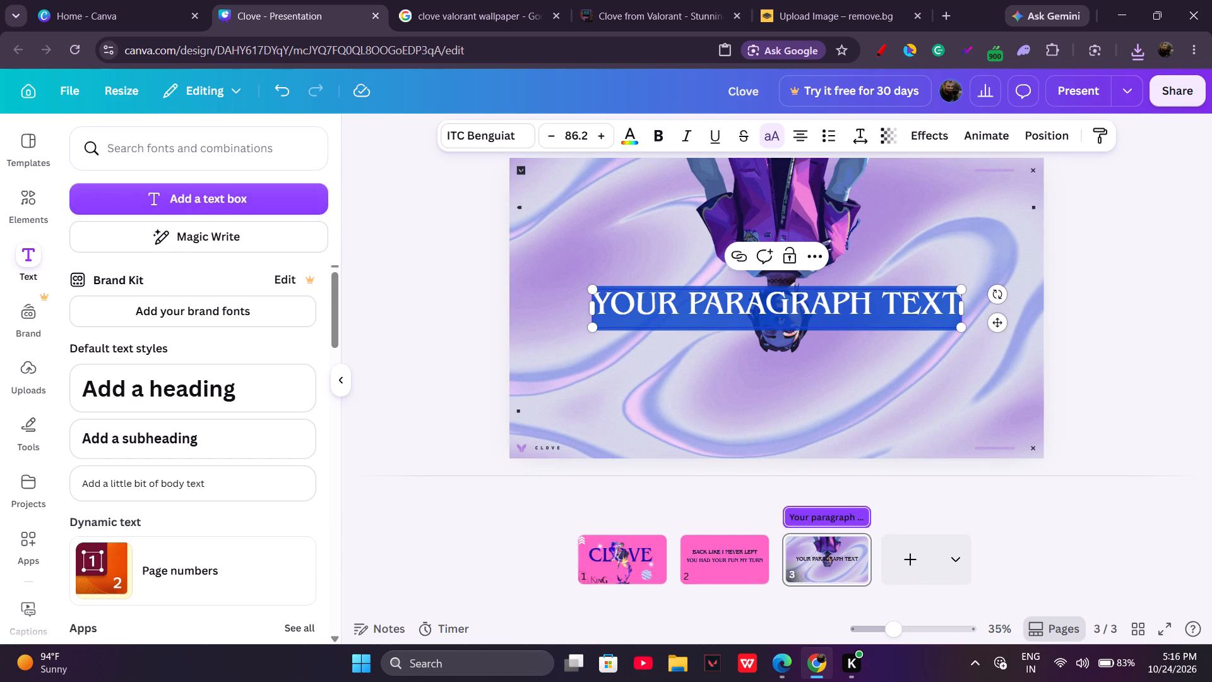
click(725, 308)
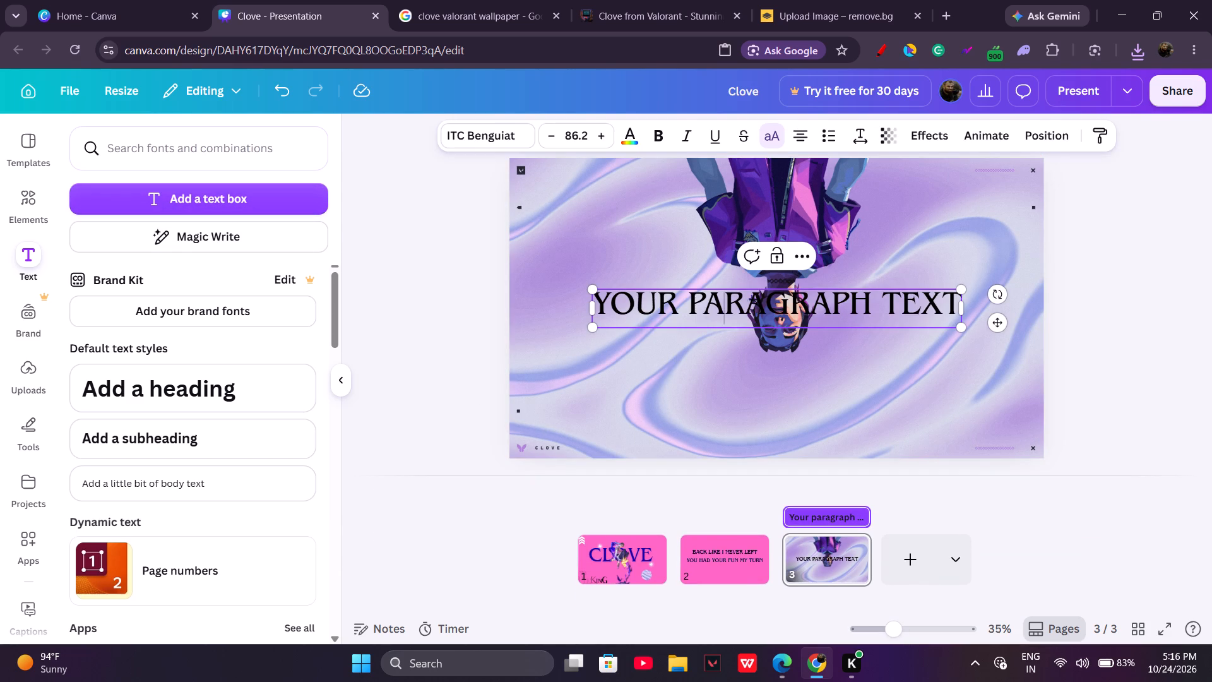
double_click(951, 311)
key(BackSpace)
key(BackSpace)
key(BackSpace)
key(BackSpace)
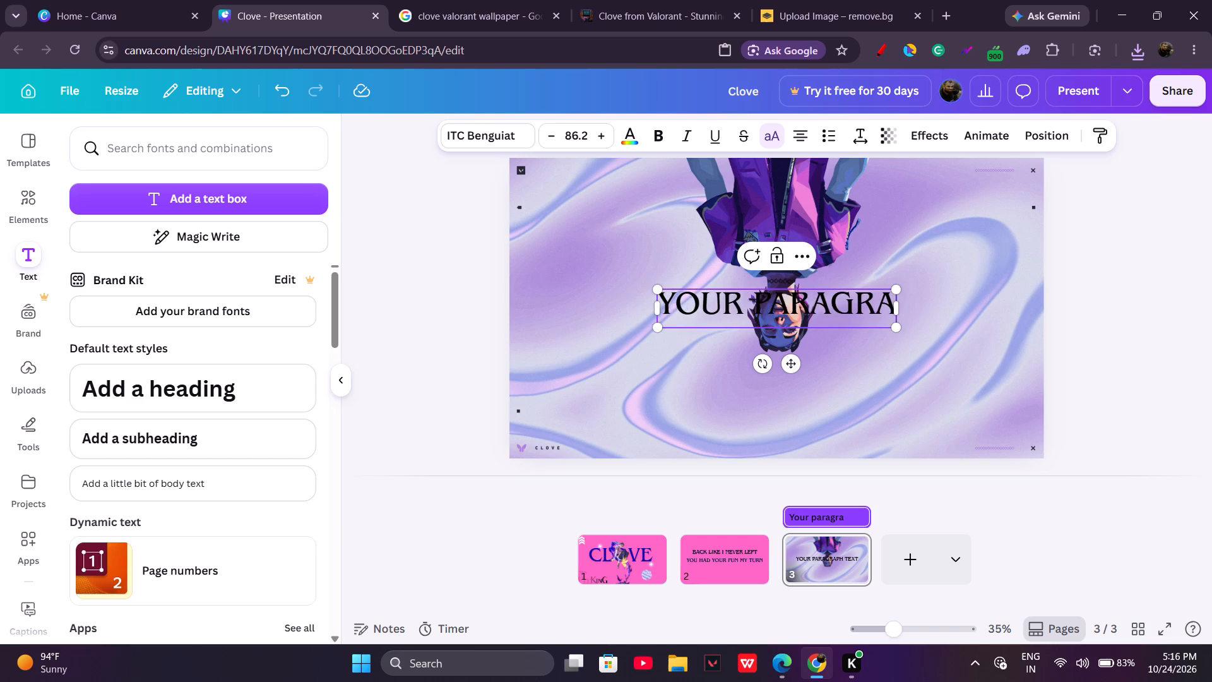
key(BackSpace)
key(ctrl+BackSpace)
key(ctrl+BackSpace)
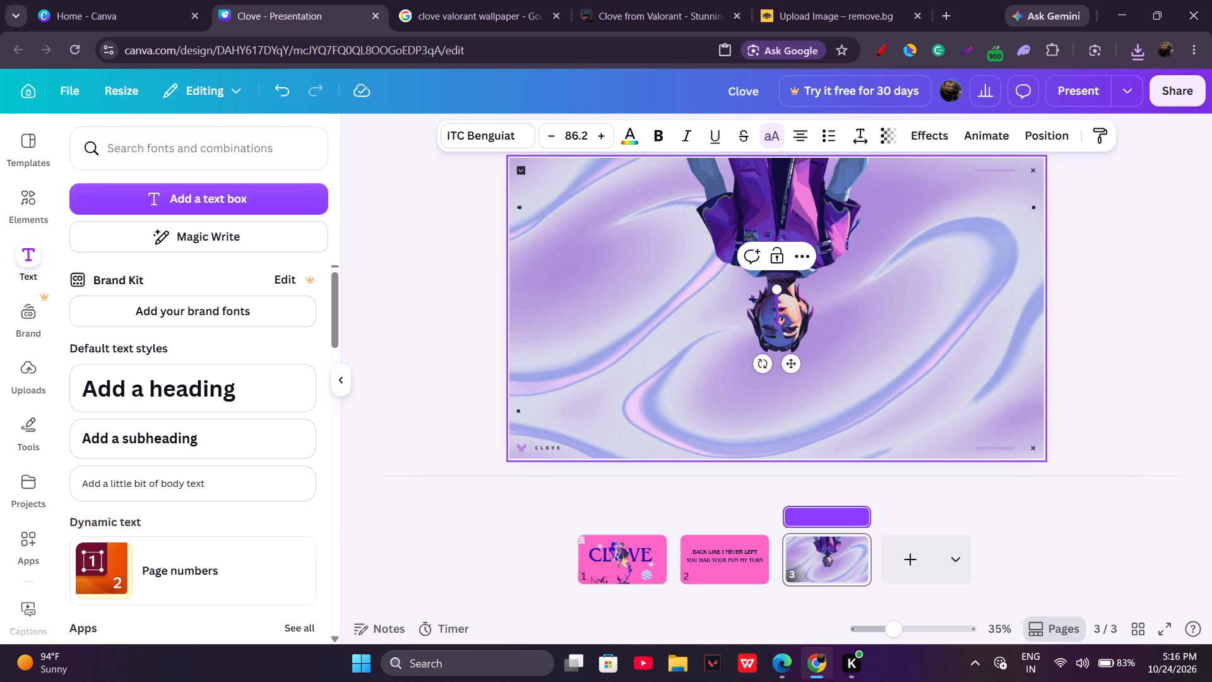
key(BackSpace)
key(n)
key(BackSpace)
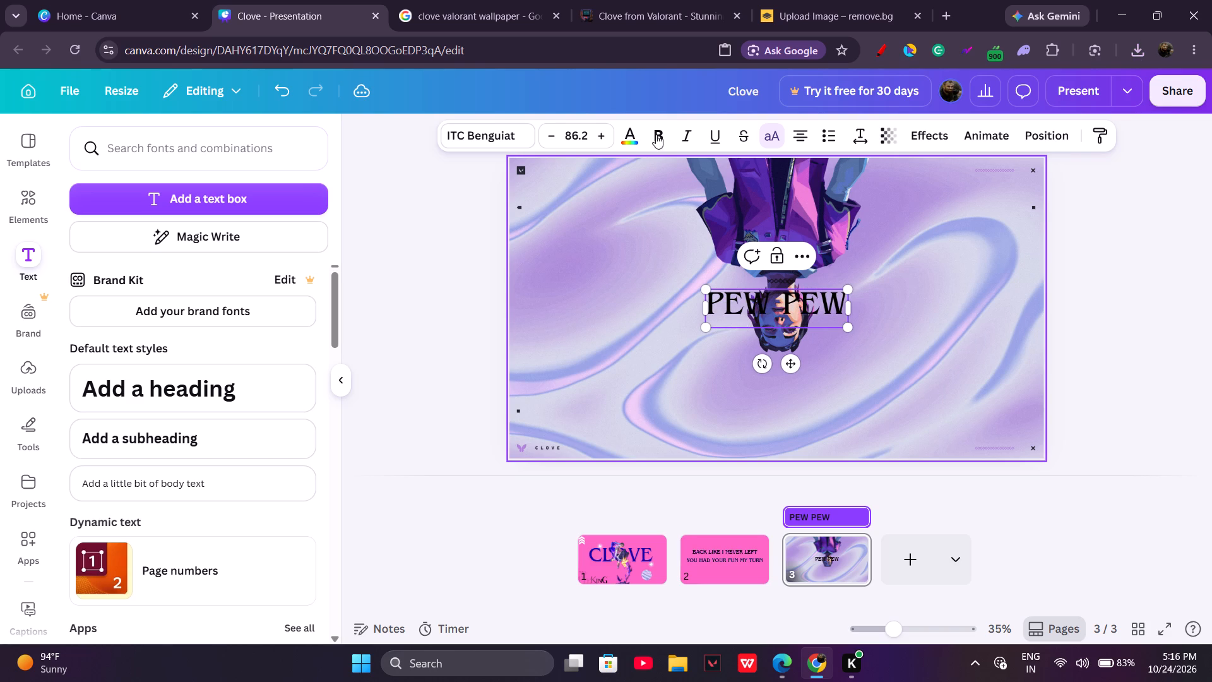
Apply the Splice effect to the PEW PEW text and move it below Clove's upside-down head.
click(921, 136)
click(282, 311)
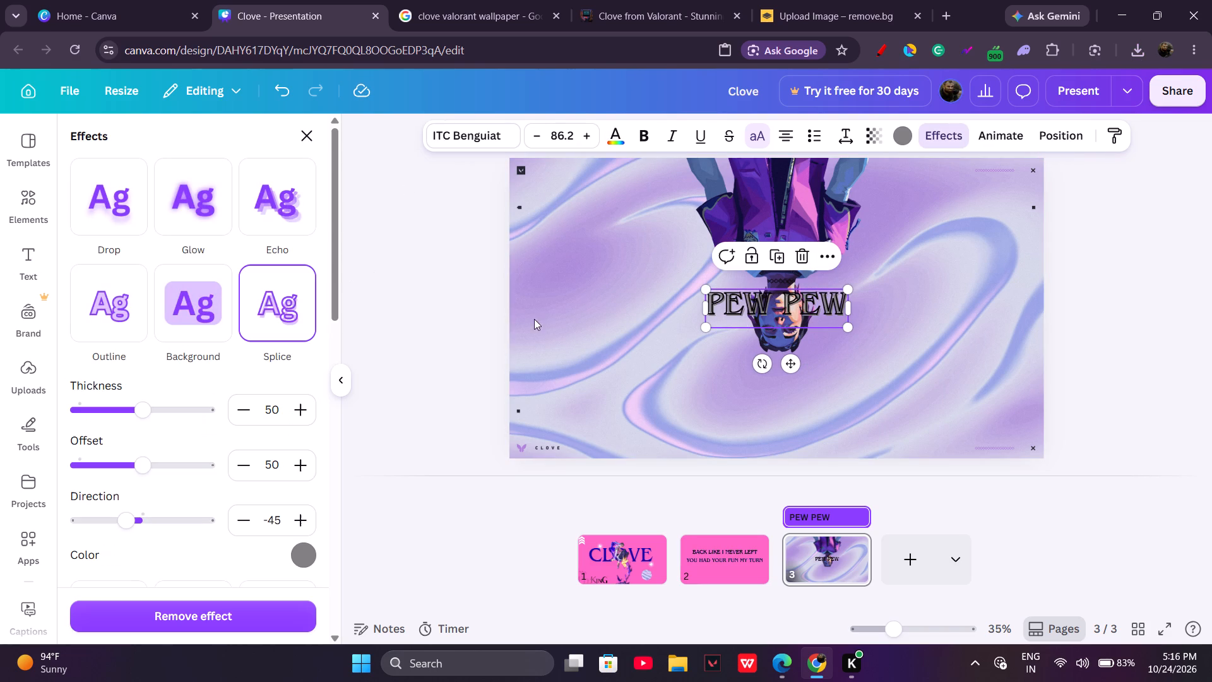
drag(760, 308, 745, 406)
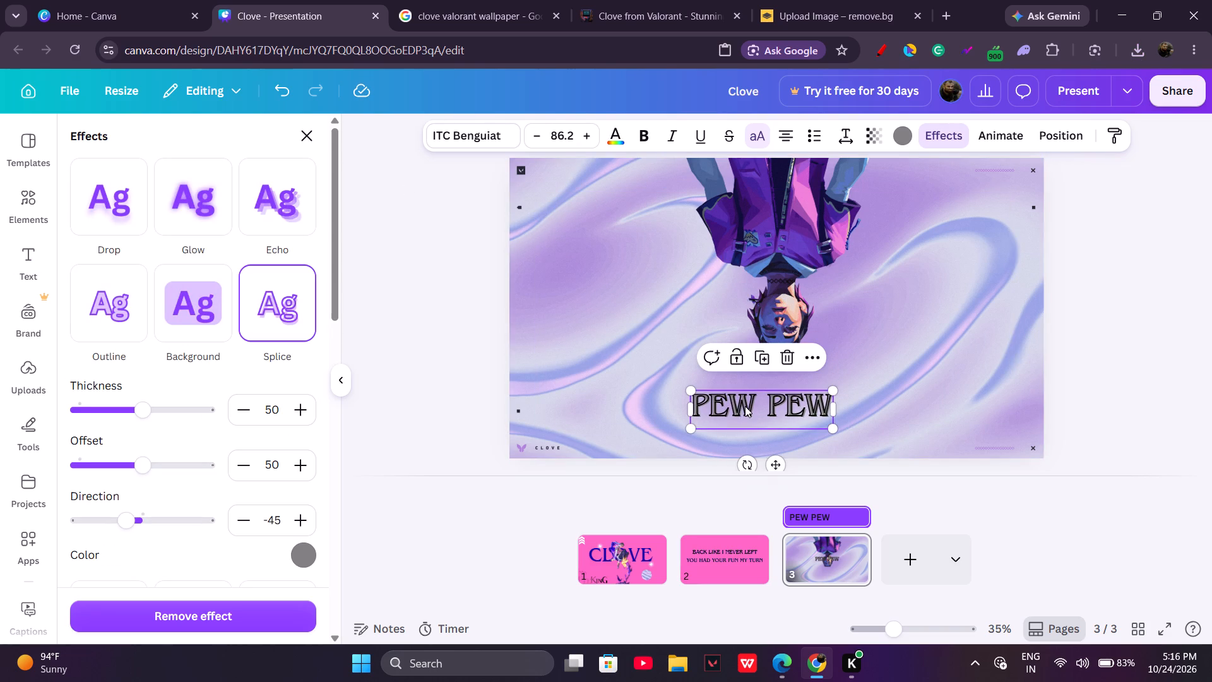
Try the Outline, Echo and Splice effects on the PEW PEW text and settle on the Hollow effect.
click(142, 315)
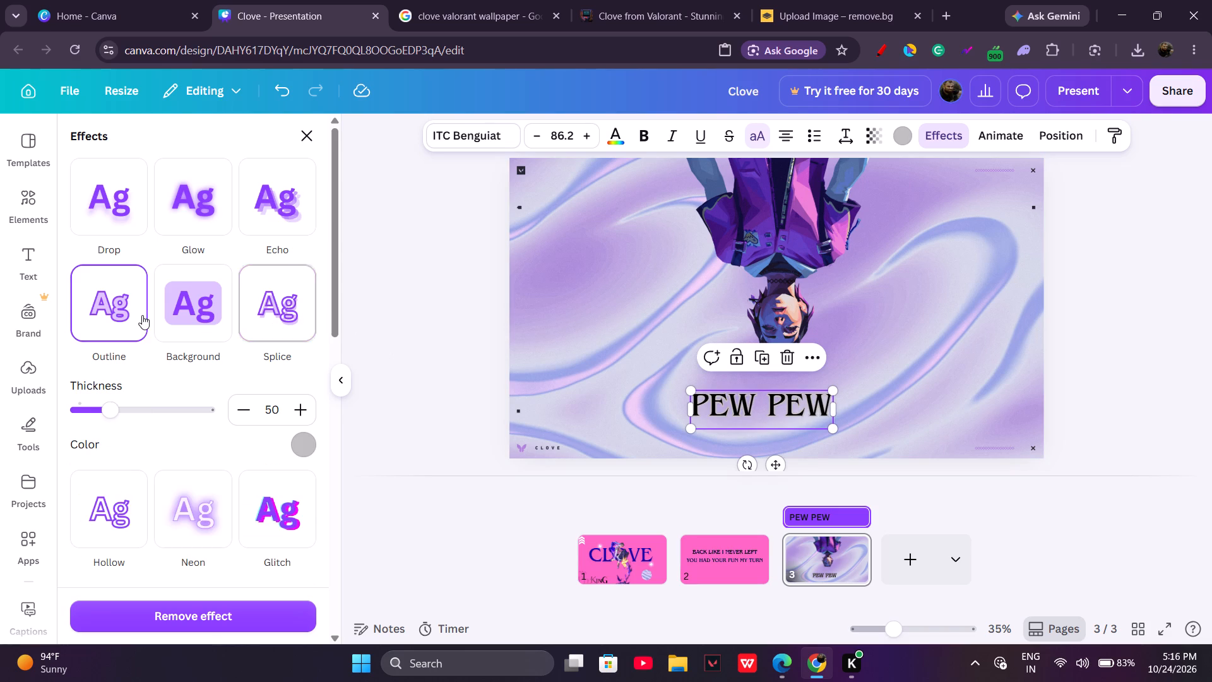
click(172, 194)
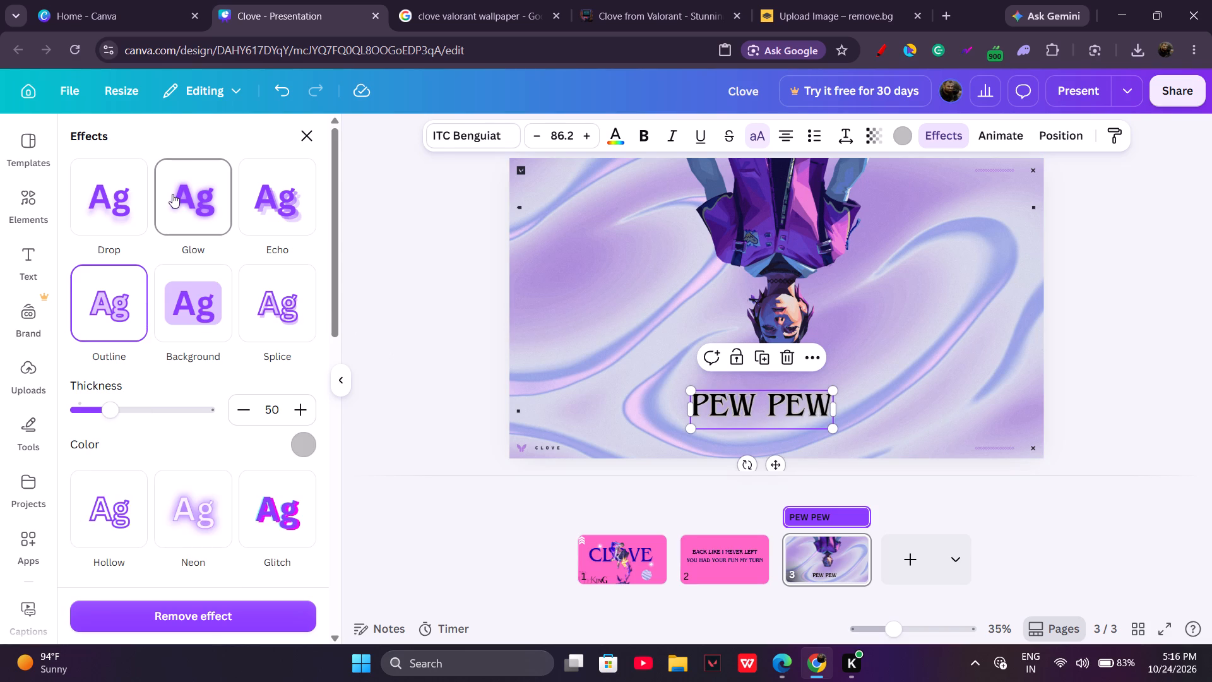
click(258, 191)
click(122, 188)
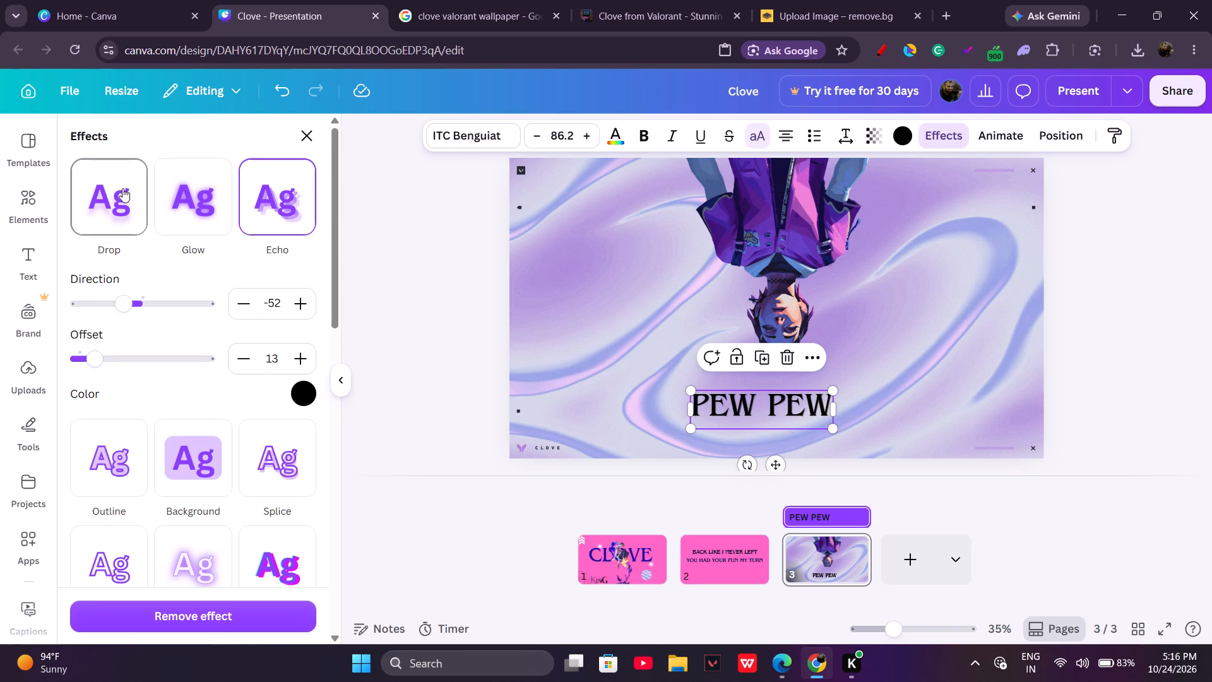
scroll(177, 332, down, 1)
click(241, 424)
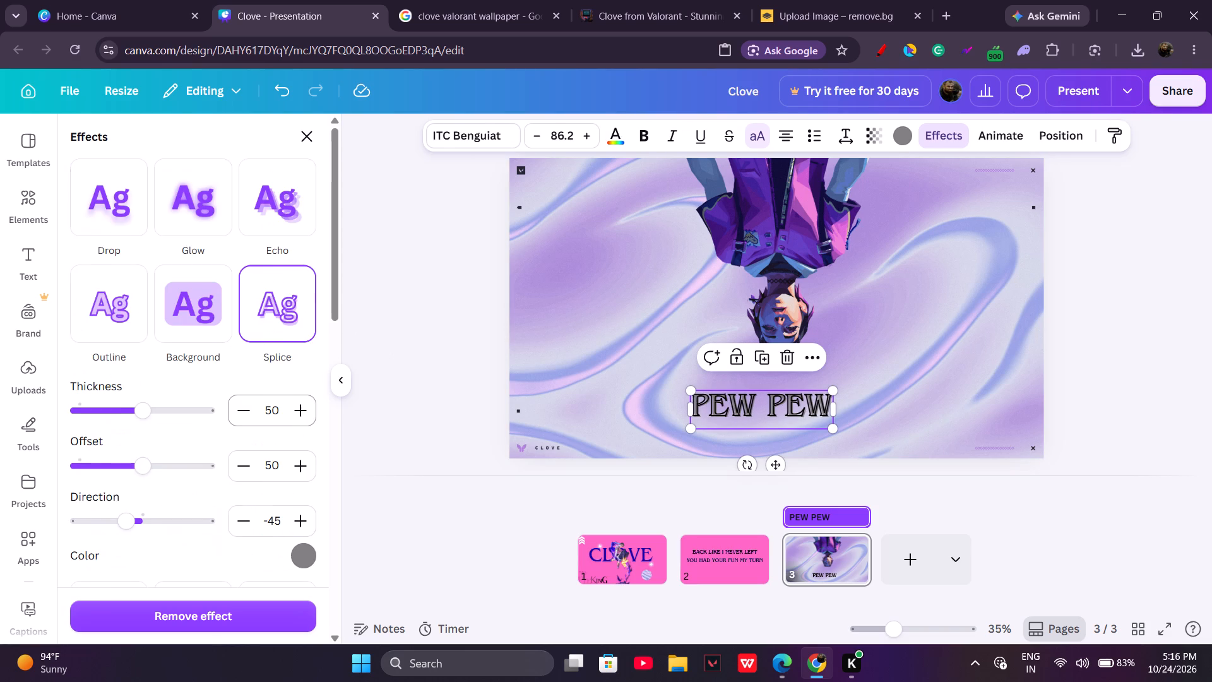
scroll(272, 478, down, 1)
scroll(264, 558, down, 2)
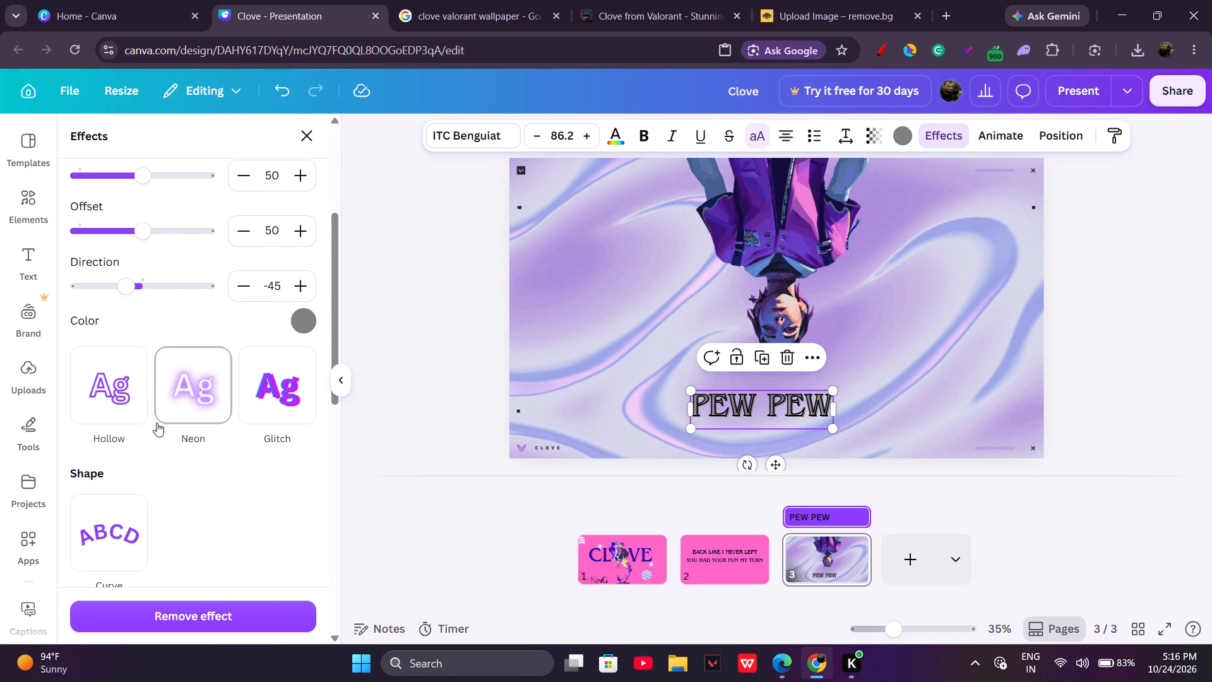
click(170, 410)
click(112, 399)
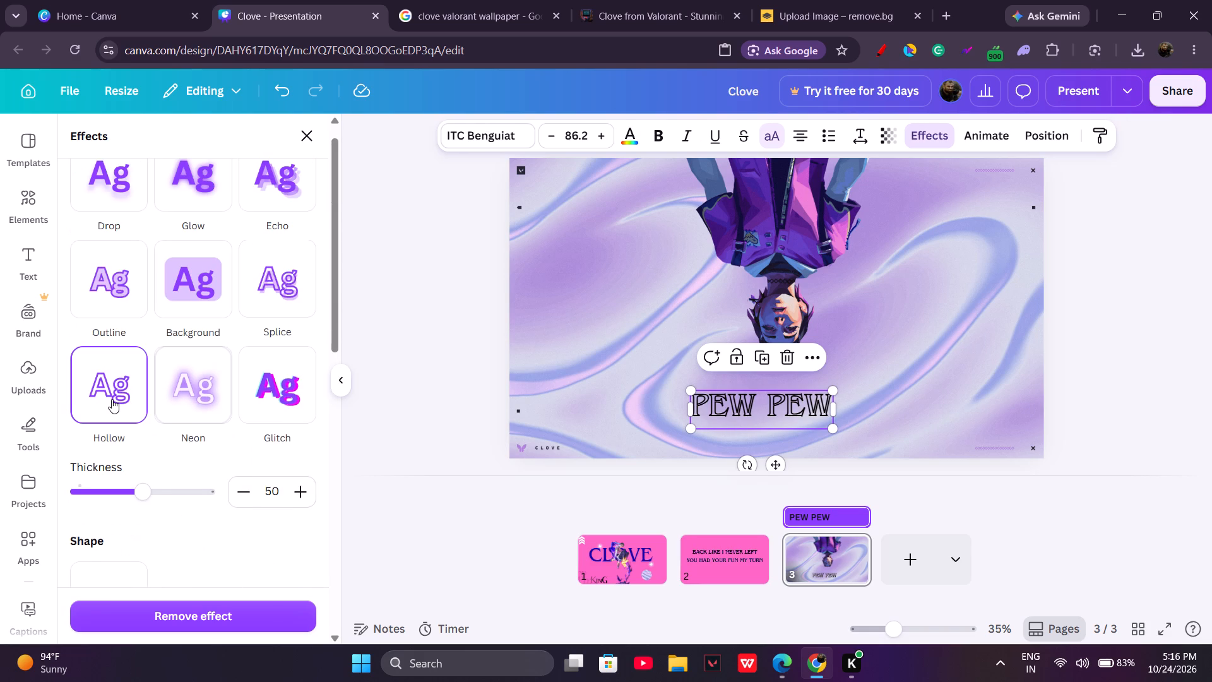
click(359, 466)
Enlarge the PEW PEW text on page 3 to a font size of about 104.
drag(833, 427, 835, 428)
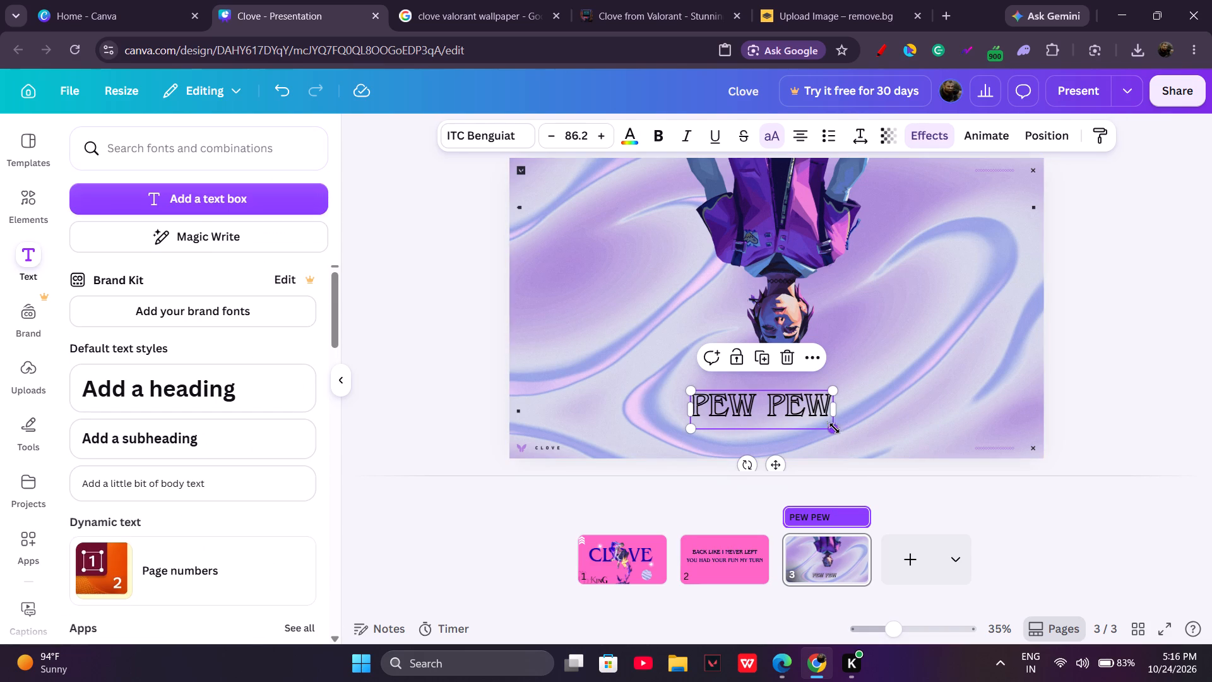
drag(835, 428, 862, 438)
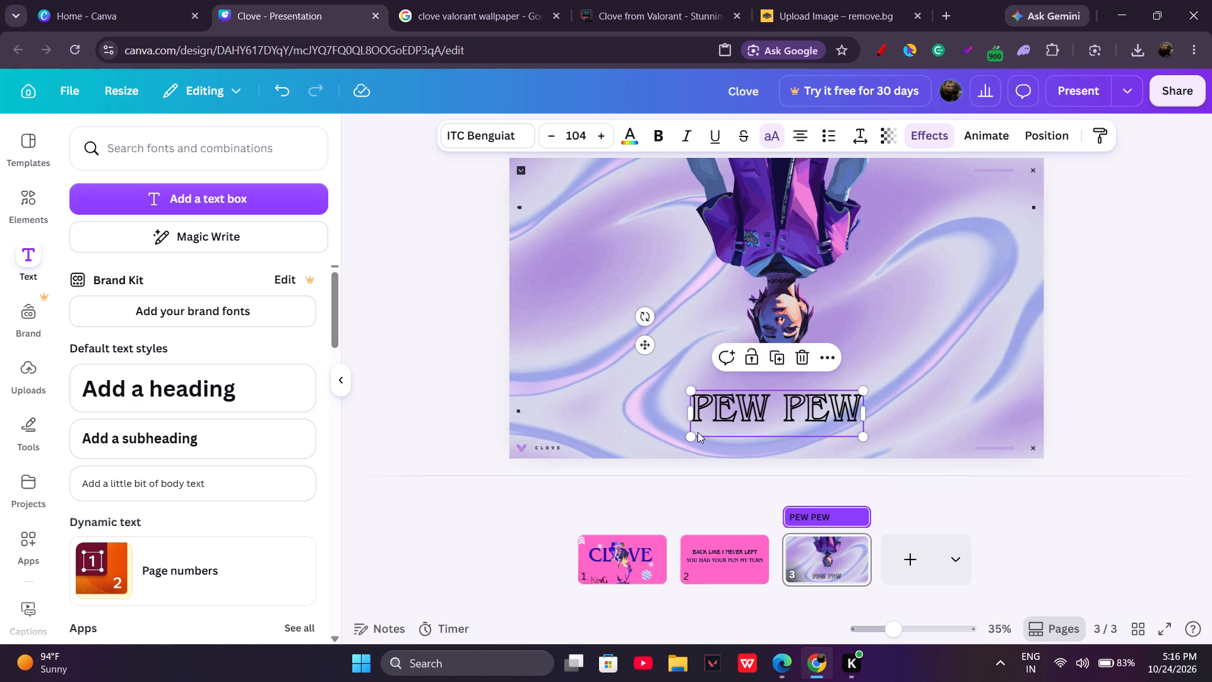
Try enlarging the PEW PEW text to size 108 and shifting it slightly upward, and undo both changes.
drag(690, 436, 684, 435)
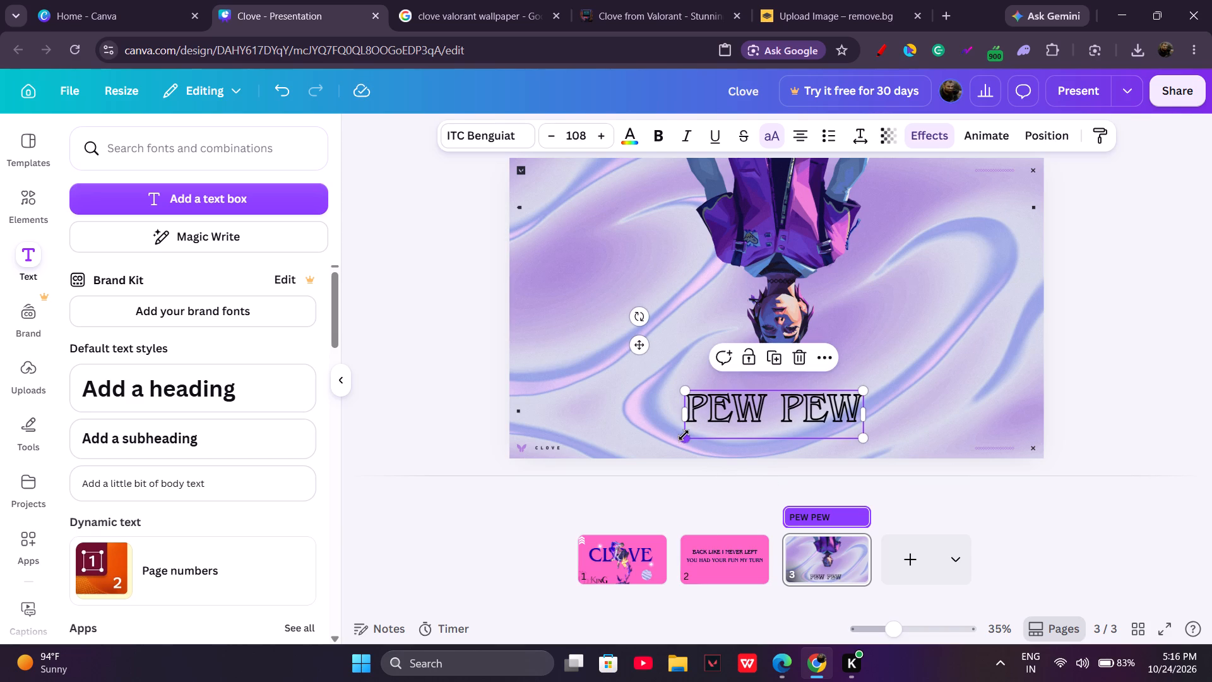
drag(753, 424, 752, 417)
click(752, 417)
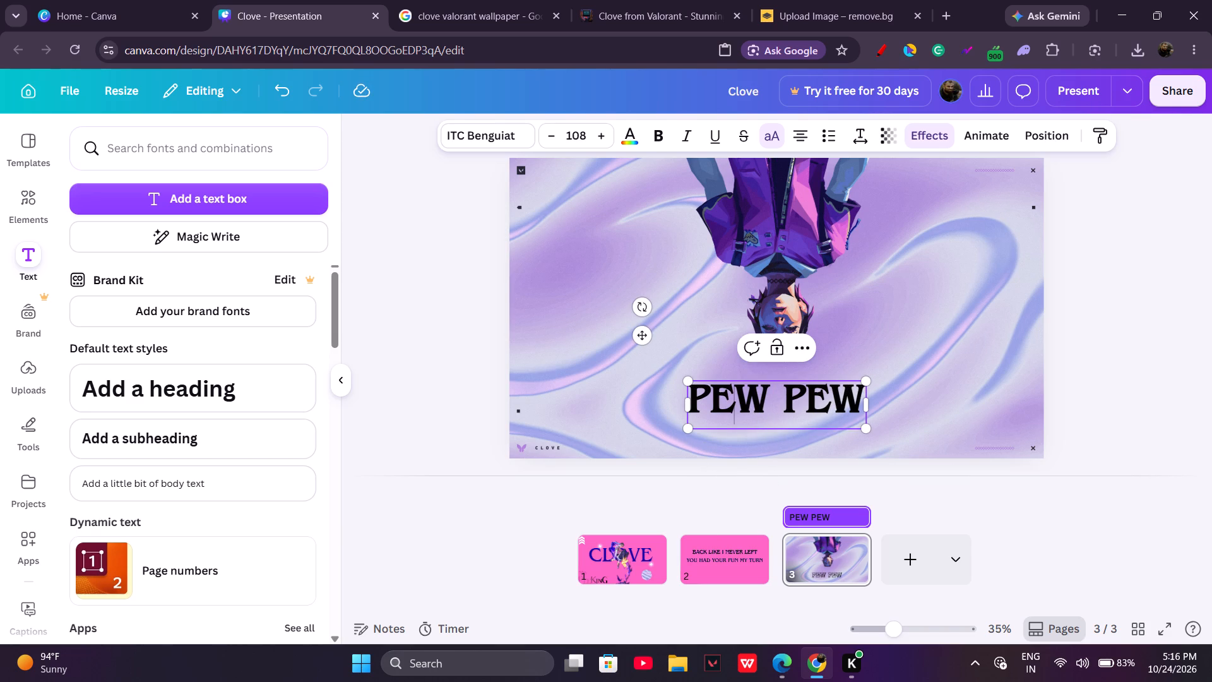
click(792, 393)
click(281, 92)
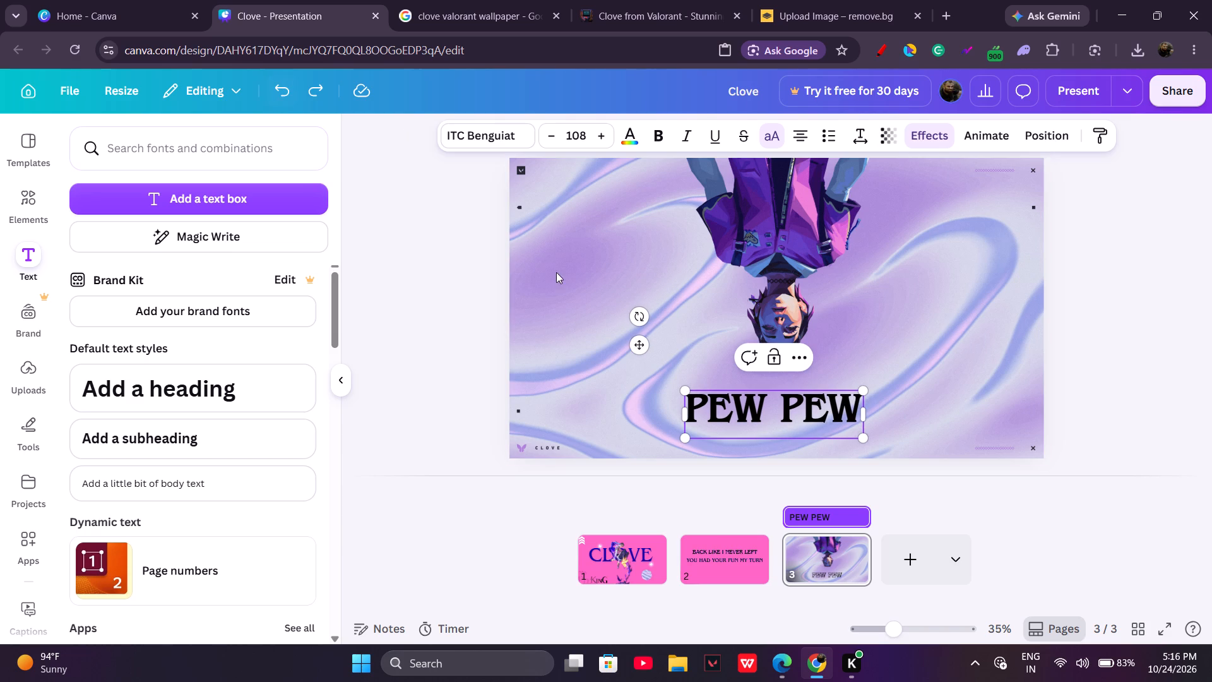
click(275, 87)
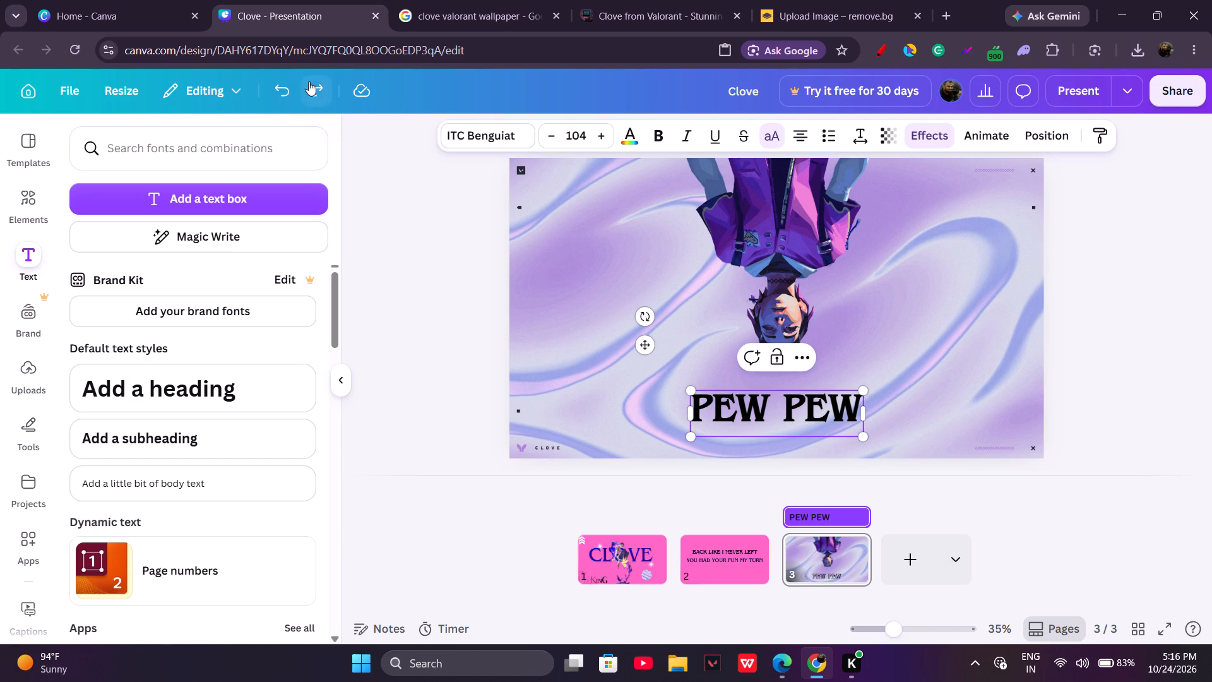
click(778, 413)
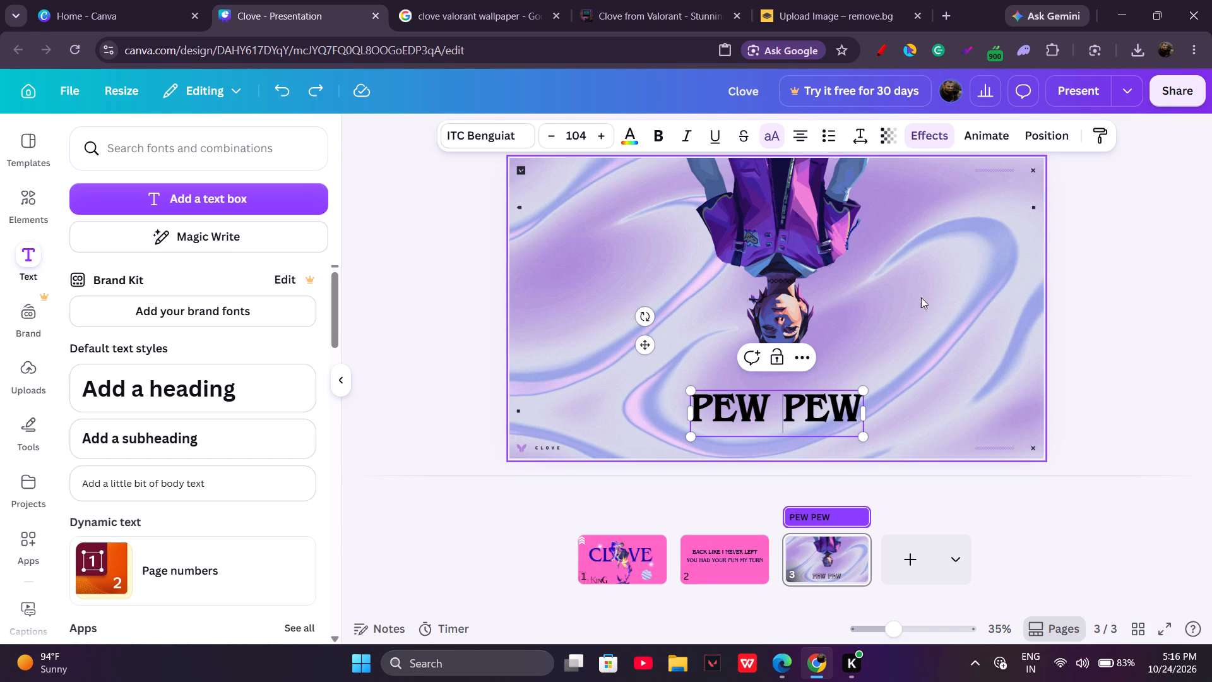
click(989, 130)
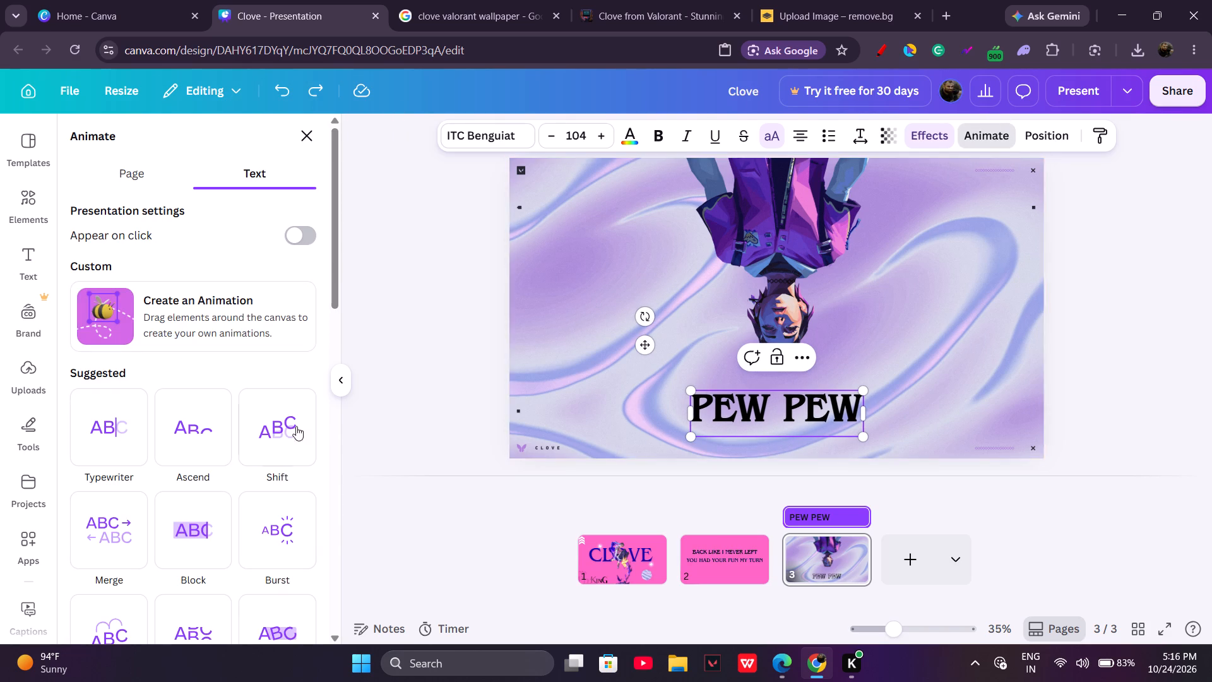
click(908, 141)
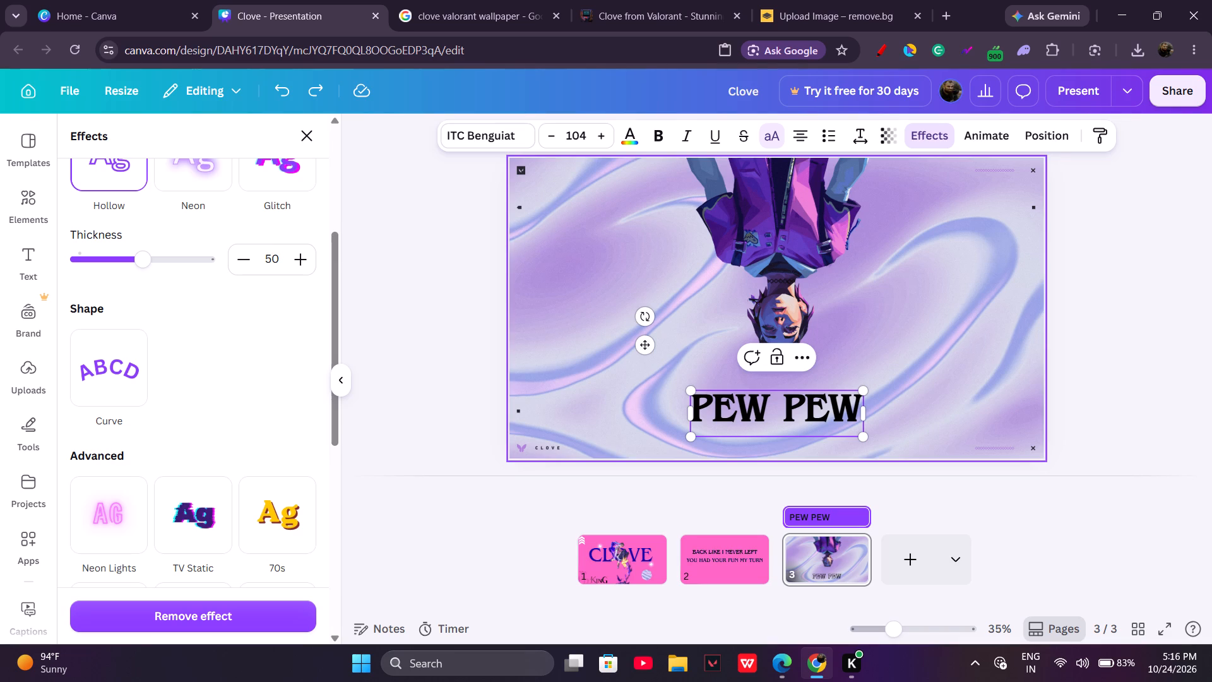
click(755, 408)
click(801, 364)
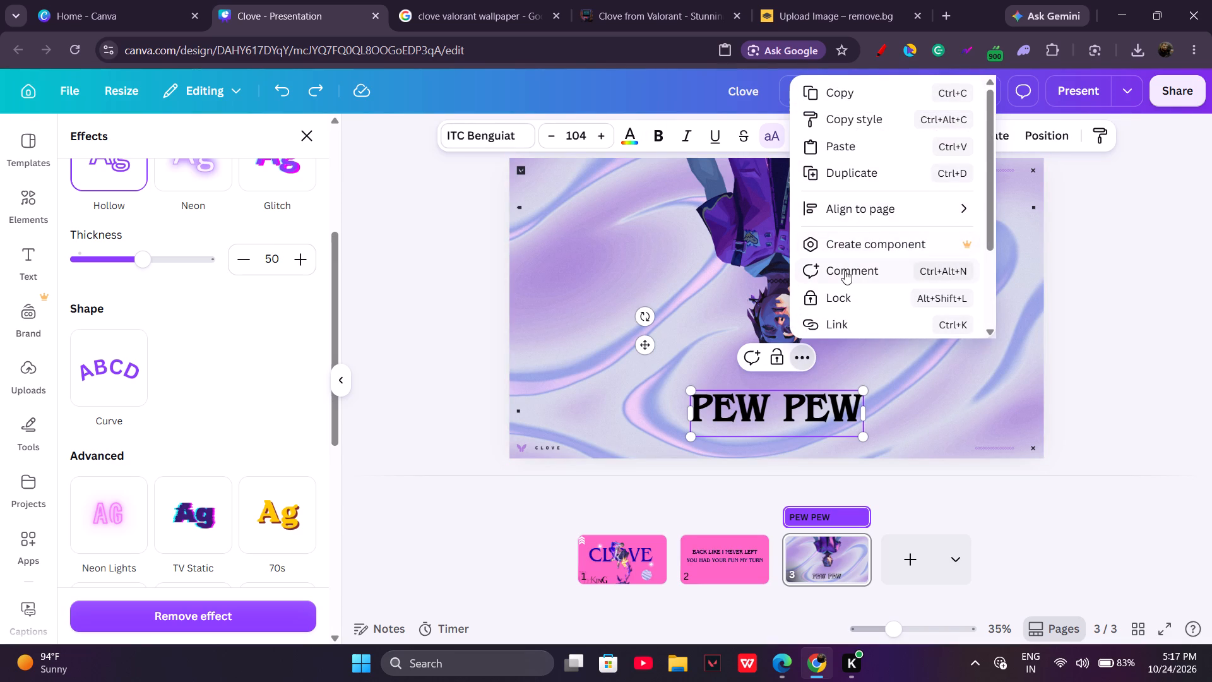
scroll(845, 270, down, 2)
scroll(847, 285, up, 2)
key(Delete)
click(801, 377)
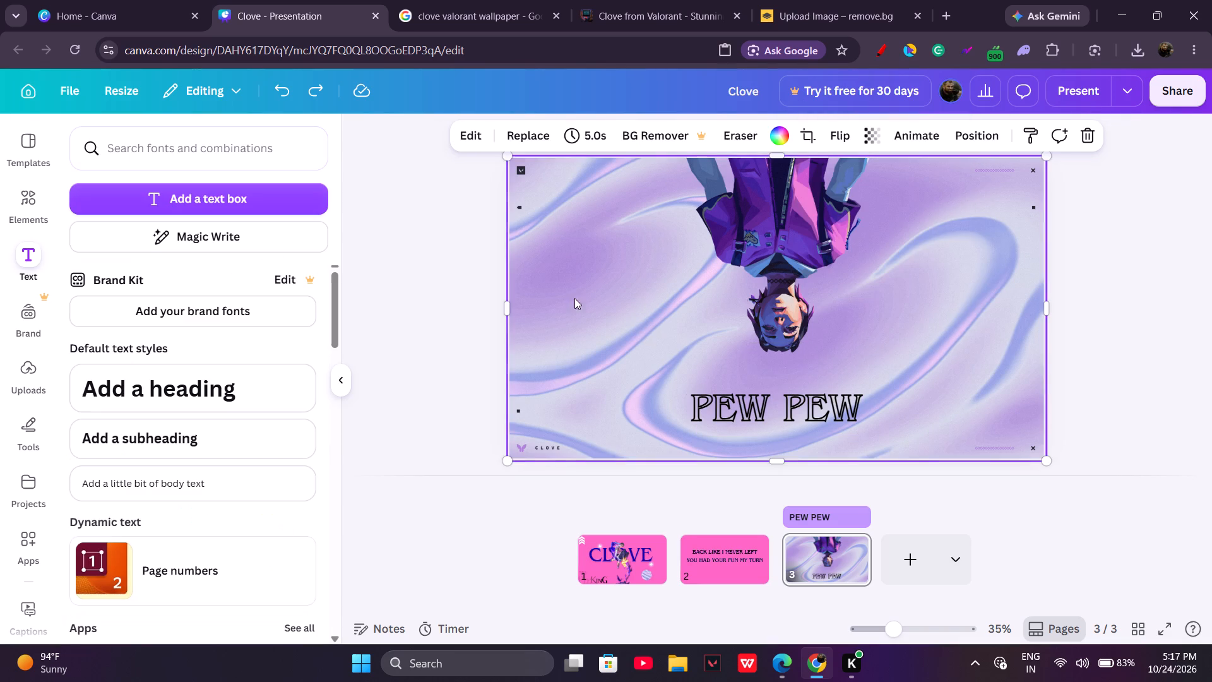
Redo the enlargement of the PEW PEW text to size 108 and its slight upward shift on page 3.
double_click(280, 82)
triple_click(302, 91)
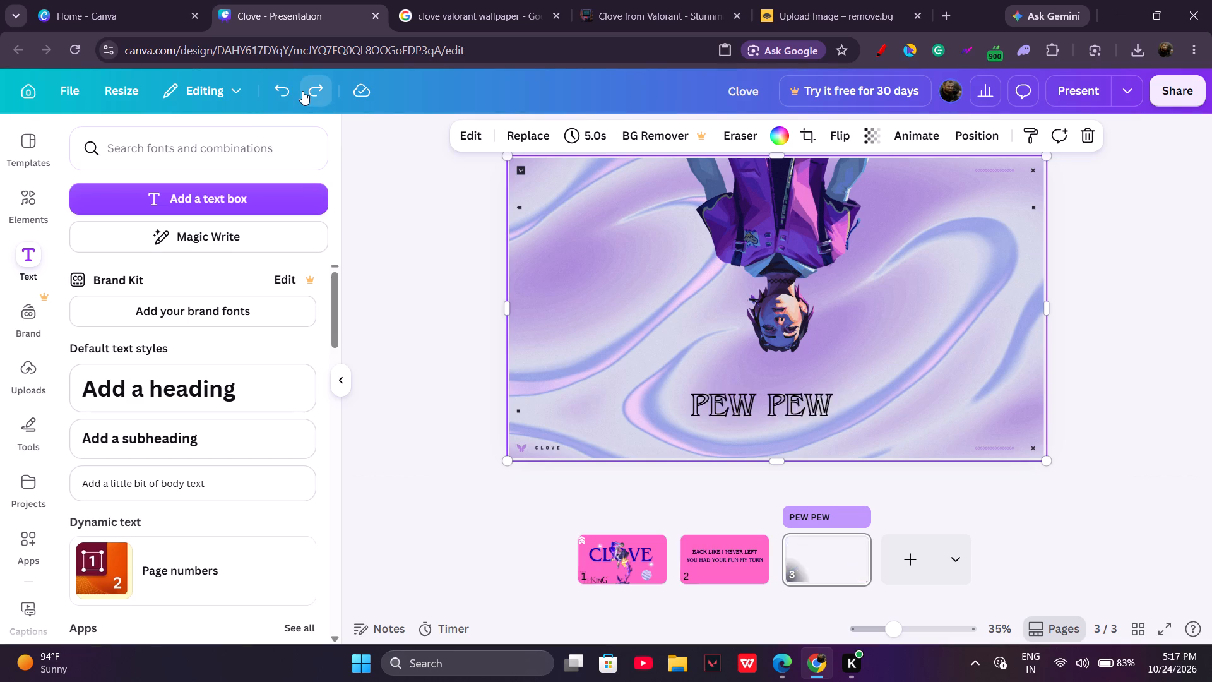
click(302, 91)
click(302, 91)
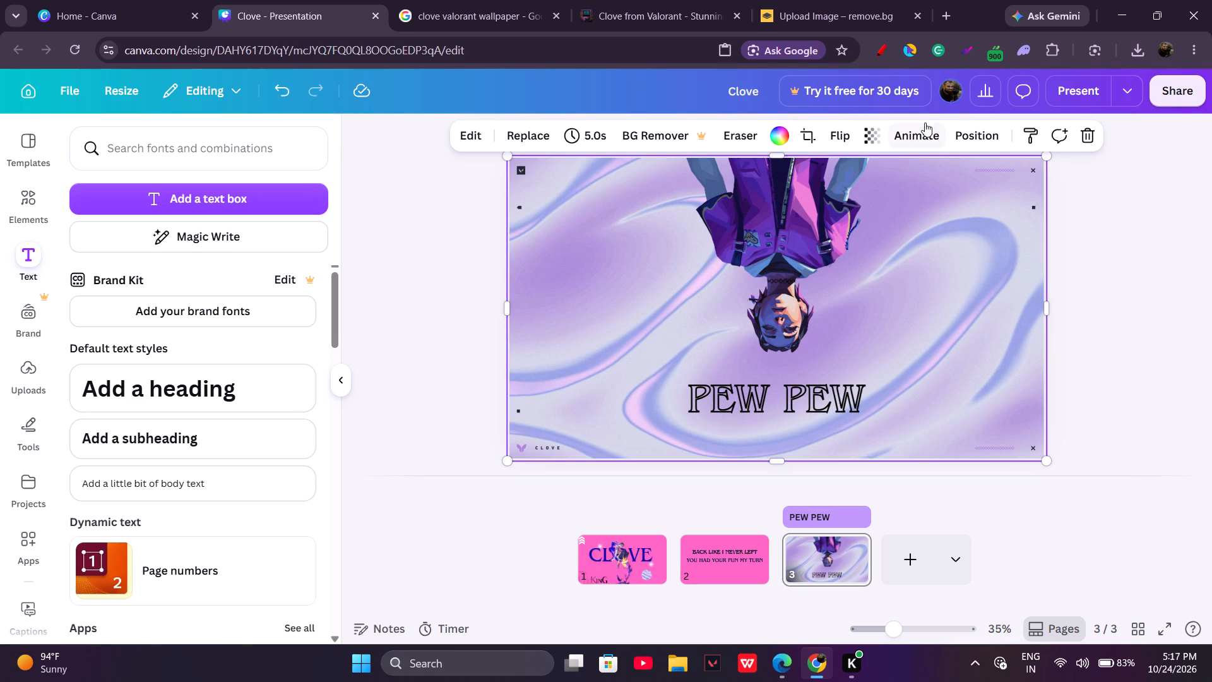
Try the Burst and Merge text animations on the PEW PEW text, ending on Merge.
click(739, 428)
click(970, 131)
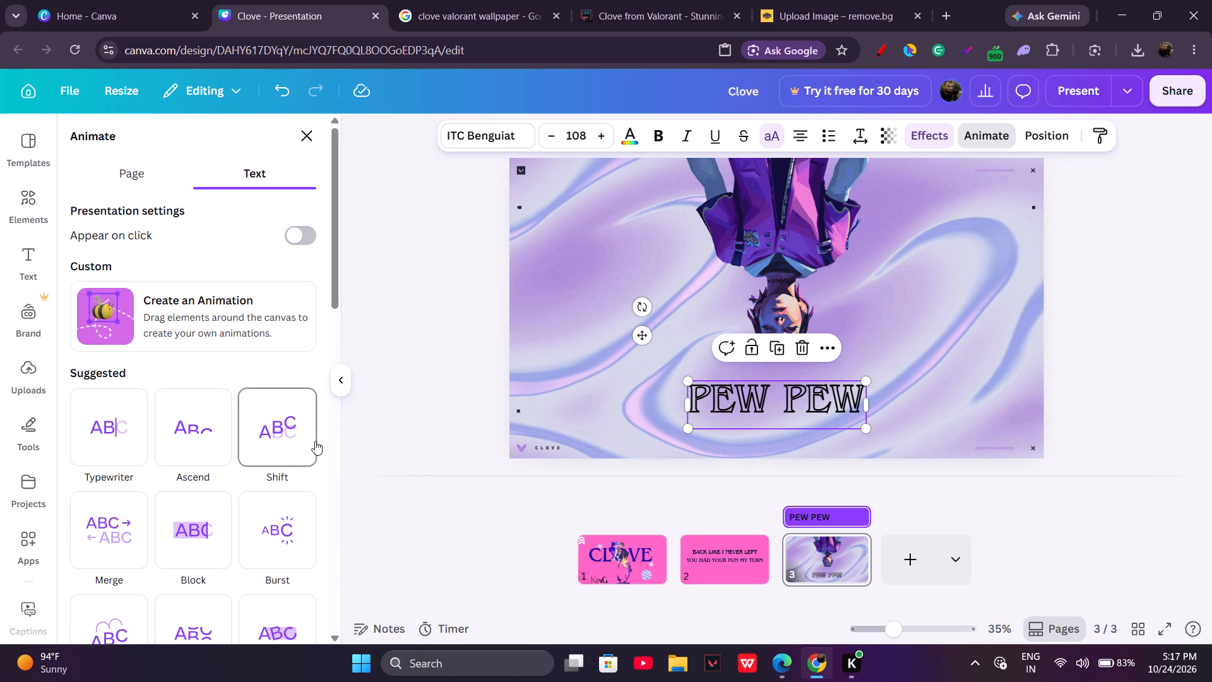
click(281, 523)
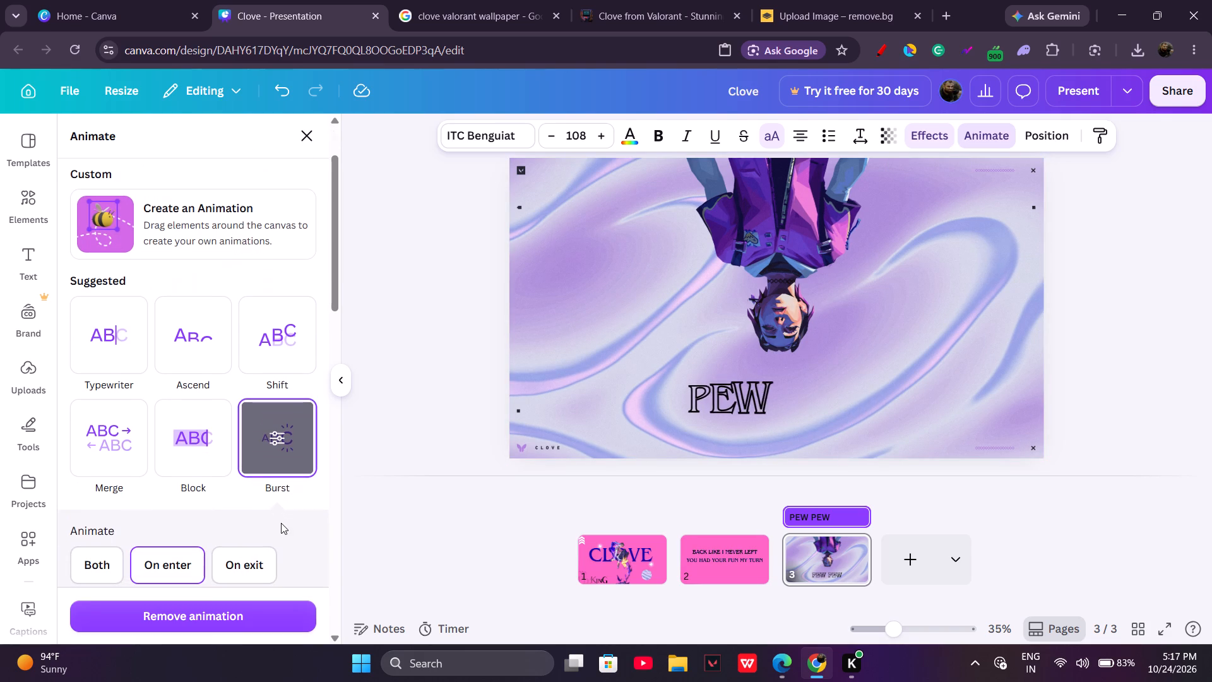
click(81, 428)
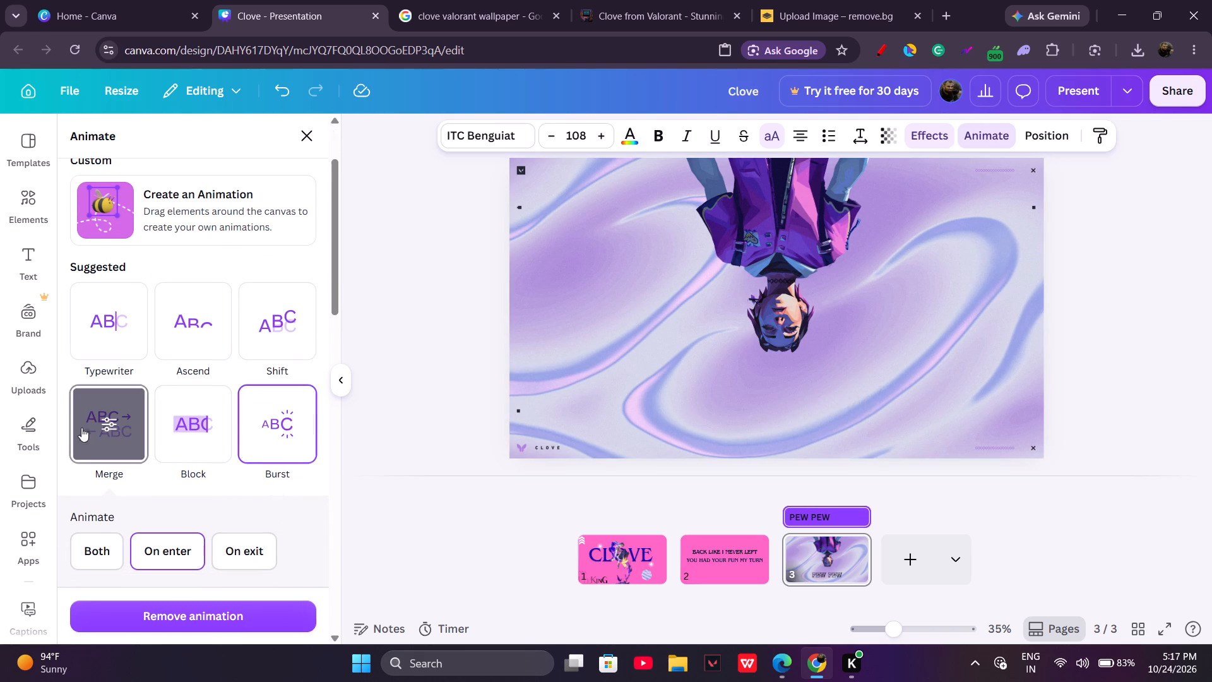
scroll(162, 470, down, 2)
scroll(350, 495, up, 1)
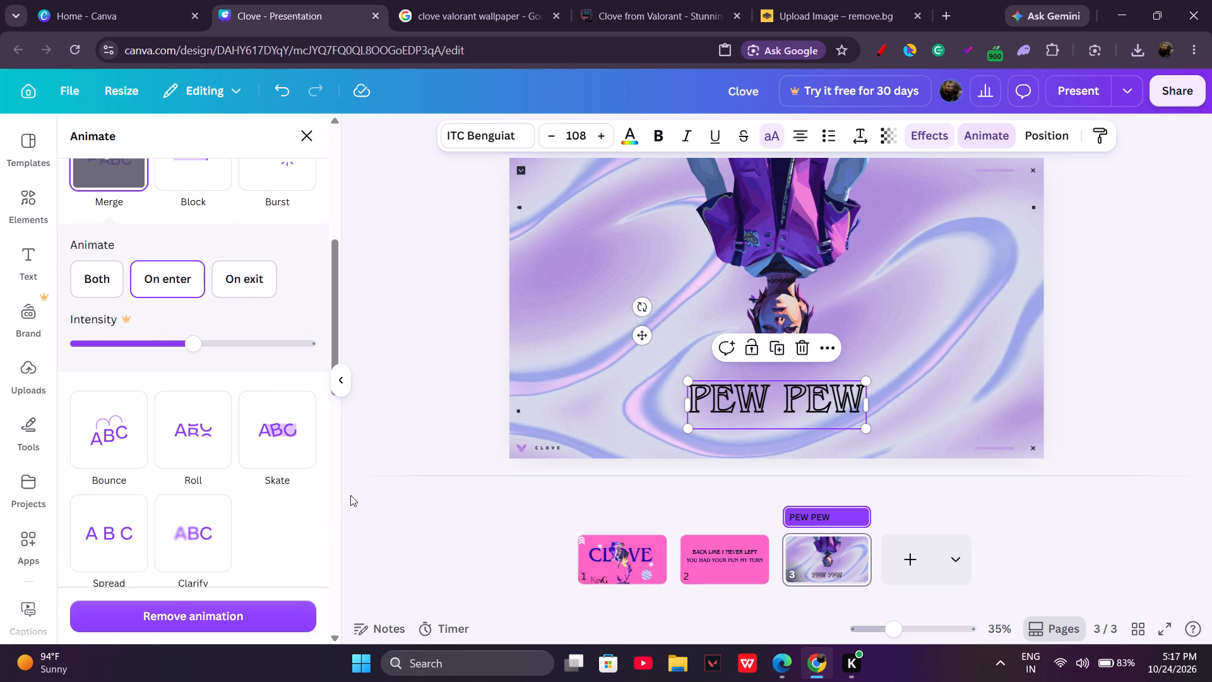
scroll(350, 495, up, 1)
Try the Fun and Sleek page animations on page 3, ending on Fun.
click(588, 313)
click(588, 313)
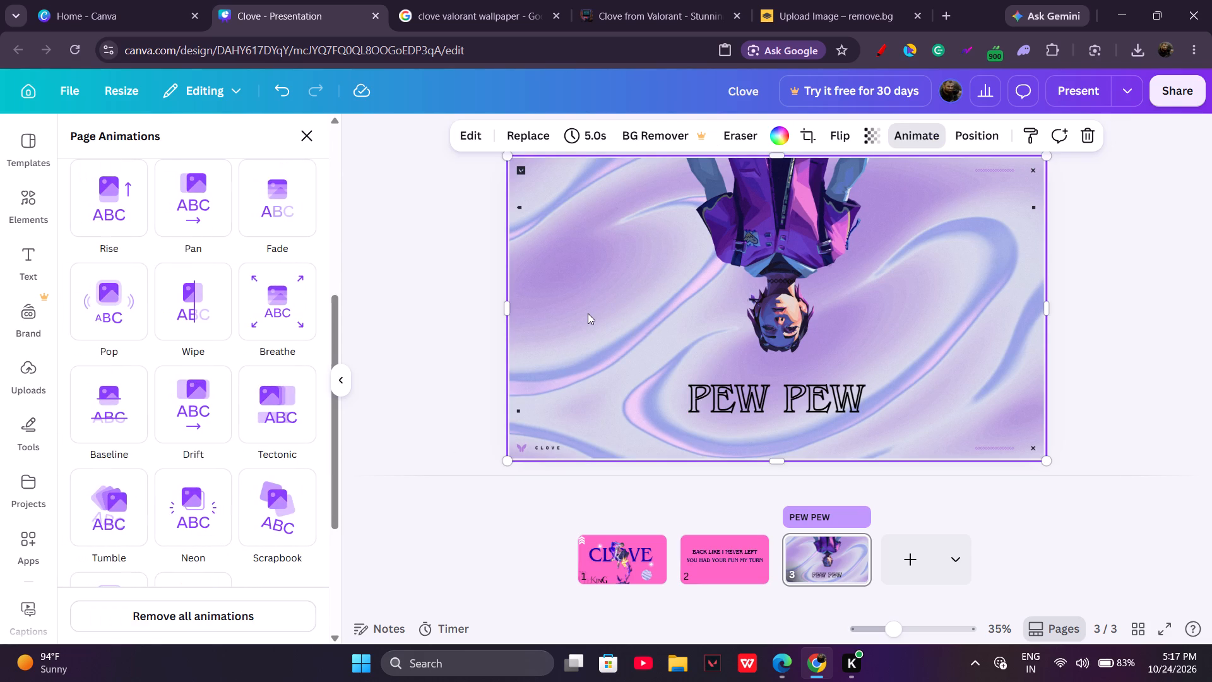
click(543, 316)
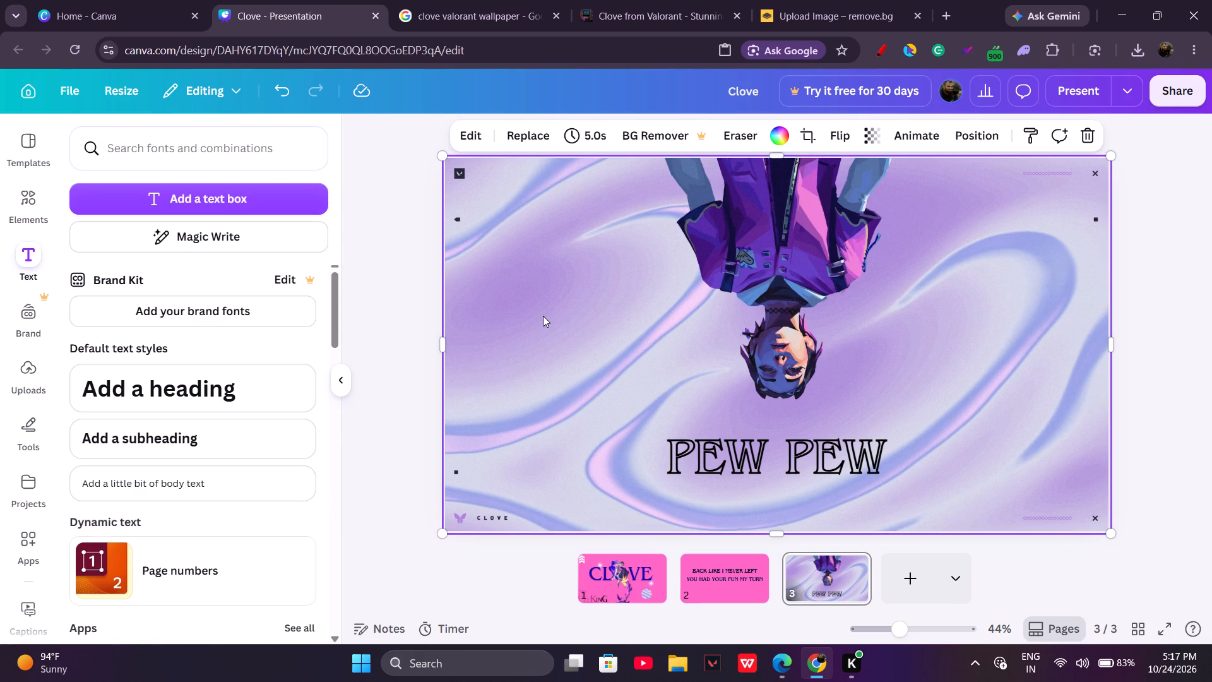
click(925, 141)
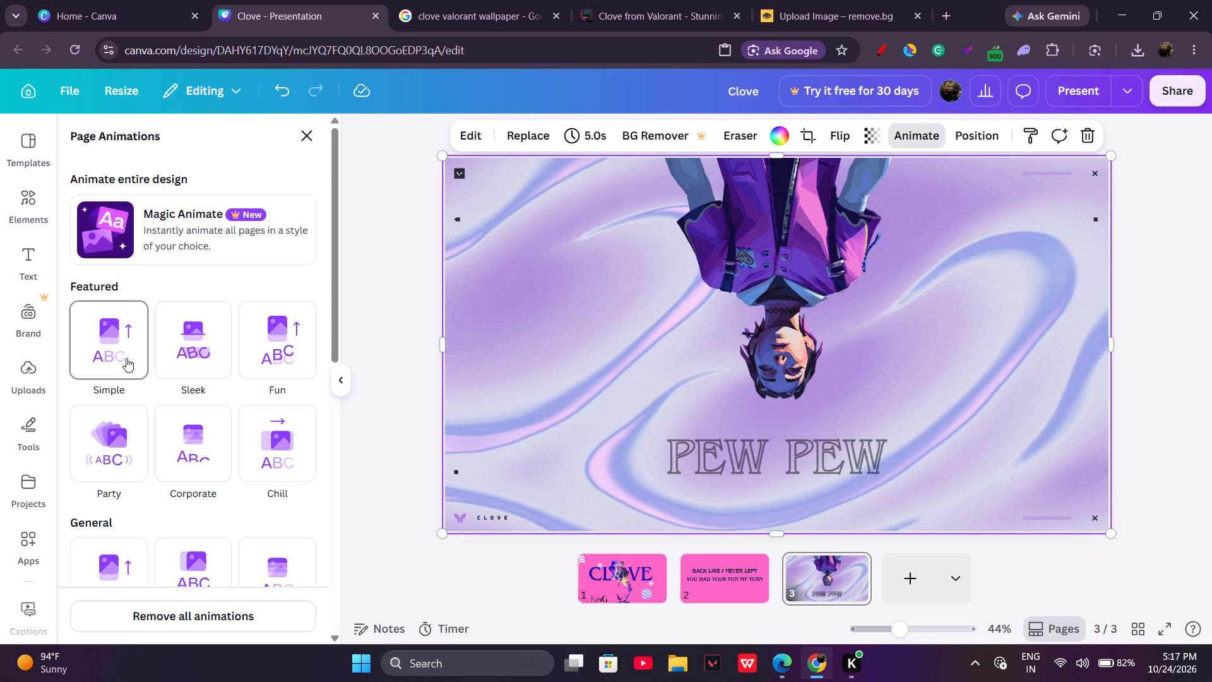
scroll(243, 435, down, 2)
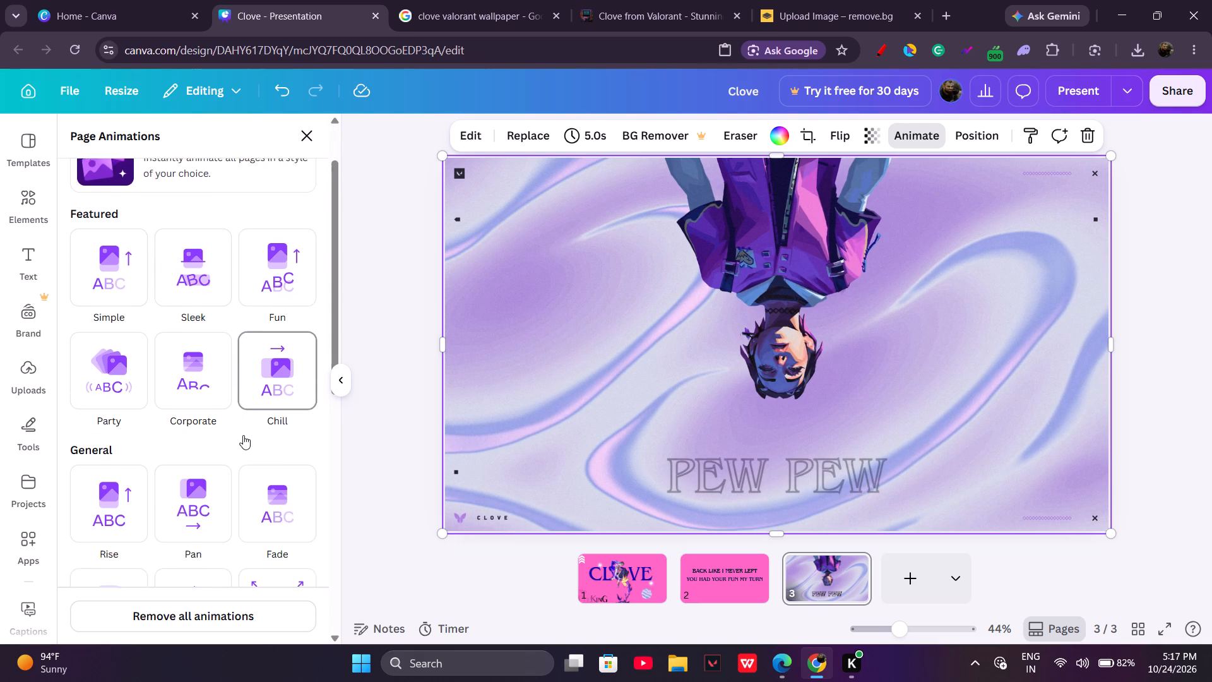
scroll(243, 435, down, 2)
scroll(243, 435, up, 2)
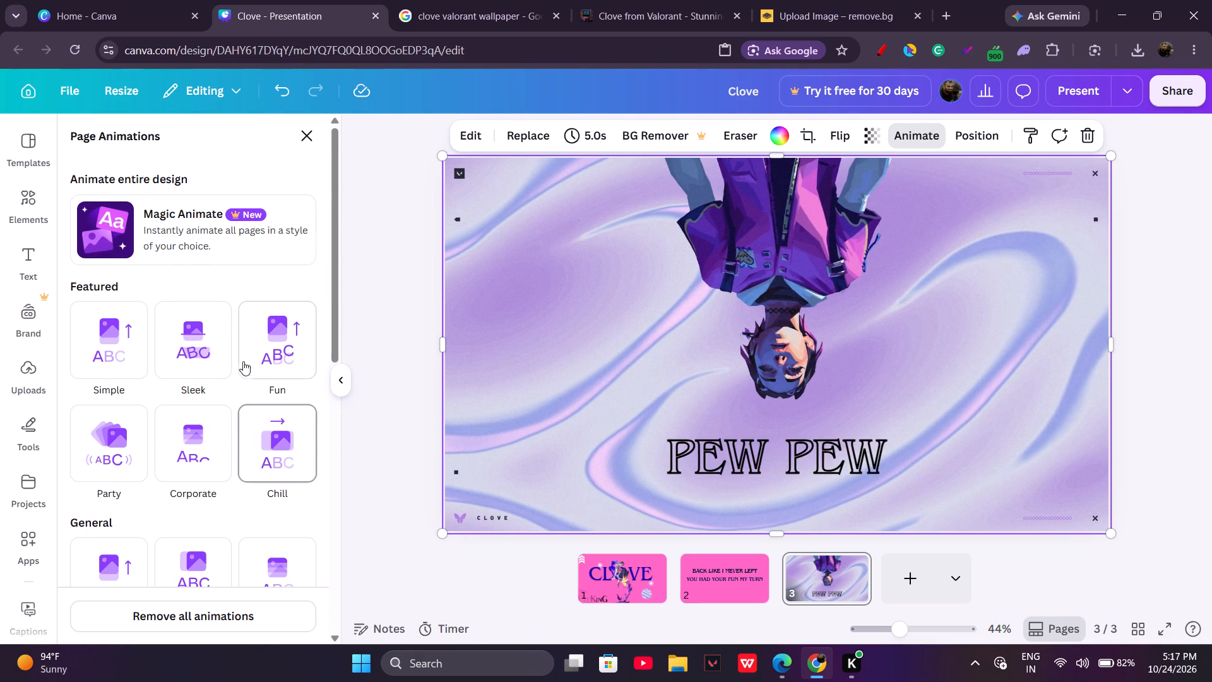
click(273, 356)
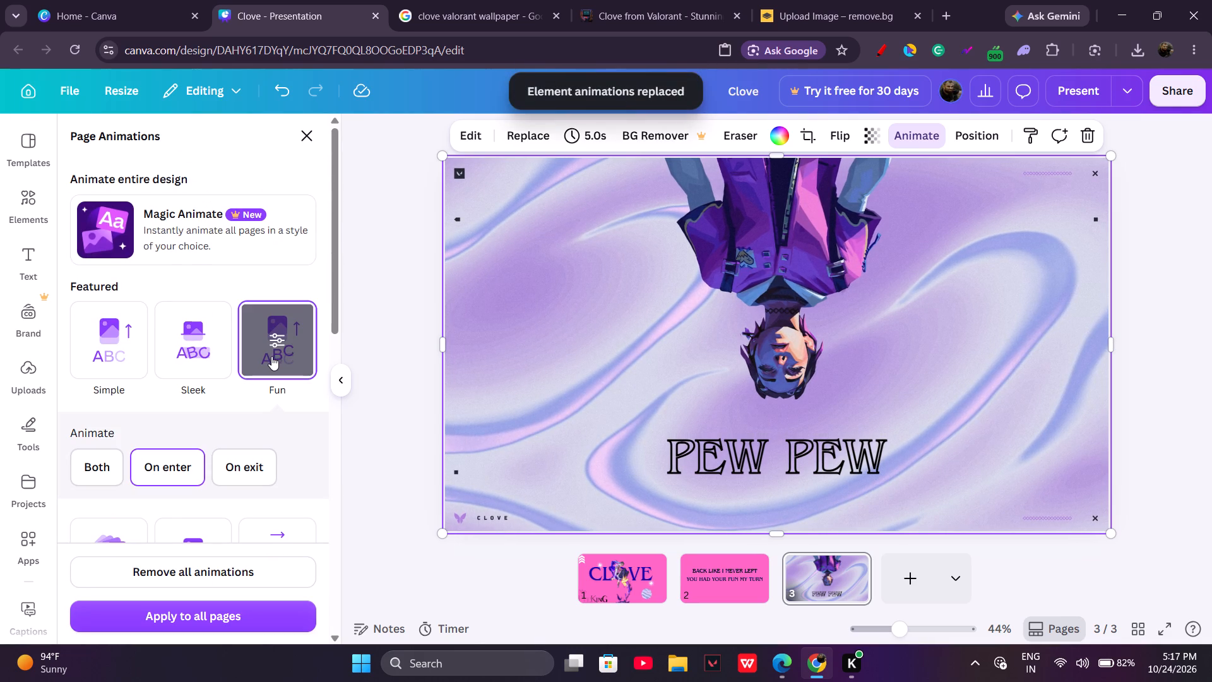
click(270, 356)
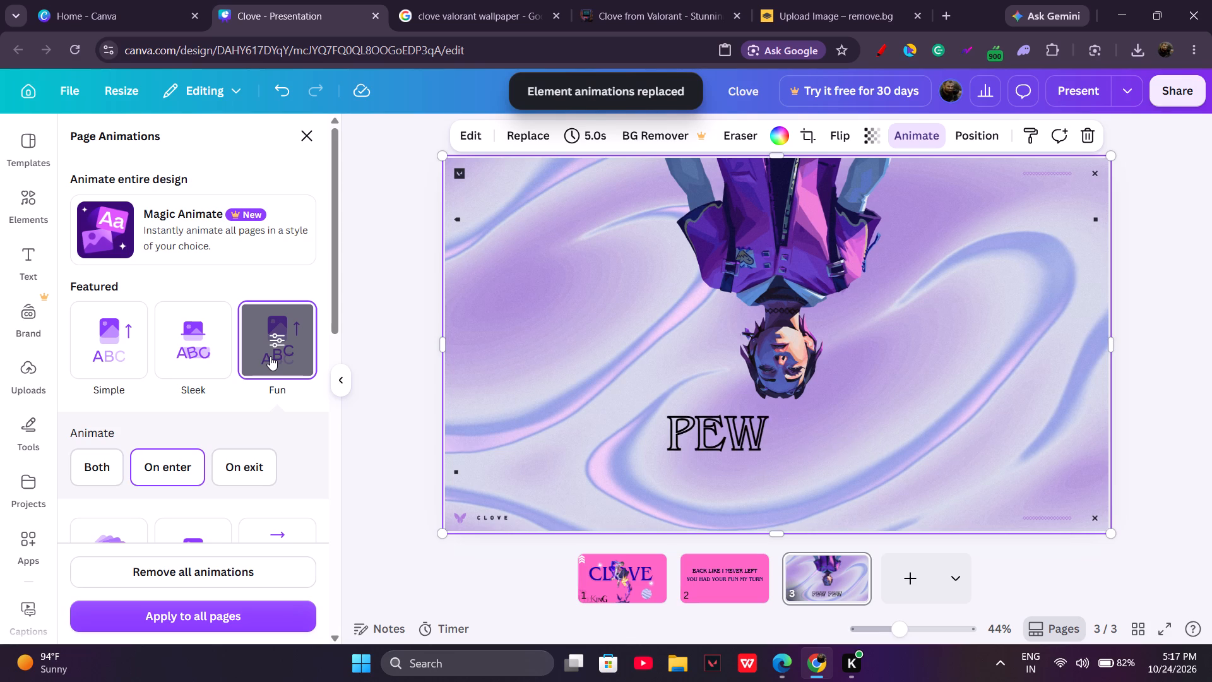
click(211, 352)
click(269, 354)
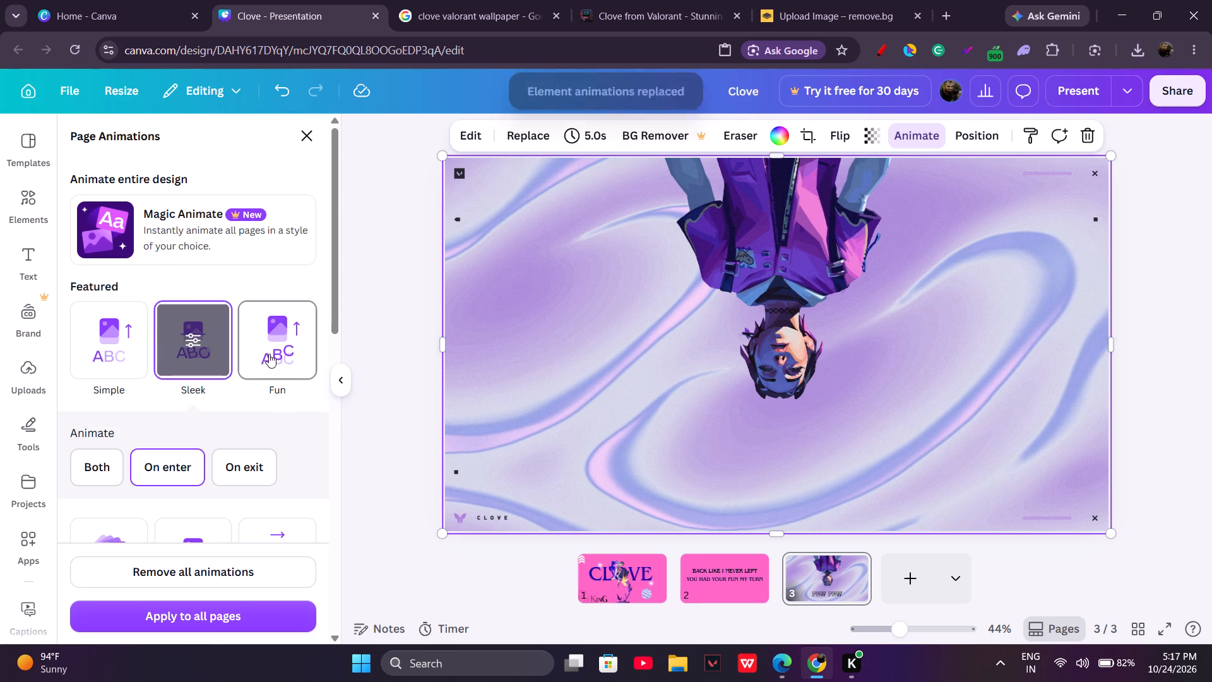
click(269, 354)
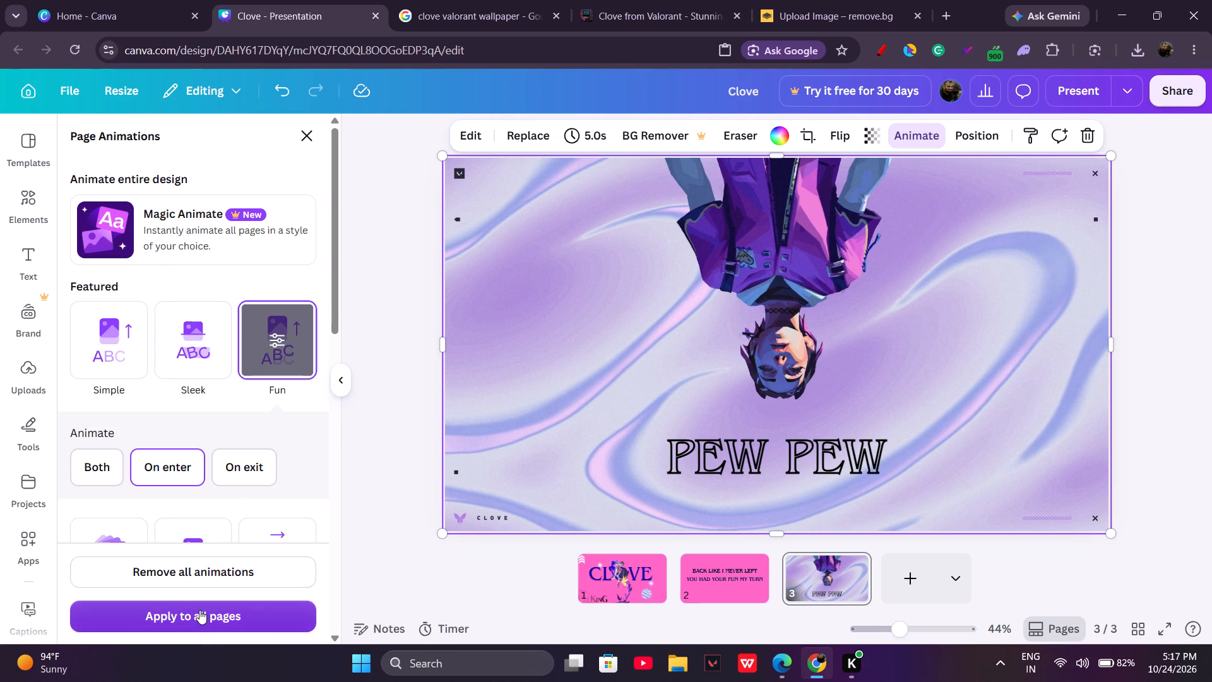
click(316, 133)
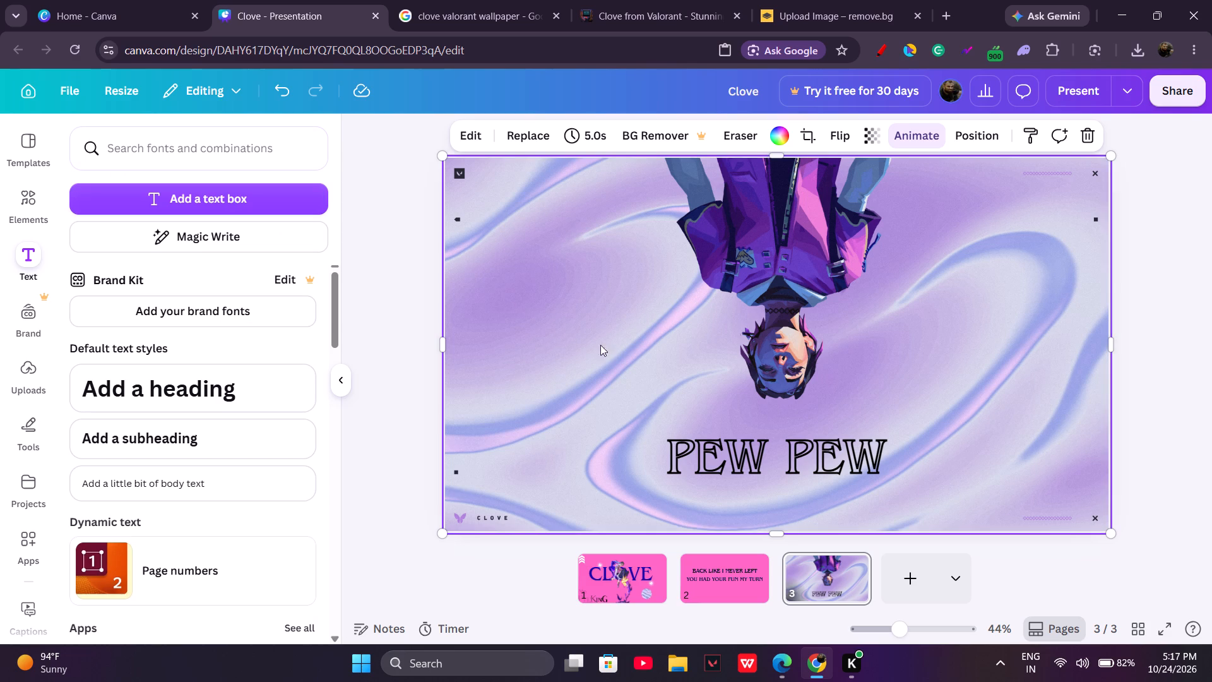
Try the Simple, Sleek and Baseline page animations on page 3 and settle on Drift.
click(610, 347)
click(610, 347)
right_click(598, 329)
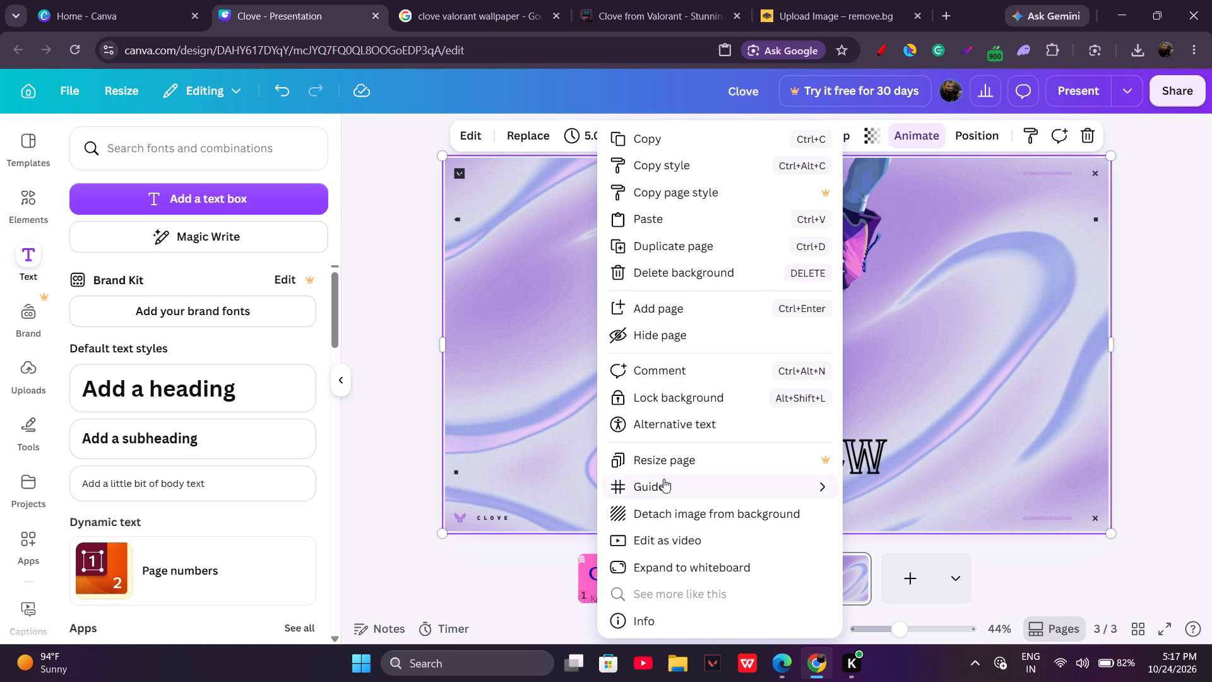
click(924, 131)
click(924, 131)
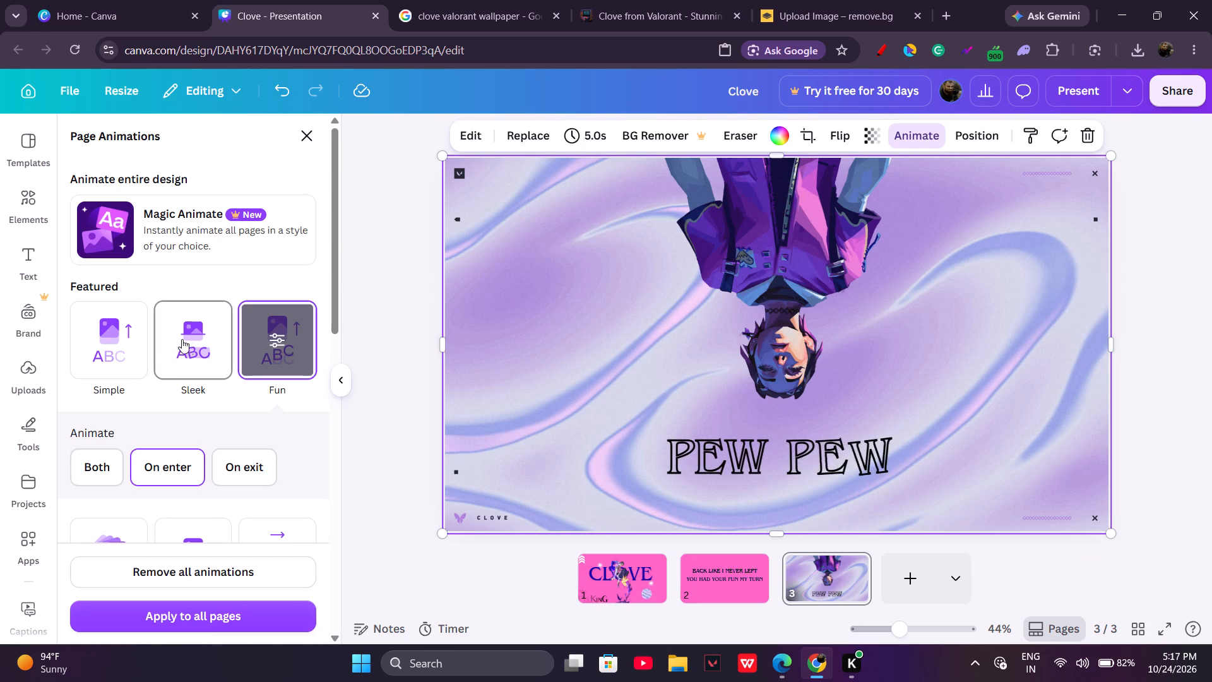
click(123, 345)
click(196, 356)
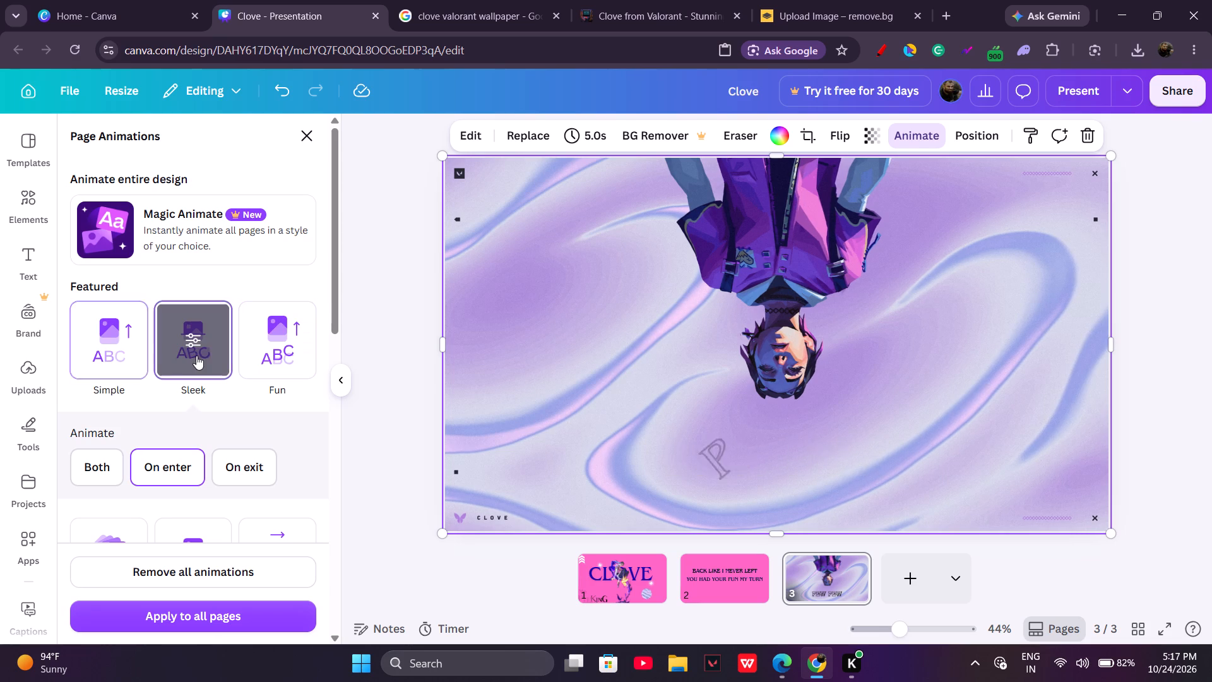
scroll(274, 384, down, 2)
scroll(254, 458, down, 2)
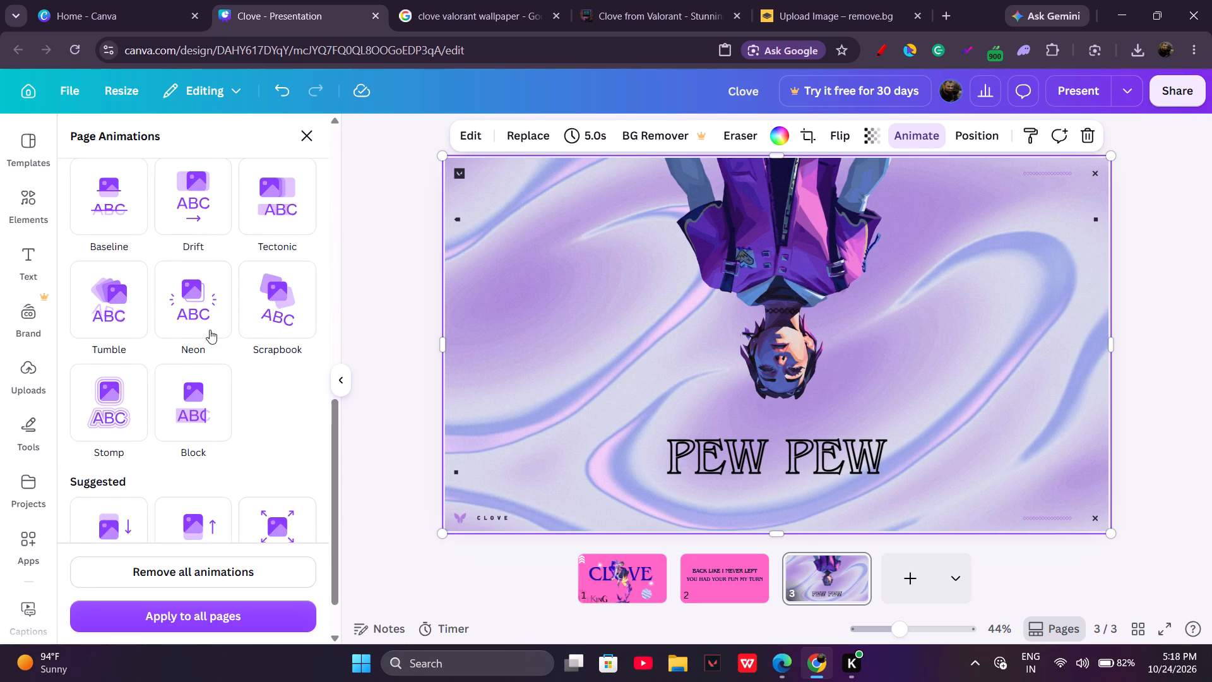
click(115, 237)
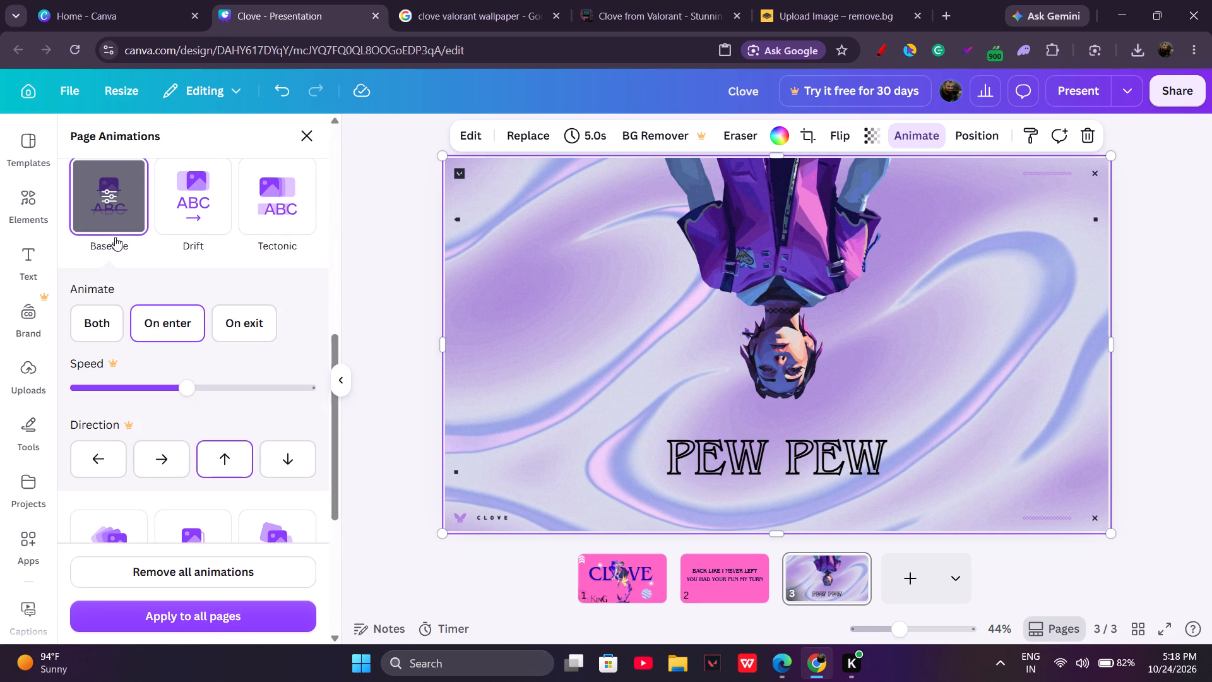
click(182, 240)
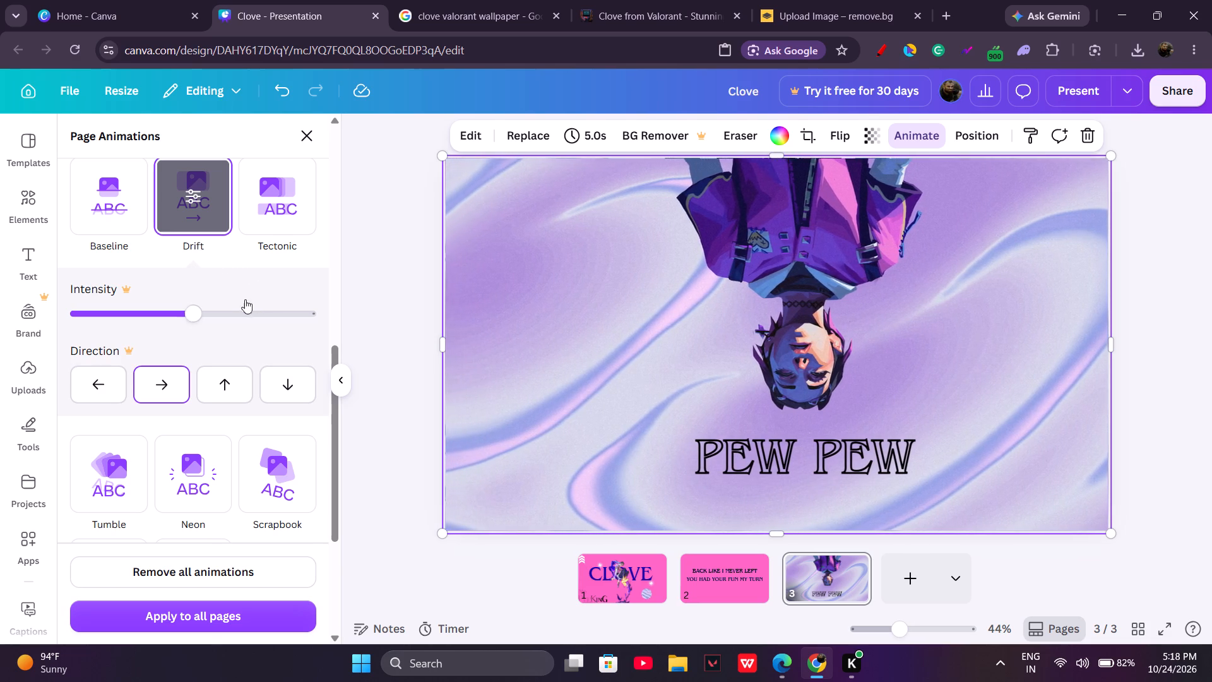
click(314, 140)
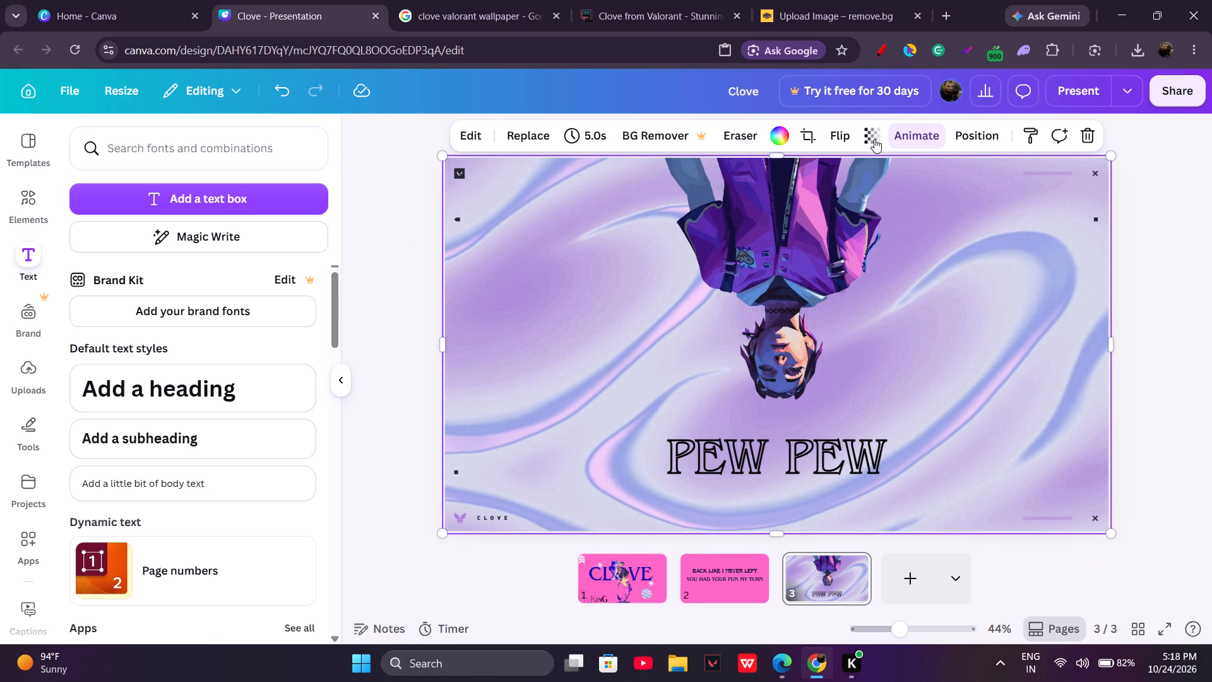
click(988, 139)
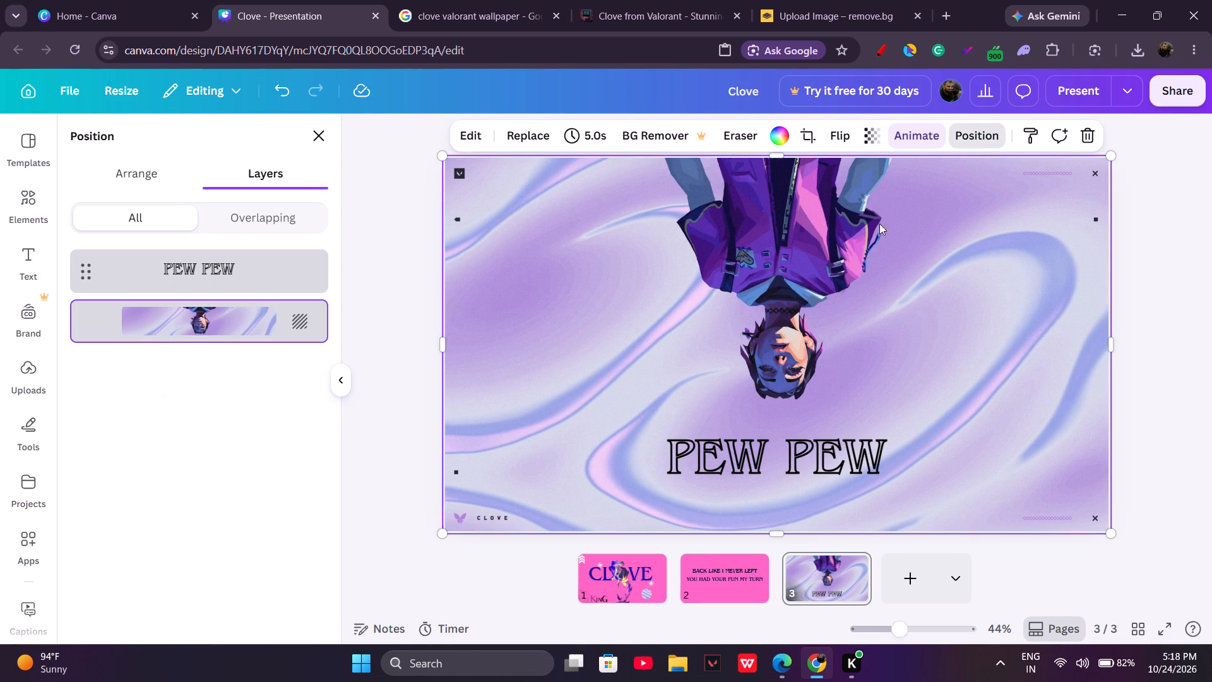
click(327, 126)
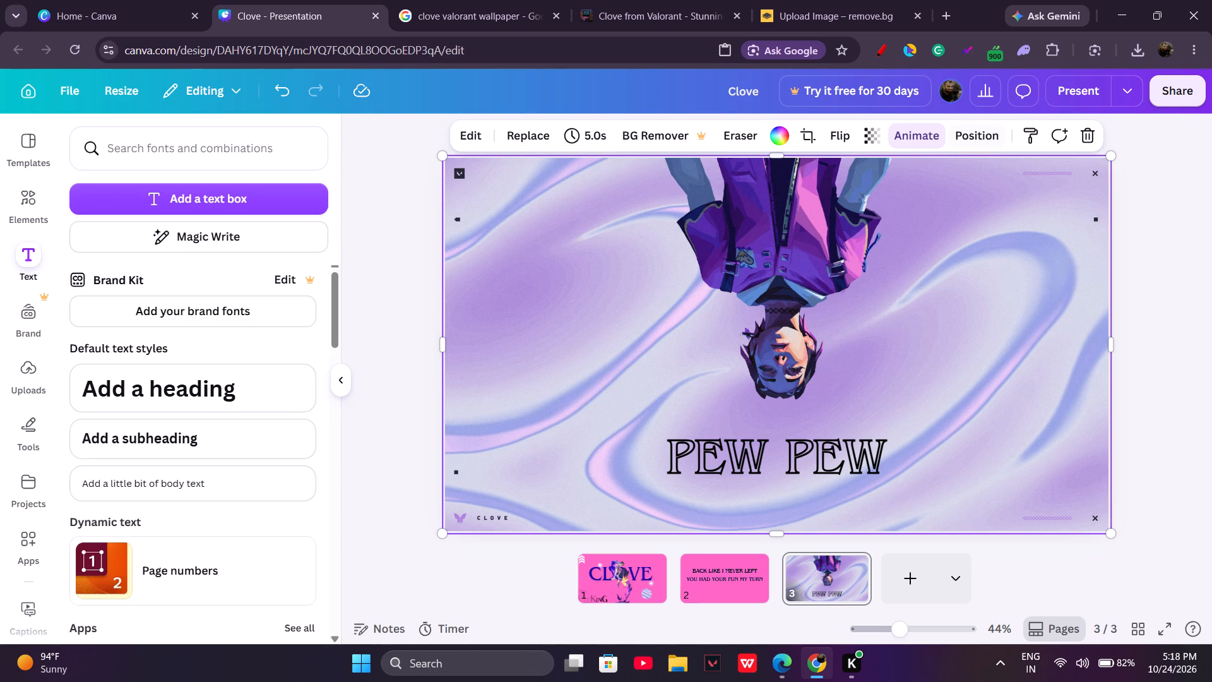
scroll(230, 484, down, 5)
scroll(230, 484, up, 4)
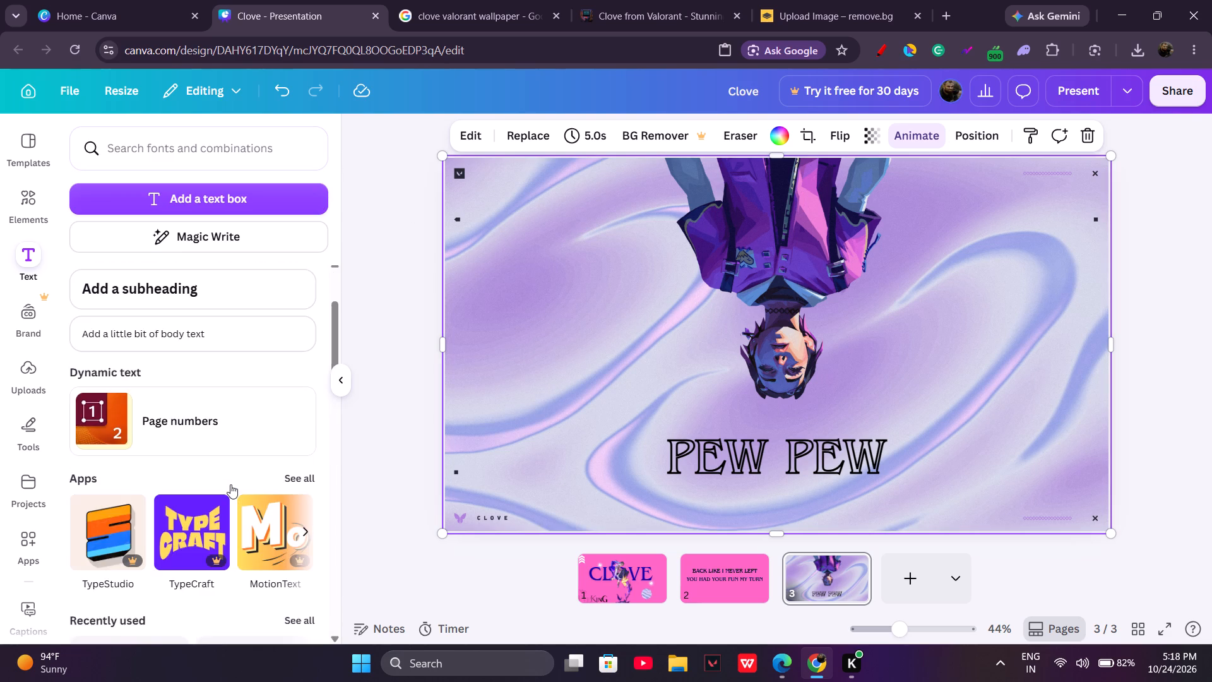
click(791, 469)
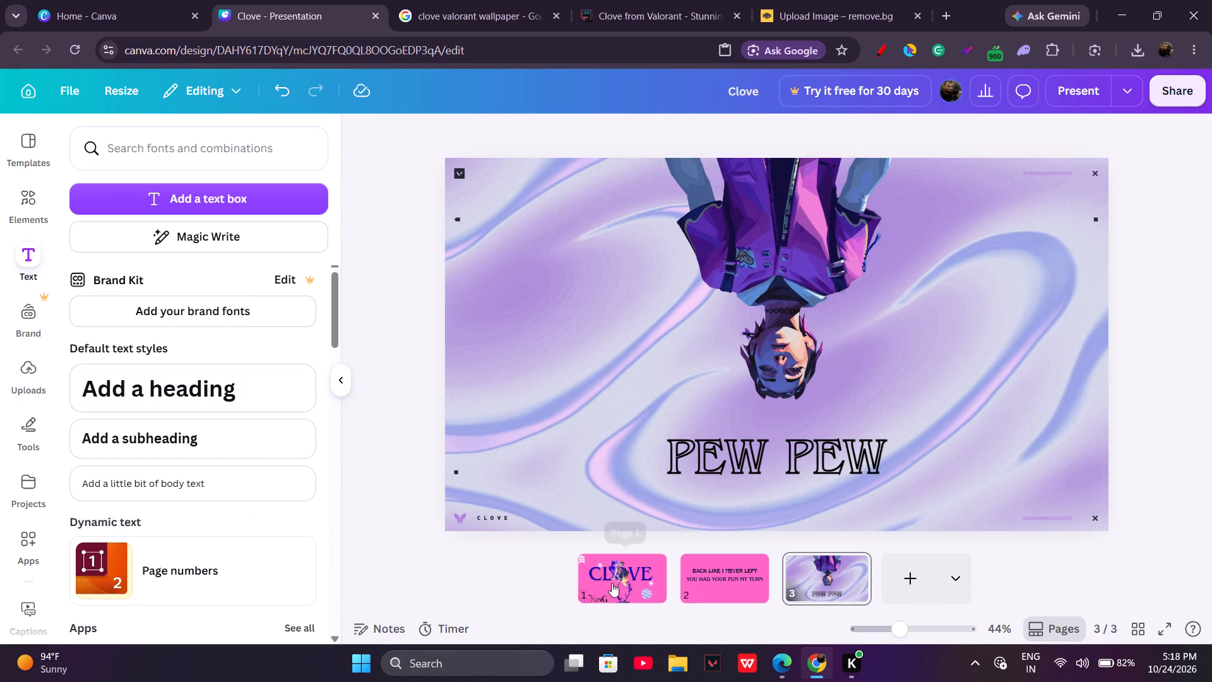
Present the design full screen from page 1 and go through all three pages to check their animations.
click(612, 583)
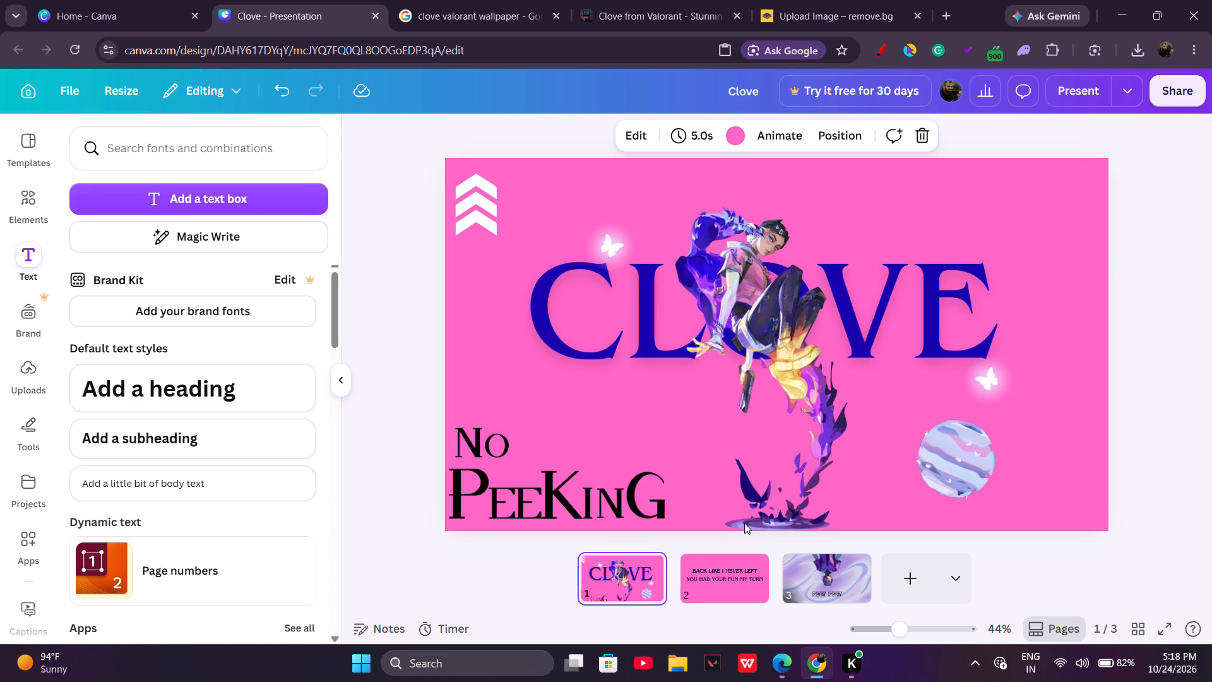
click(530, 575)
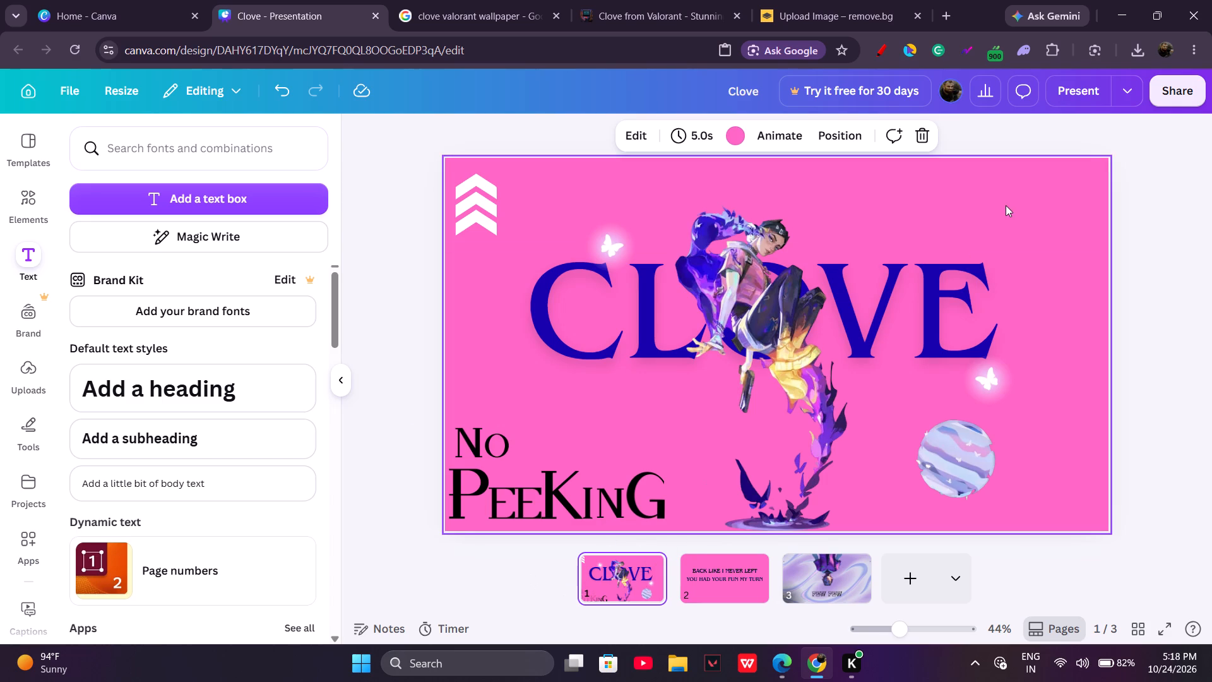
click(1084, 88)
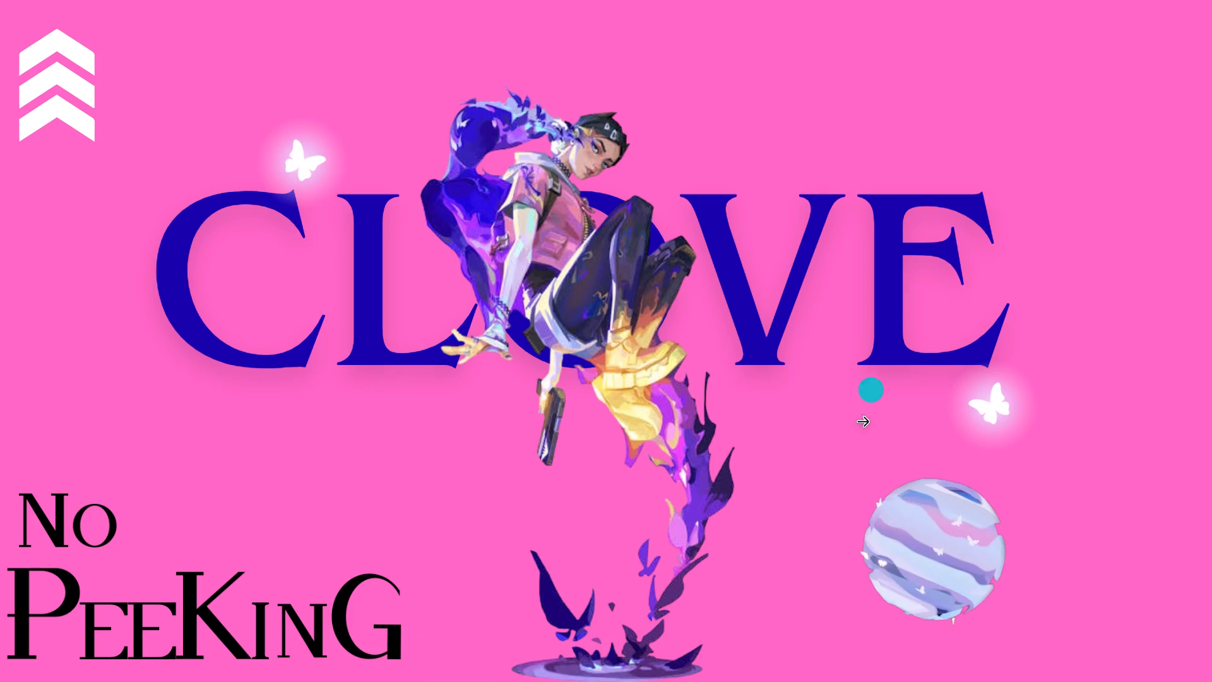
click(838, 524)
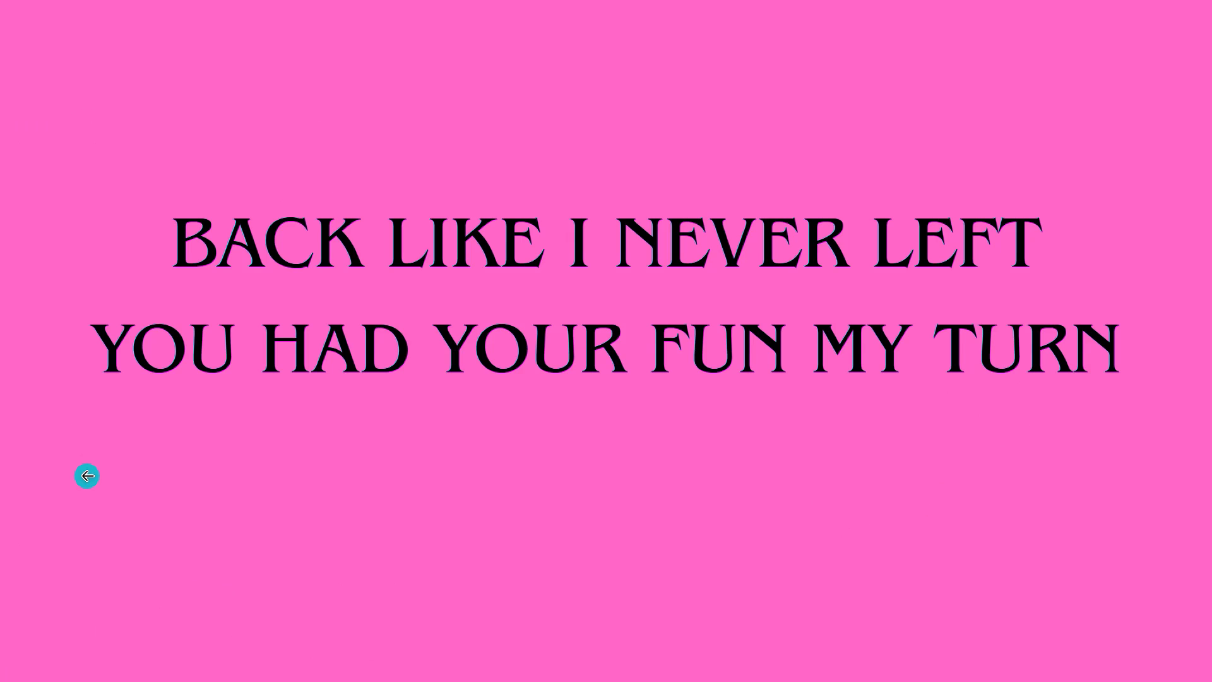
click(87, 476)
click(87, 476)
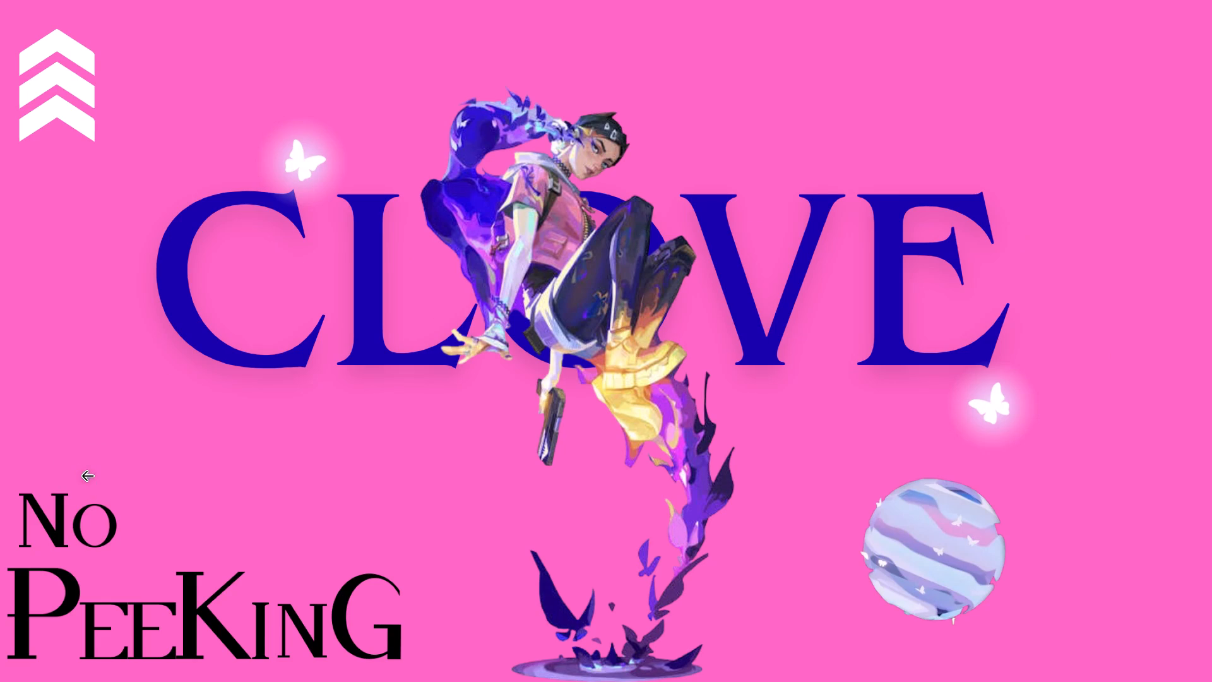
click(87, 476)
key(space)
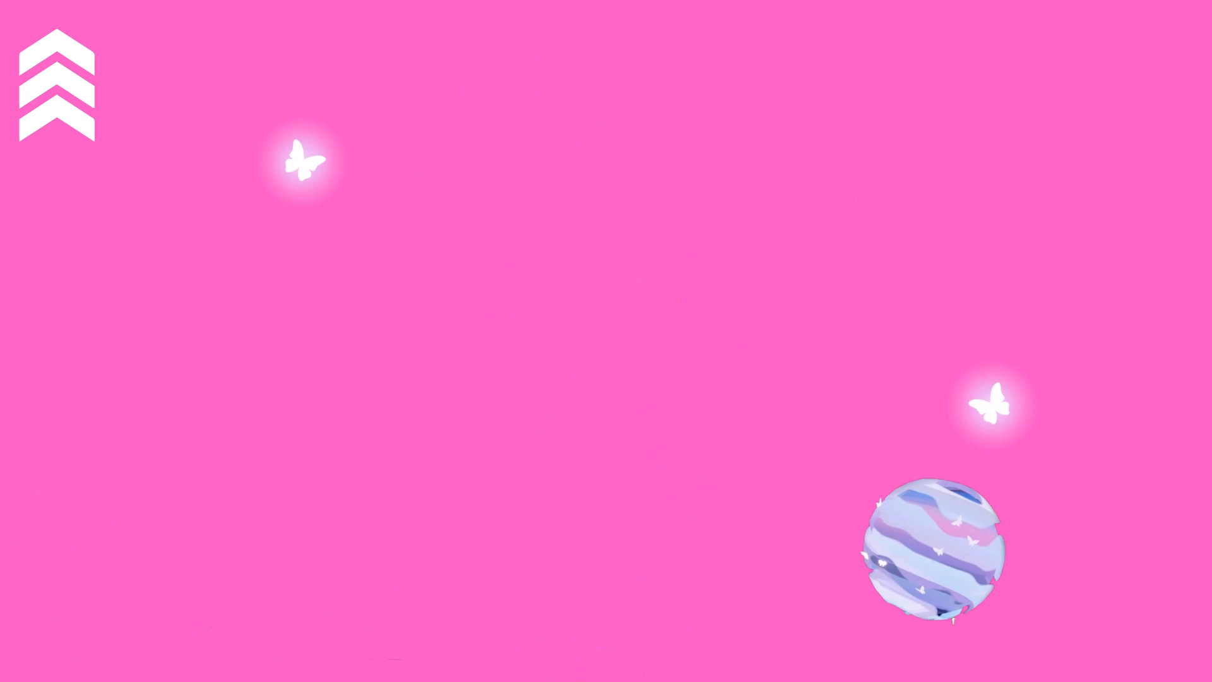
key(space)
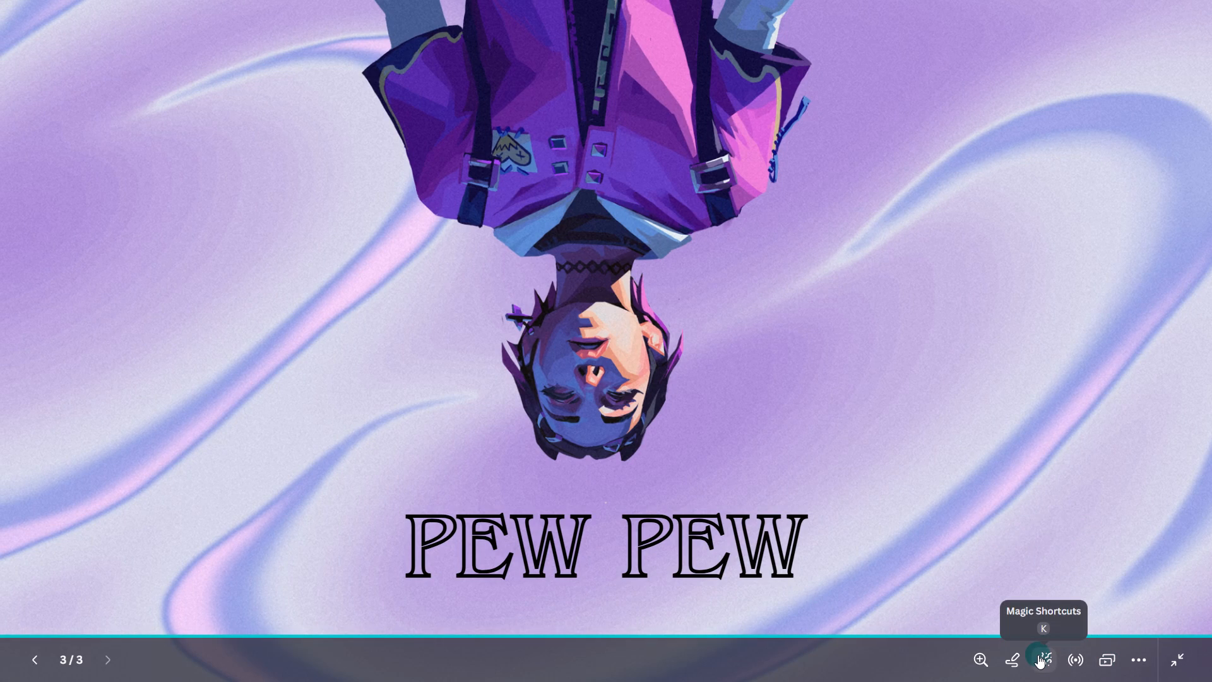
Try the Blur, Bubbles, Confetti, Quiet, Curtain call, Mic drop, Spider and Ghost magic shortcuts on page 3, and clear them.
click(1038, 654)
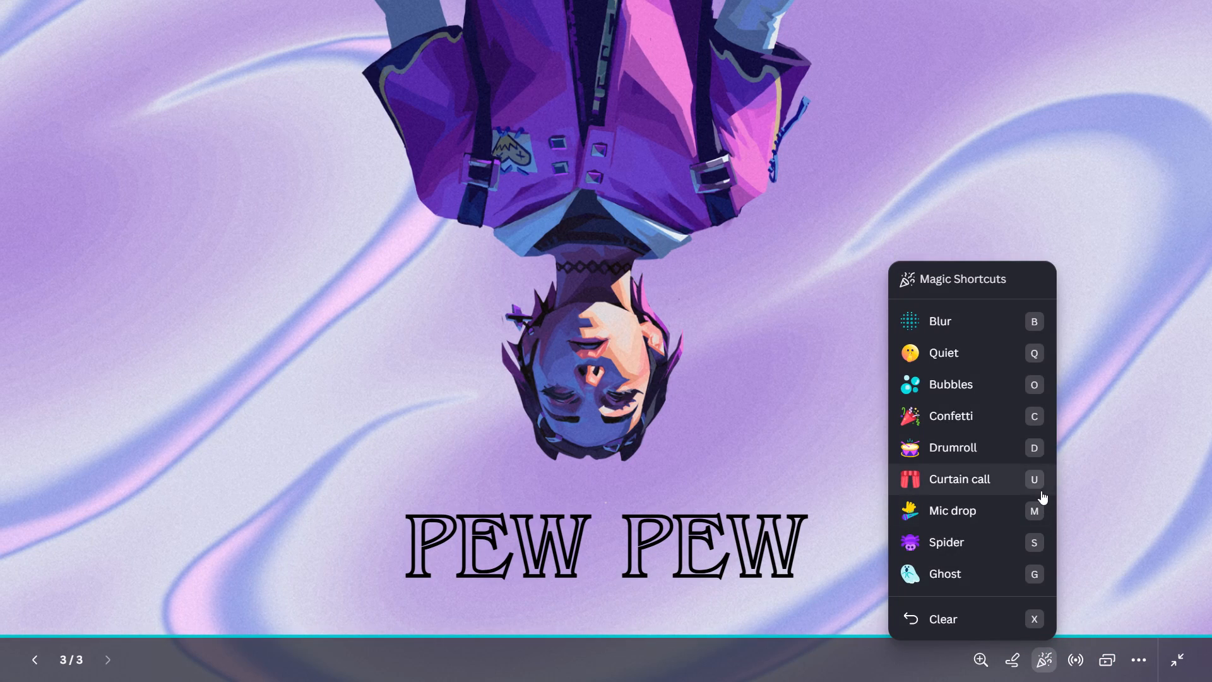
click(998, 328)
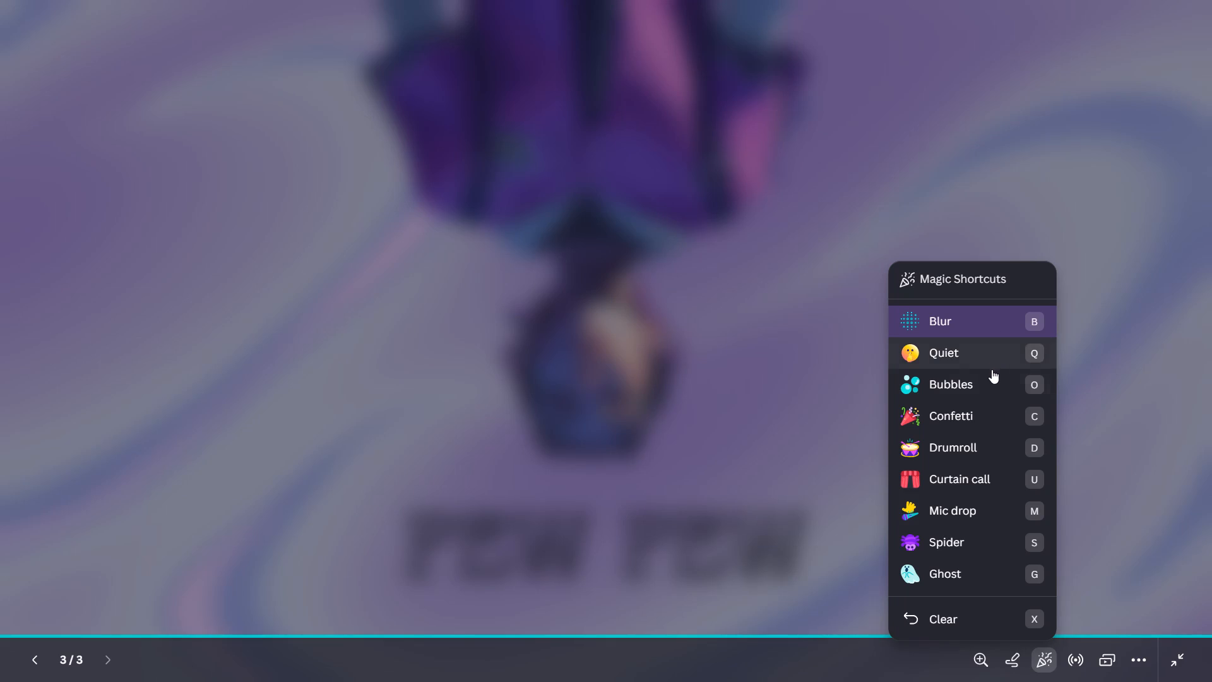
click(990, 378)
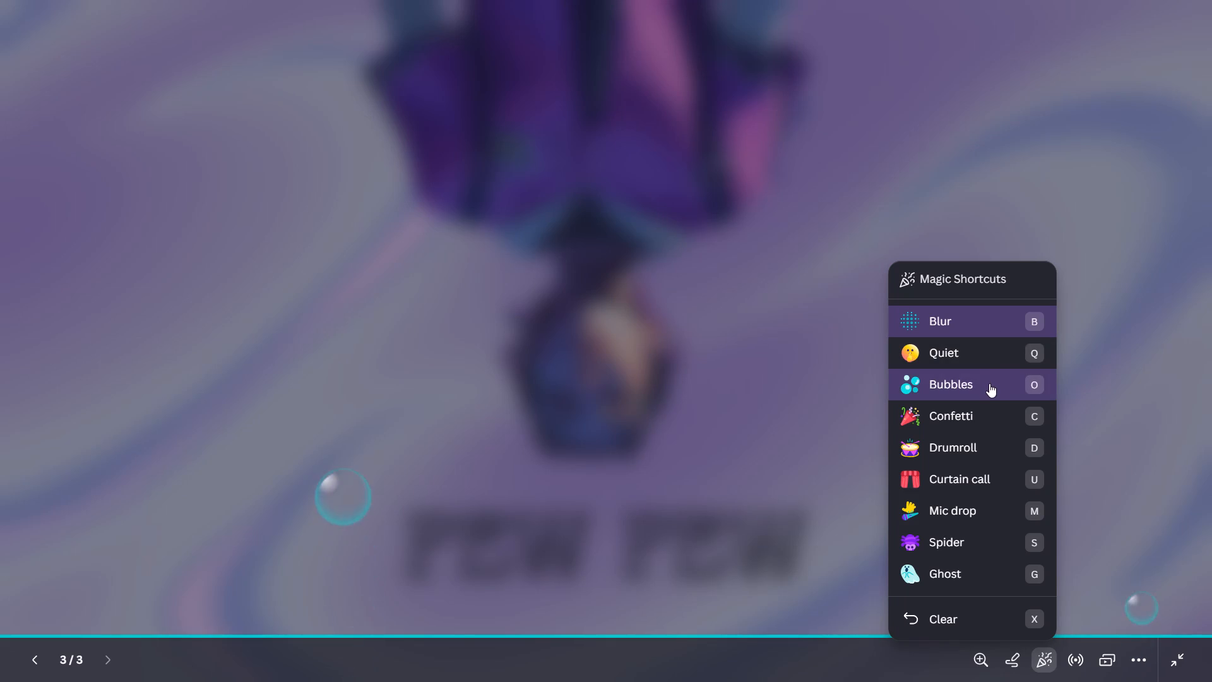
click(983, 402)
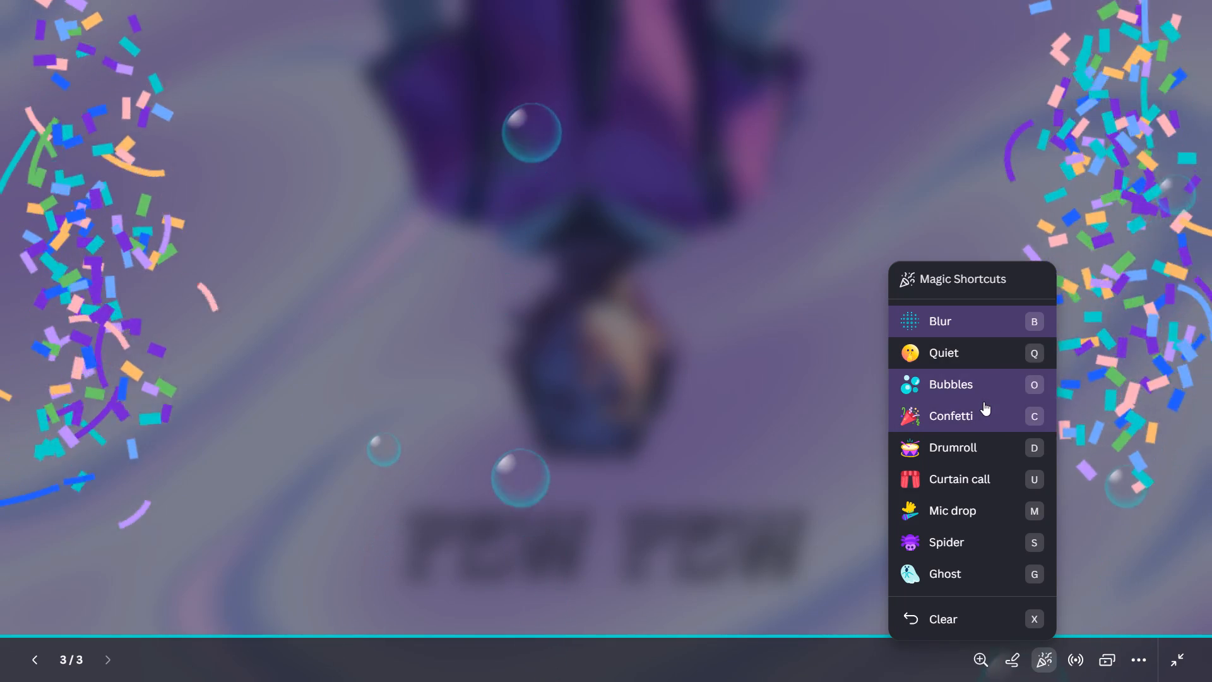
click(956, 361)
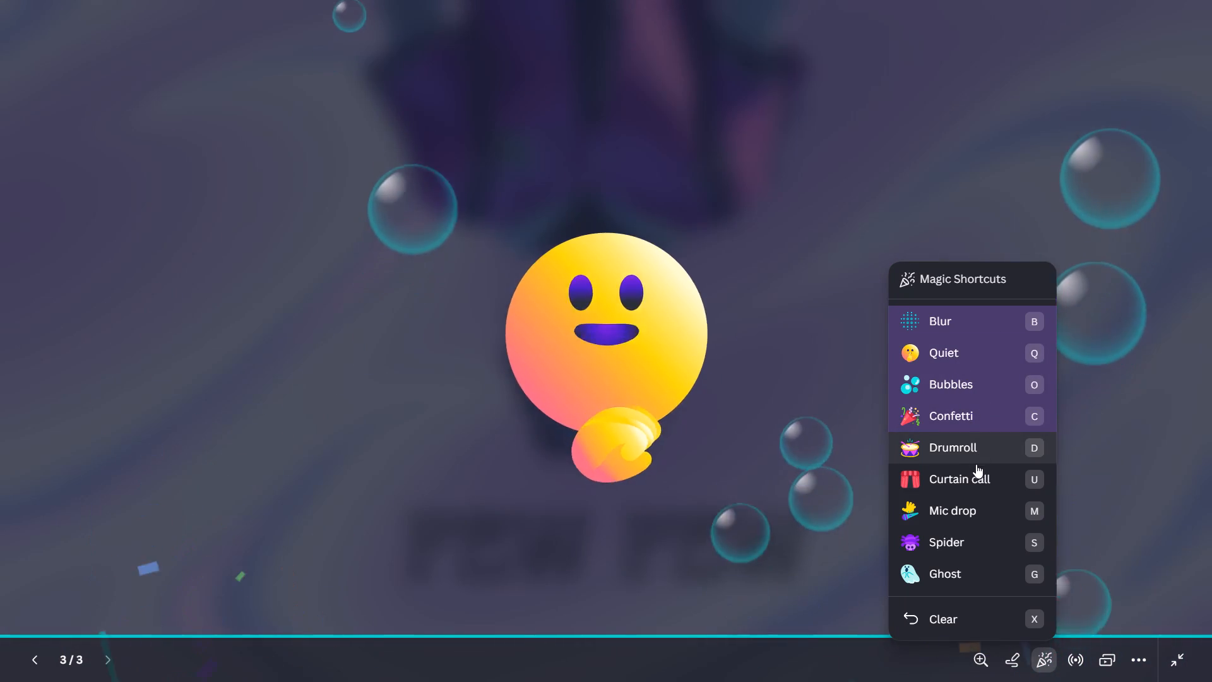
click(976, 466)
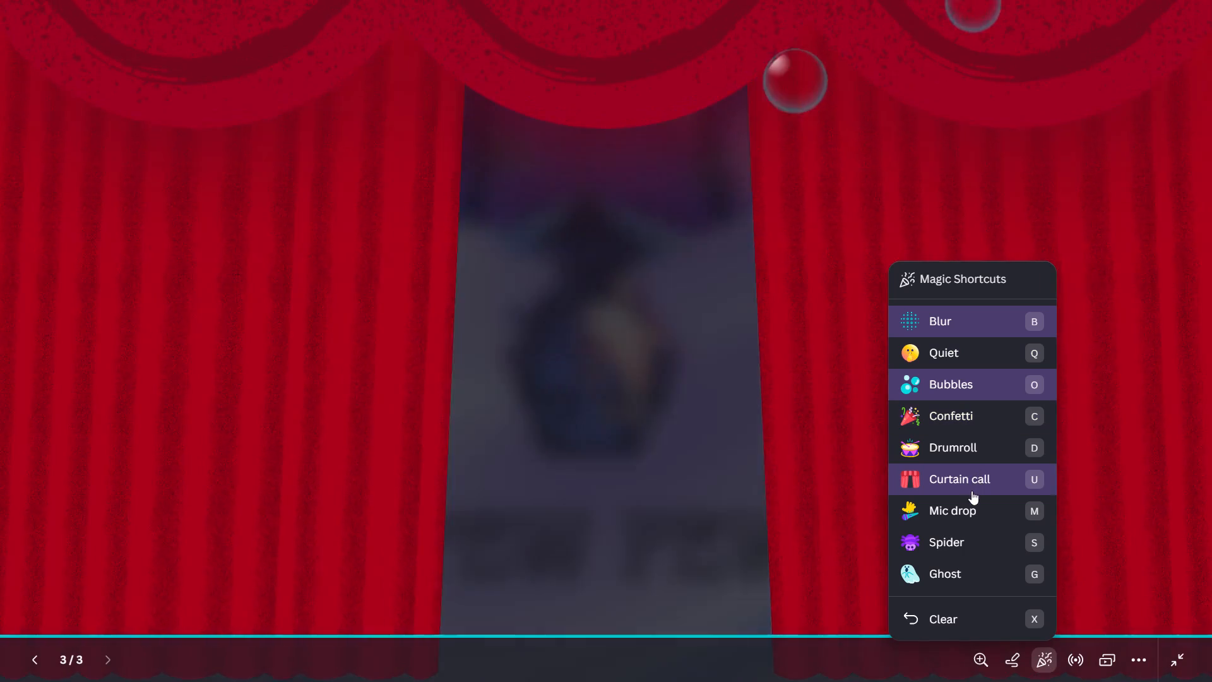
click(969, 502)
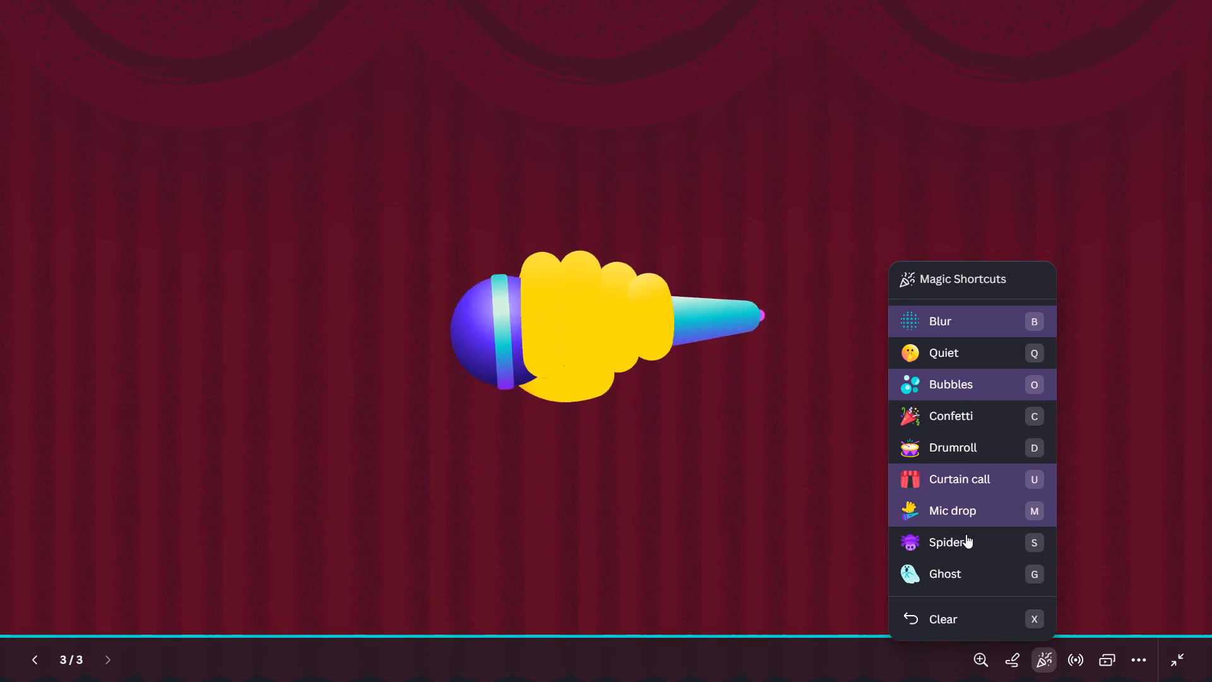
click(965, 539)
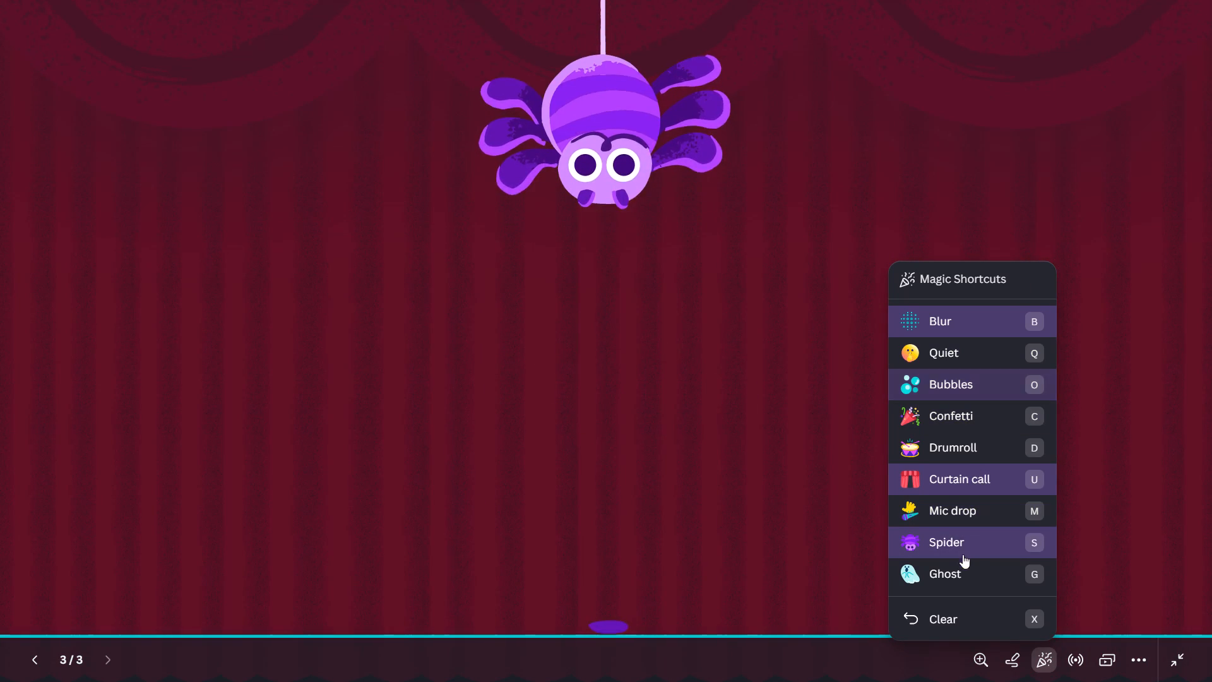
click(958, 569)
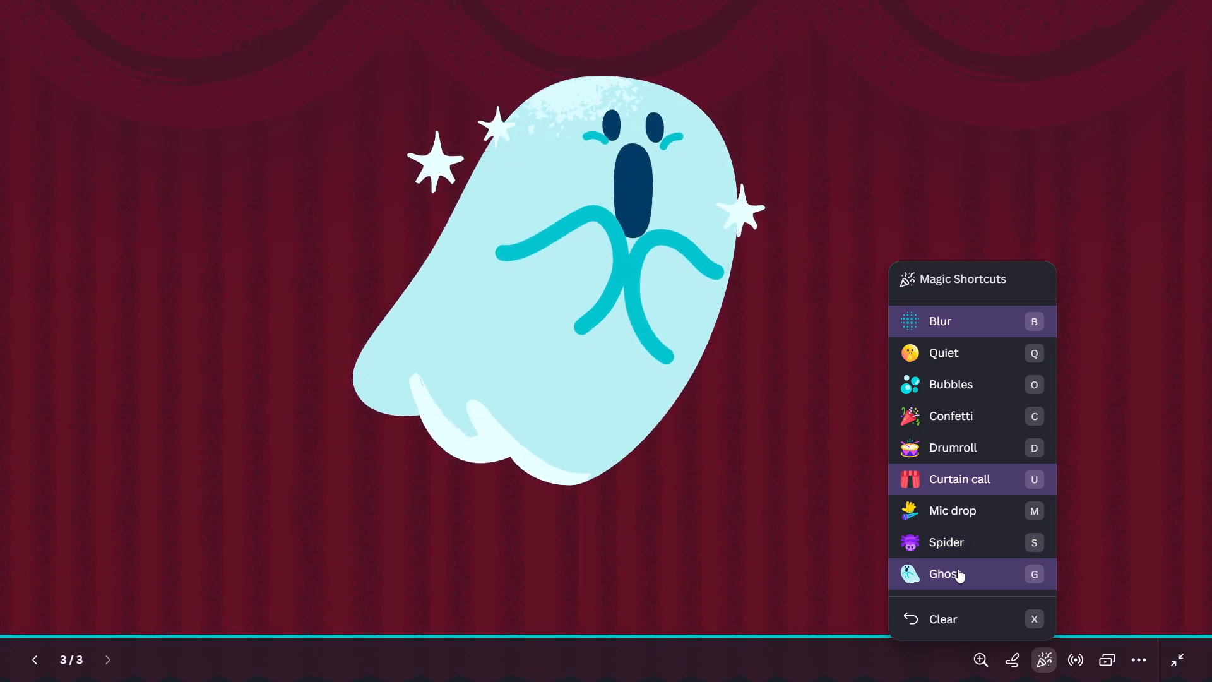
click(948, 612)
Open Canva Live from the presentation and hide it again.
click(1067, 651)
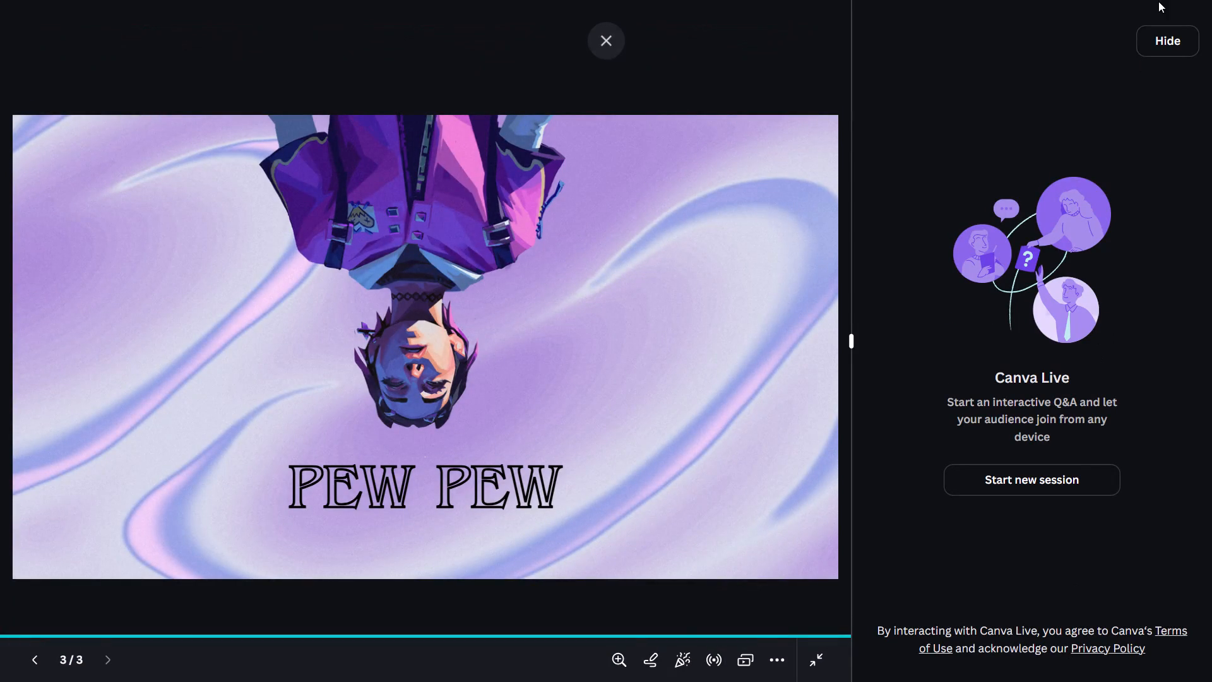
click(1167, 36)
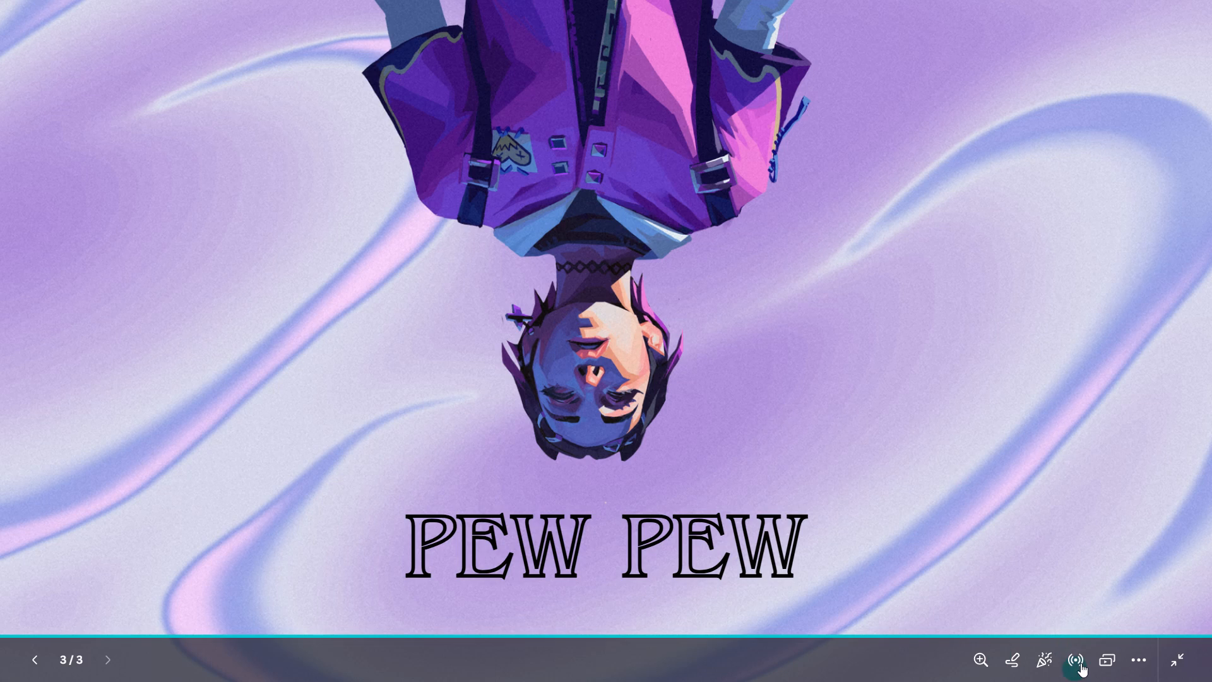
Start autoplay of the presentation and exit full screen back to the editor.
click(1136, 657)
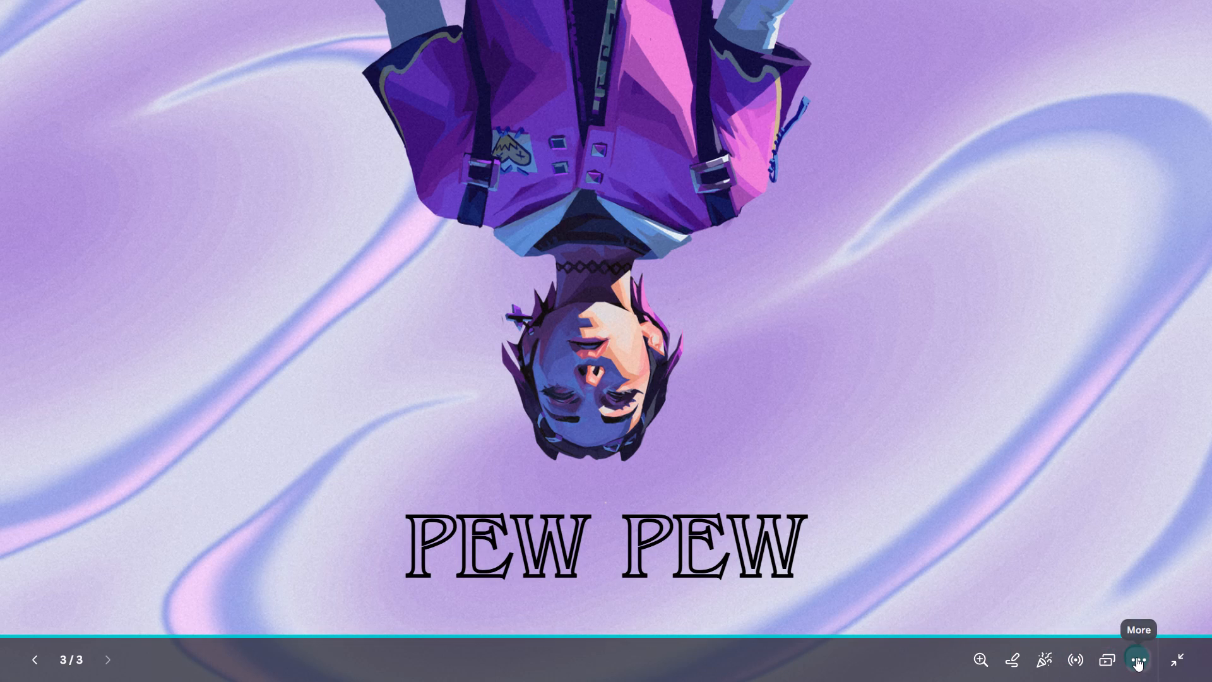
click(1001, 522)
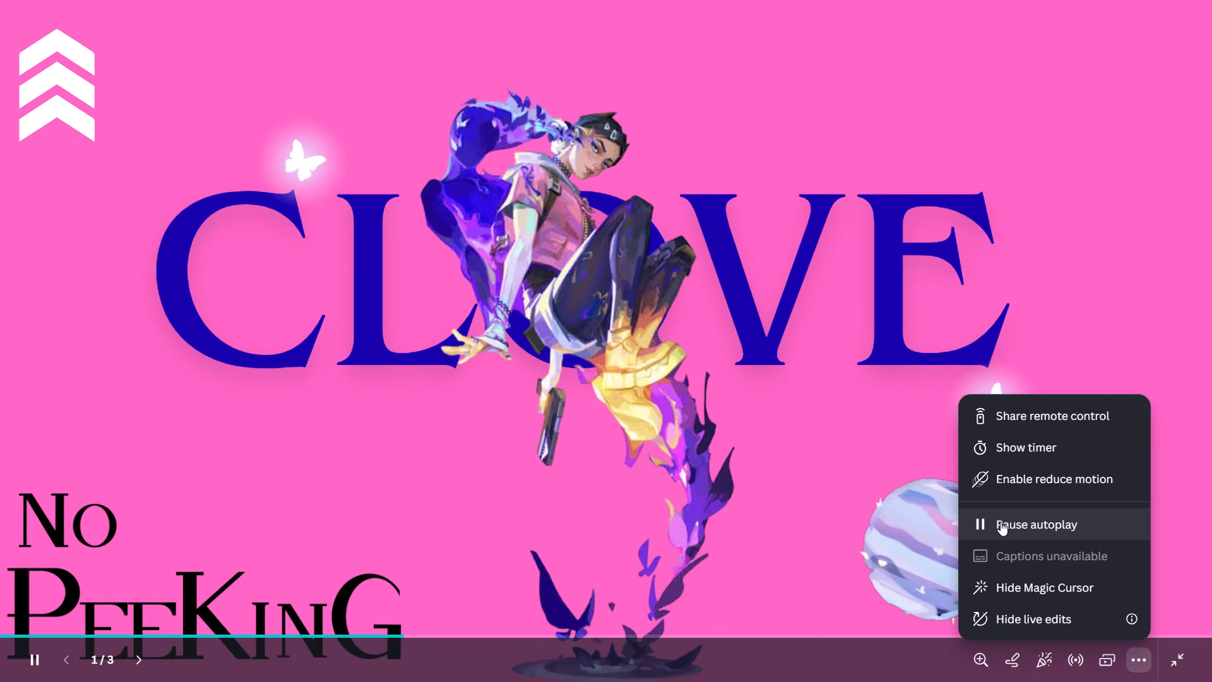
click(1176, 665)
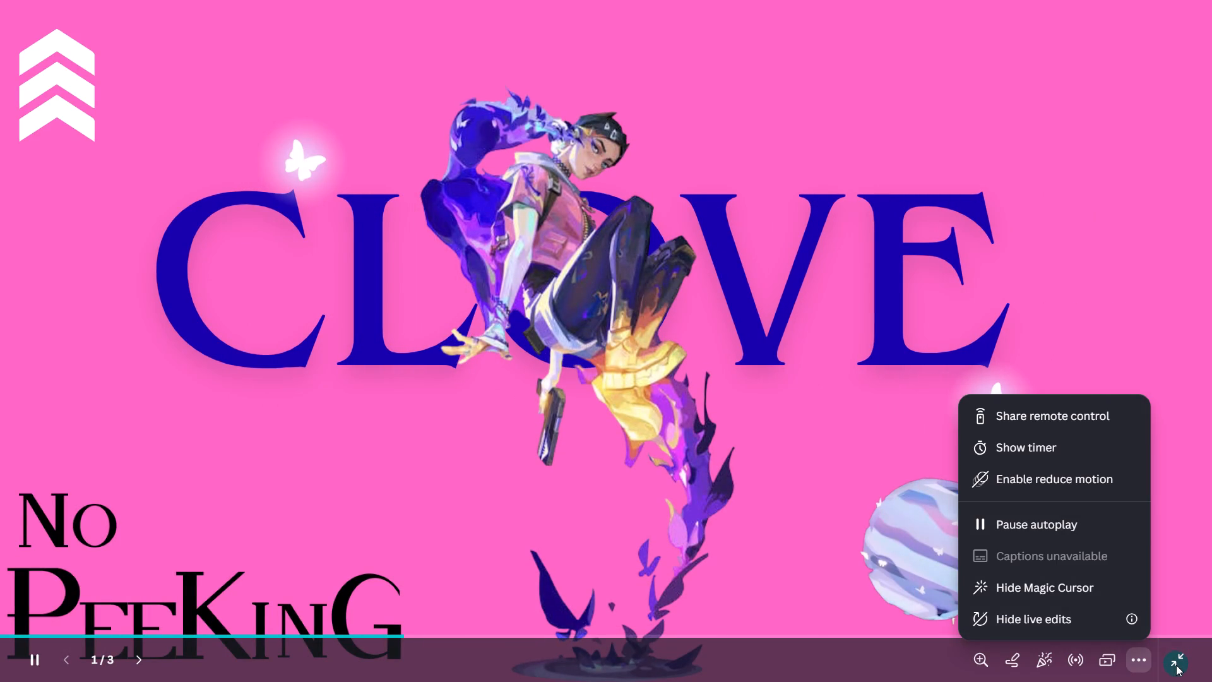
click(1176, 665)
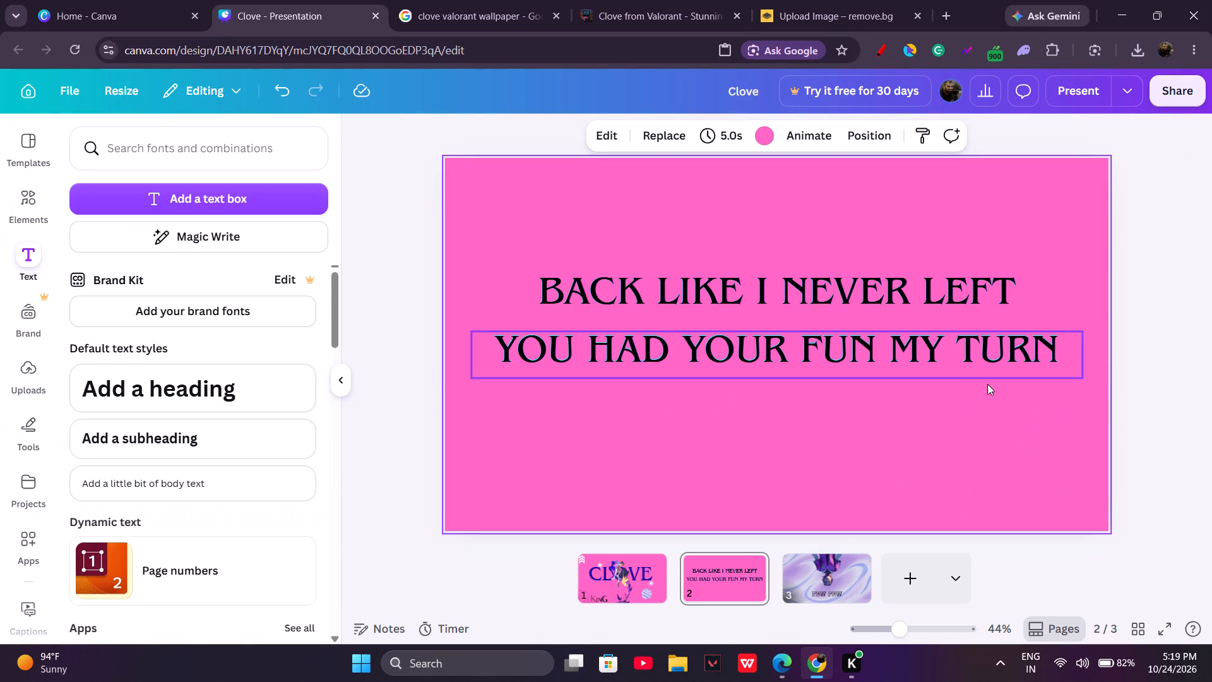
Go to page 1 and open the choice of presentation modes.
scroll(1044, 464, down, 1)
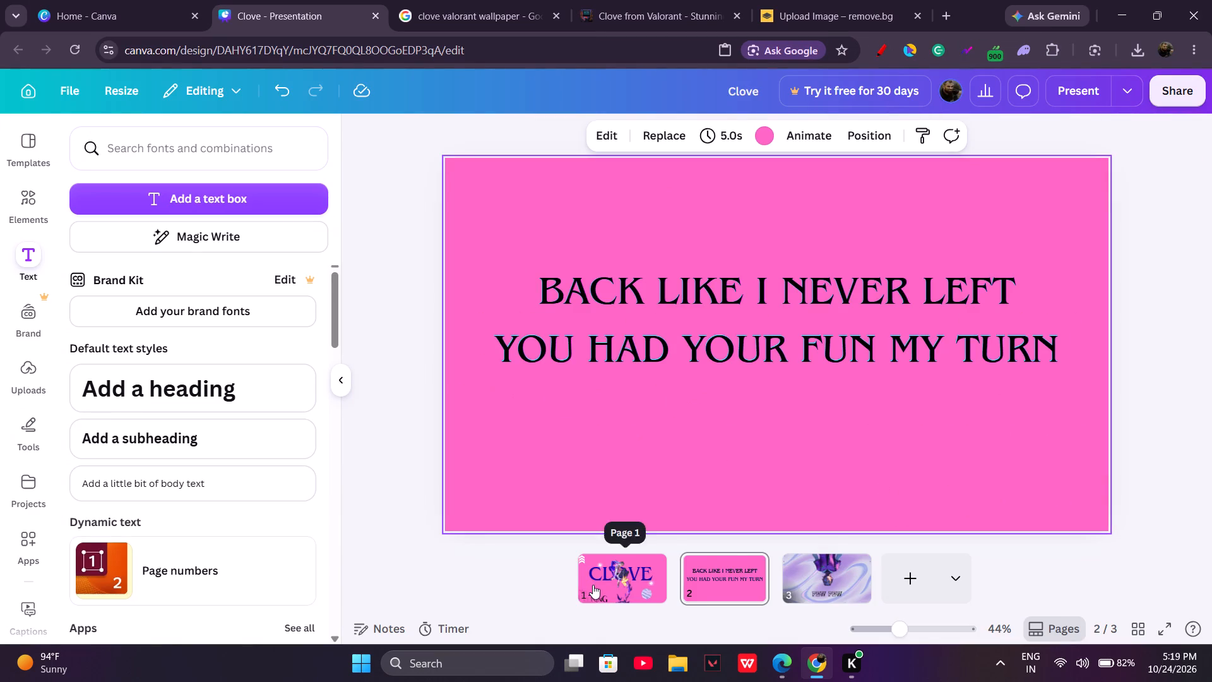
click(593, 585)
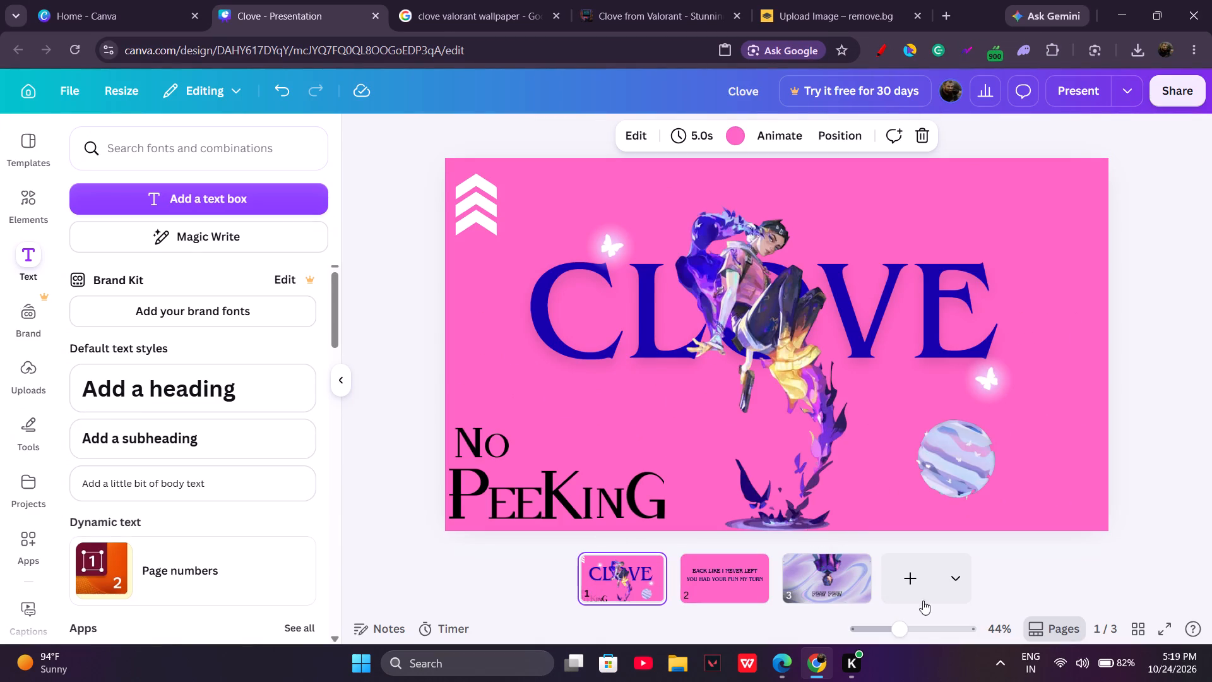
click(1126, 102)
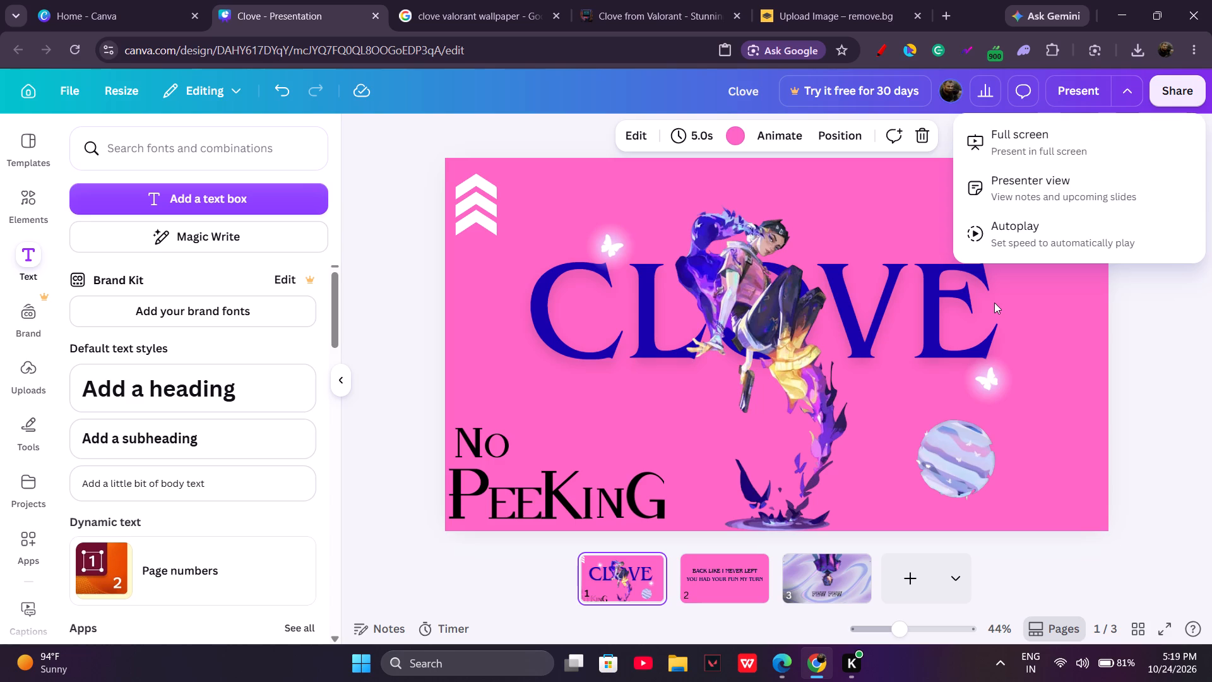
In the Google image results, open the Pinterest page of the purple Clove fanart with butterflies and try to download the image.
click(434, 0)
scroll(562, 241, down, 2)
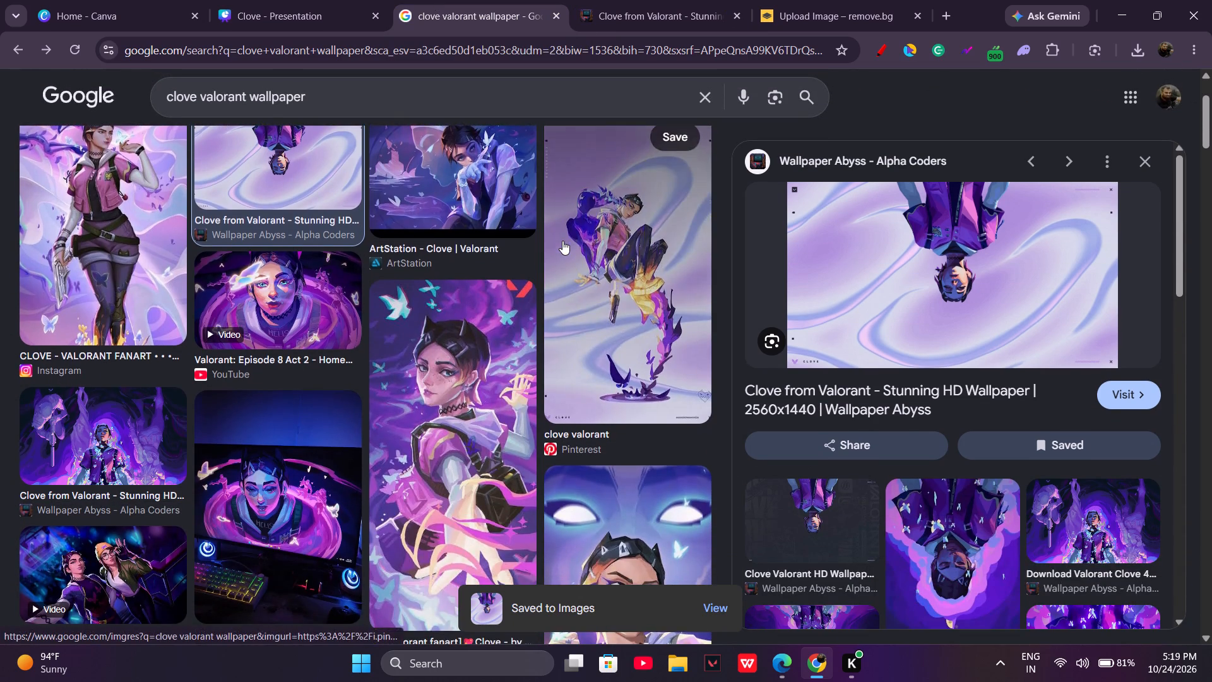
scroll(562, 241, down, 2)
click(463, 303)
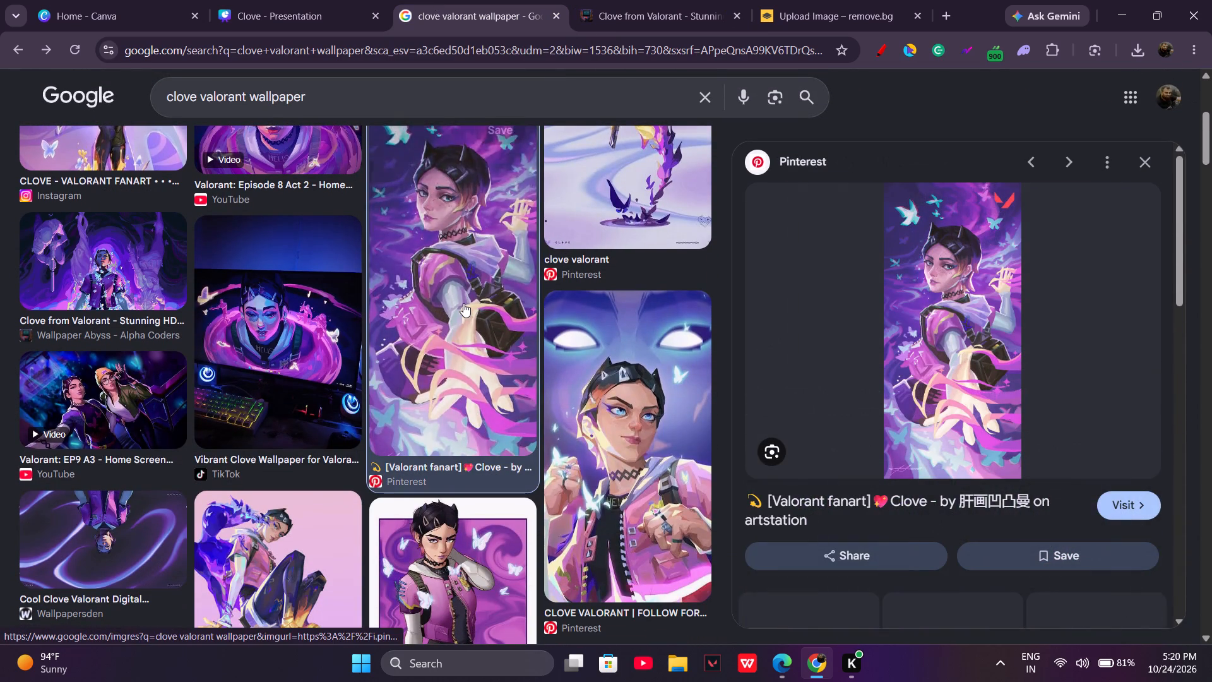
click(957, 366)
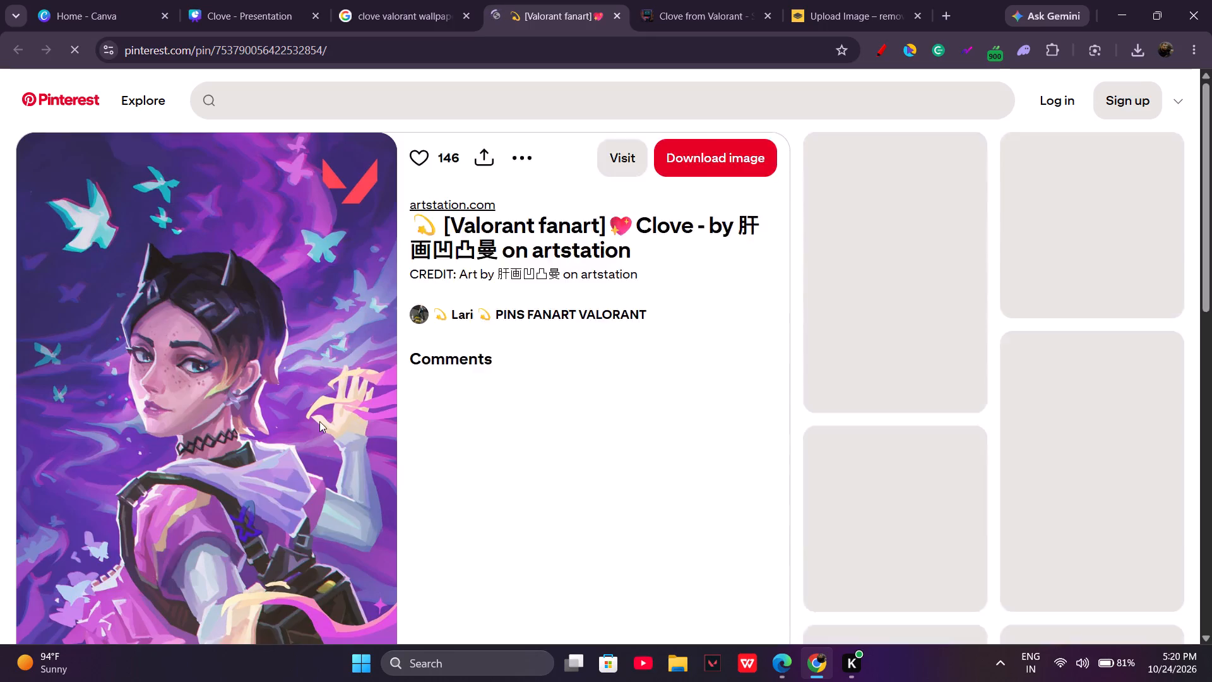
click(694, 167)
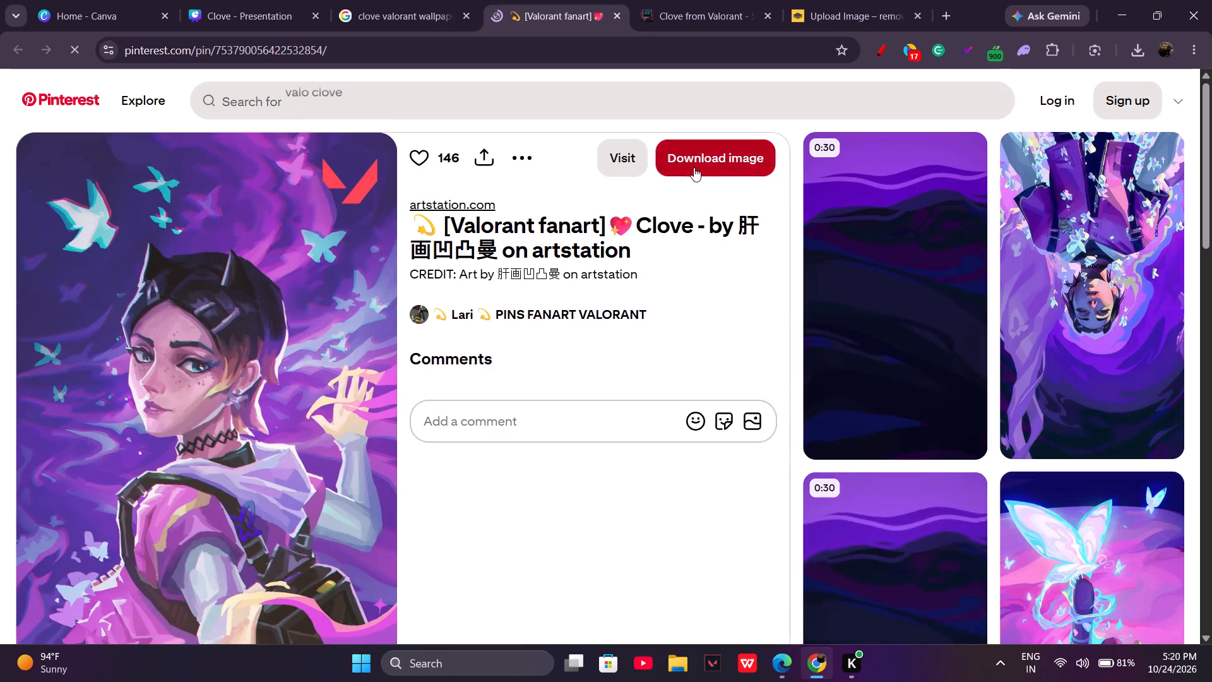
click(930, 202)
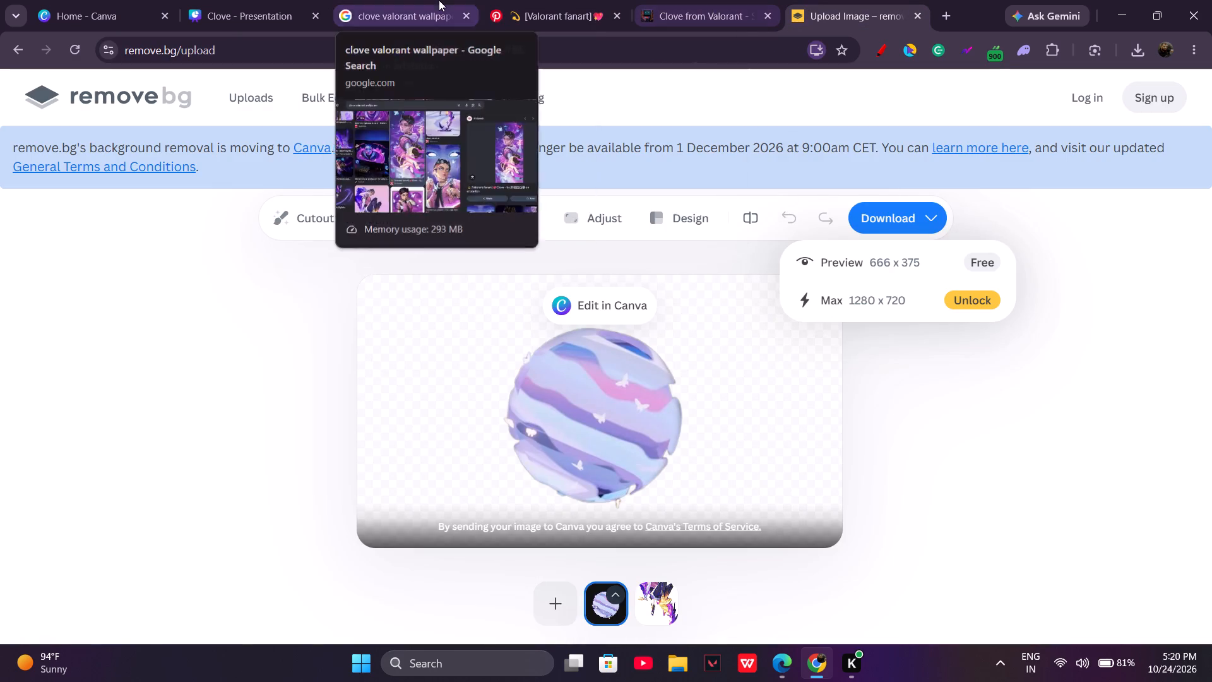
Return to the Clove presentation and add a blank fourth page.
click(439, 0)
click(276, 0)
click(1150, 379)
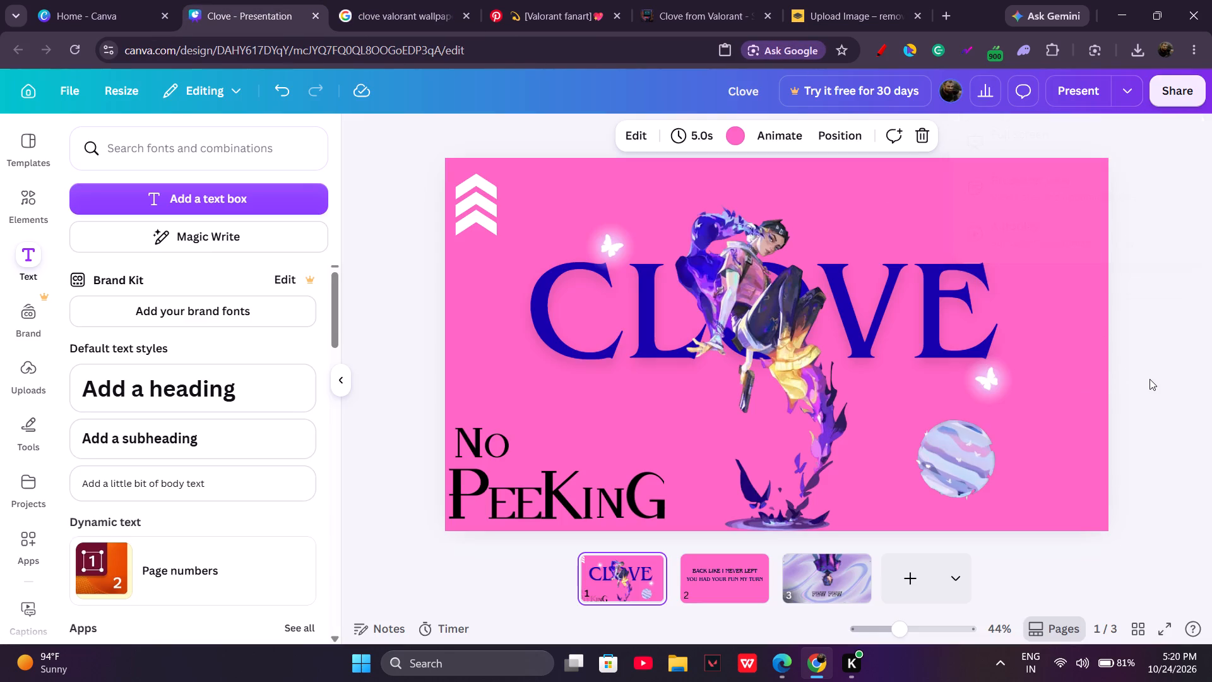
click(908, 591)
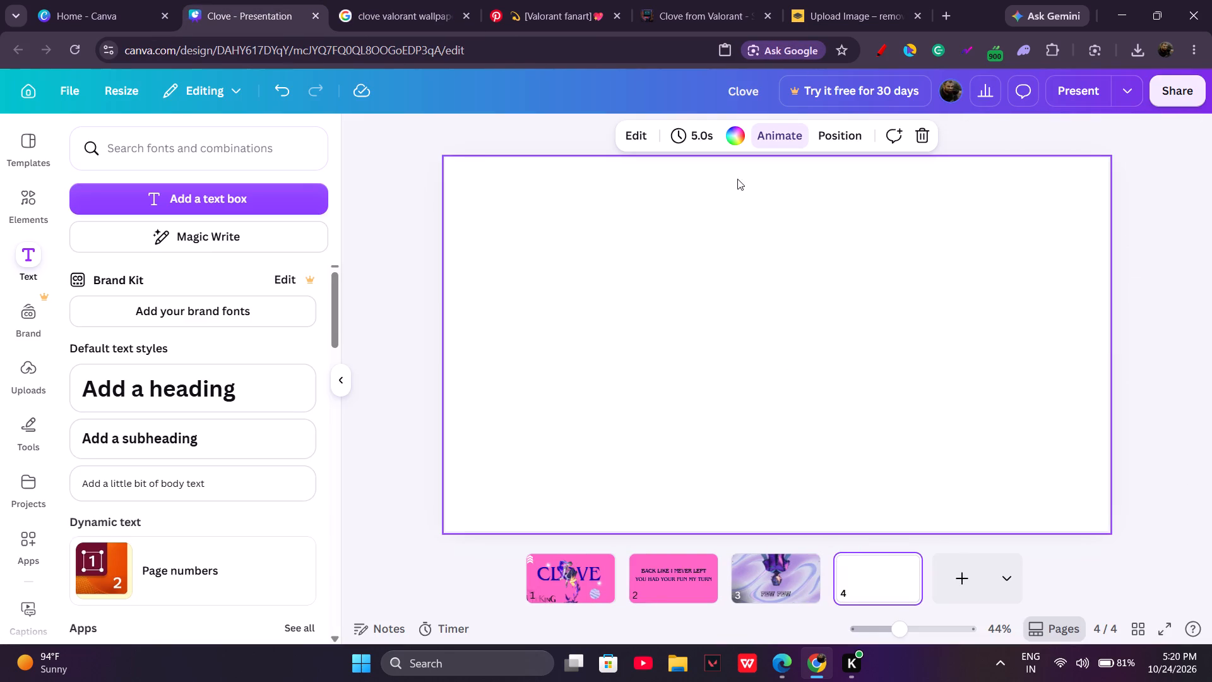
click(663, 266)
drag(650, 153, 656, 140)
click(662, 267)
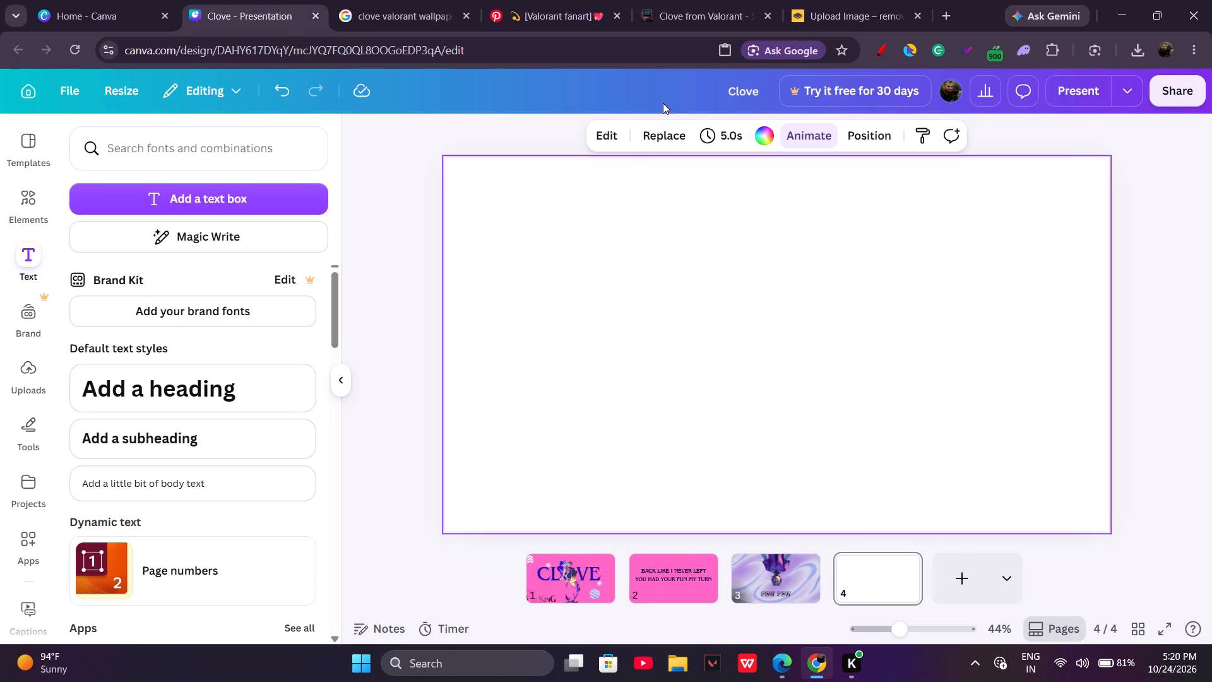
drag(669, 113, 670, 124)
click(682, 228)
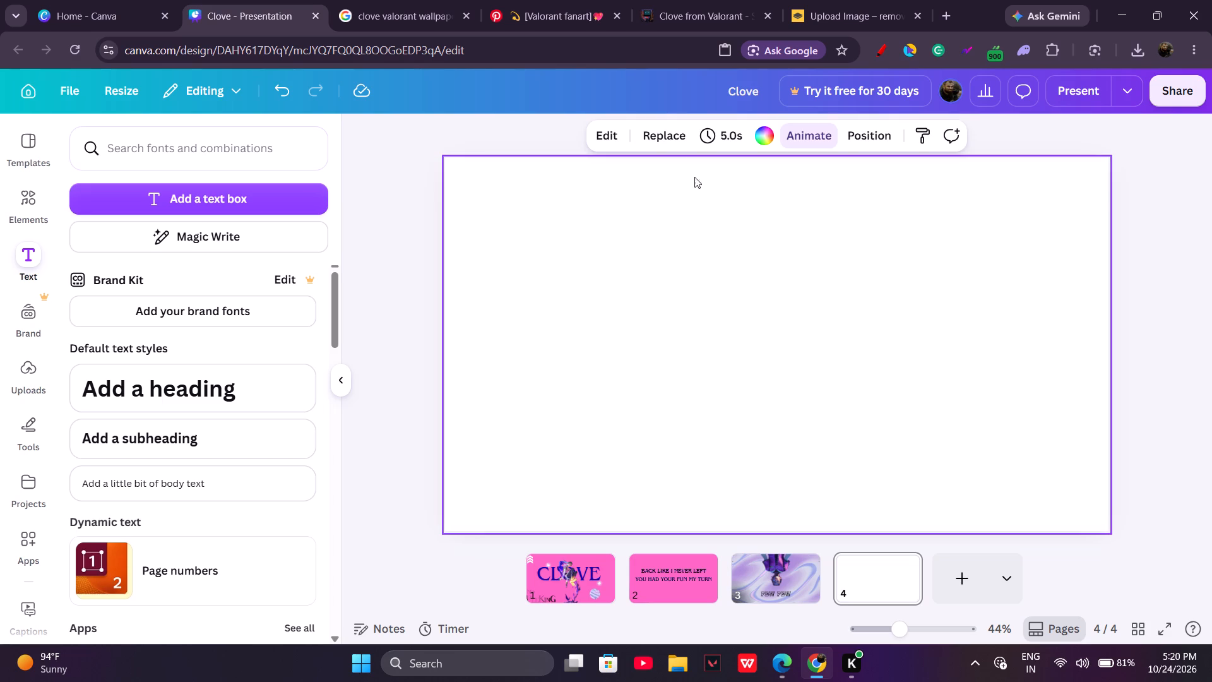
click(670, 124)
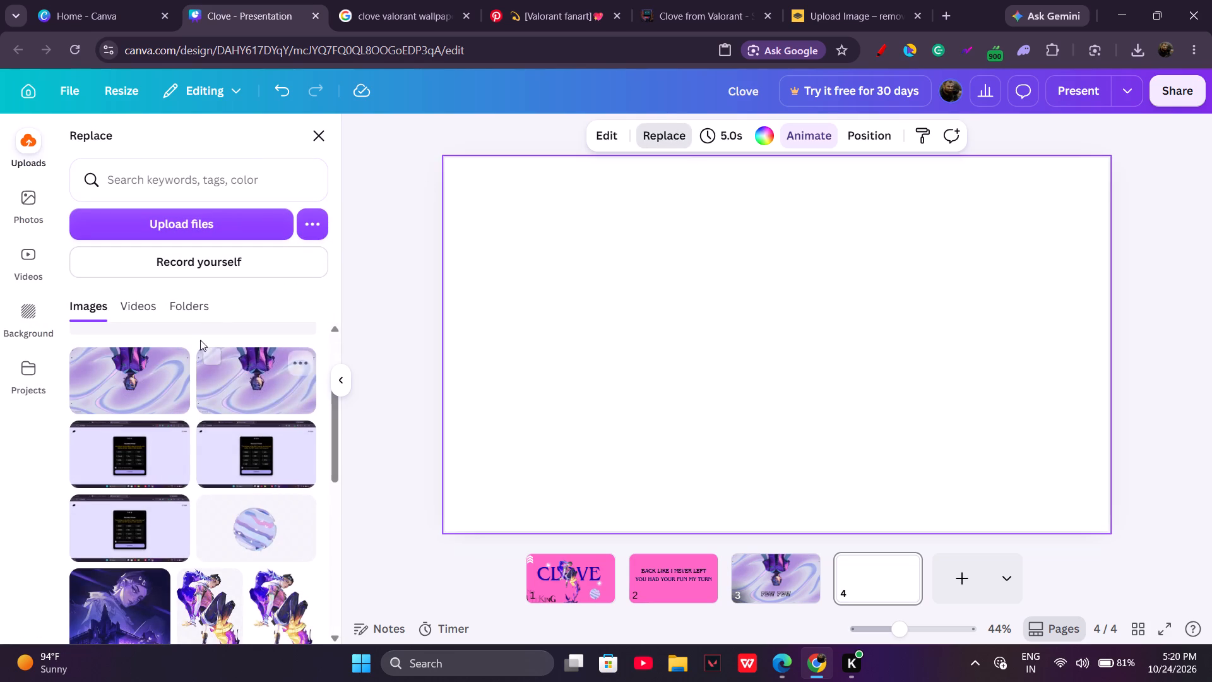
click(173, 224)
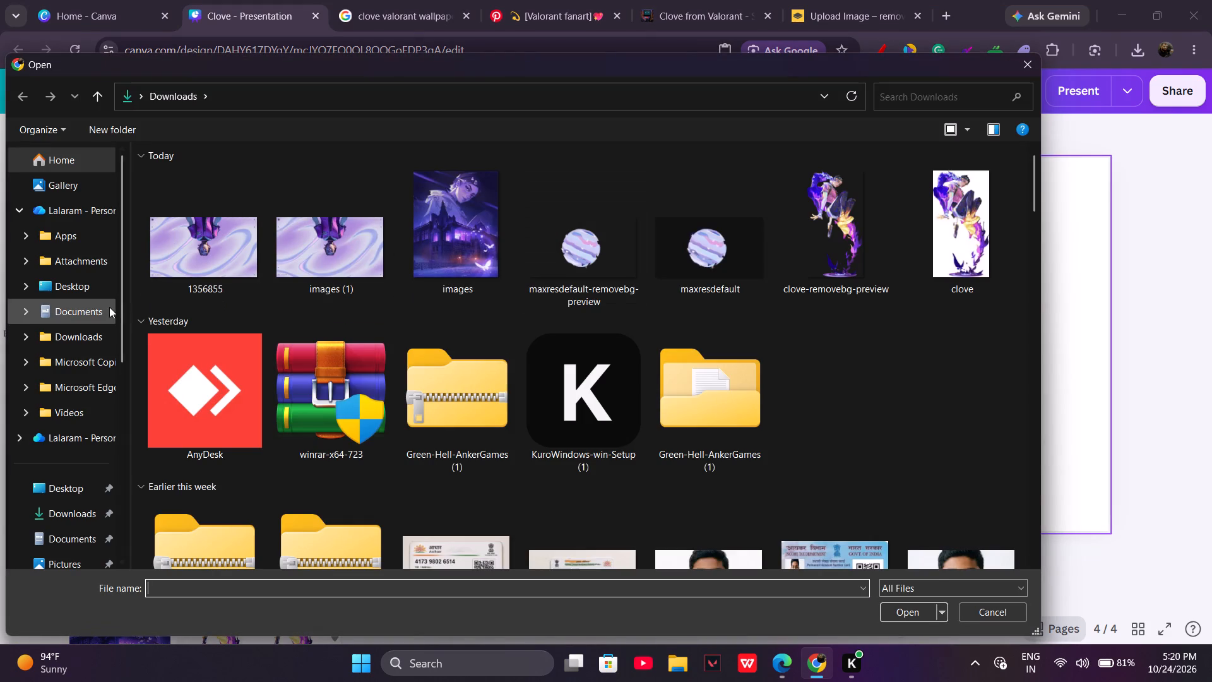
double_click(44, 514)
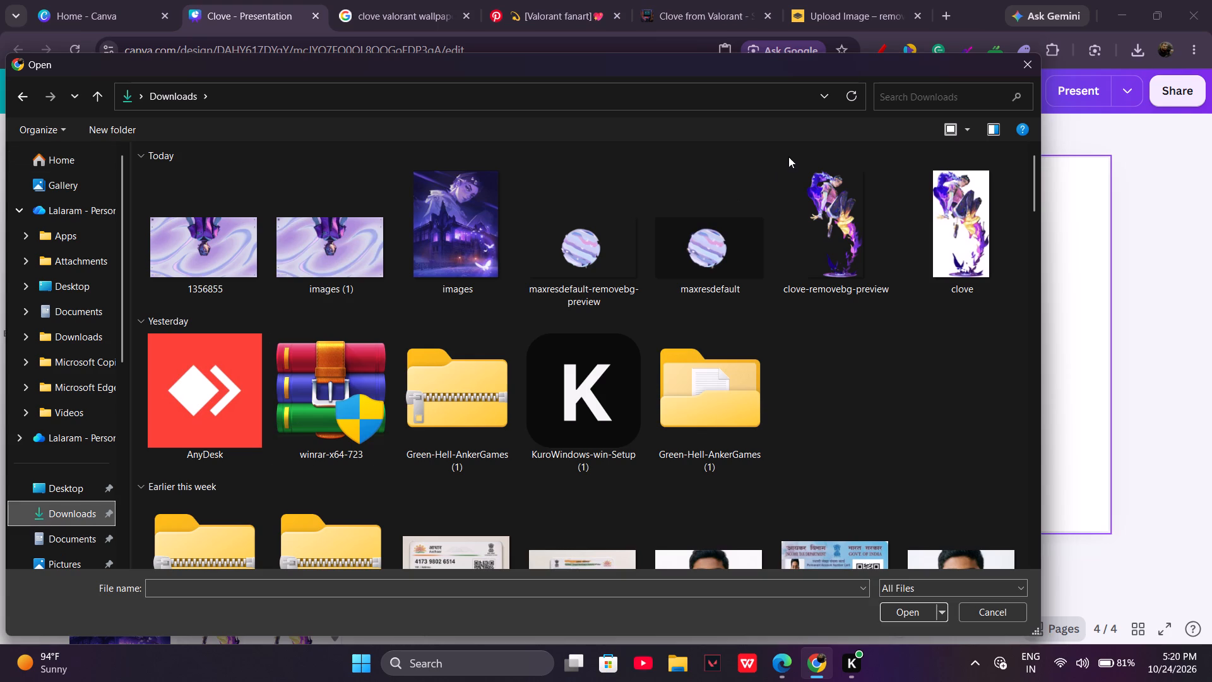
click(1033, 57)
Check the recent downloads and download the purple Clove fanart image from its Pinterest page.
drag(1152, 33, 1144, 44)
click(1144, 44)
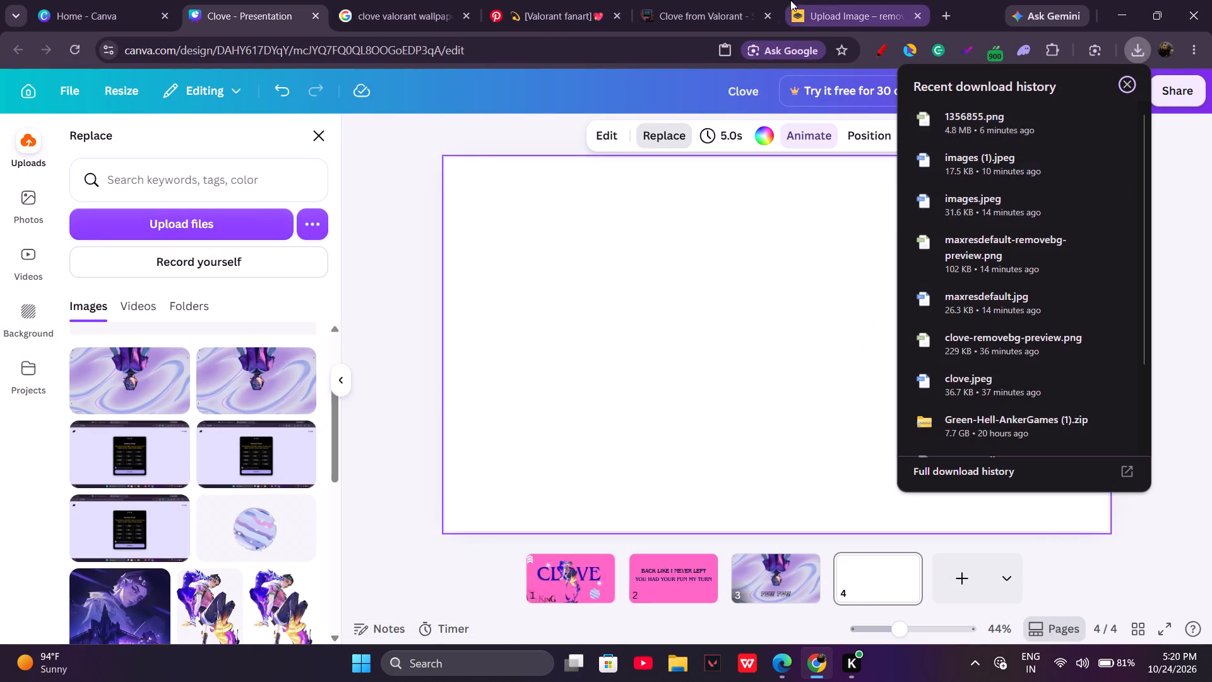
click(555, 0)
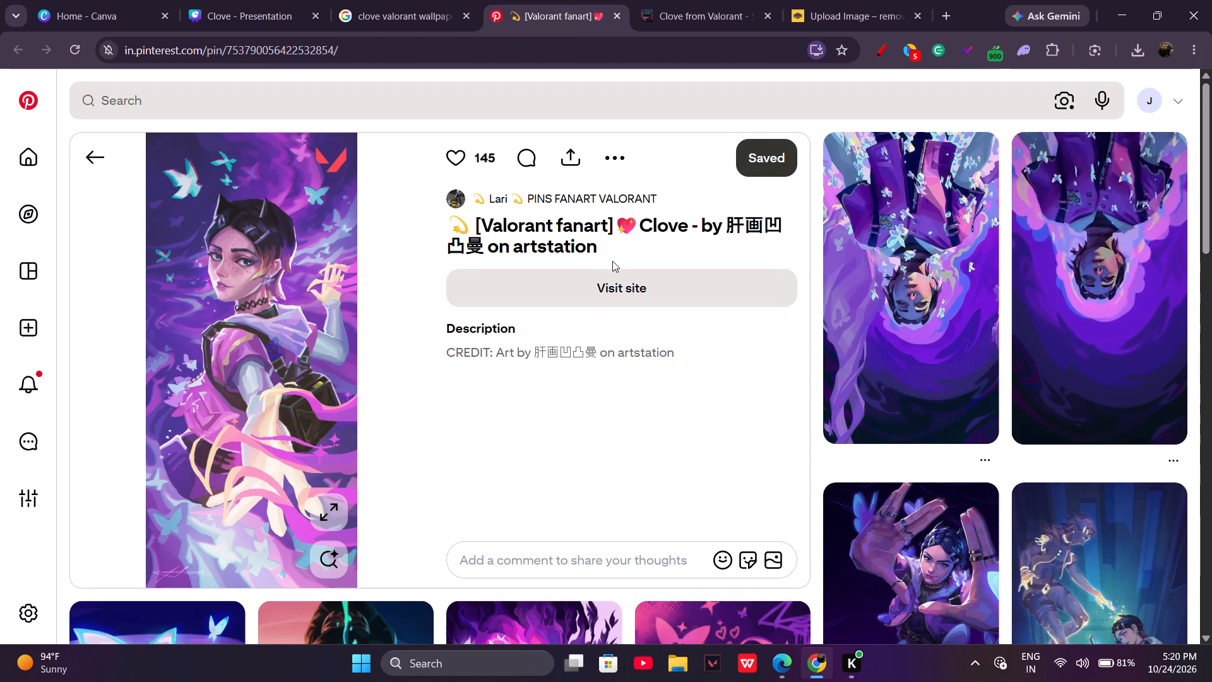
click(574, 167)
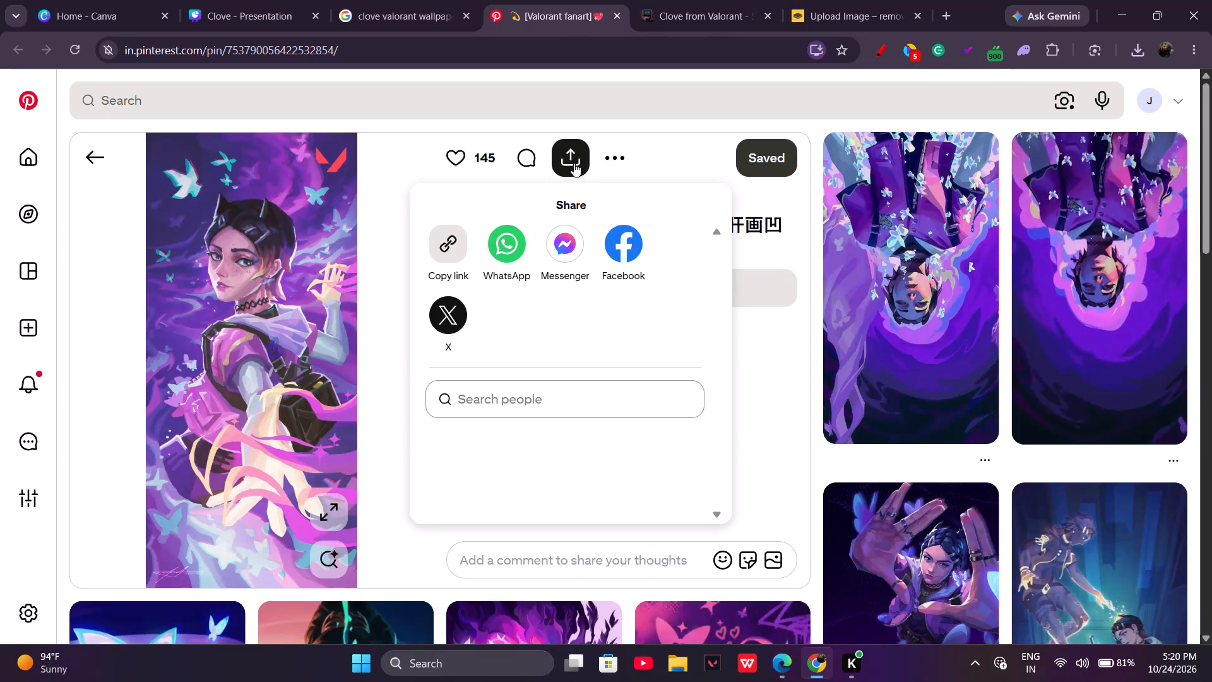
click(599, 159)
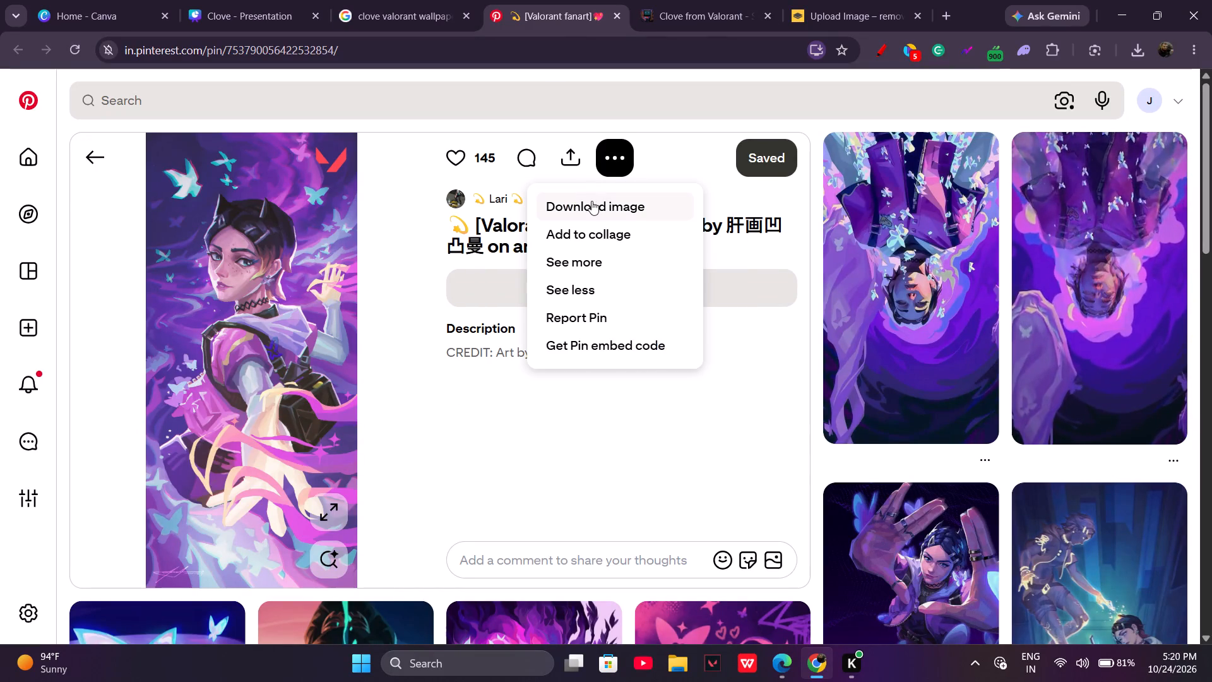
click(591, 201)
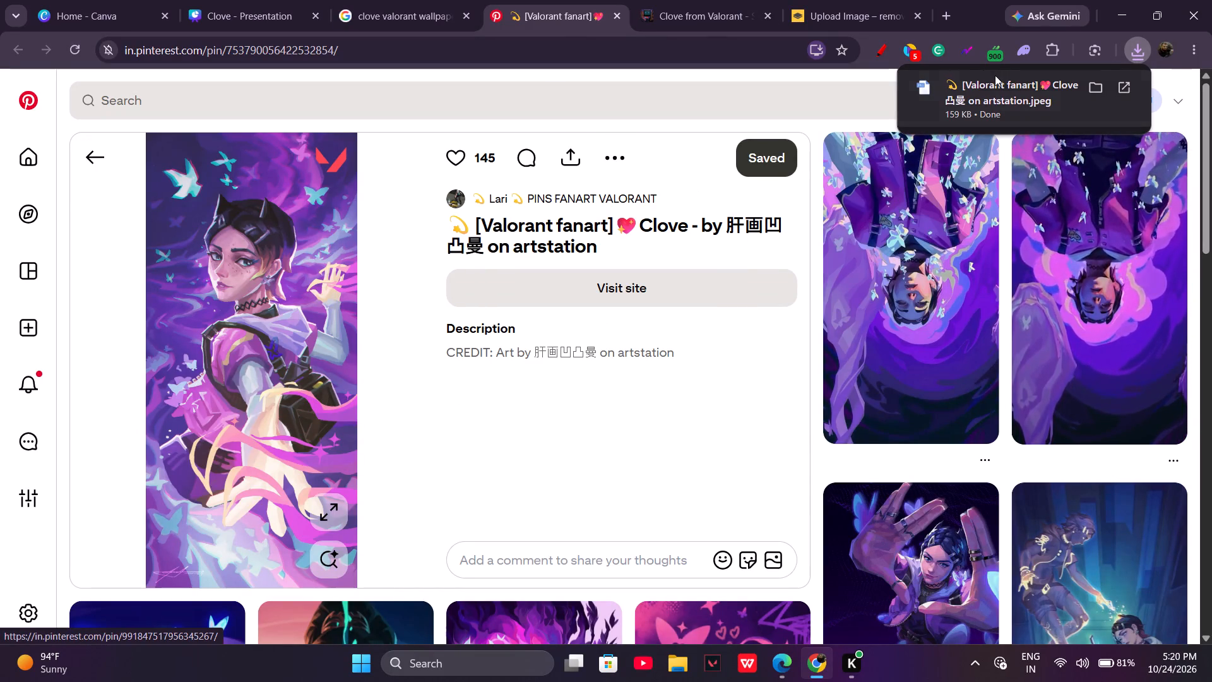
Return to the Clove presentation and upload the downloaded purple Clove fanart.
click(465, 0)
click(346, 0)
click(261, 0)
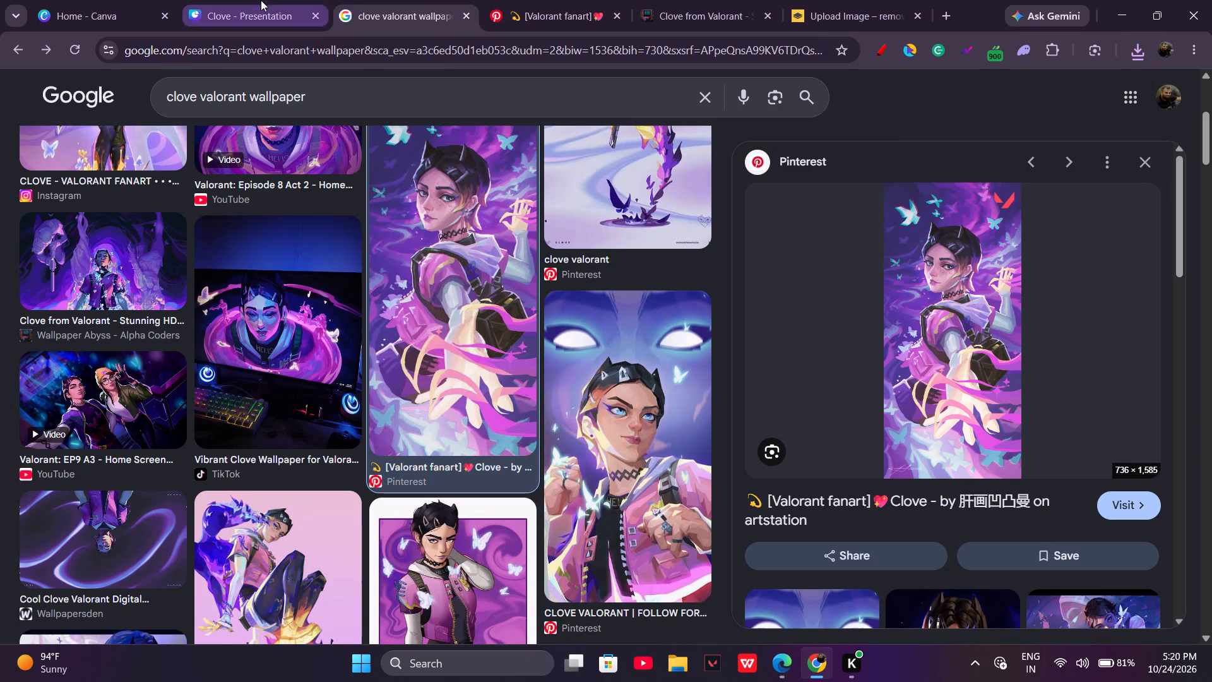
click(214, 230)
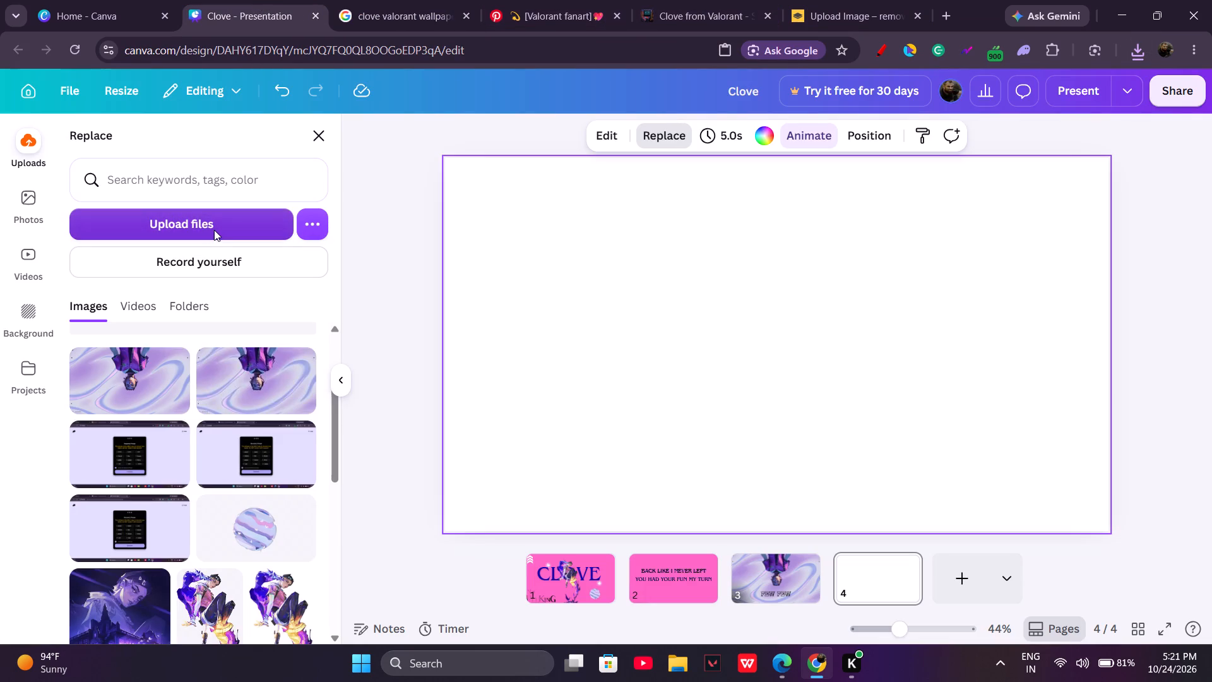
double_click(206, 237)
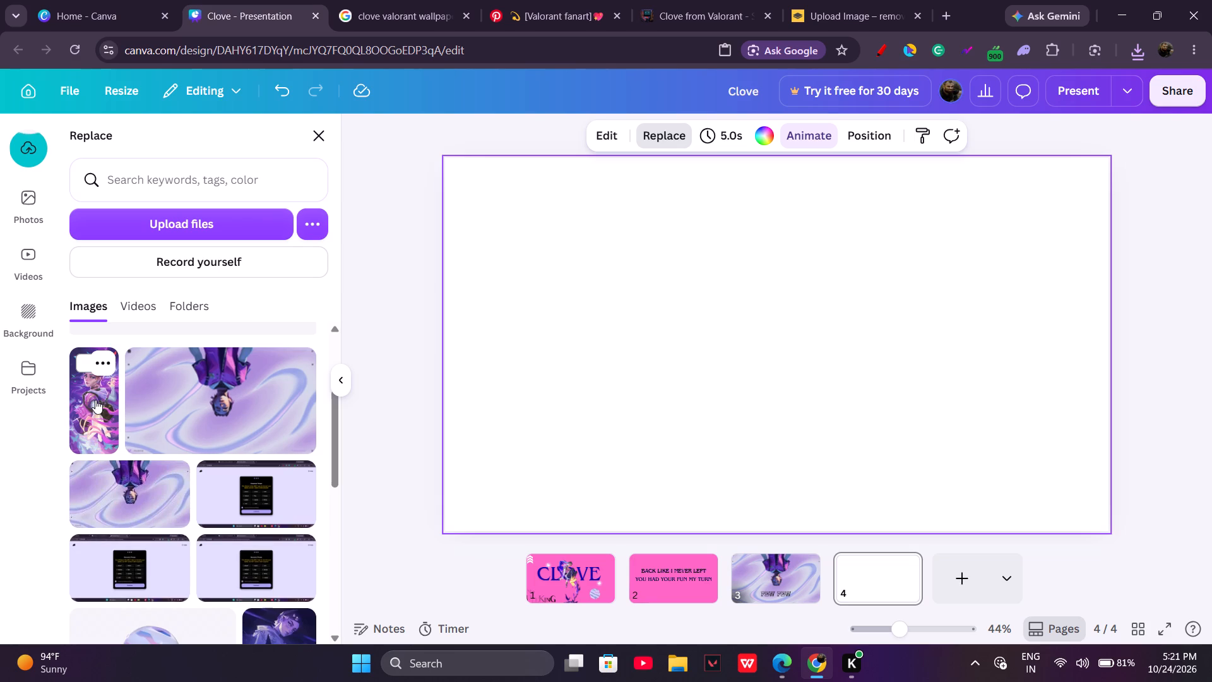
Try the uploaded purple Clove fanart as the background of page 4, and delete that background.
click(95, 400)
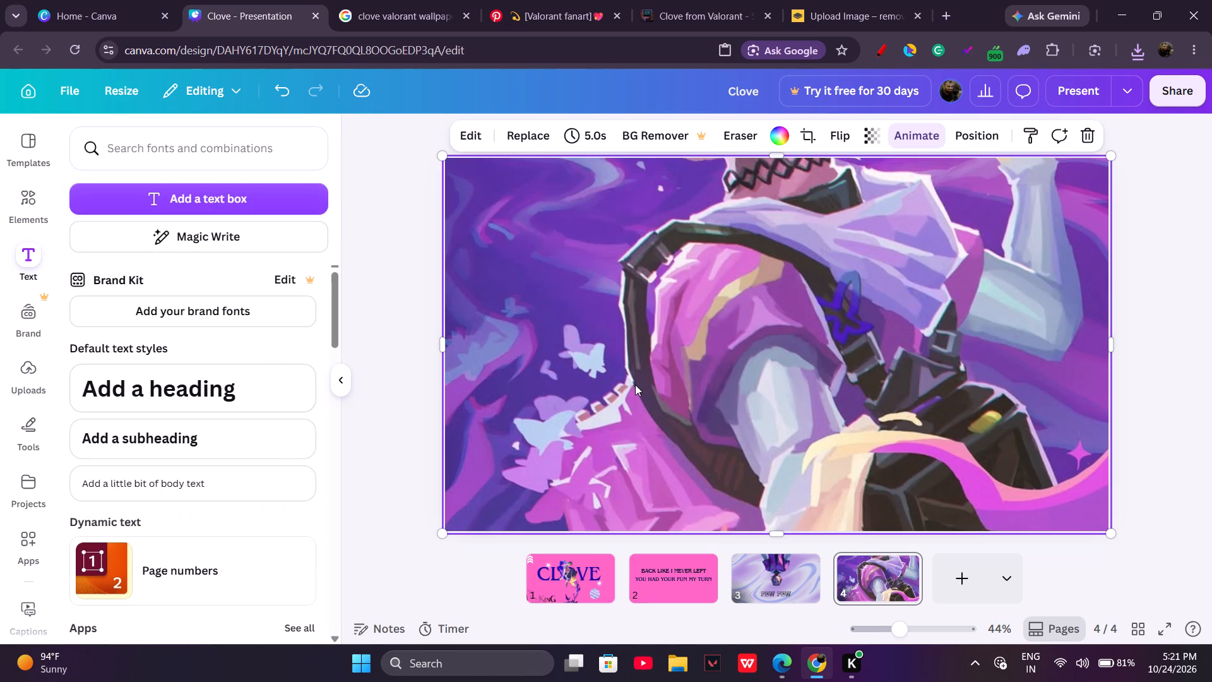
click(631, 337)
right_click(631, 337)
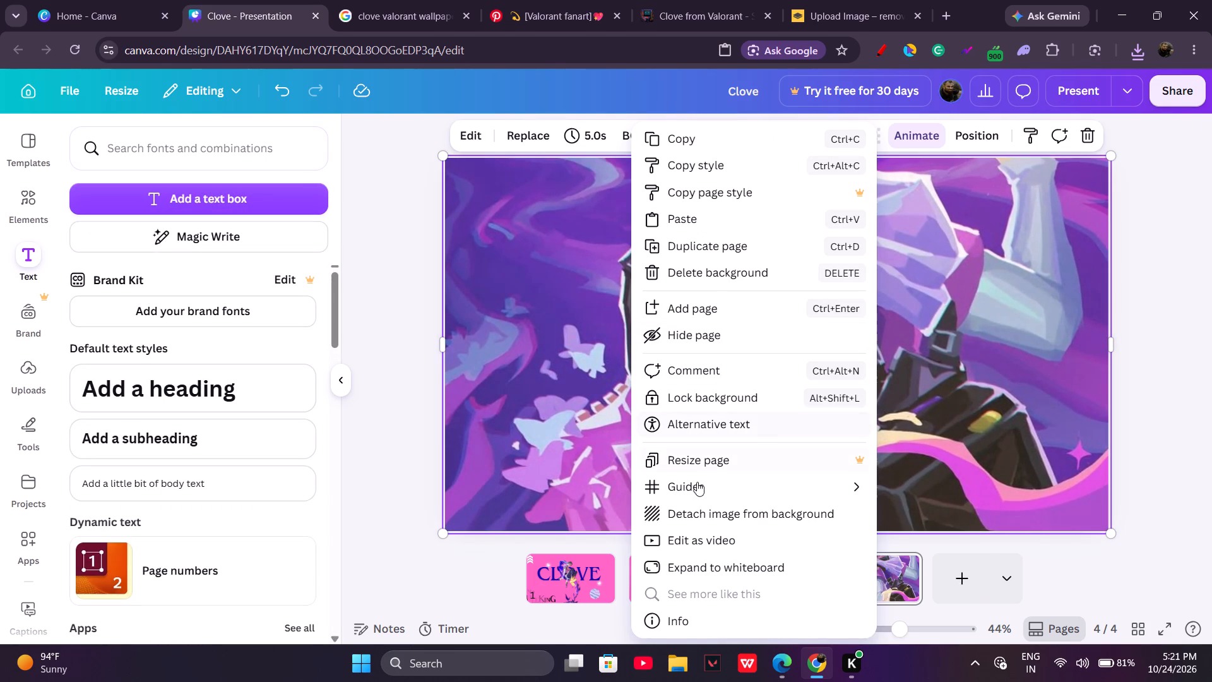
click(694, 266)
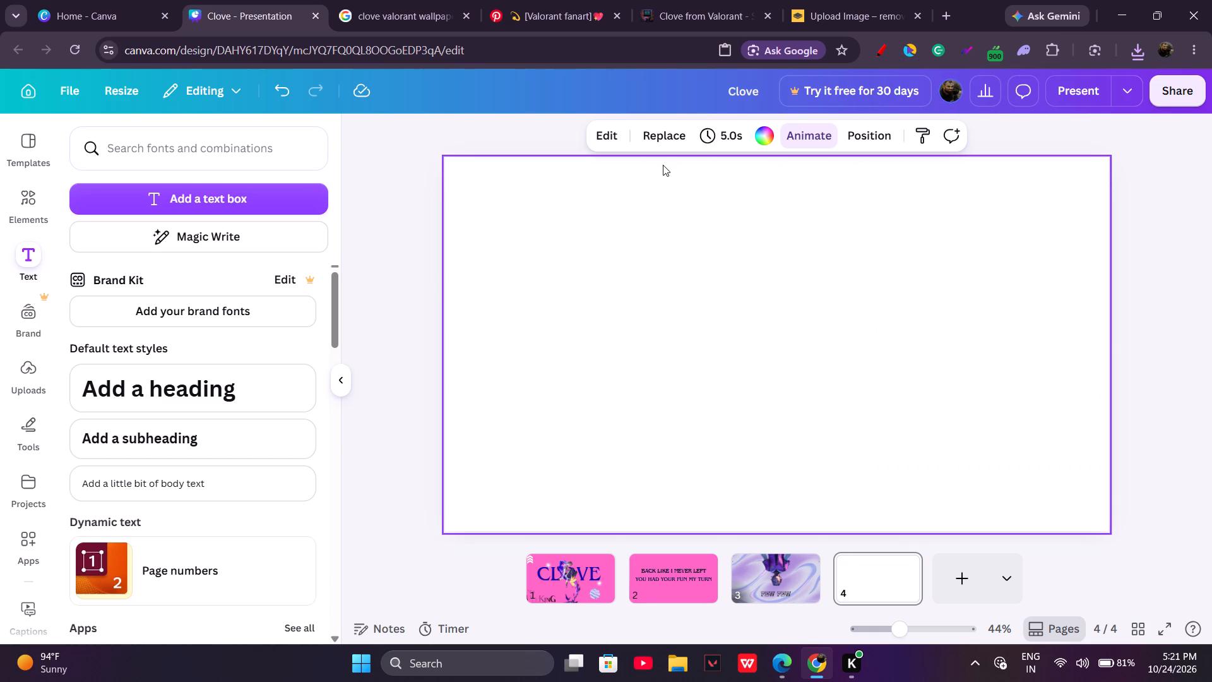
Add the uploaded purple Clove fanart to page 4 as a separate image and widen its crop towards the left.
click(39, 380)
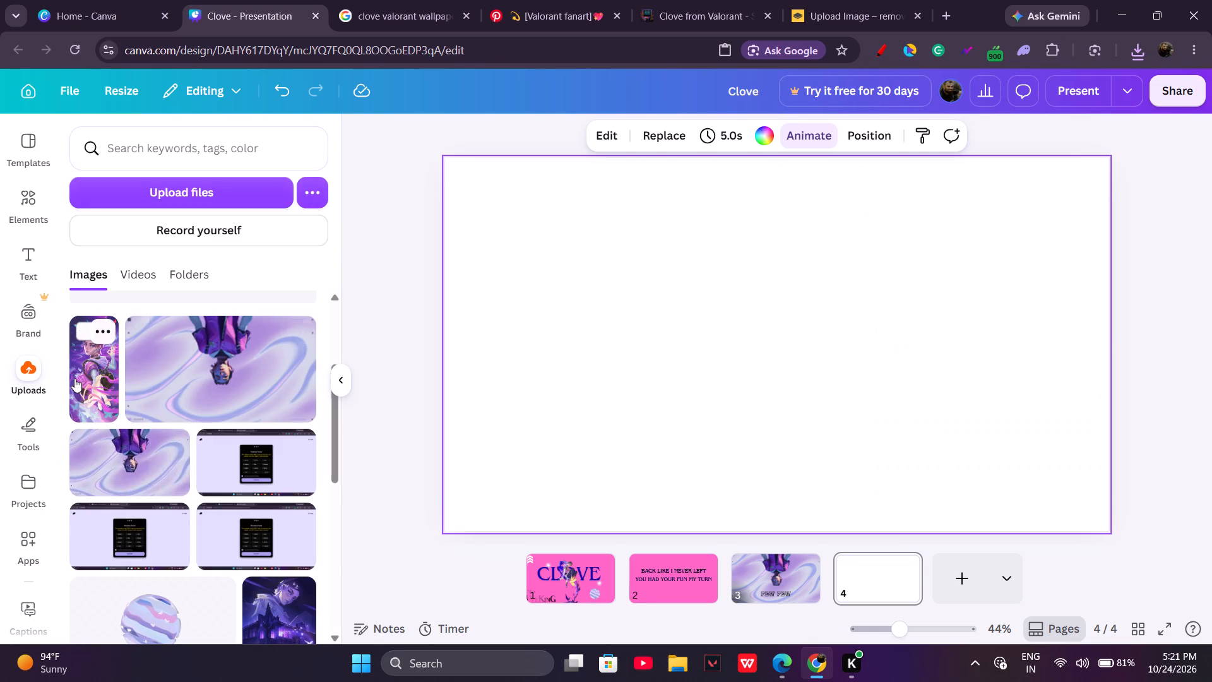
click(74, 378)
drag(774, 332, 785, 312)
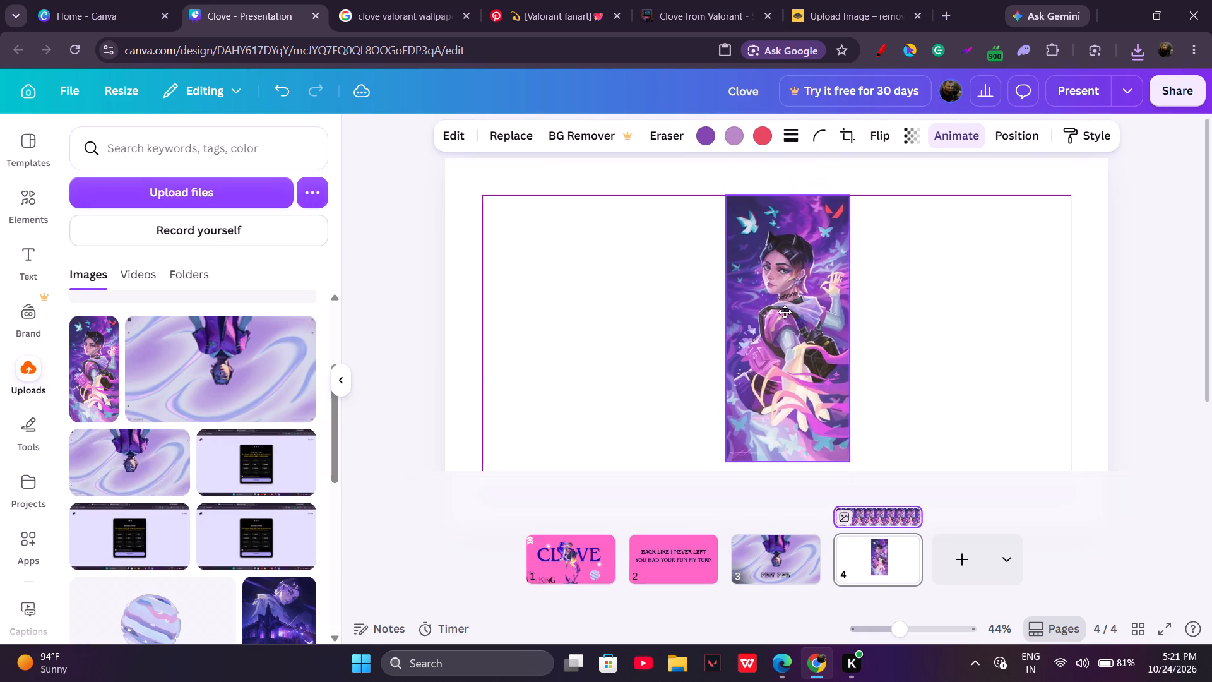
drag(785, 312, 786, 312)
drag(726, 322, 596, 311)
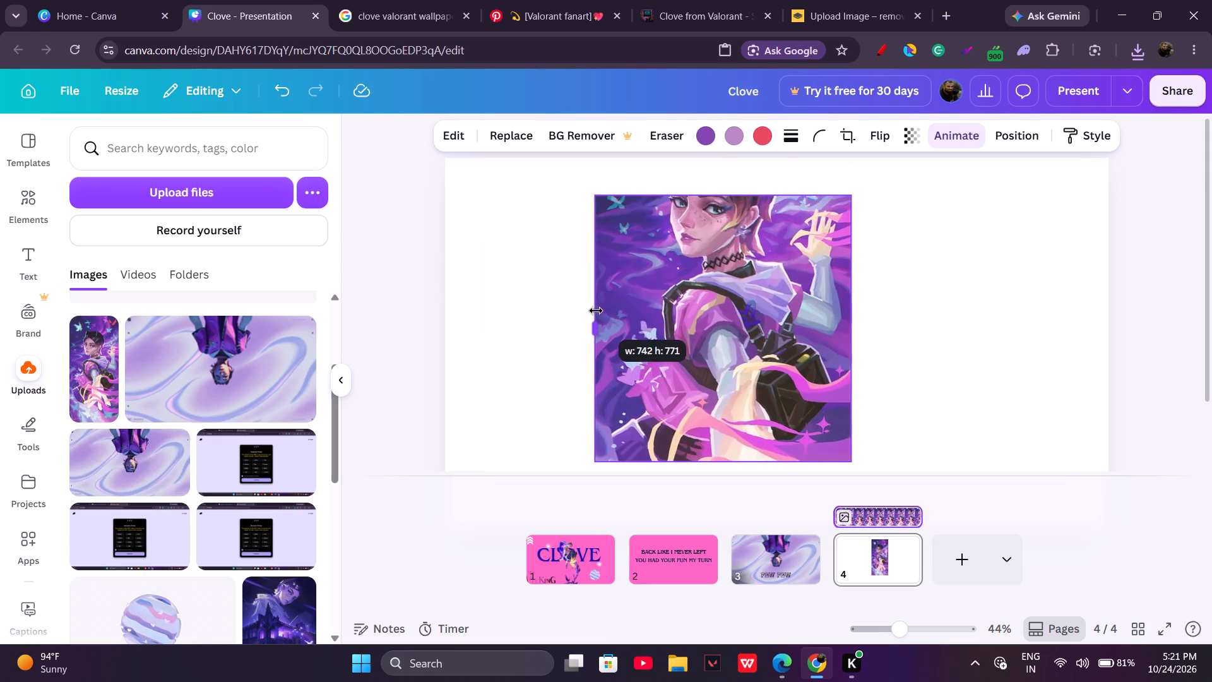
drag(596, 311, 652, 317)
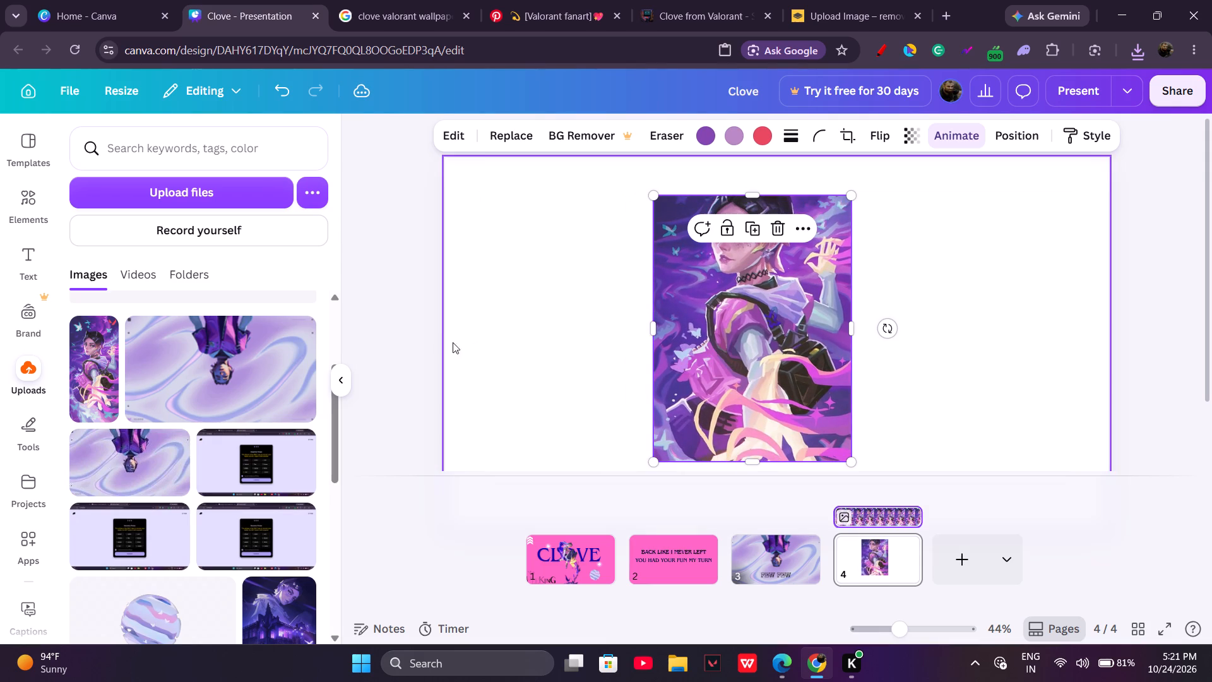
click(442, 333)
click(450, 337)
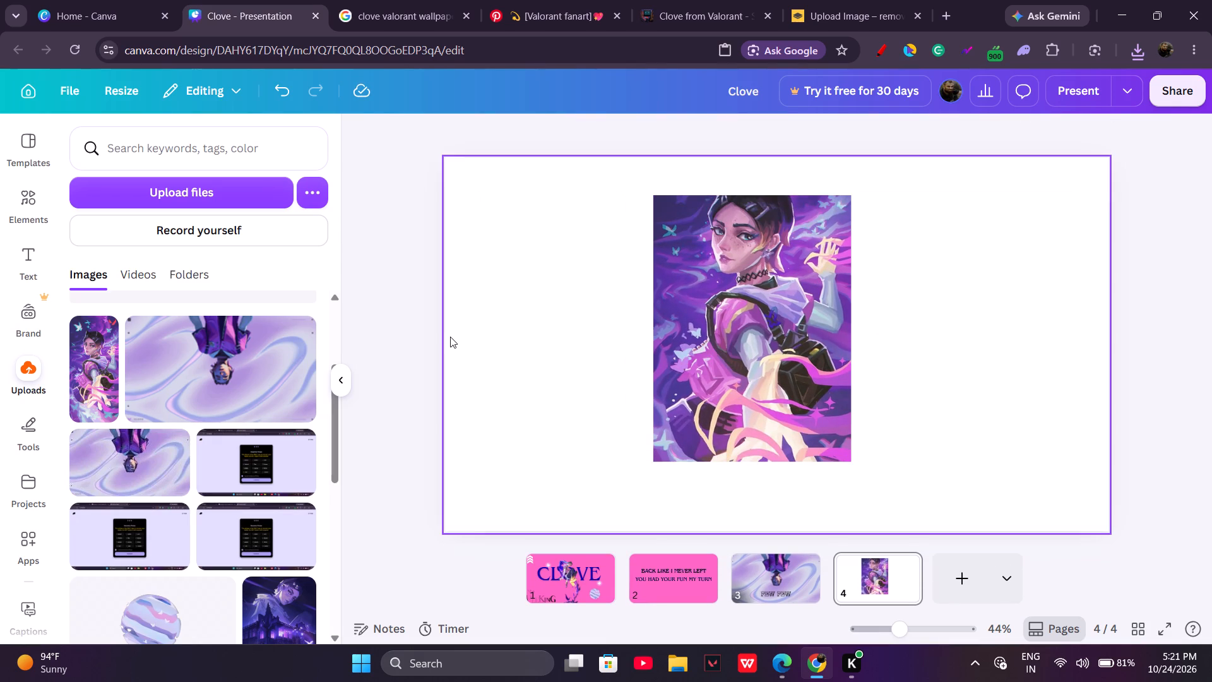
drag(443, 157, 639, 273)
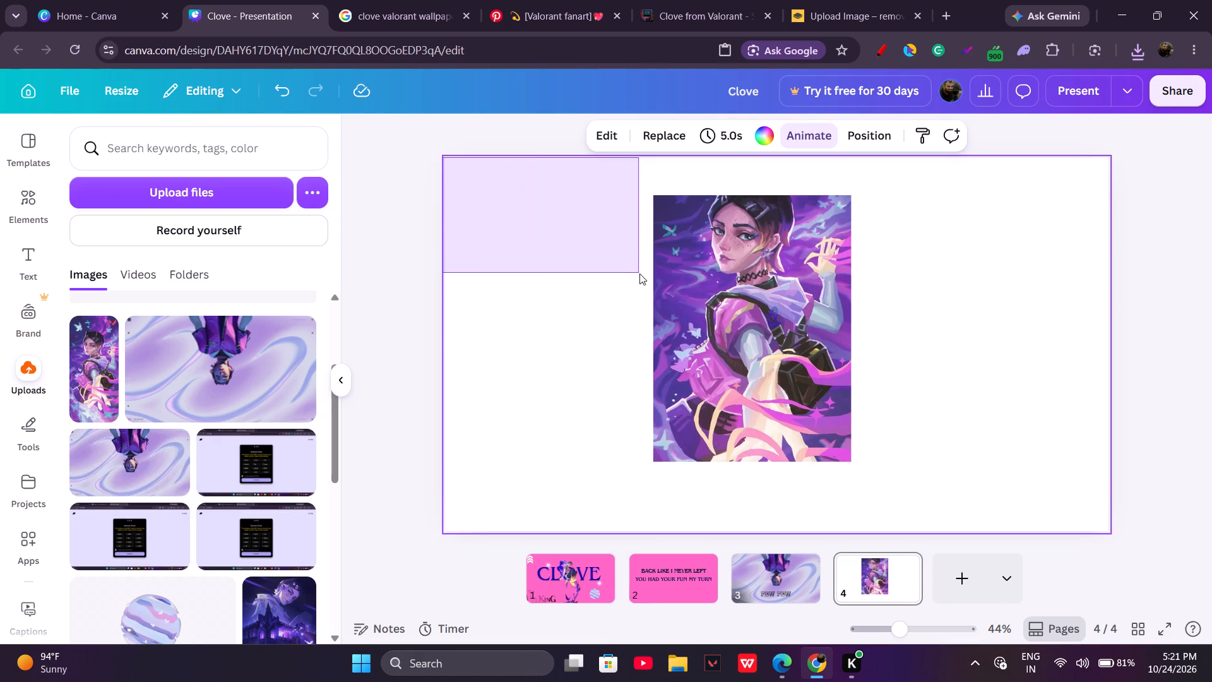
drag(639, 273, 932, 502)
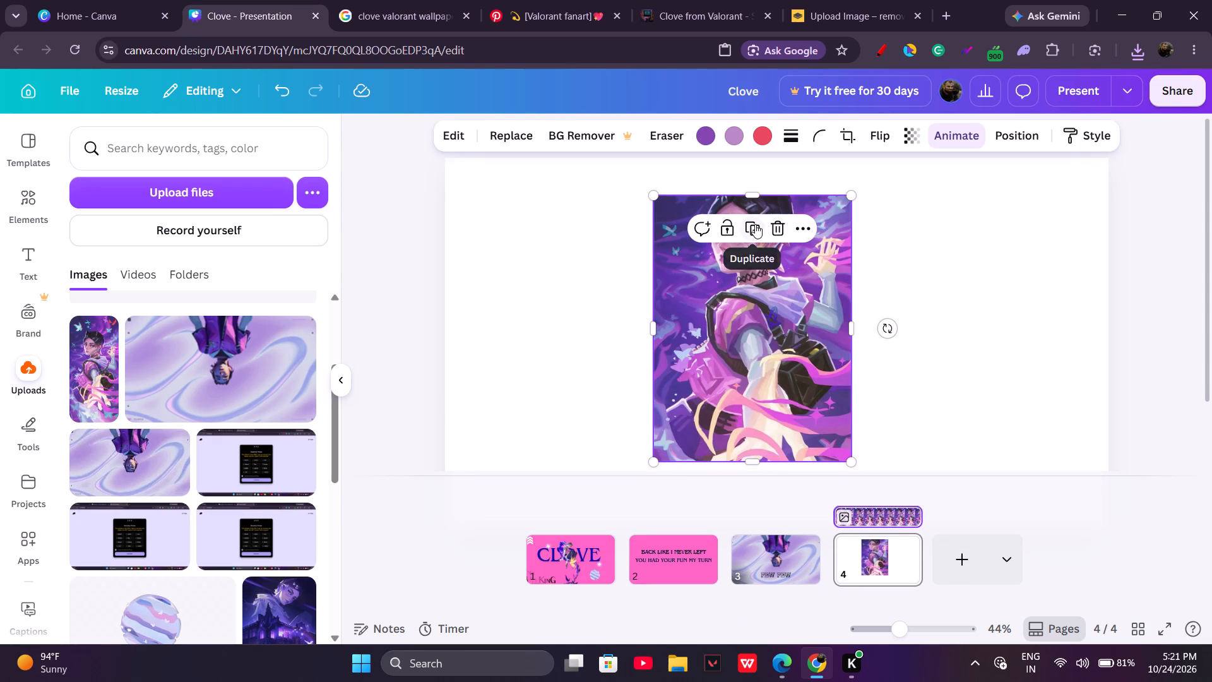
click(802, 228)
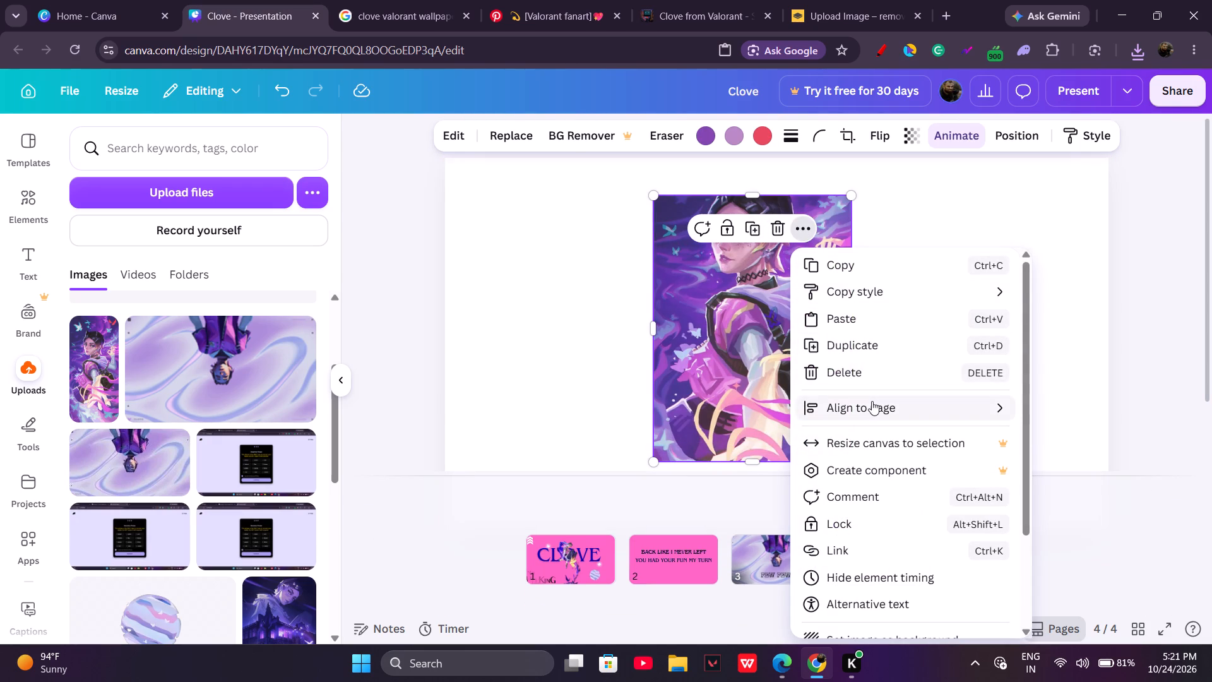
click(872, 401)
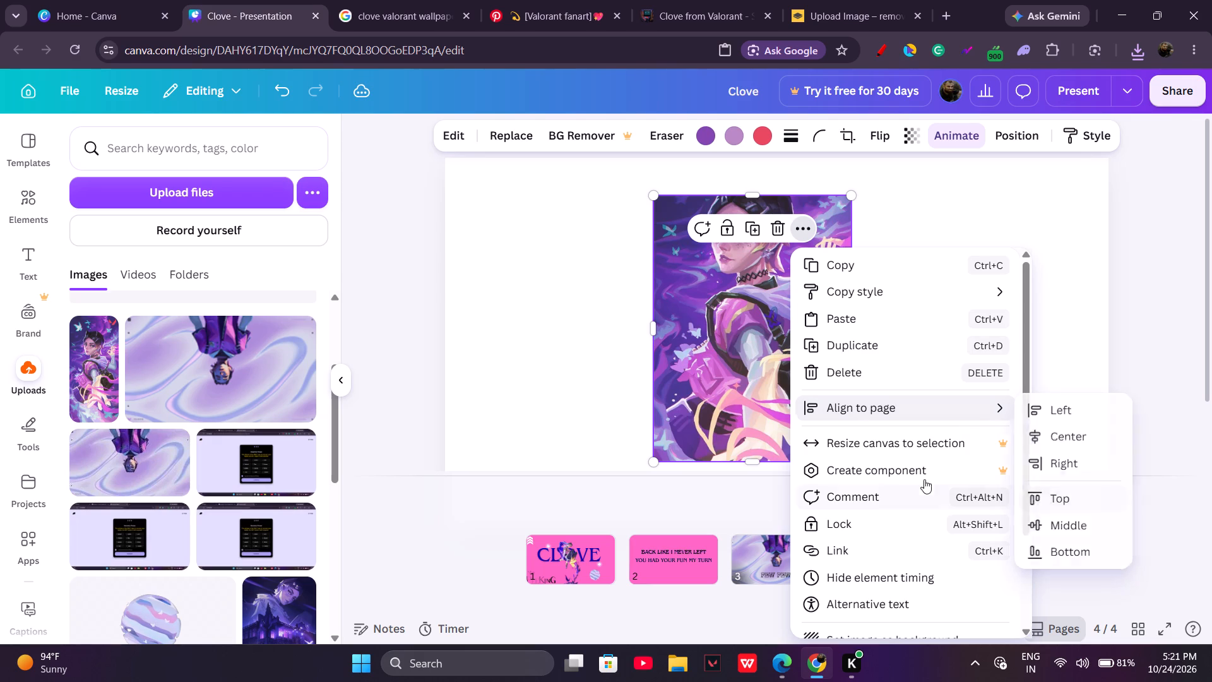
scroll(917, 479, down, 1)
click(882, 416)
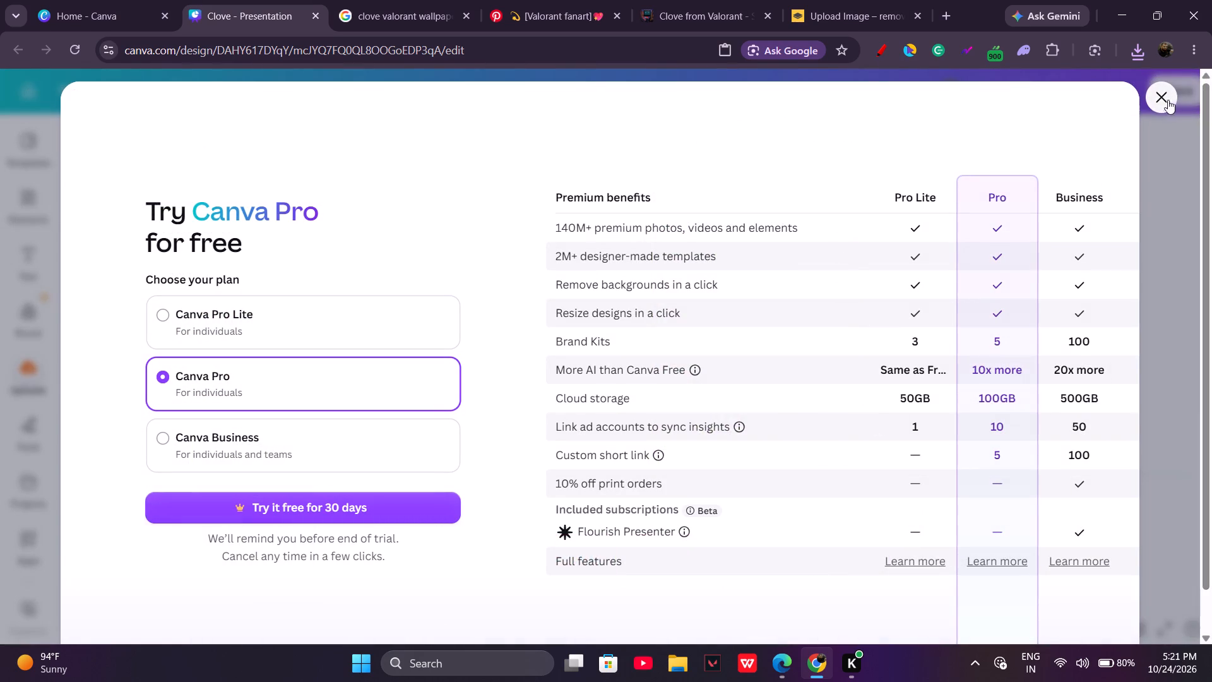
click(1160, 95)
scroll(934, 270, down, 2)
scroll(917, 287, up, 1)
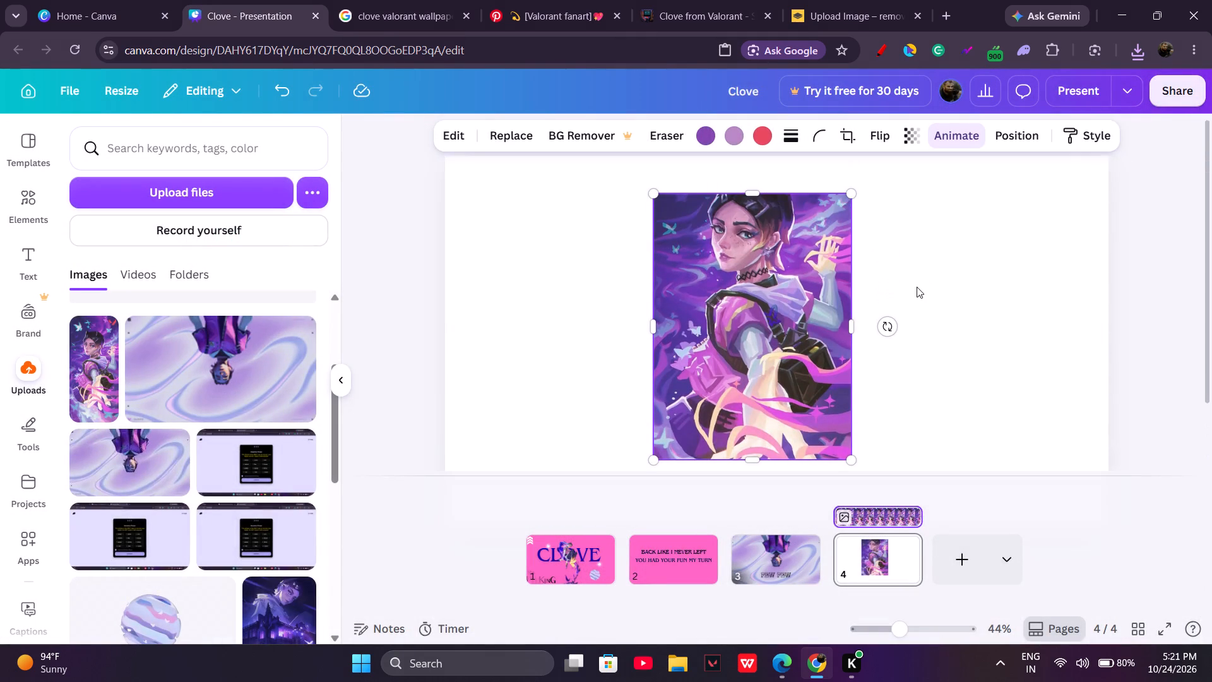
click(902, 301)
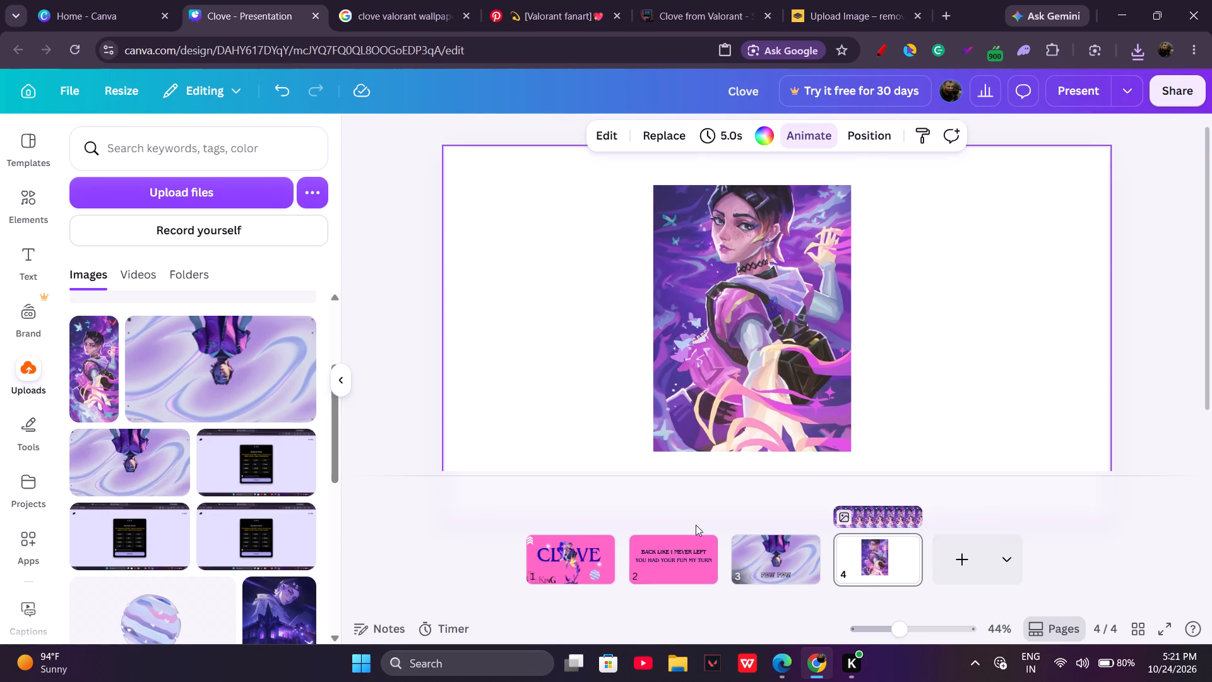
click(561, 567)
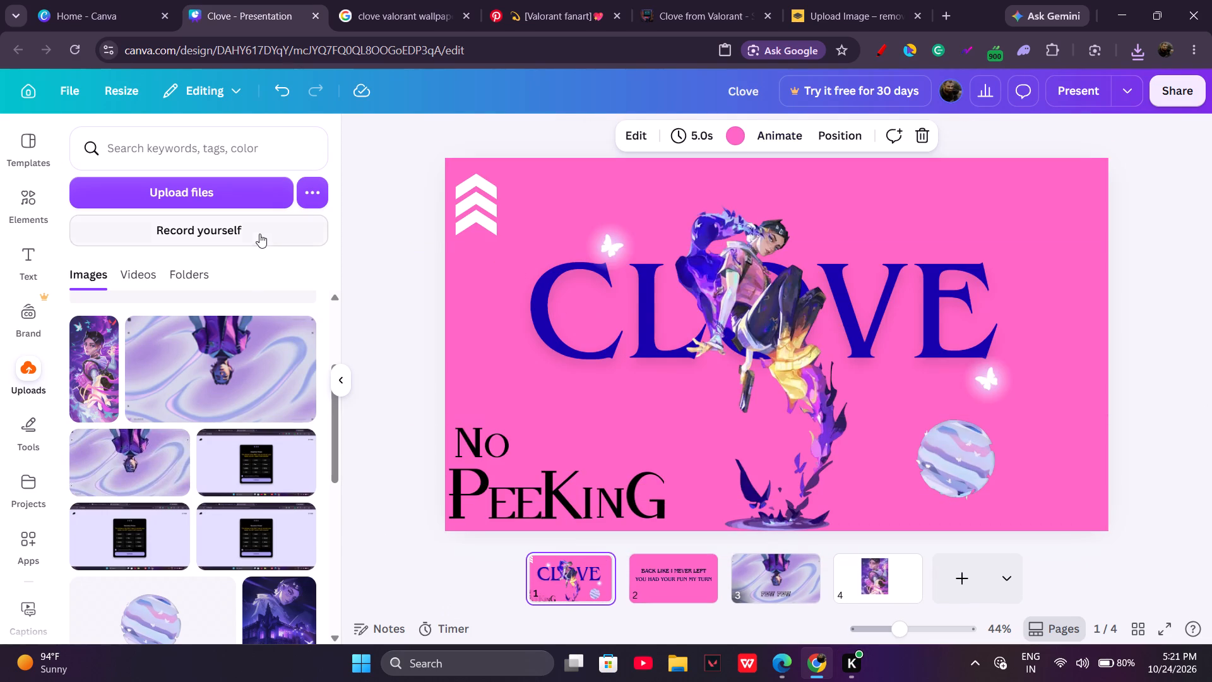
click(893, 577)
Scale down the fanart on page 4 and move it near the page's upper-right corner.
drag(852, 460, 837, 445)
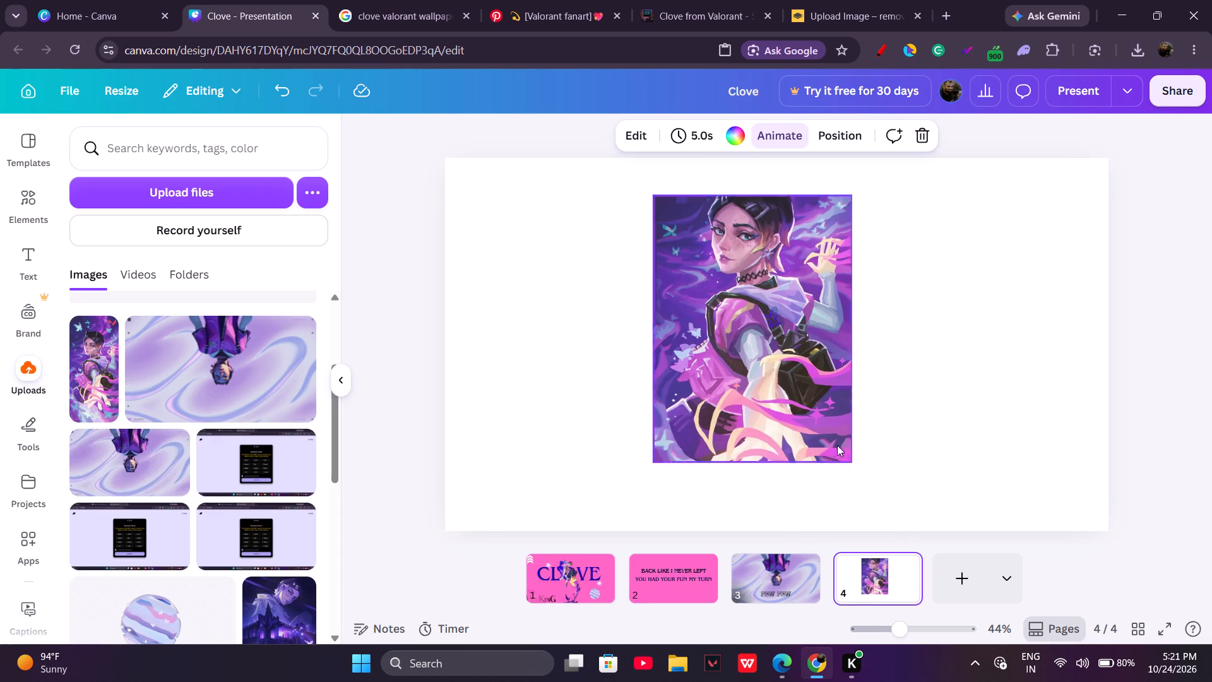
drag(837, 445, 766, 371)
click(766, 371)
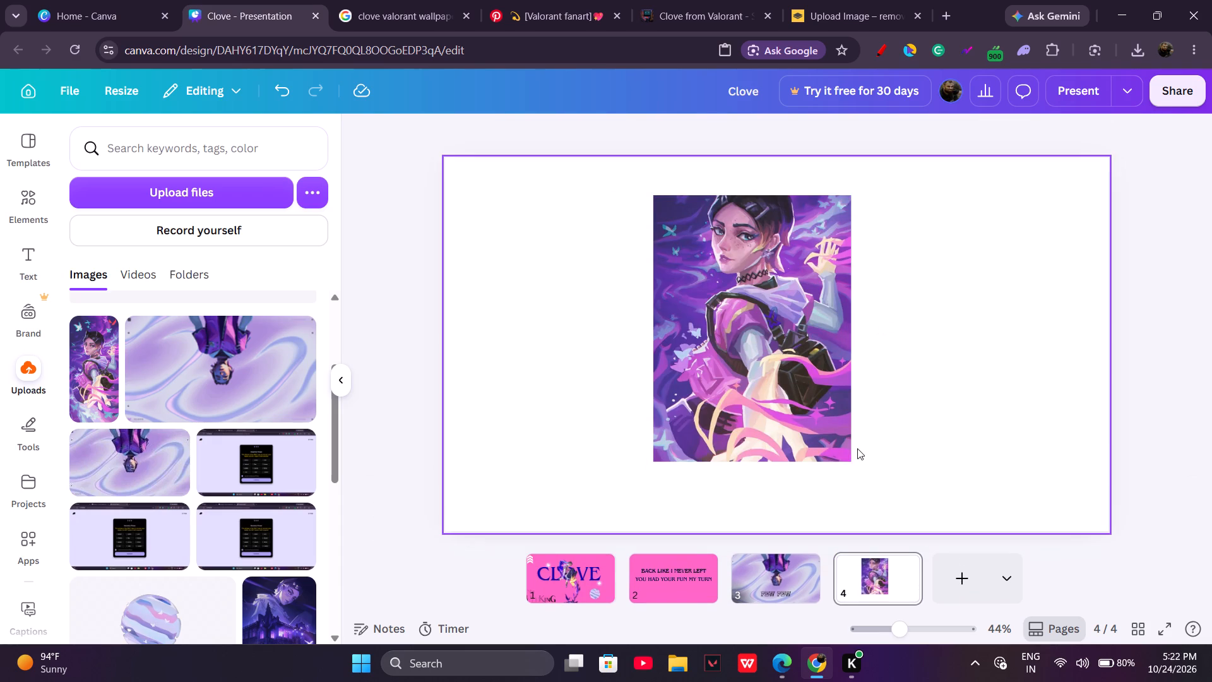
click(847, 453)
drag(851, 464, 790, 364)
drag(734, 296, 805, 294)
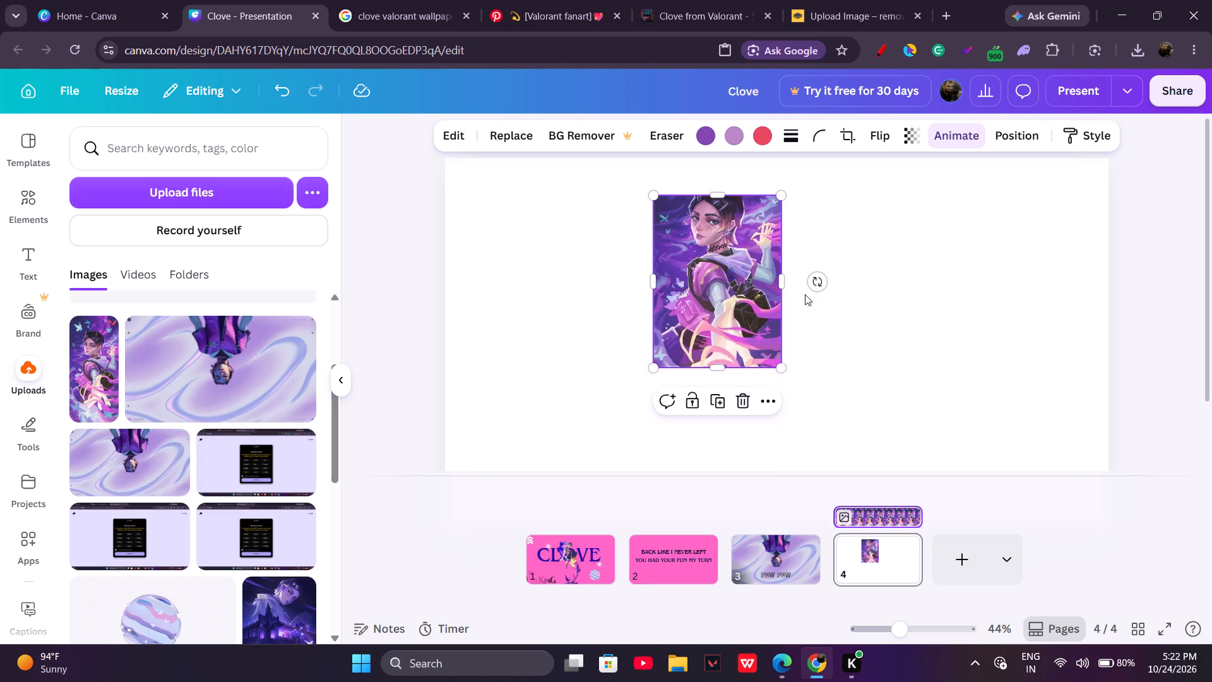
drag(805, 294, 1037, 278)
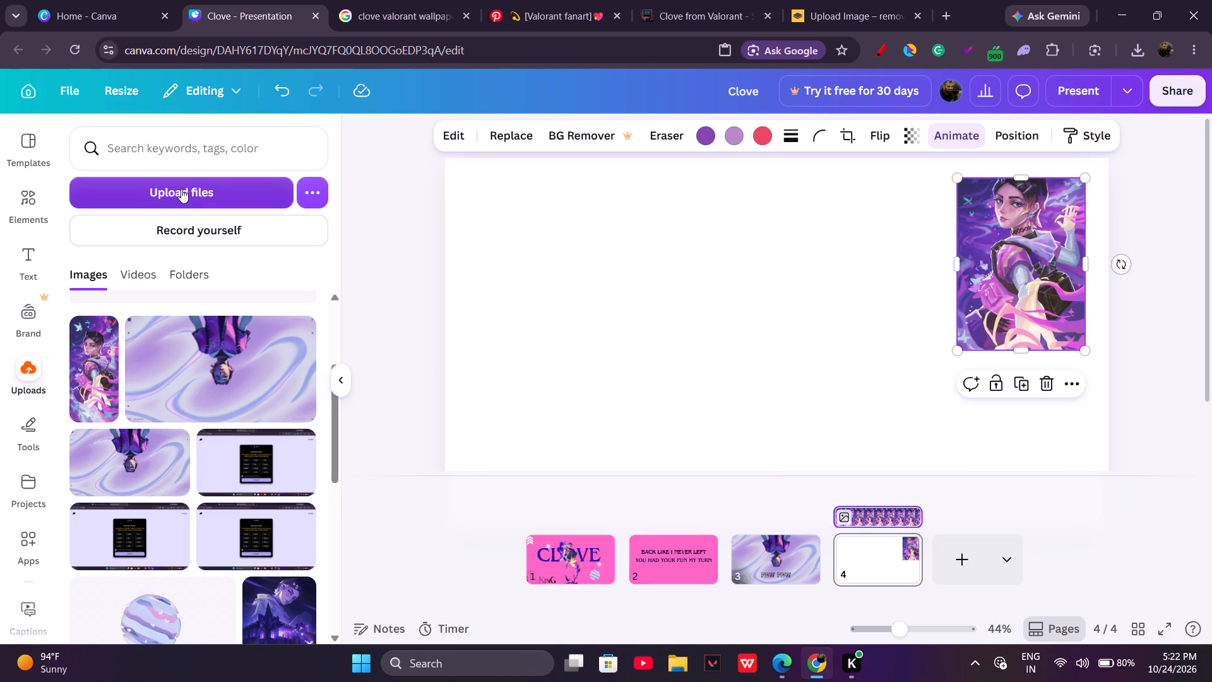
Try wider and narrower crops of the fanart from its left side, leaving it slightly narrower.
drag(959, 276, 824, 292)
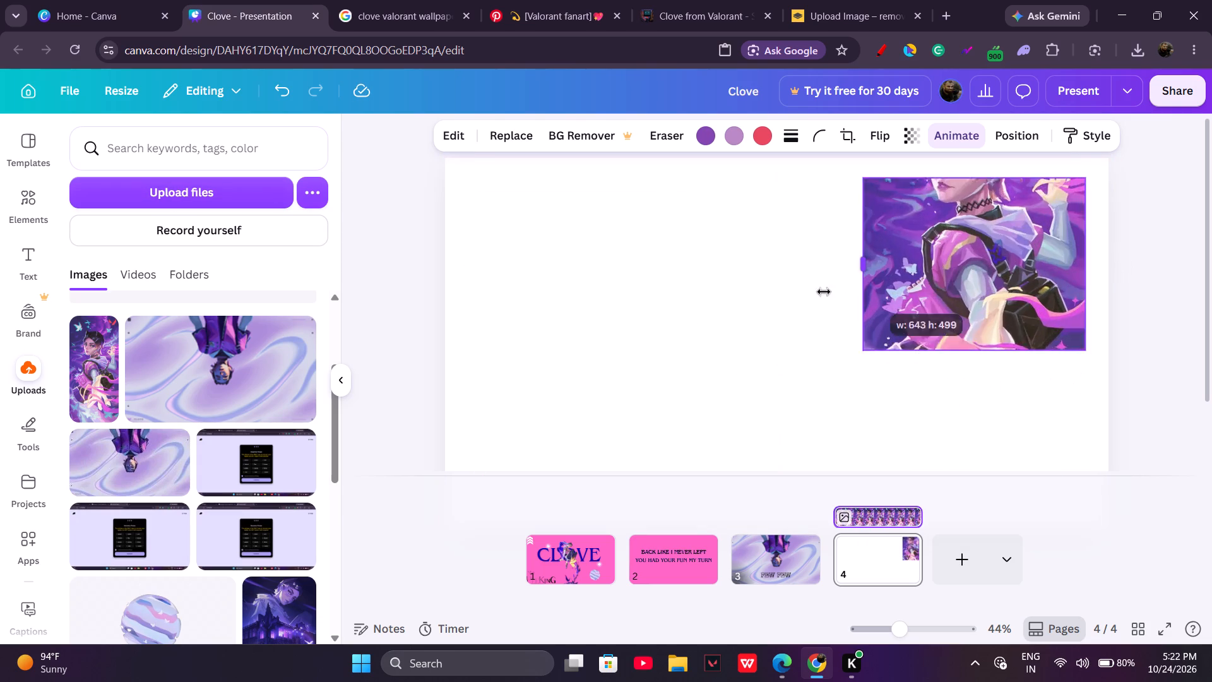
drag(824, 292, 1006, 314)
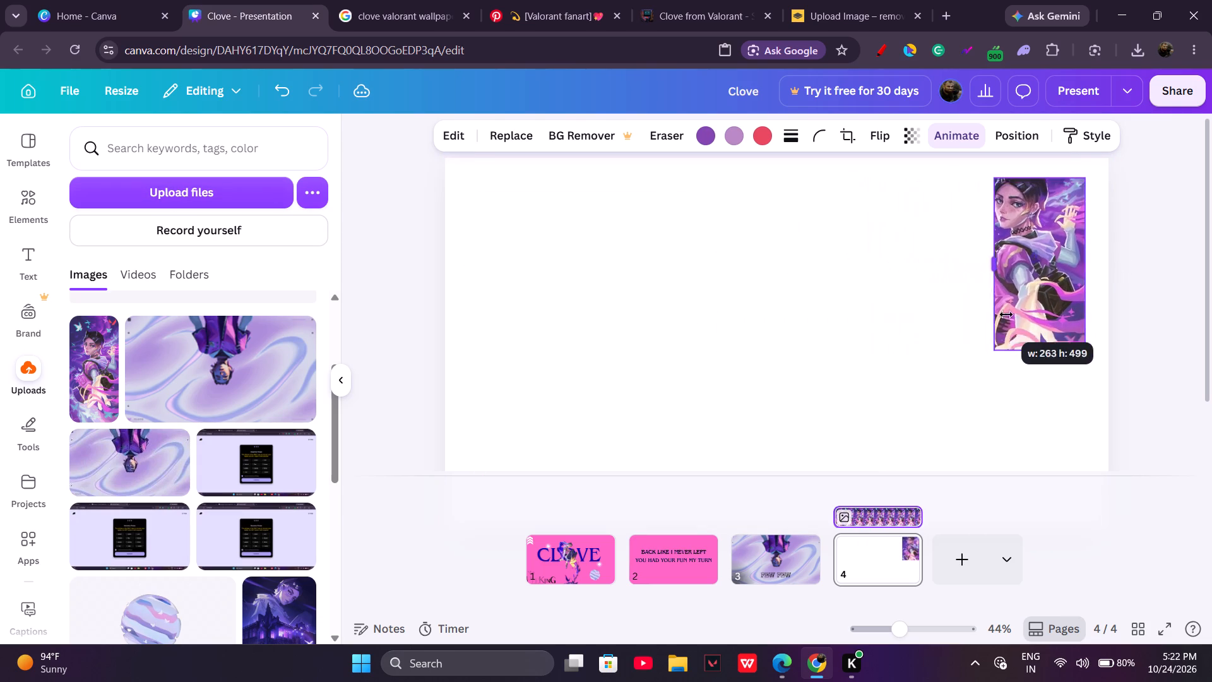
drag(1006, 314, 921, 328)
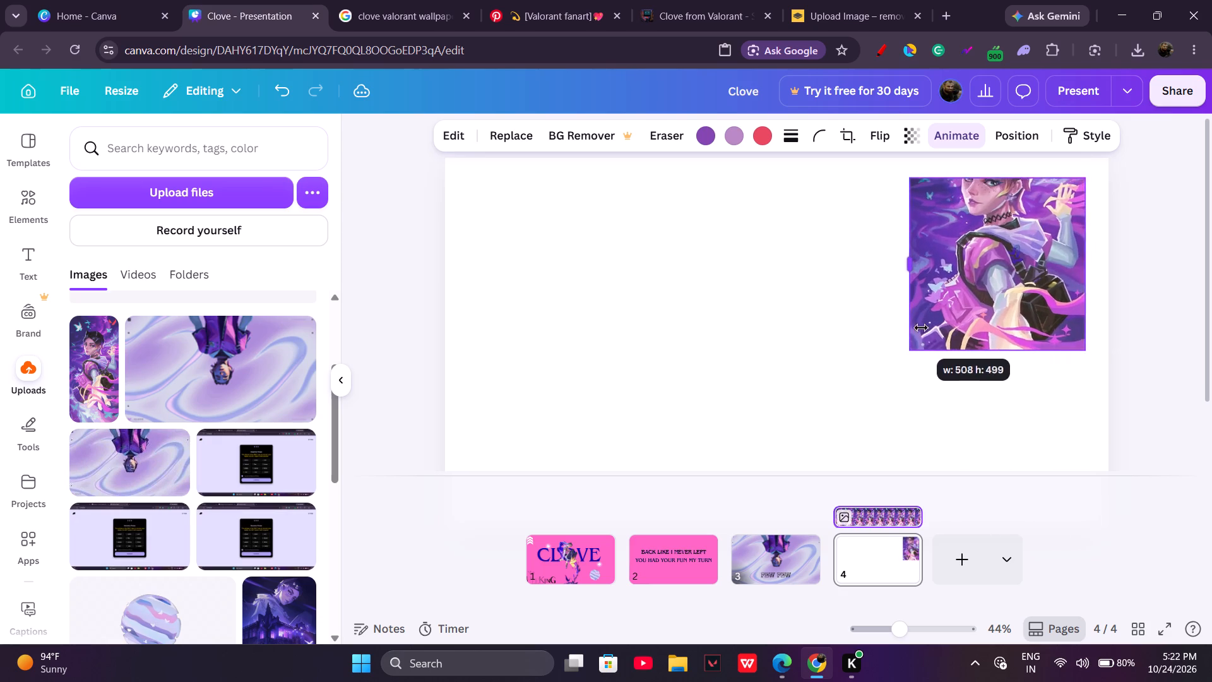
drag(921, 328, 965, 320)
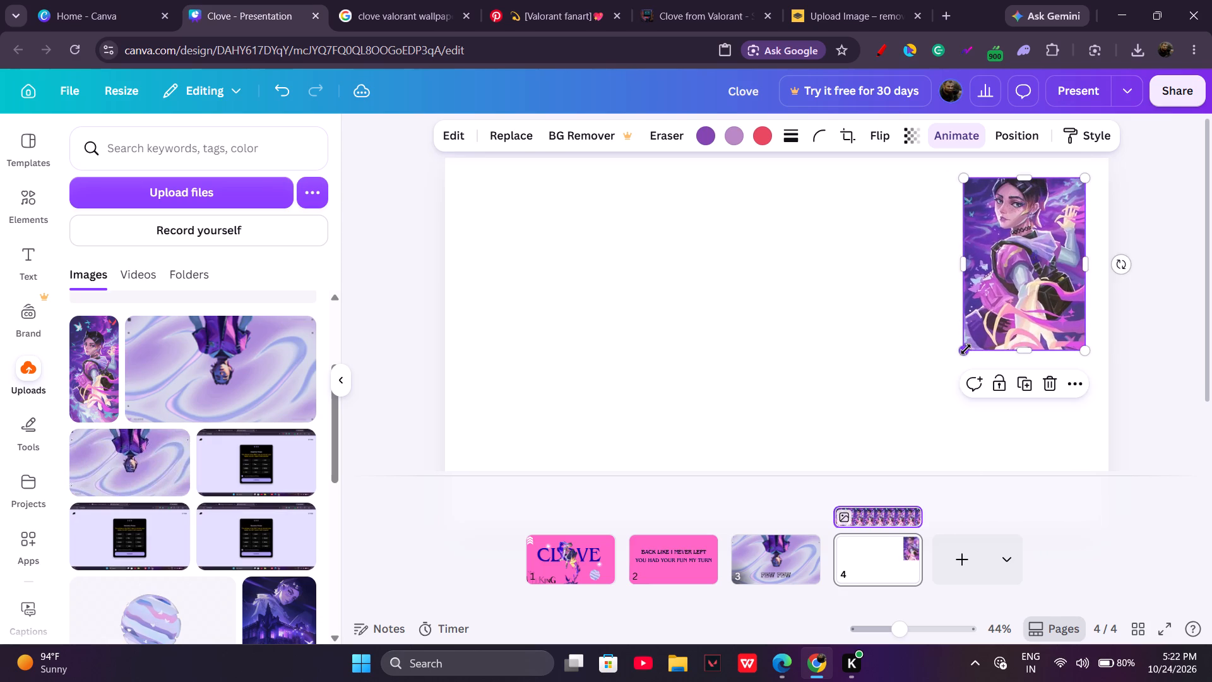
Enlarge the fanart up to page 4's top edge and place it flush in the page's upper-right corner.
drag(966, 350, 868, 457)
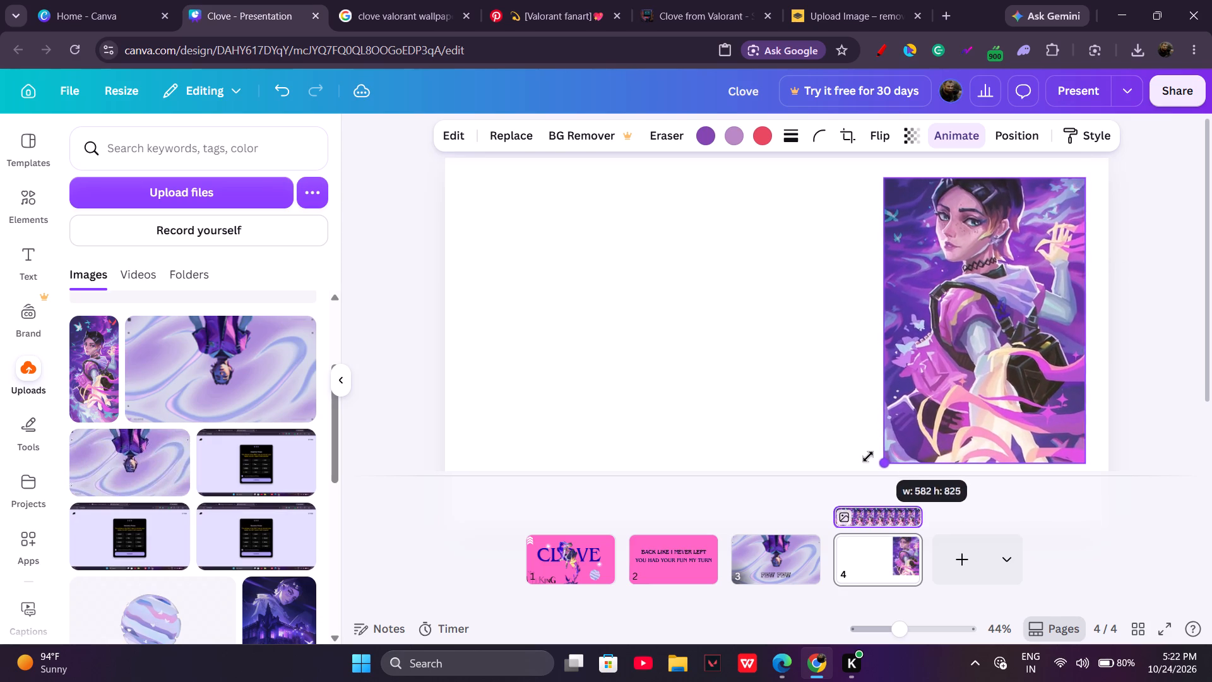
drag(868, 457, 865, 460)
drag(1081, 182, 1088, 176)
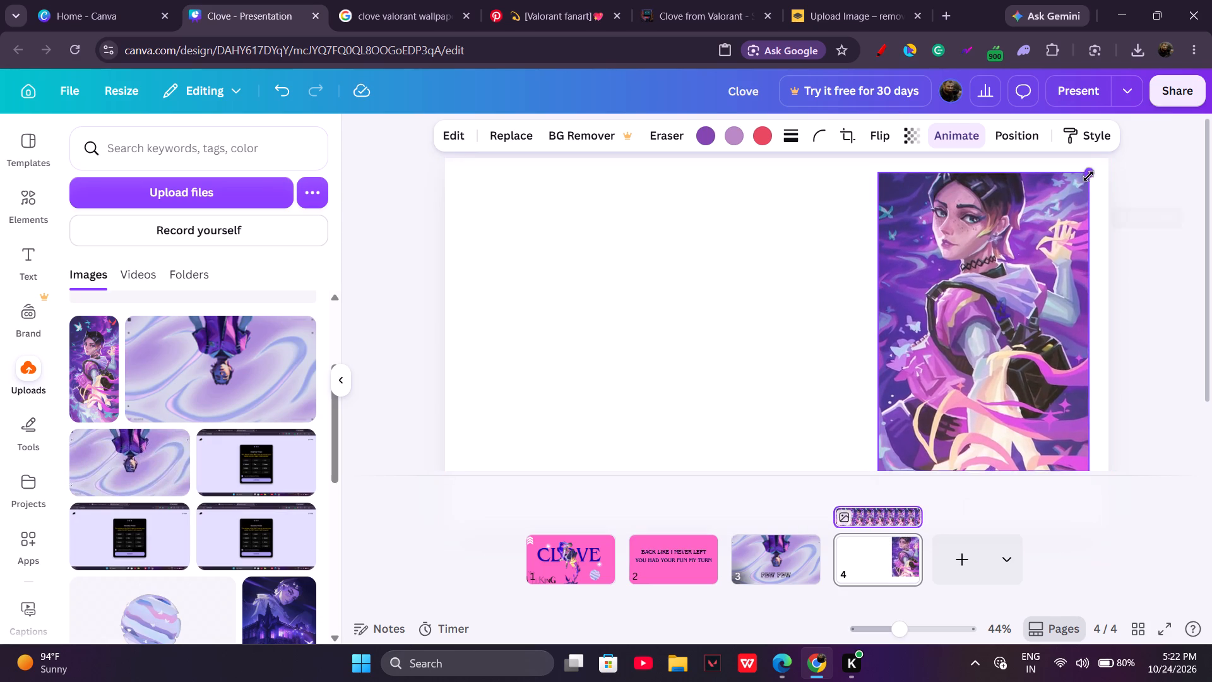
drag(1088, 176, 1103, 168)
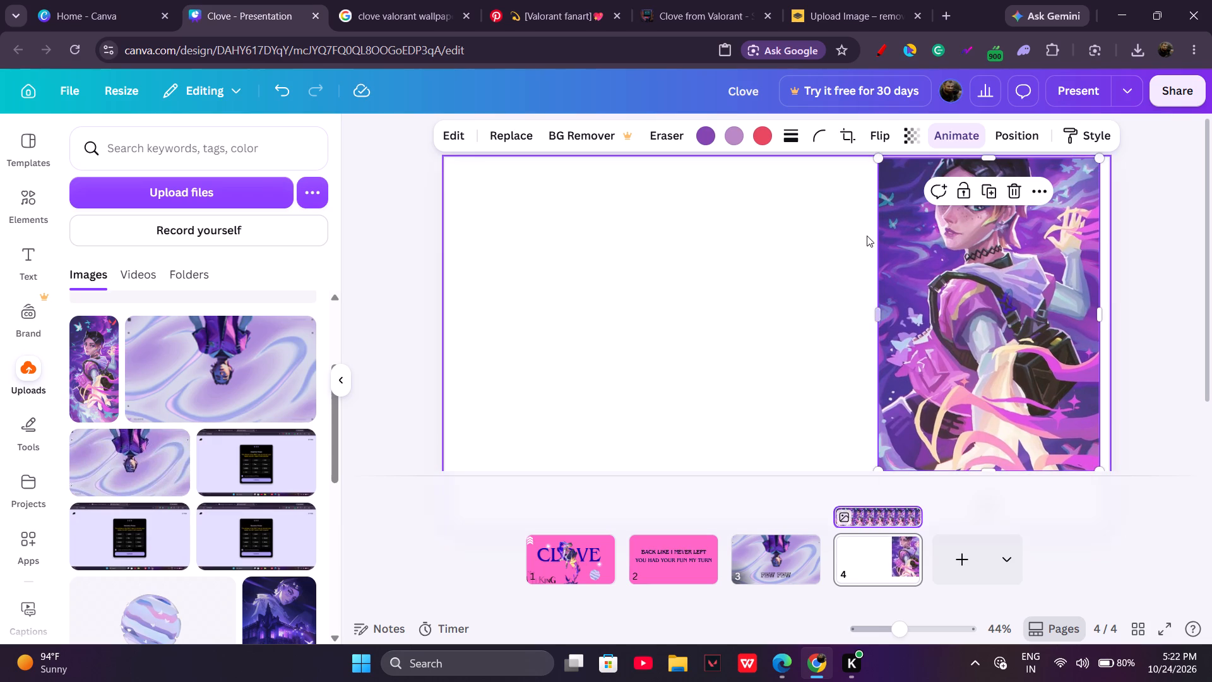
click(856, 263)
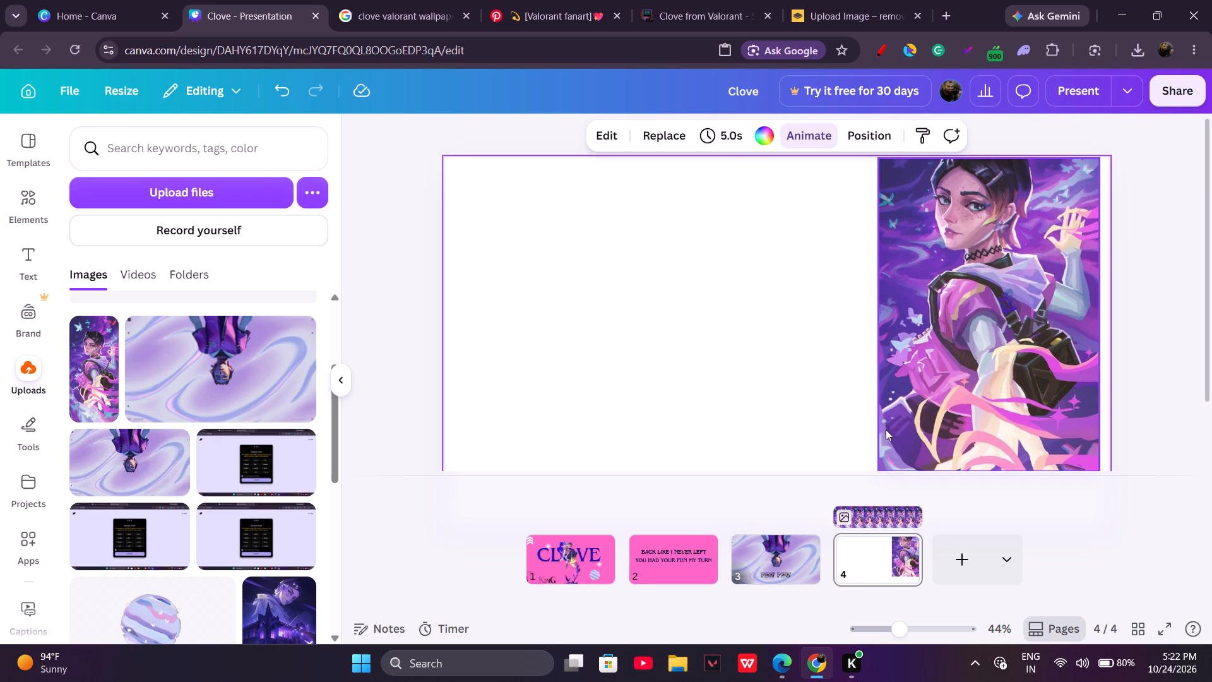
drag(934, 419, 944, 419)
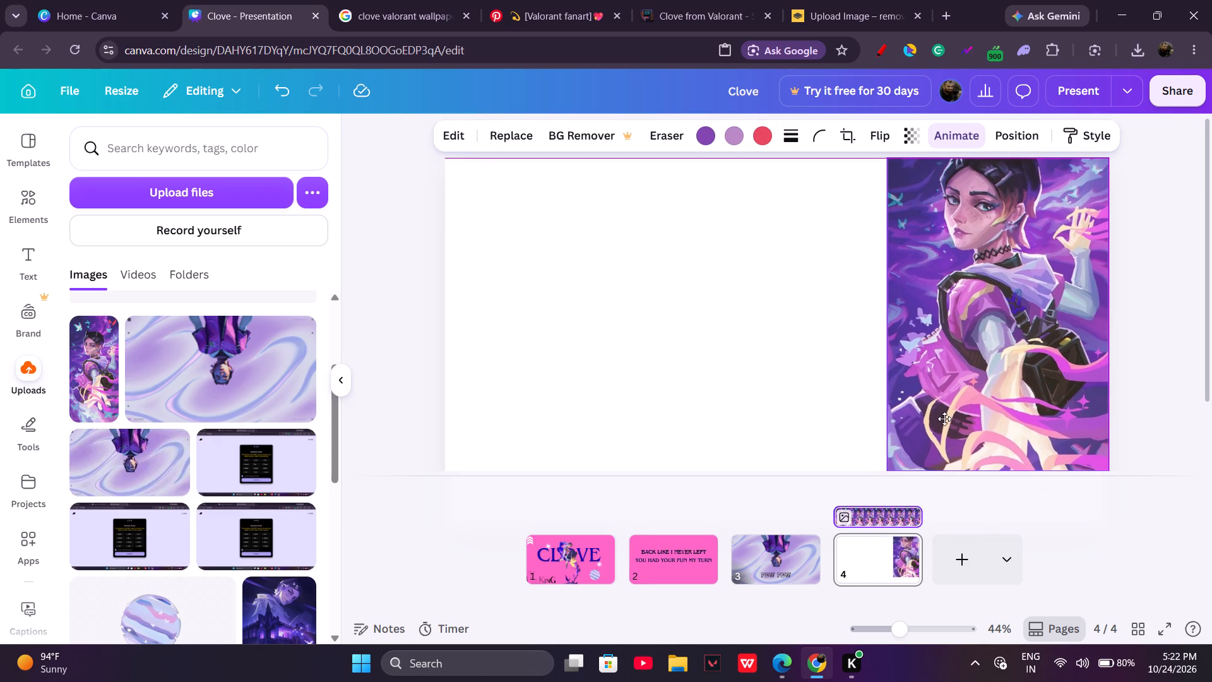
drag(944, 419, 944, 419)
click(781, 383)
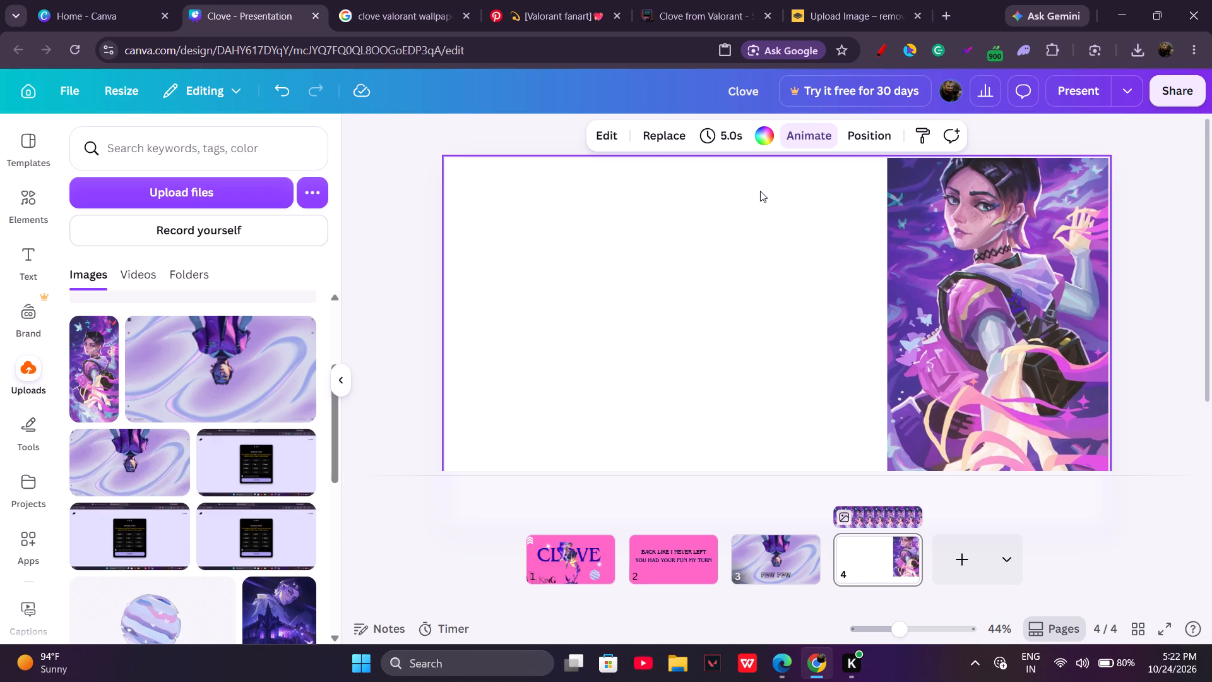
Find the Clove Valorant 4K Ultra HD wallpaper from Wallpaper Abyss in the Google image results and open its source page.
click(468, 0)
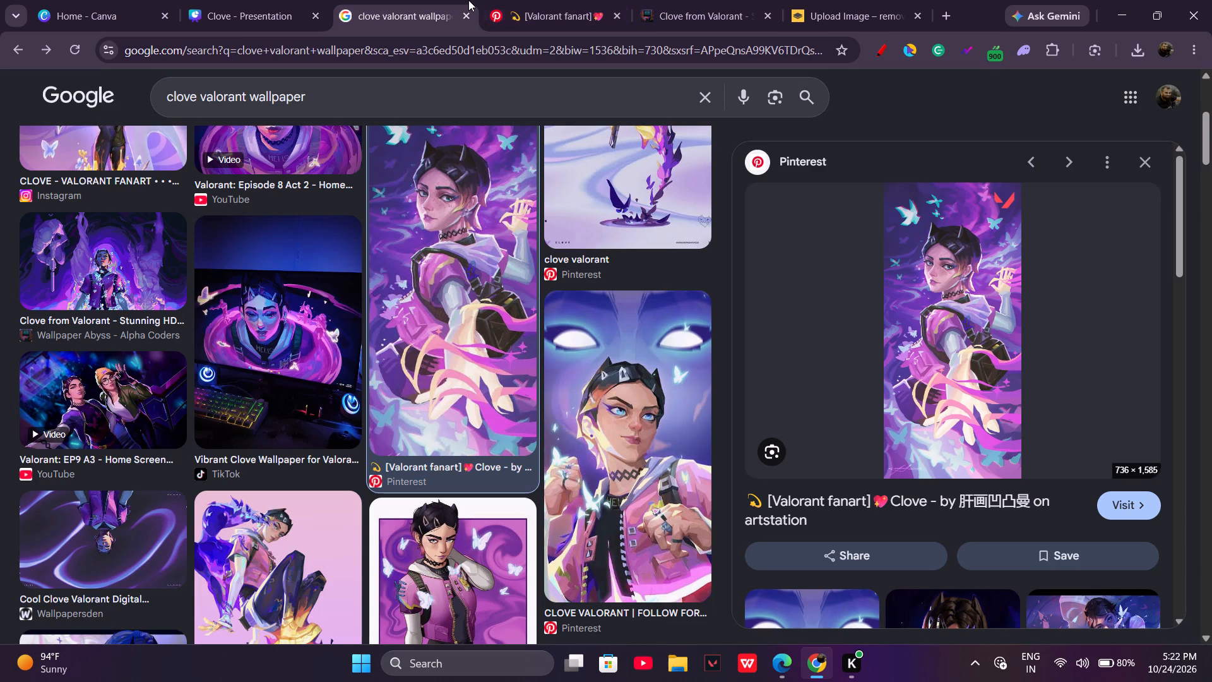
scroll(502, 483, down, 2)
click(64, 494)
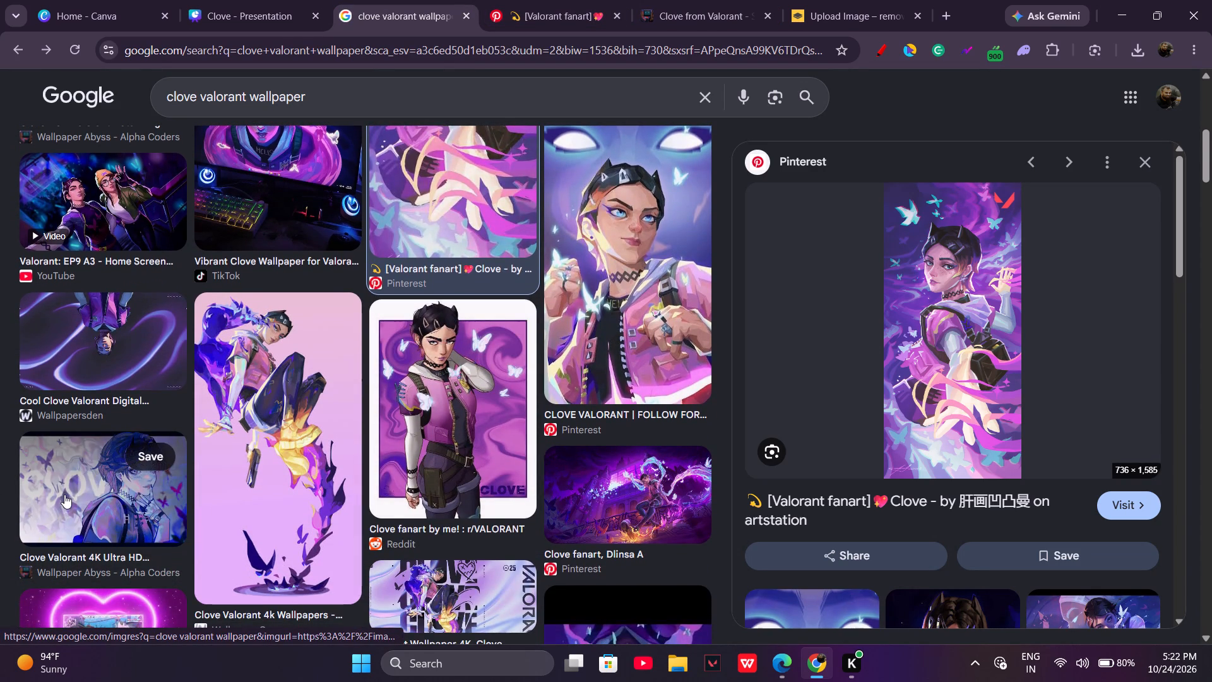
click(835, 392)
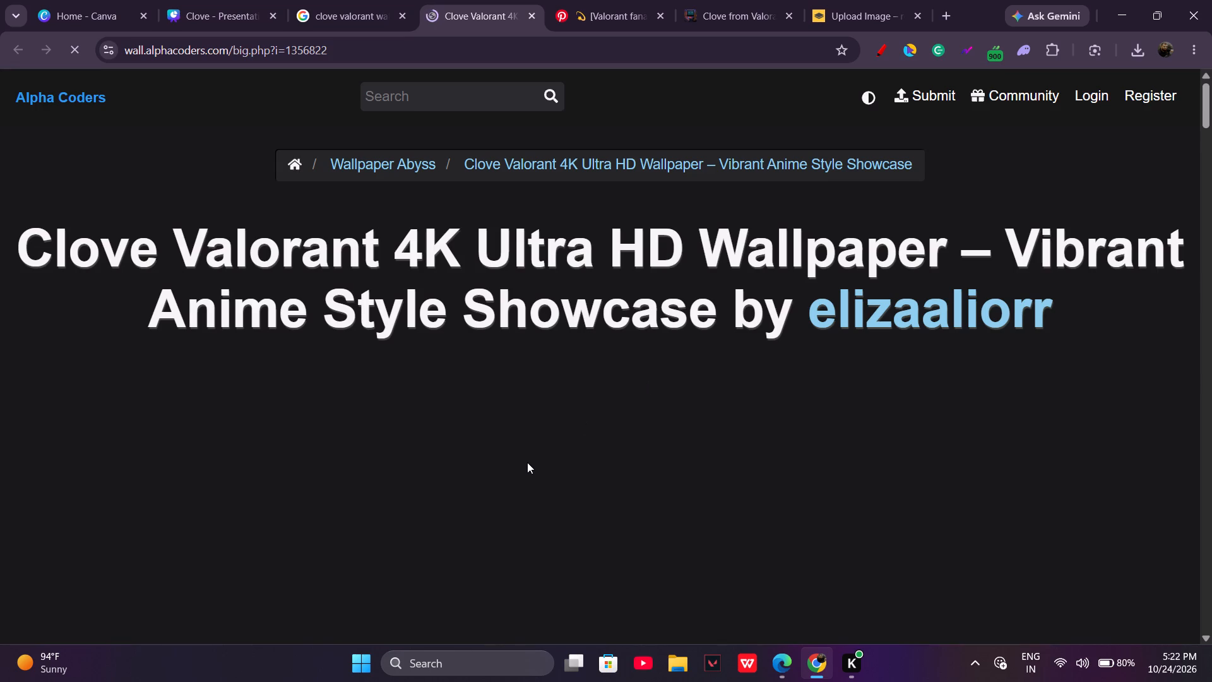
Download the full-resolution Clove Valorant 4K wallpaper for free from its Alpha Coders page.
scroll(527, 462, down, 2)
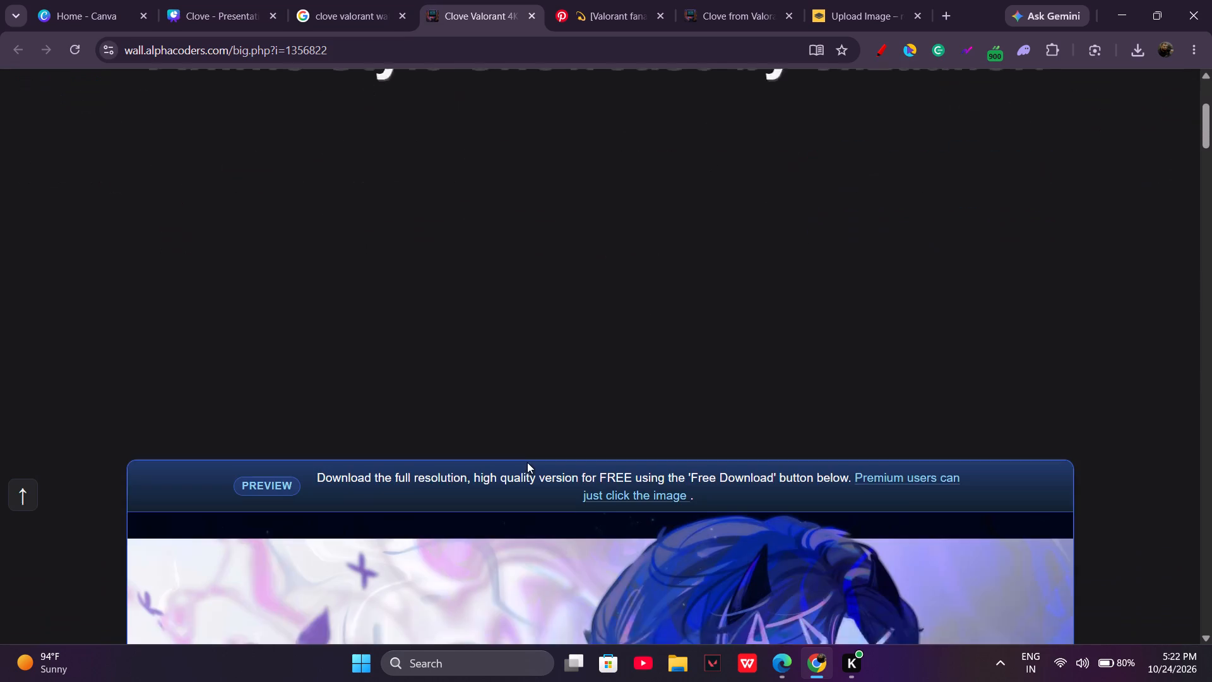
scroll(527, 462, down, 8)
scroll(348, 508, down, 2)
scroll(232, 196, up, 2)
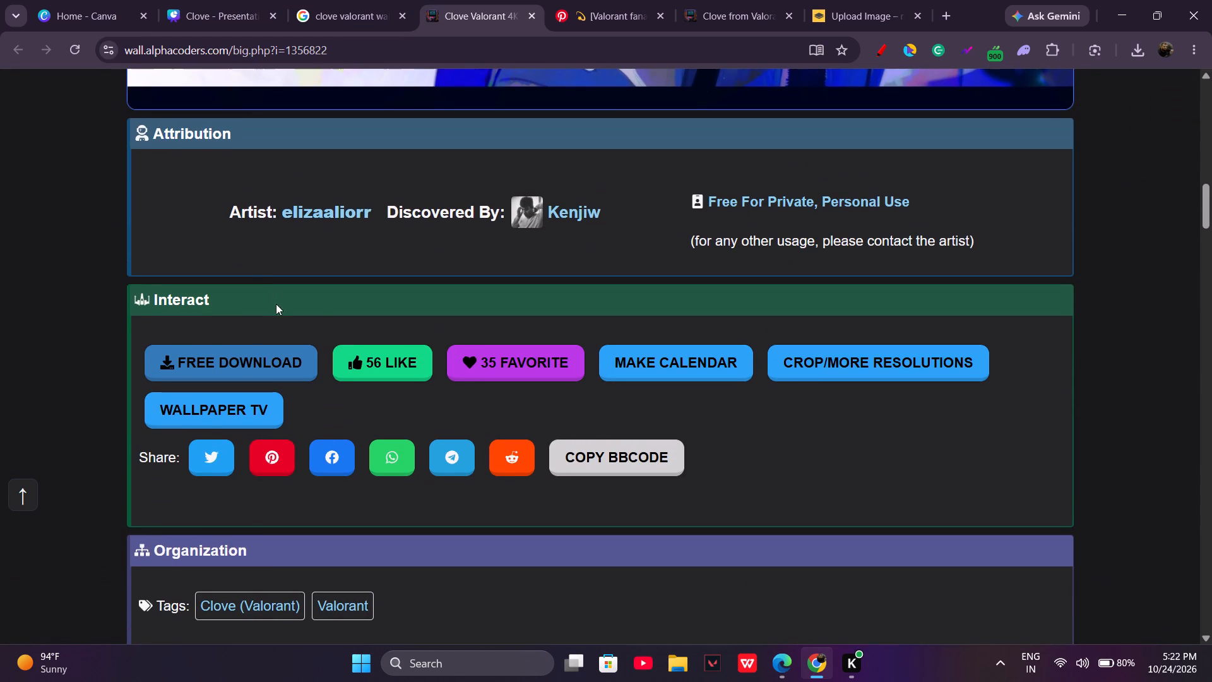
click(248, 368)
scroll(362, 385, up, 3)
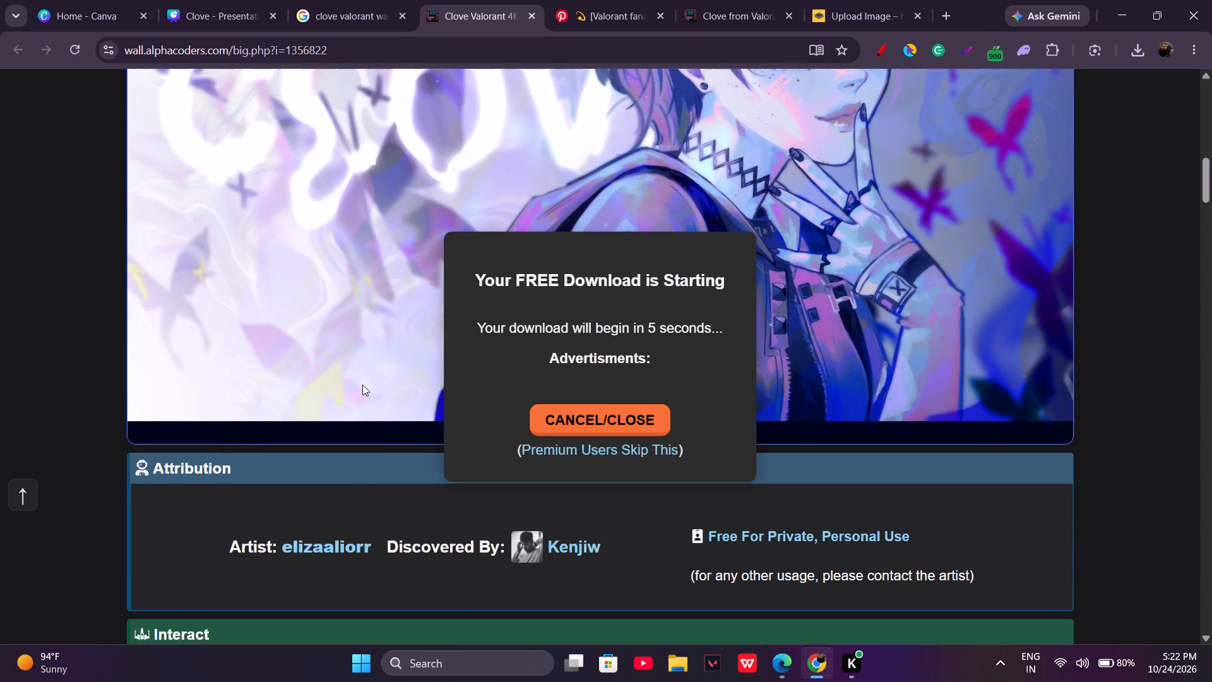
scroll(362, 385, up, 3)
scroll(657, 493, up, 1)
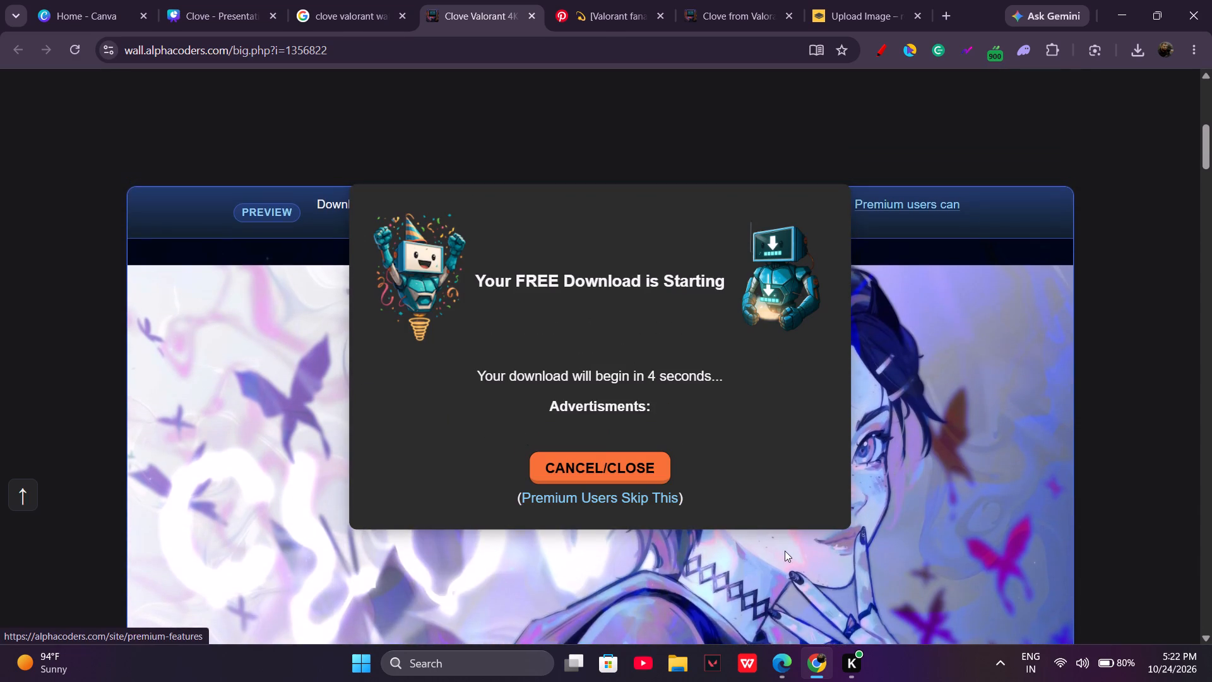
scroll(785, 551, up, 2)
scroll(781, 399, up, 4)
scroll(897, 484, down, 7)
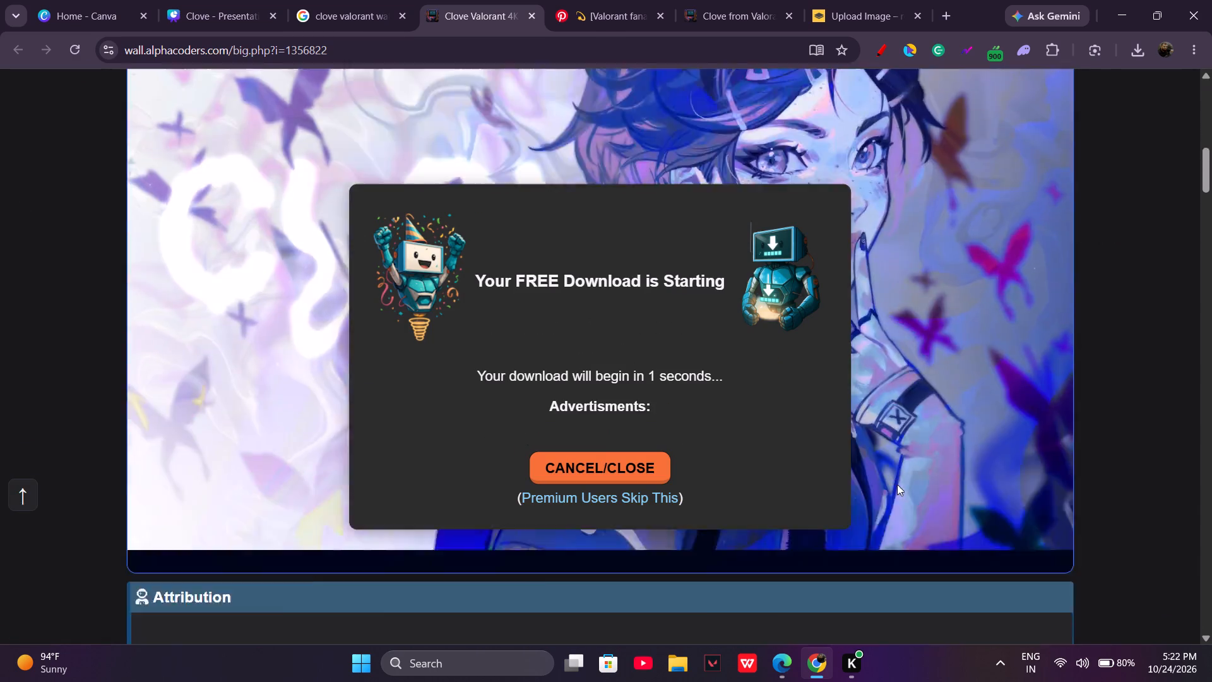
scroll(874, 317, up, 6)
scroll(822, 0, up, 8)
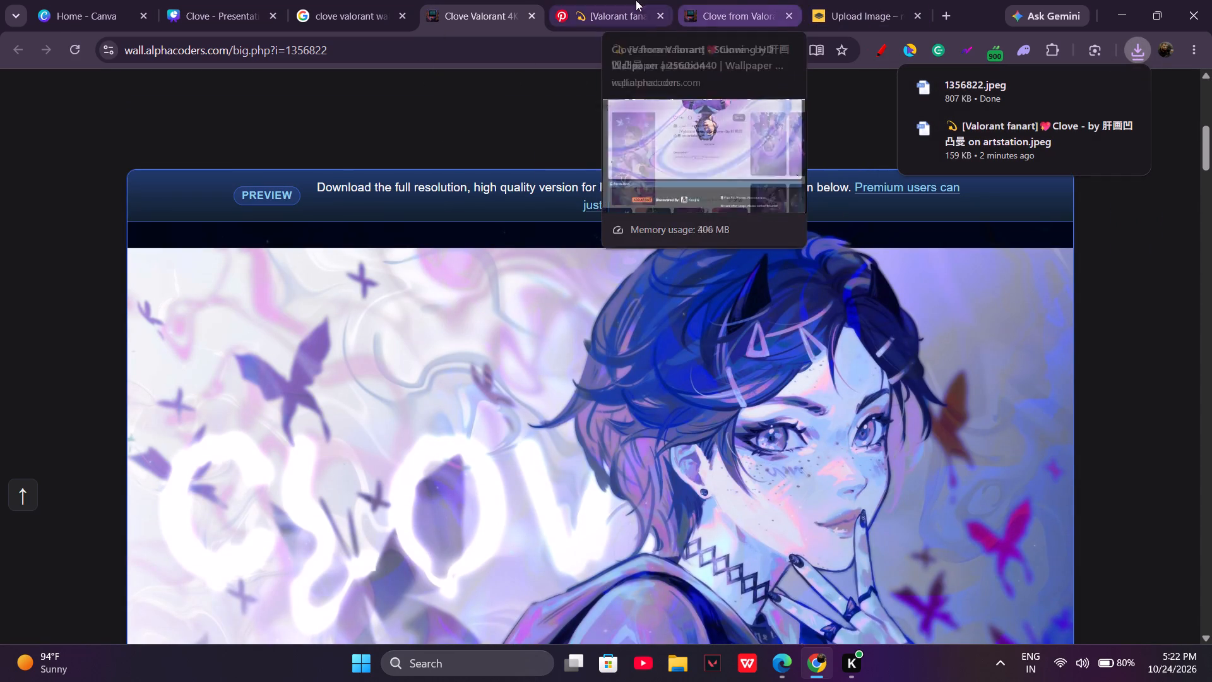
Return to the Canva presentation and upload the downloaded image 1356822 to the design's uploads.
click(260, 0)
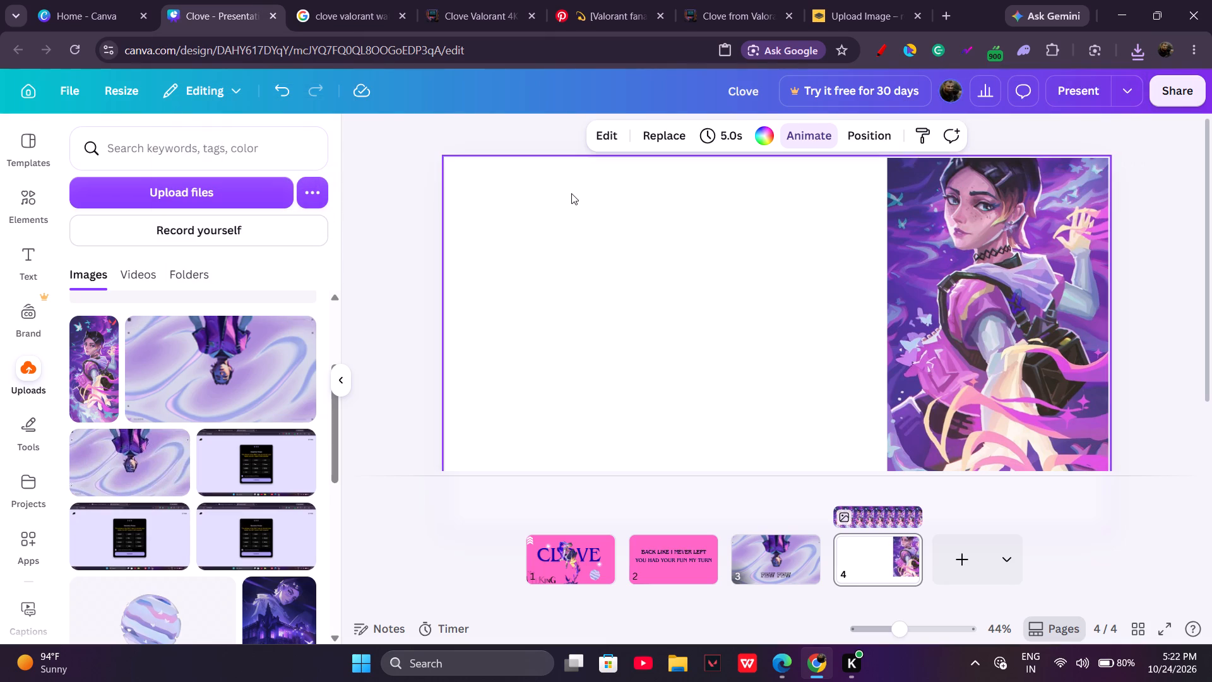
click(668, 129)
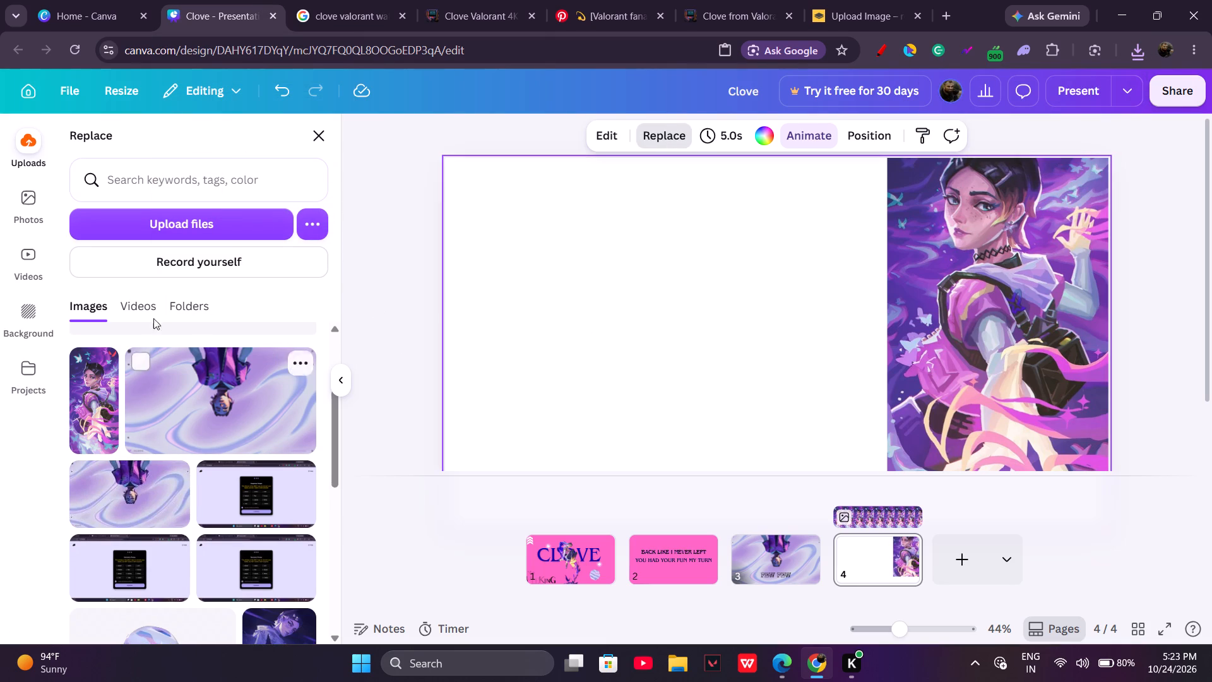
click(143, 228)
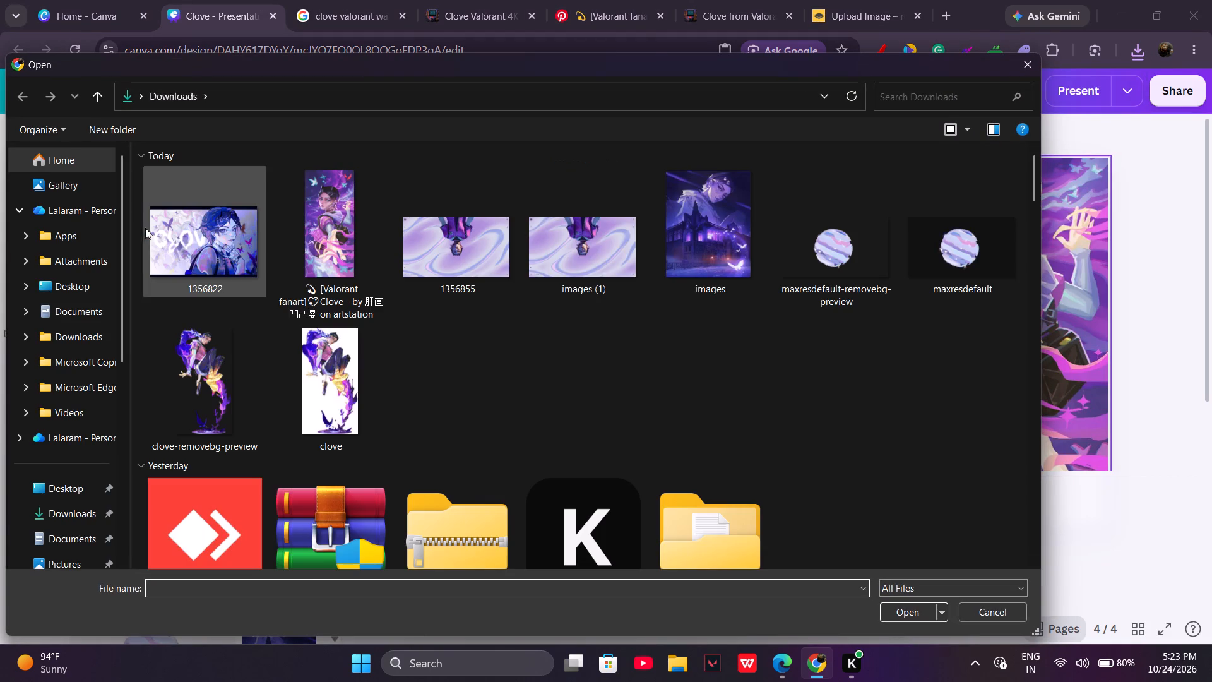
double_click(196, 248)
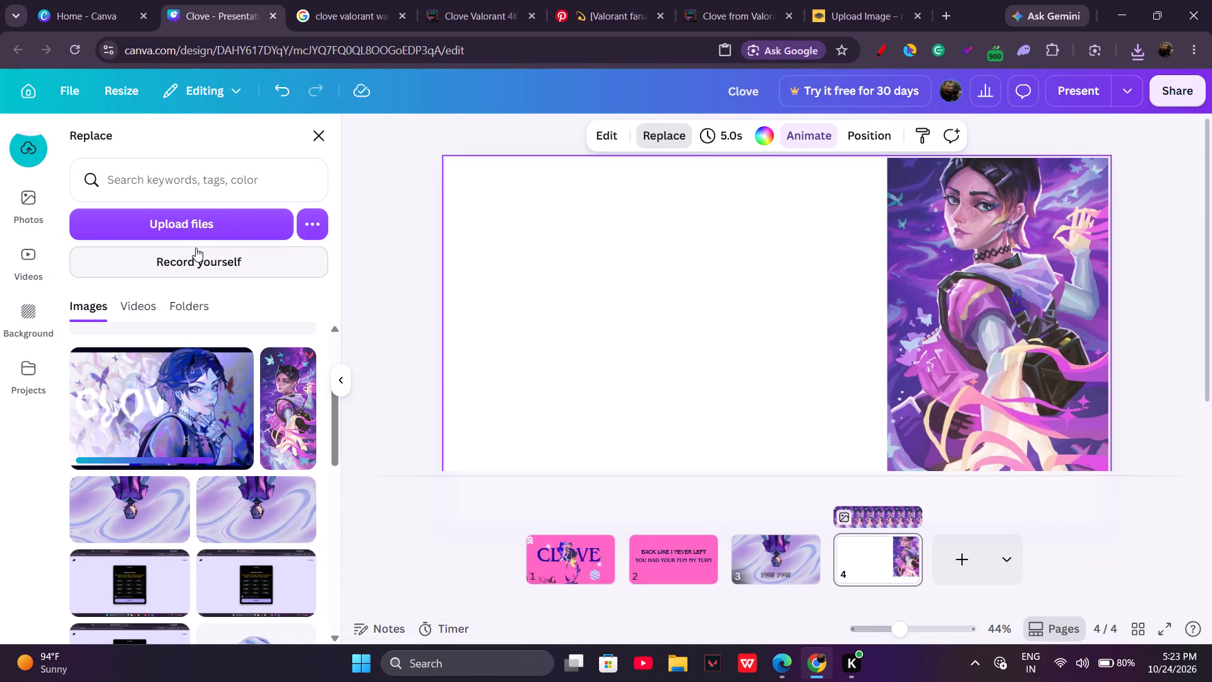
Delete the purple fanart from page 4 and add the newly uploaded blue-haired Clove wallpaper in its place.
click(949, 257)
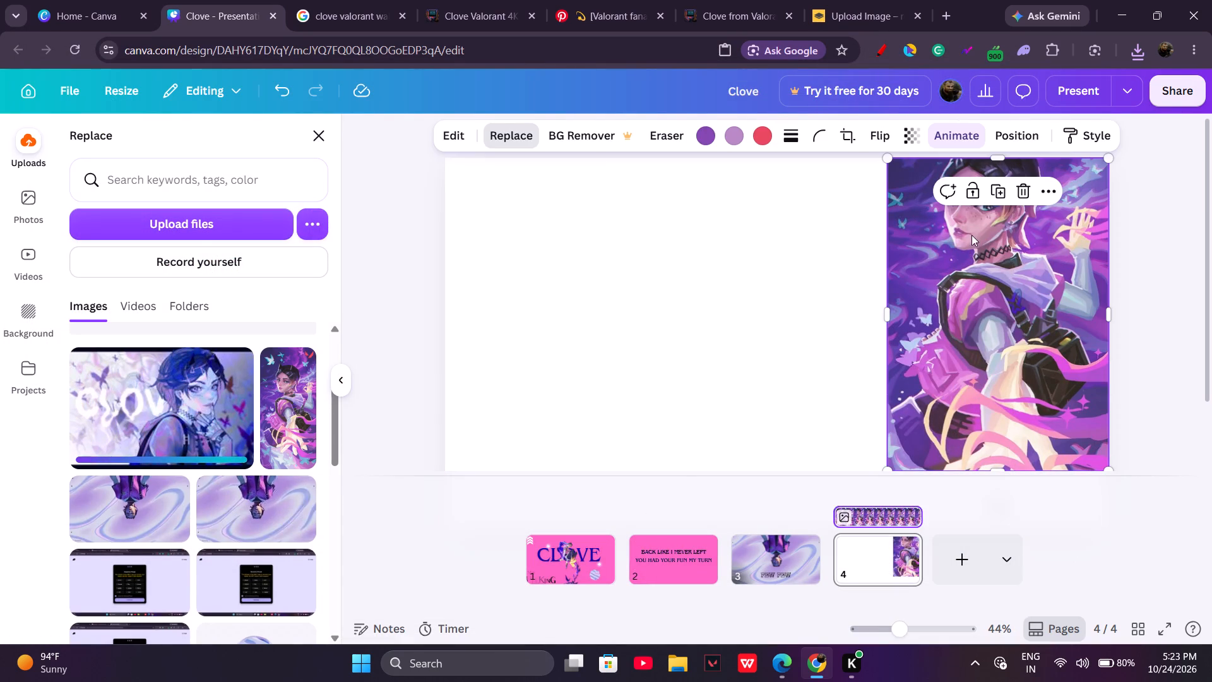
click(1030, 186)
click(193, 371)
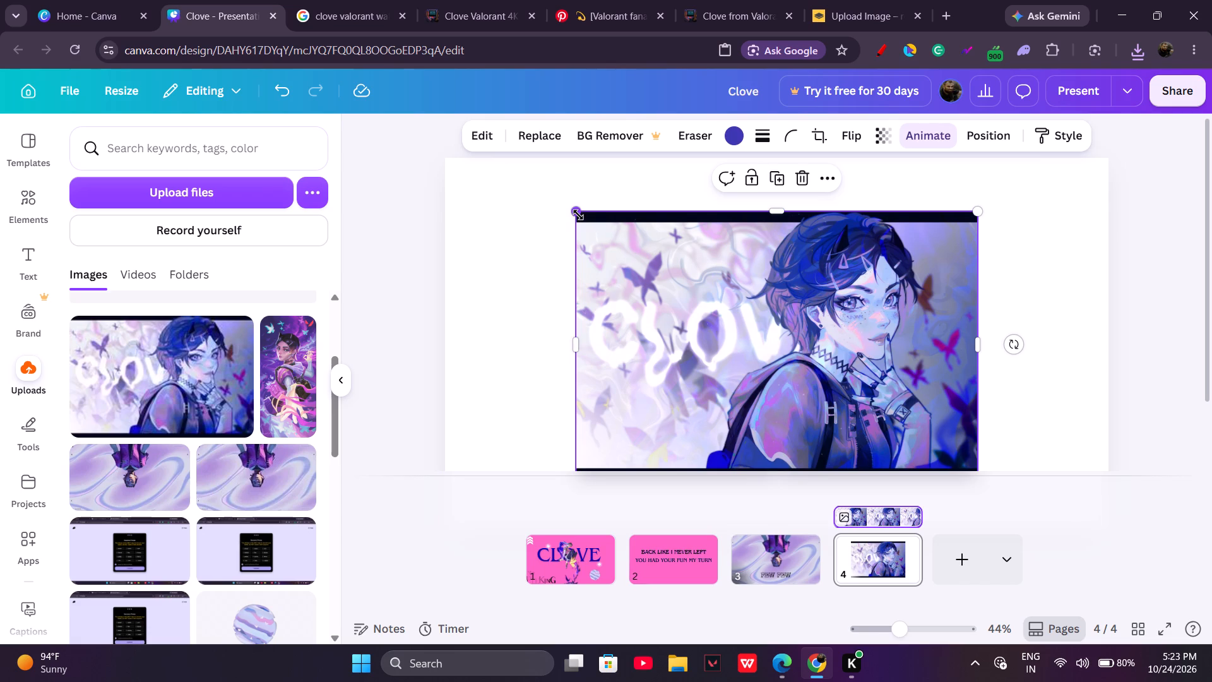
Enlarge the Clove wallpaper and extend both its sides until it spans page 4 from left edge to right edge.
drag(579, 217, 456, 206)
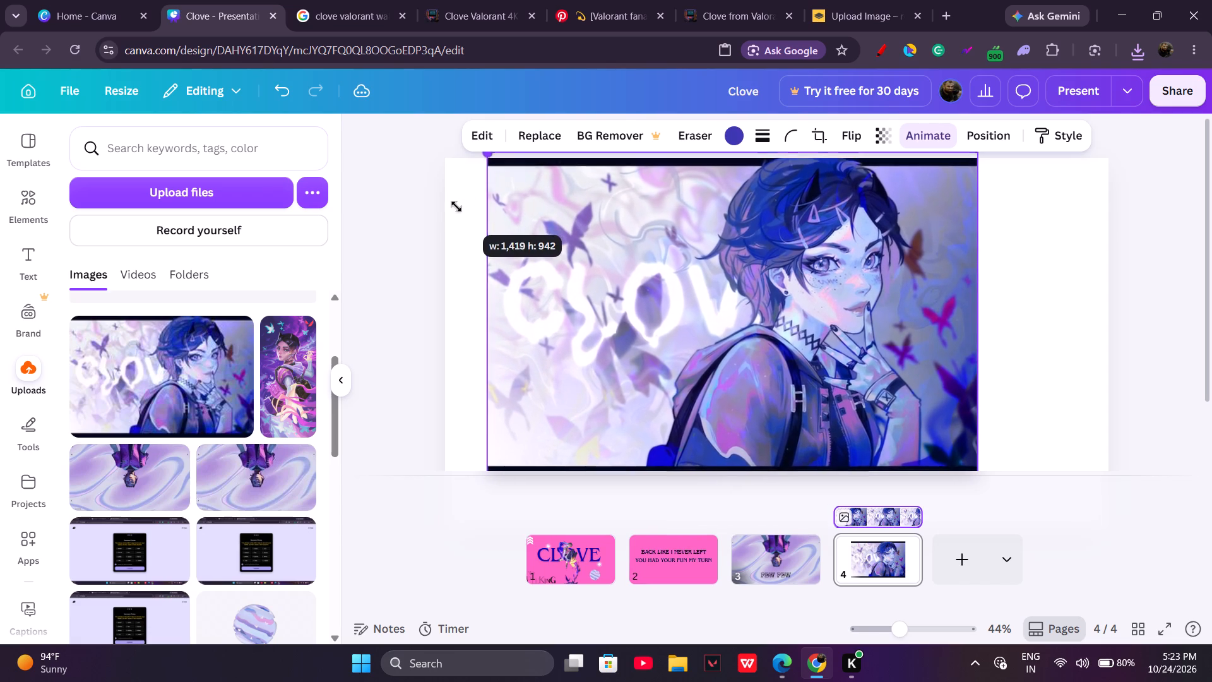
drag(456, 206, 448, 204)
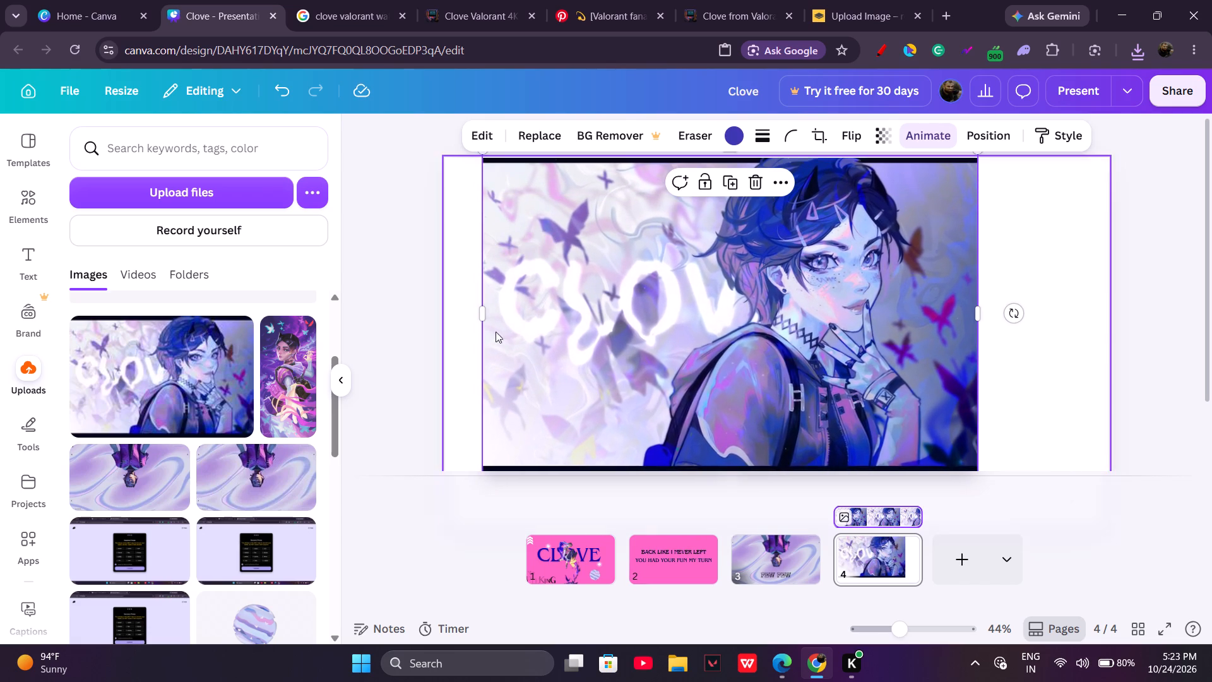
click(482, 464)
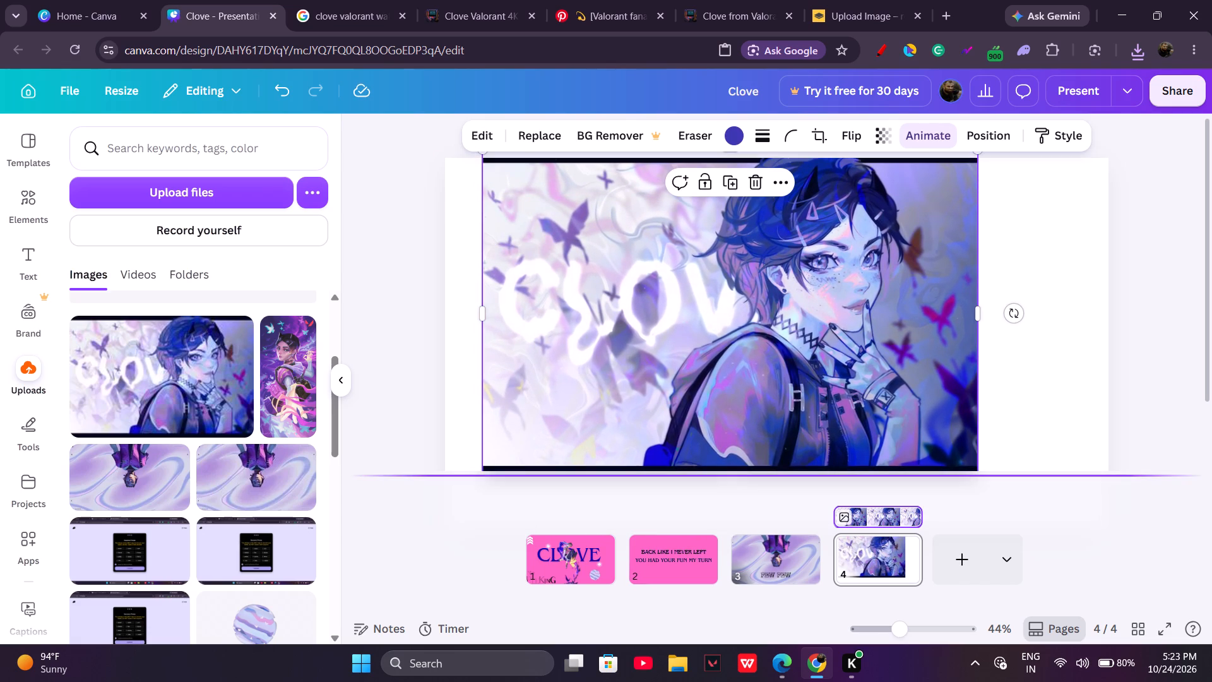
drag(476, 319, 484, 319)
drag(484, 319, 446, 323)
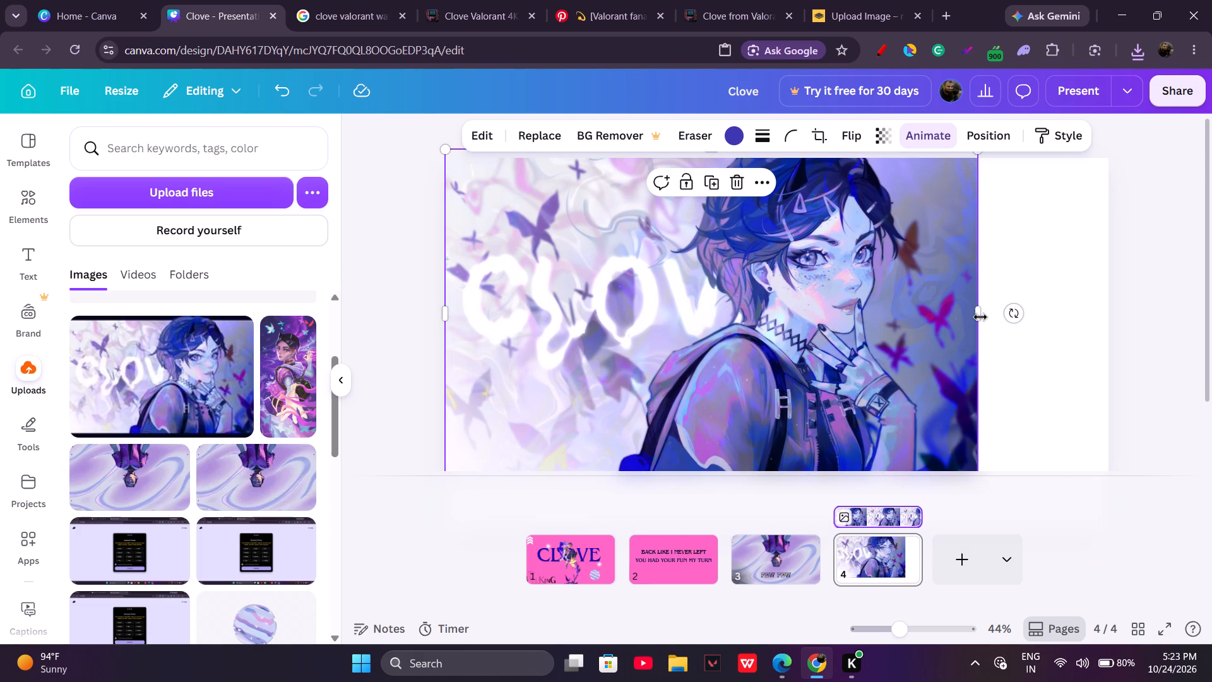
drag(980, 317, 1120, 308)
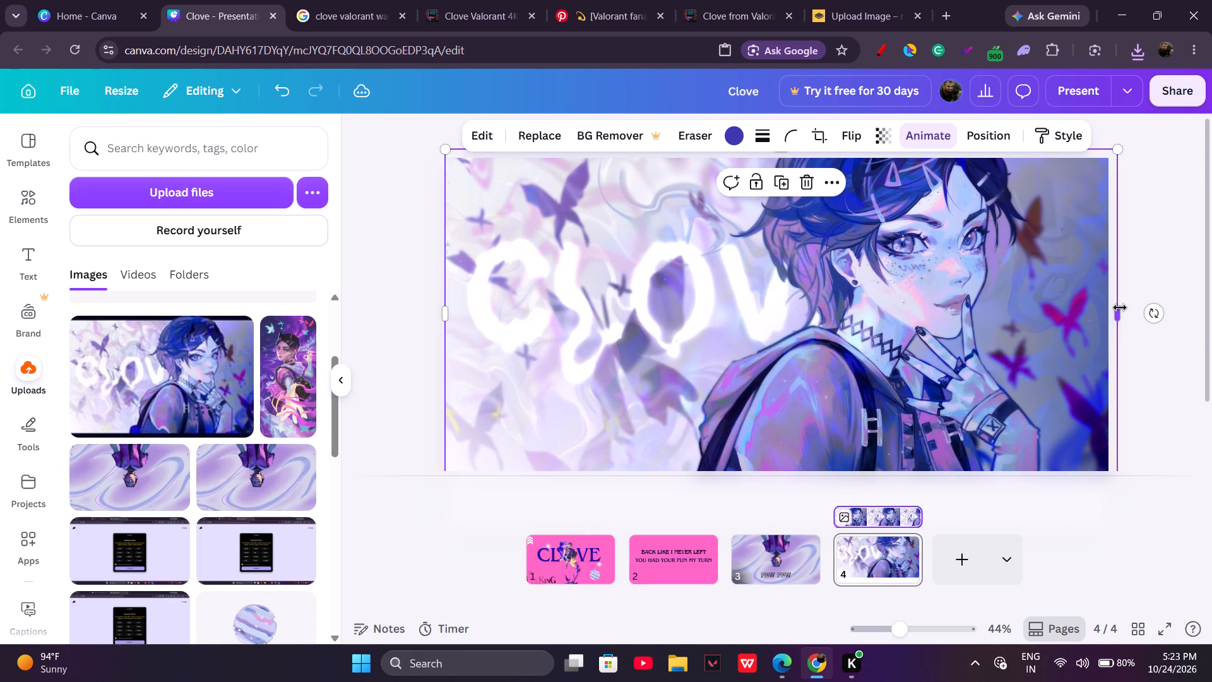
drag(1119, 312, 1109, 312)
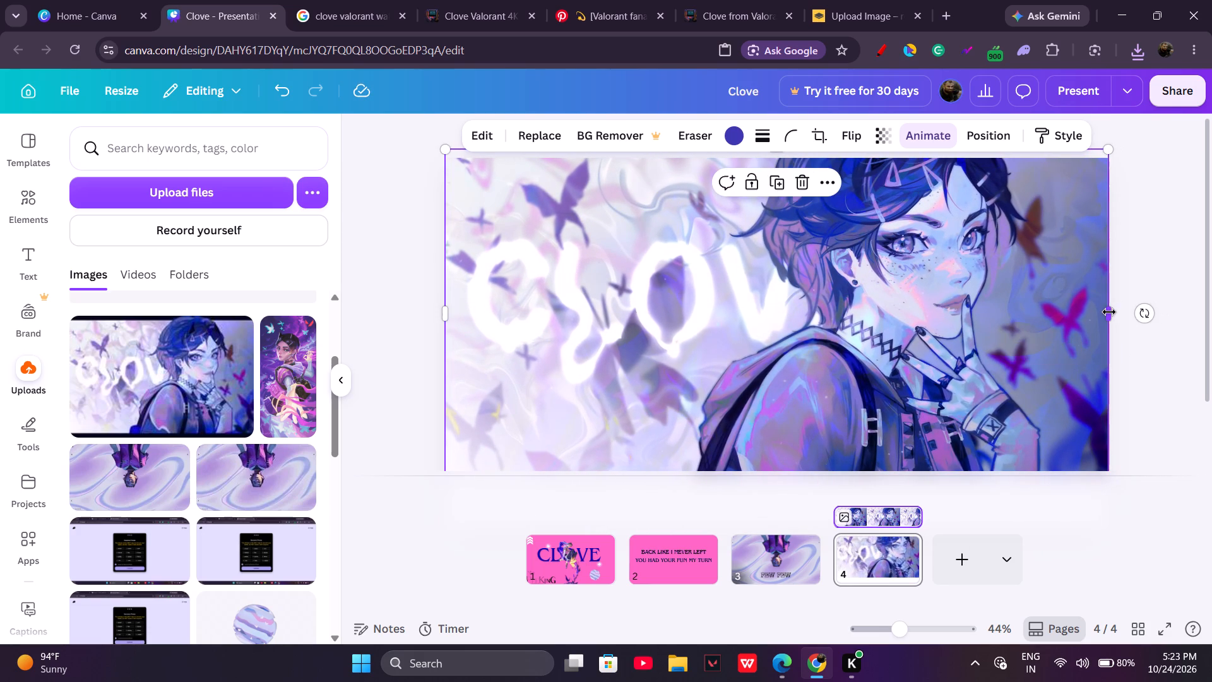
Rescale the wallpaper to a width of 1,920 and align it flush with page 4's top and side edges.
click(1109, 312)
drag(1114, 147, 1119, 137)
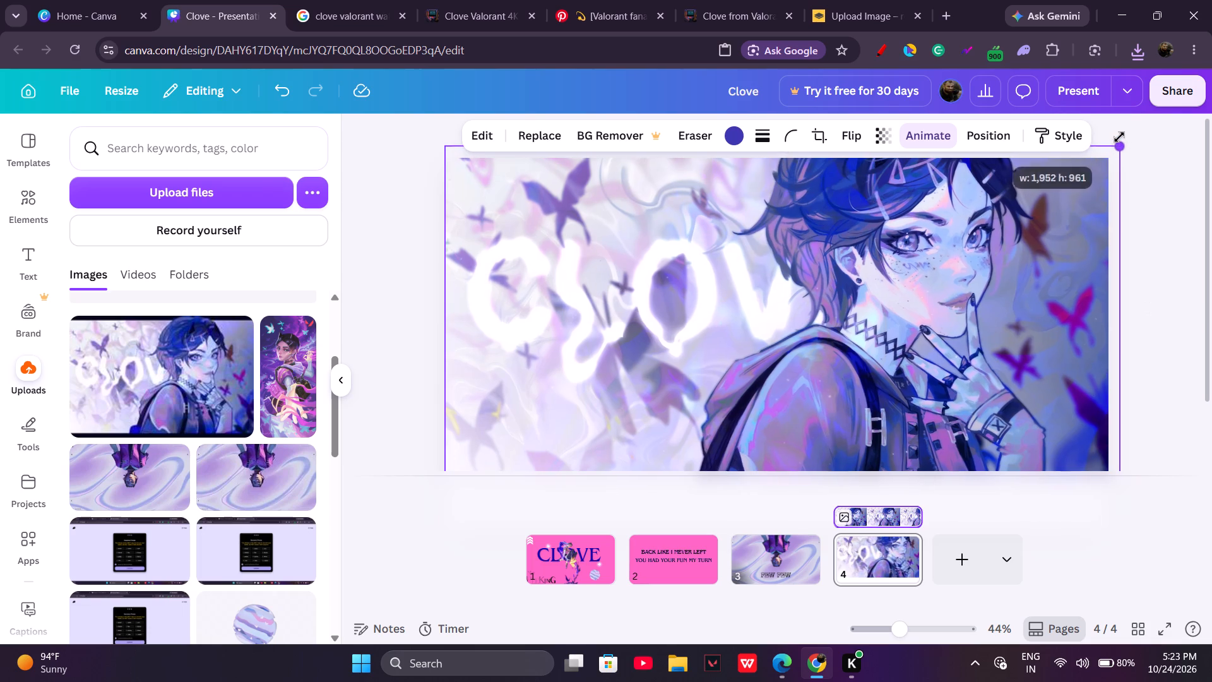
drag(1119, 137, 1043, 176)
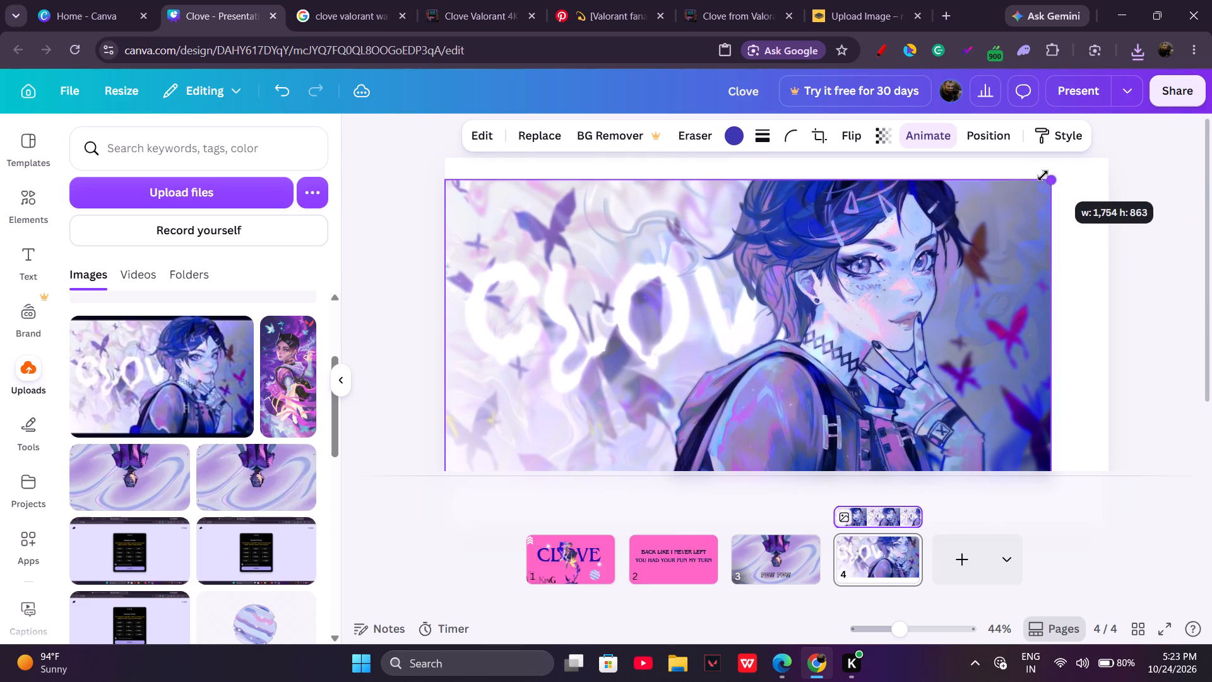
drag(1043, 176, 1110, 150)
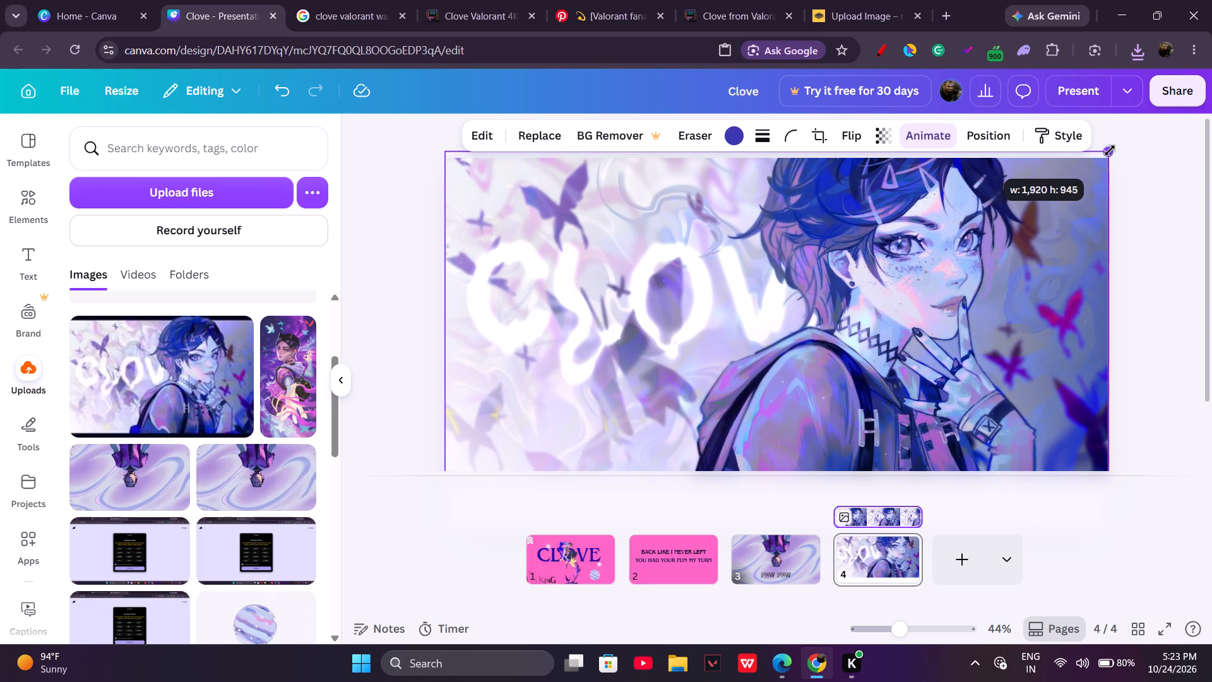
drag(1110, 150, 1108, 155)
drag(1023, 229, 1033, 246)
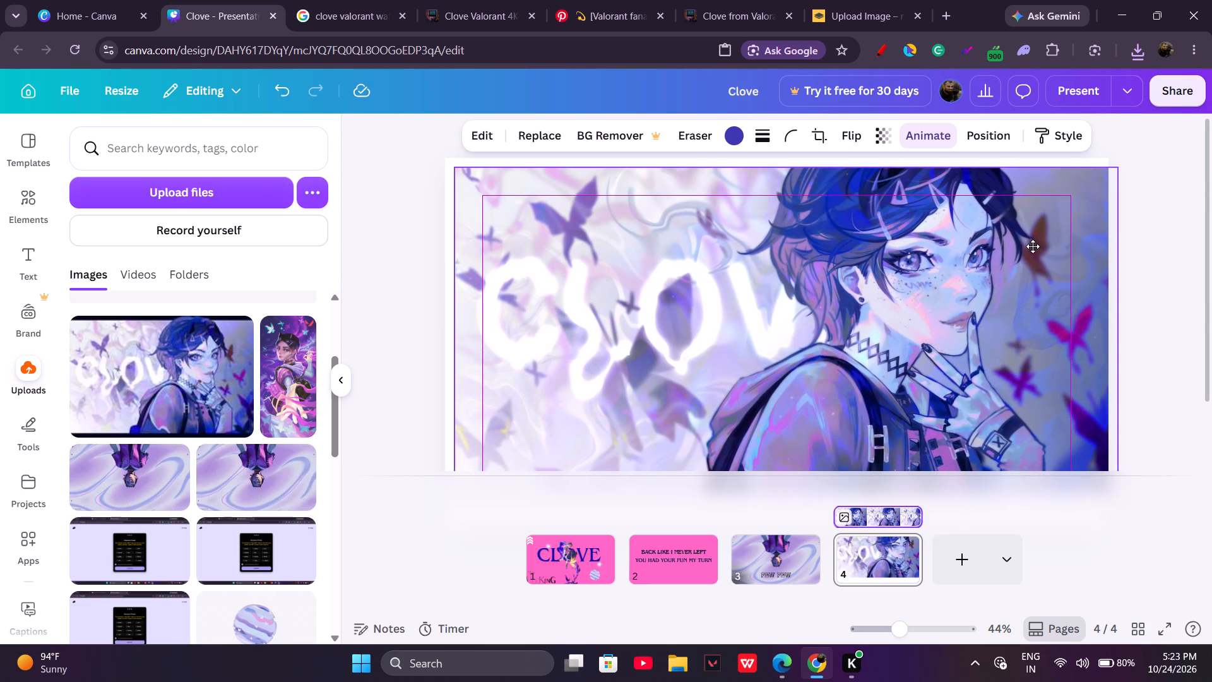
drag(1033, 246, 1026, 237)
click(1173, 371)
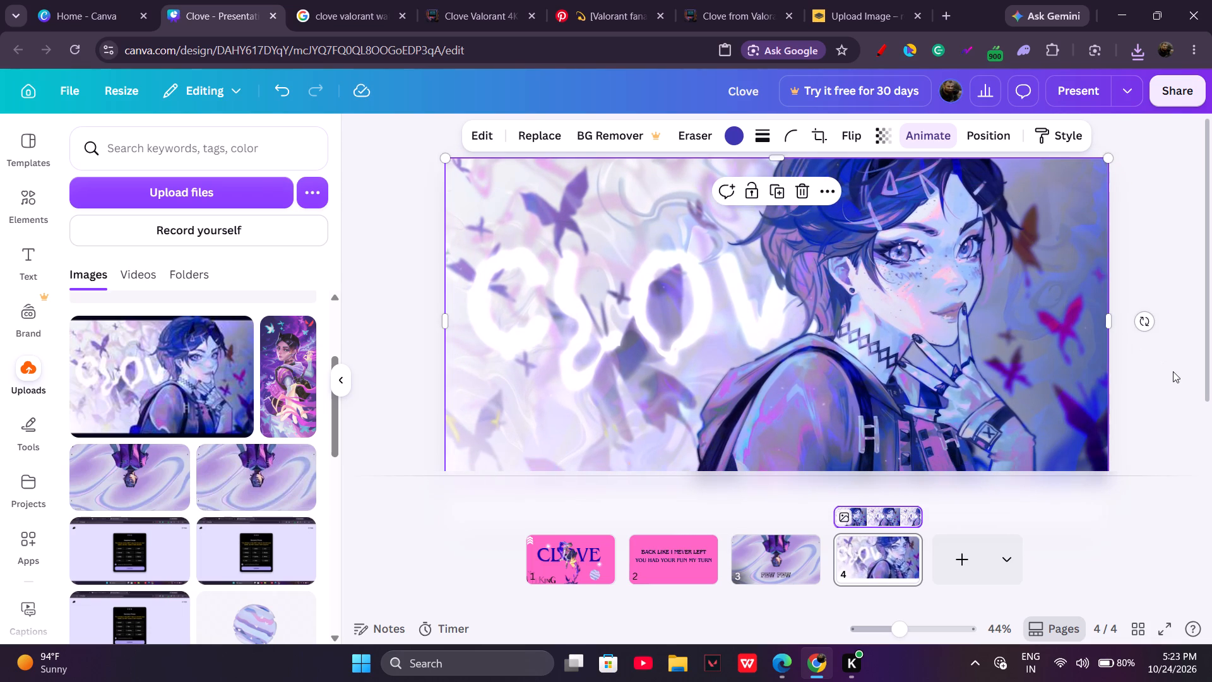
Compare with page 3, shift page 4's wallpaper down and enlarge it up to the top edge, extending past the page's right side.
click(774, 566)
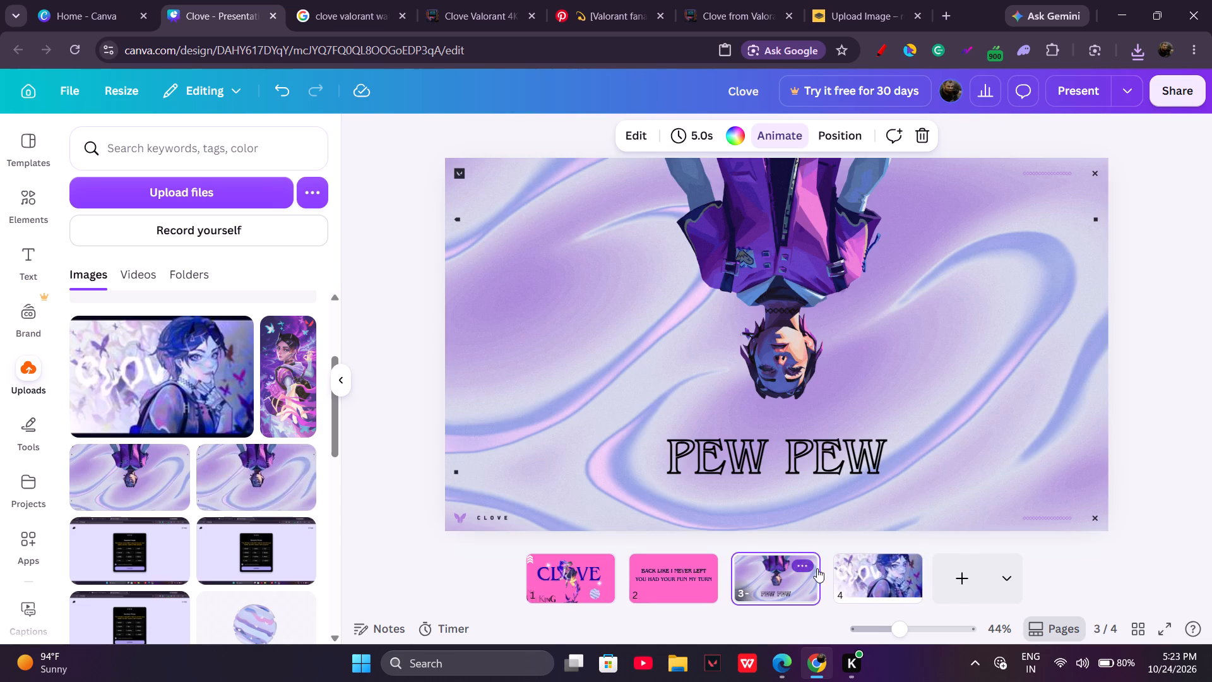
click(848, 569)
click(793, 449)
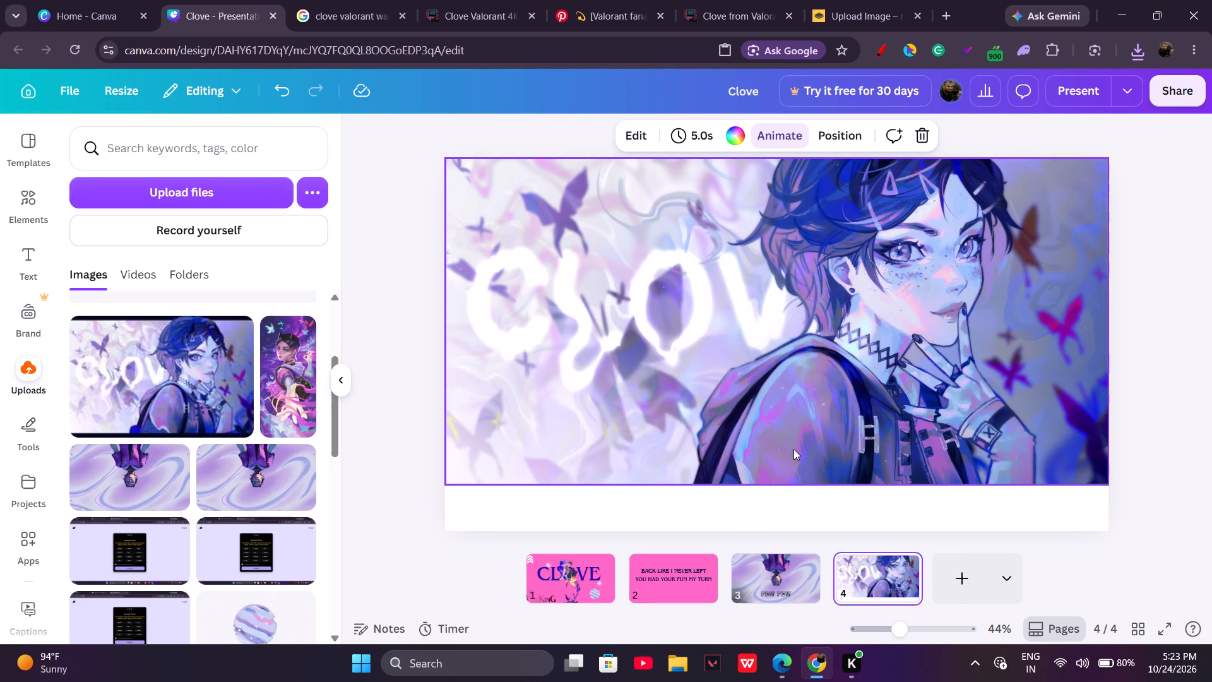
click(405, 448)
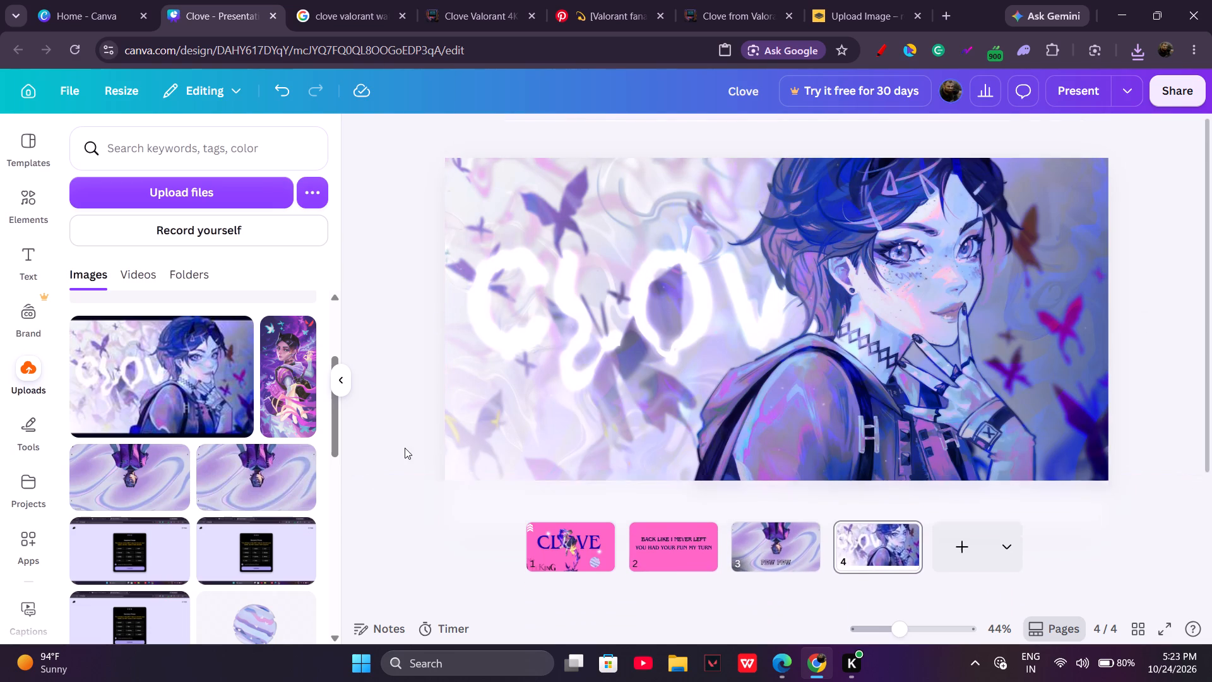
drag(450, 482, 444, 491)
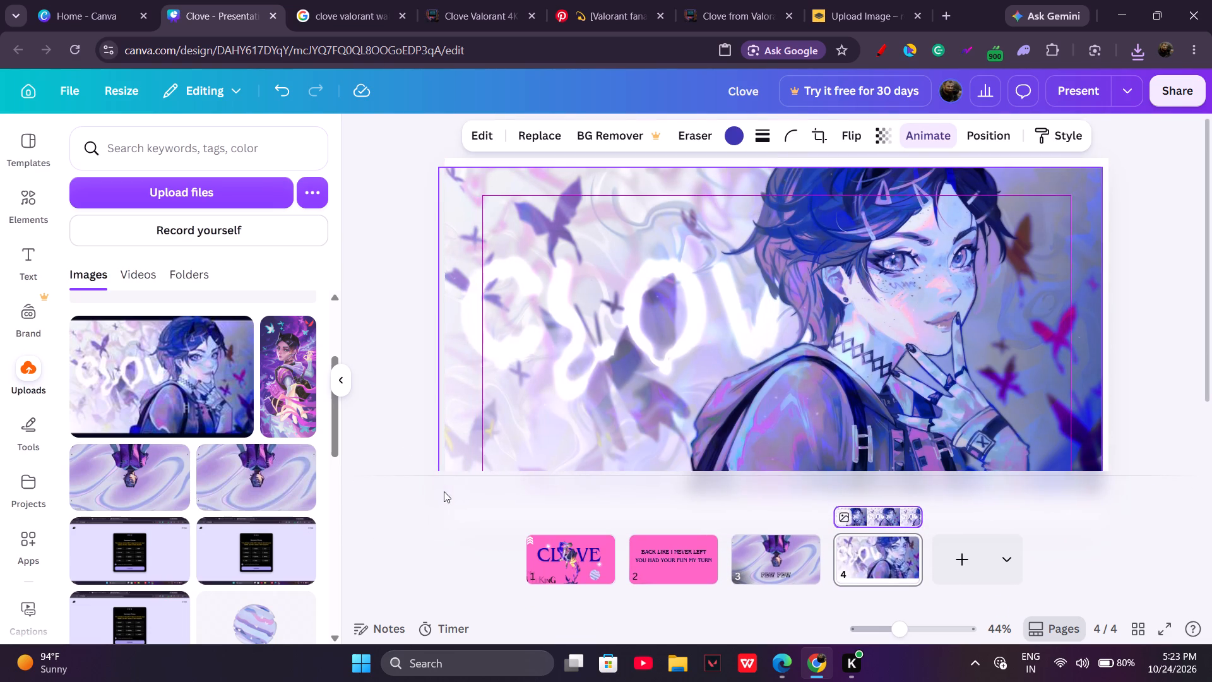
drag(444, 491, 446, 512)
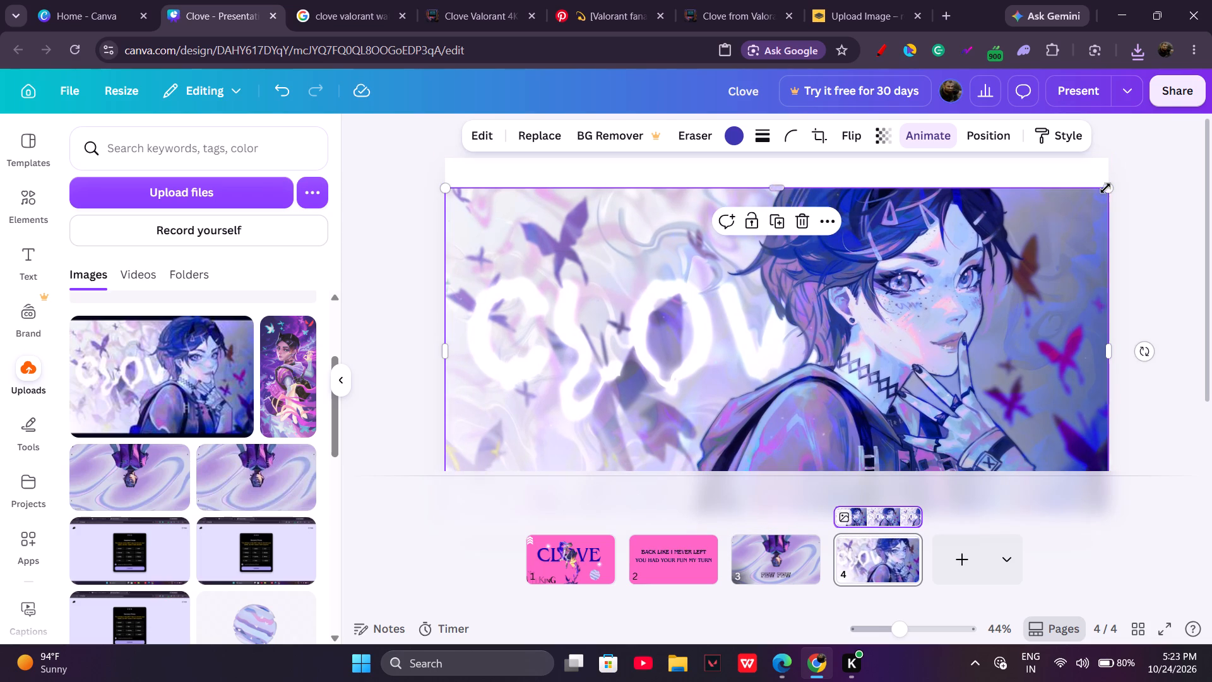
drag(1110, 189, 1156, 131)
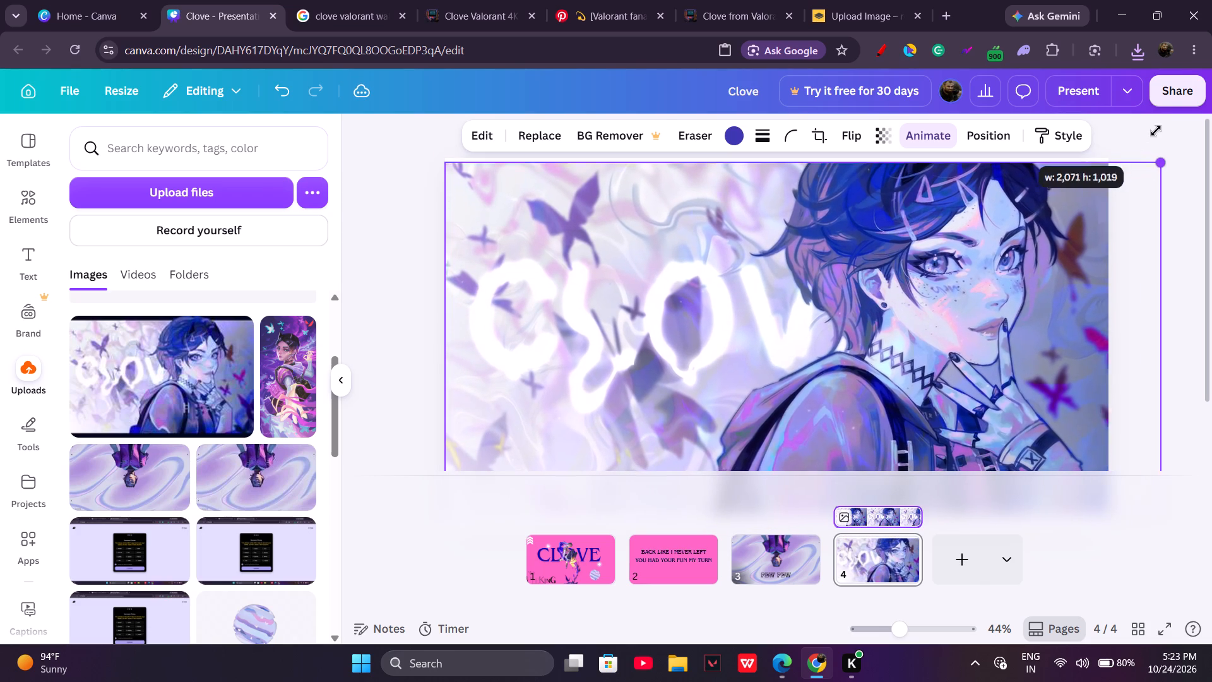
drag(1156, 131, 1158, 126)
click(385, 357)
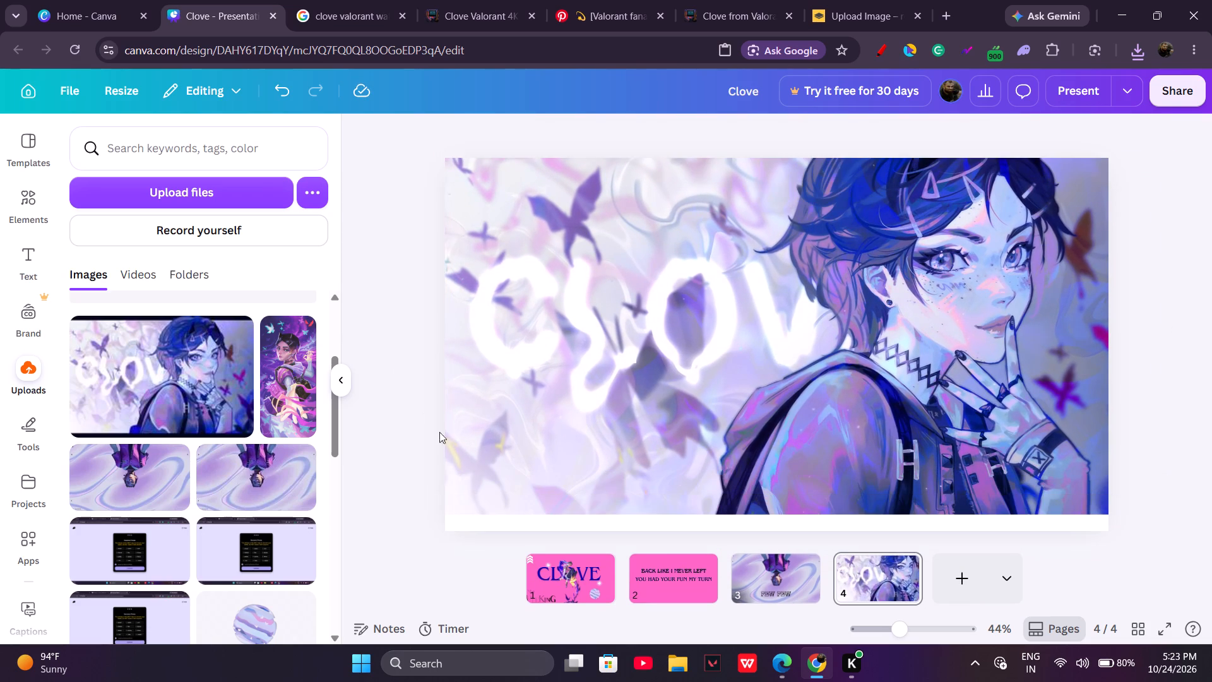
click(446, 512)
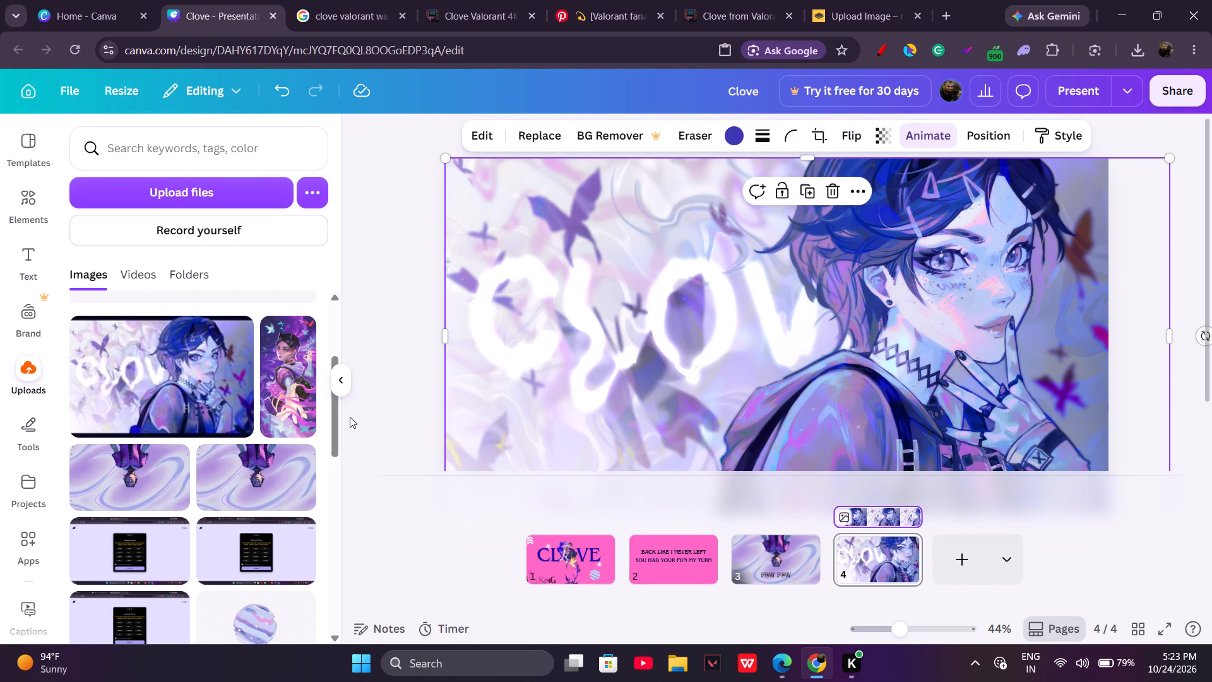
click(400, 428)
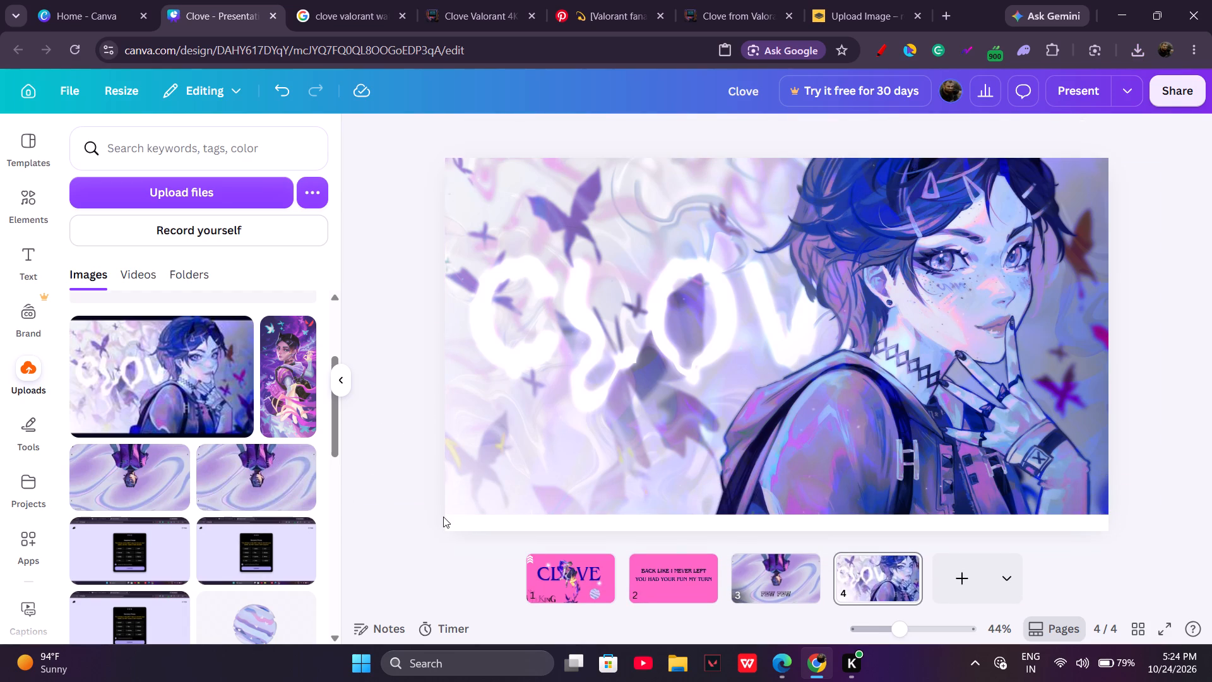
Enlarge page 4's wallpaper until it covers the bottom white strip and extends past both side edges, and compare it with the other pages.
click(443, 517)
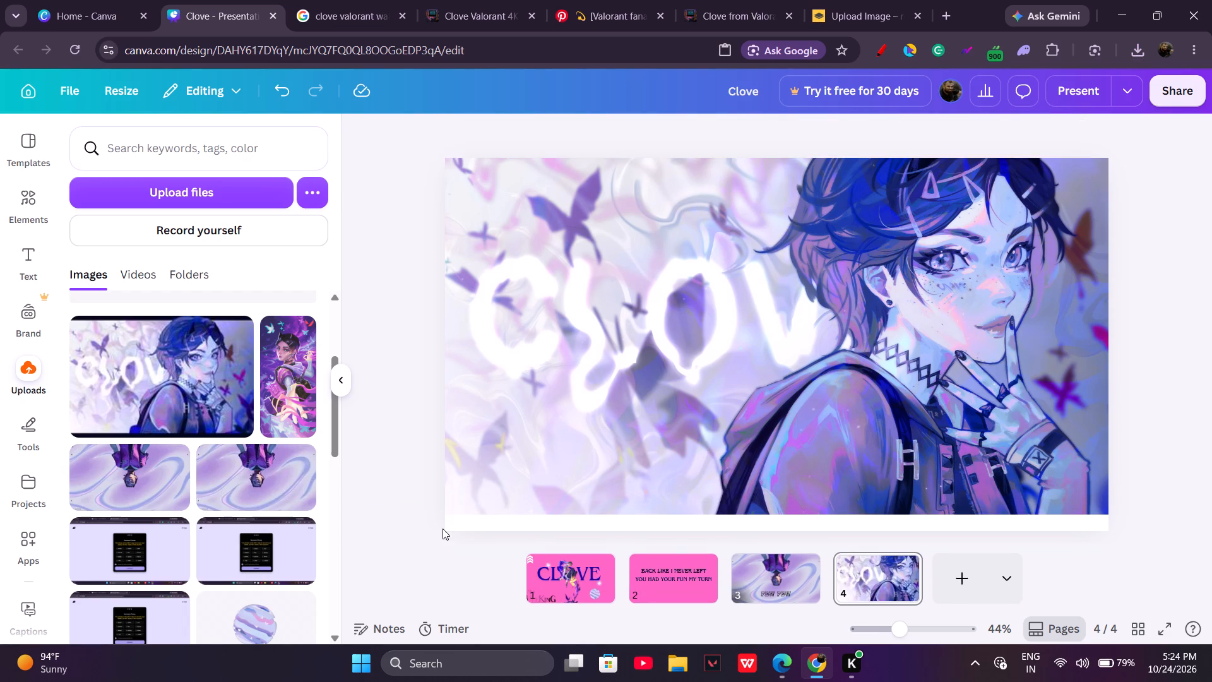
double_click(449, 530)
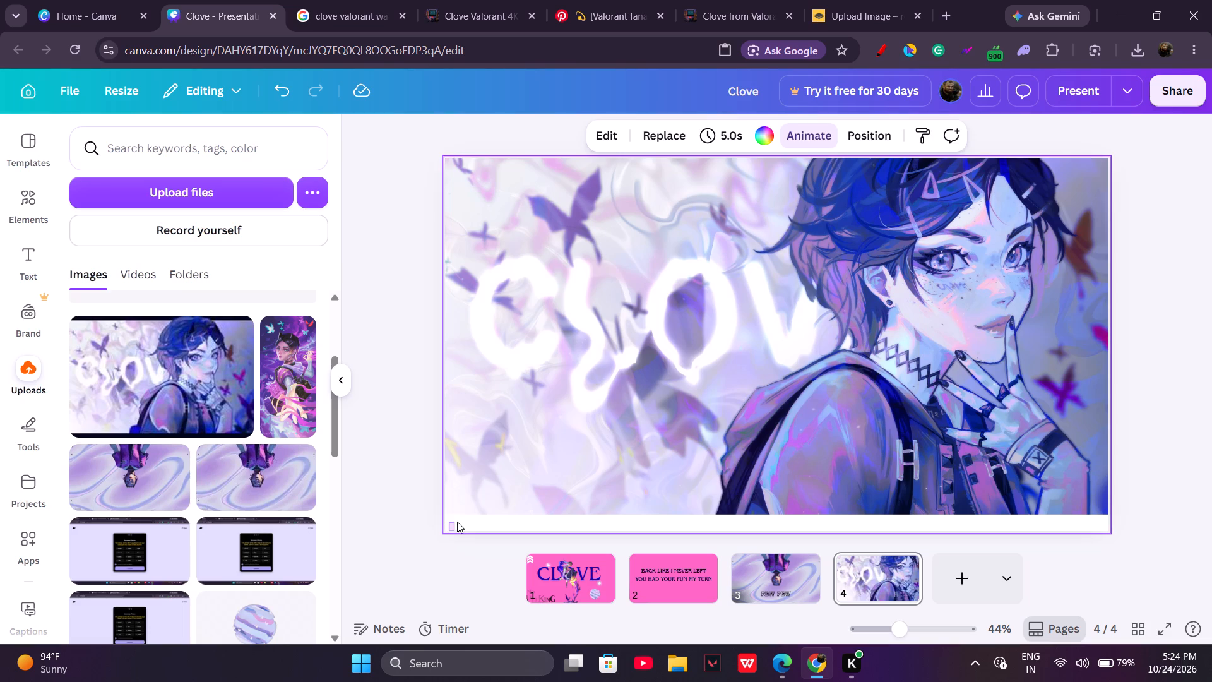
click(673, 392)
drag(673, 392, 672, 396)
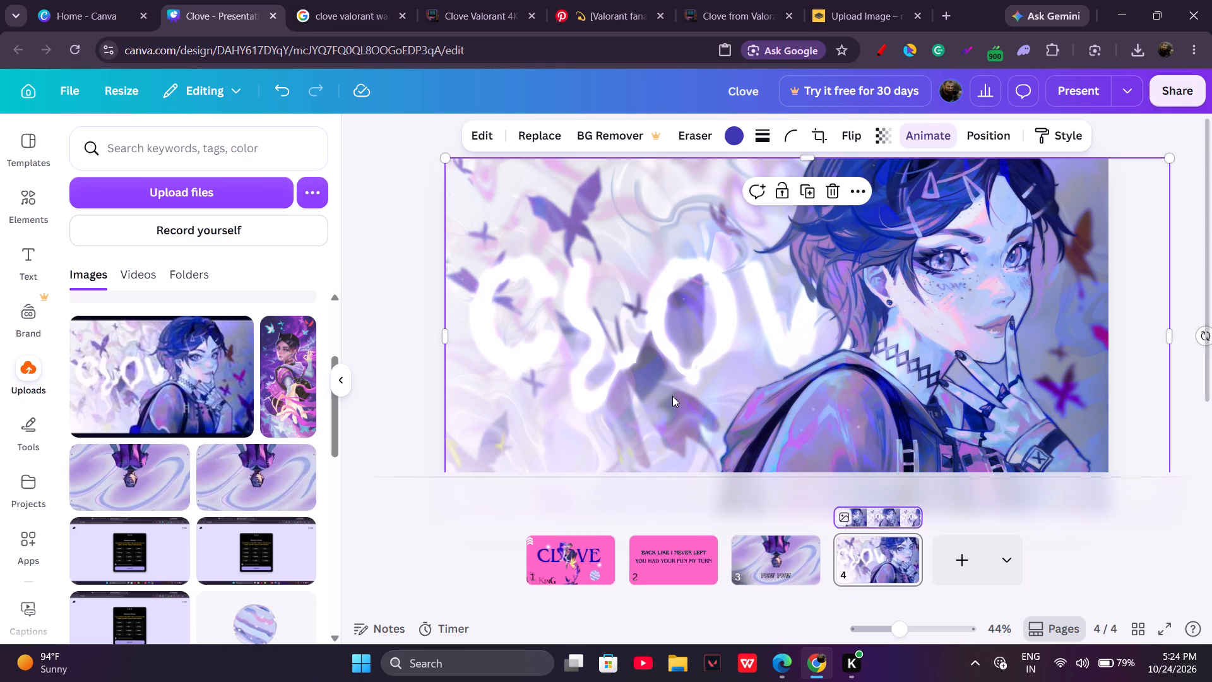
drag(672, 396, 657, 401)
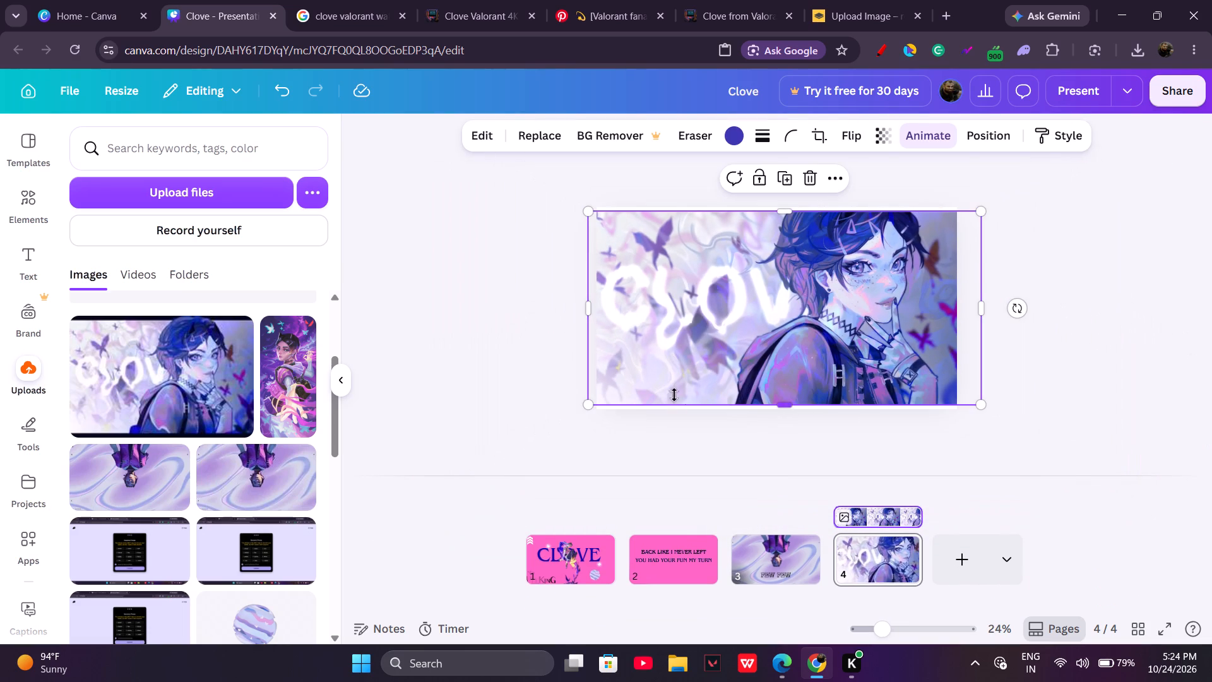
drag(979, 400, 985, 411)
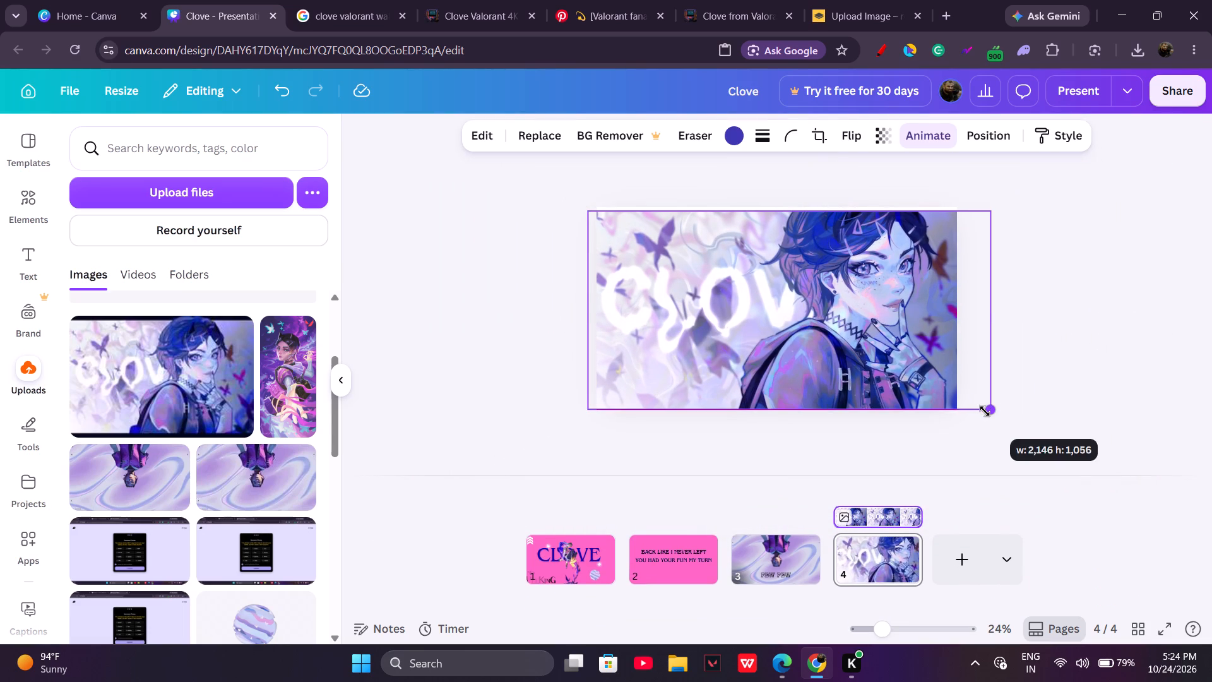
drag(985, 411, 985, 412)
drag(586, 217, 584, 214)
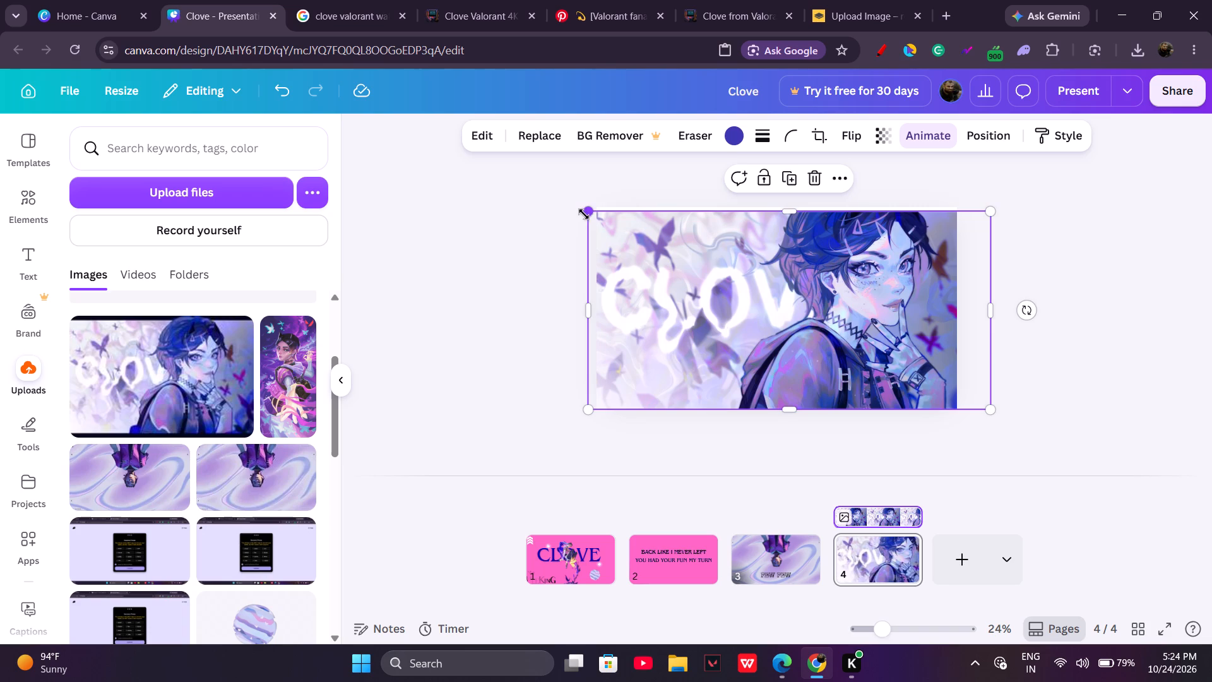
drag(584, 214, 579, 212)
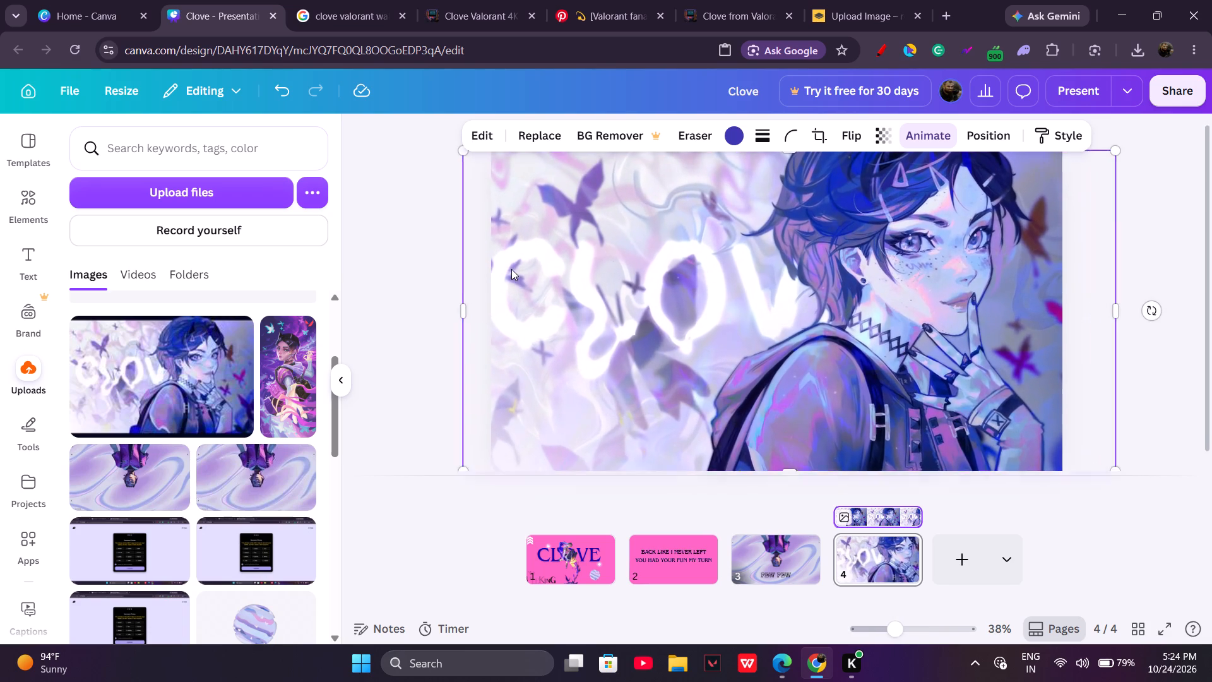
click(443, 296)
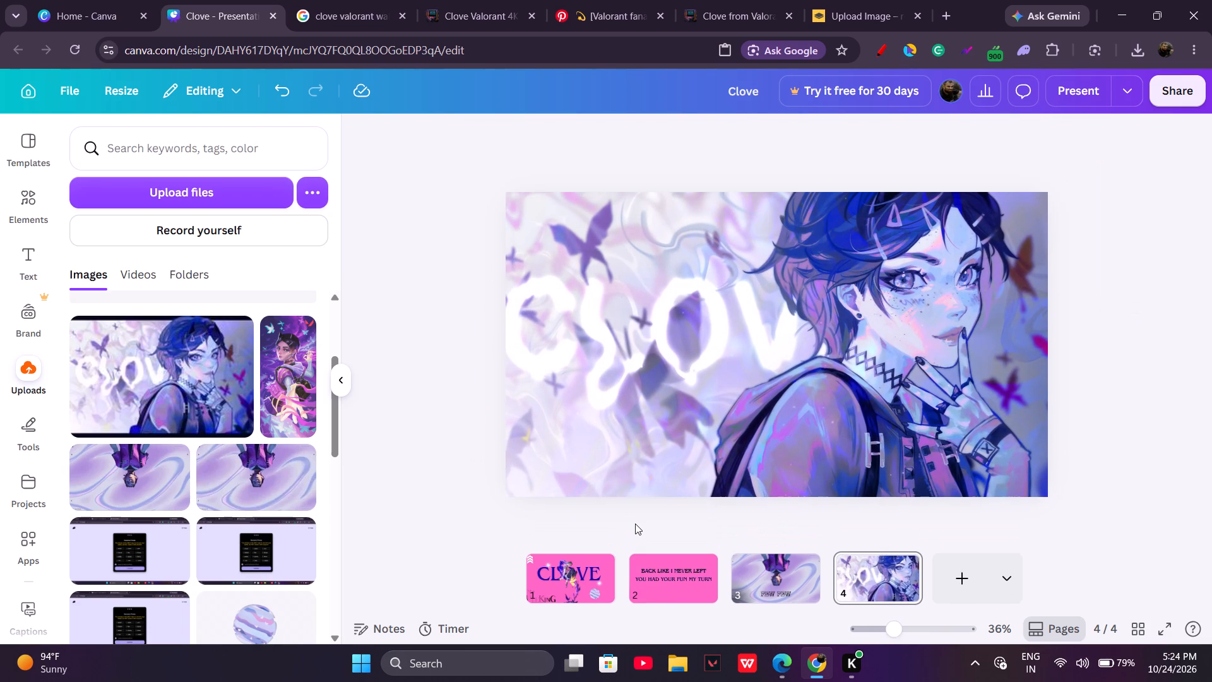
click(780, 580)
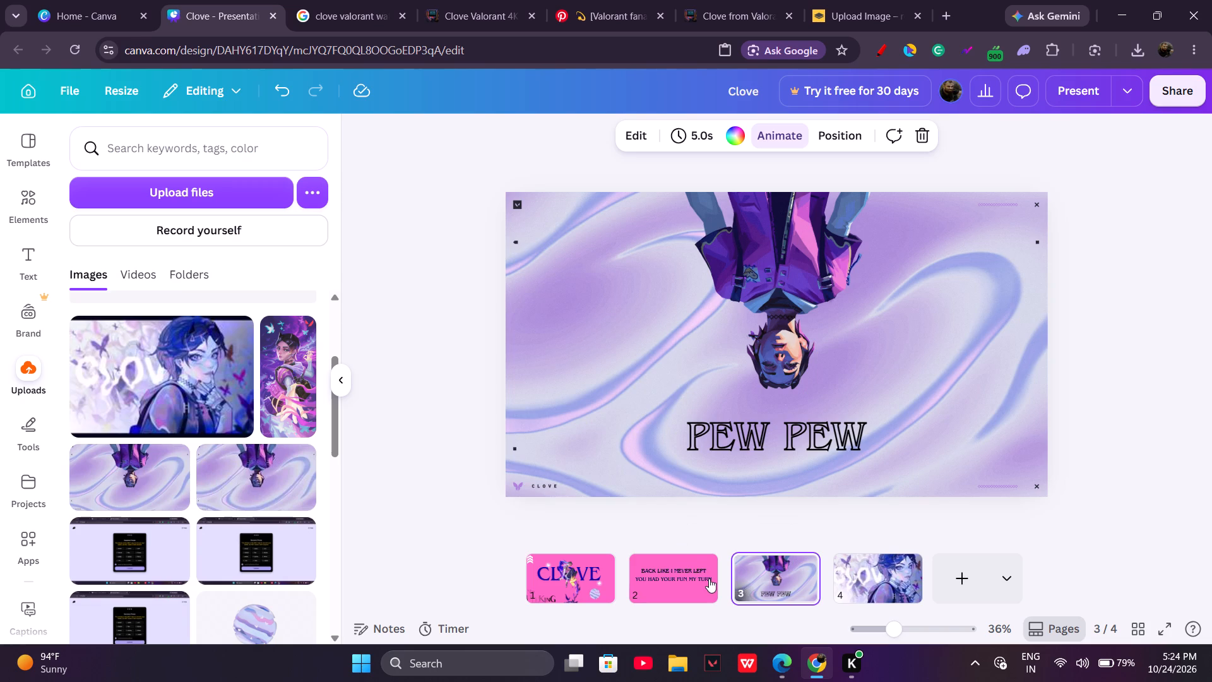
click(709, 578)
click(598, 577)
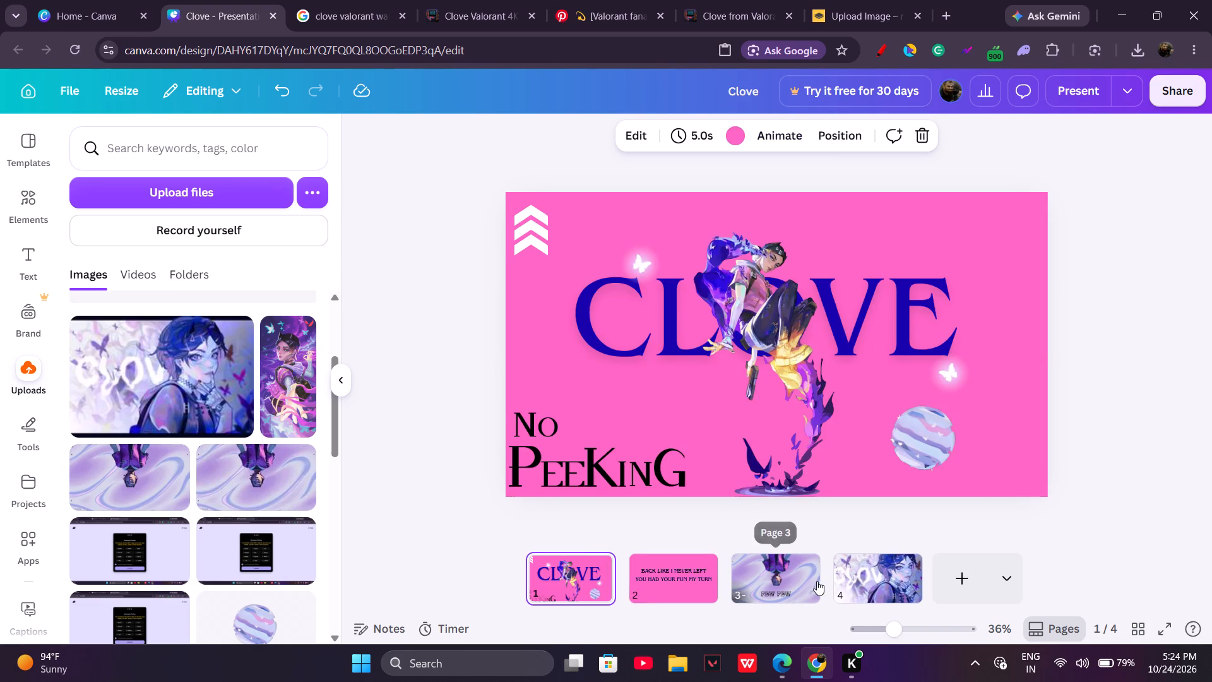
click(881, 584)
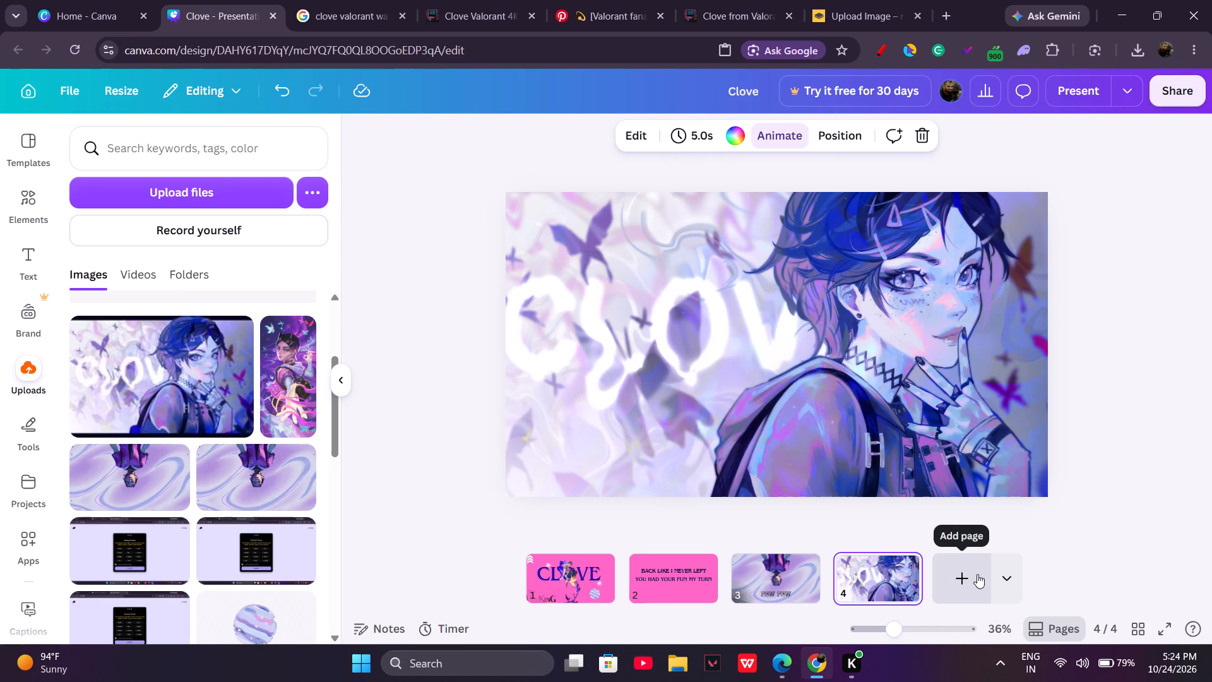
Return to the Google "clove valorant wallpaper" image results and open the source page of the Clove wallpaper with a butterfly wing over one eye.
click(367, 0)
scroll(494, 429, down, 2)
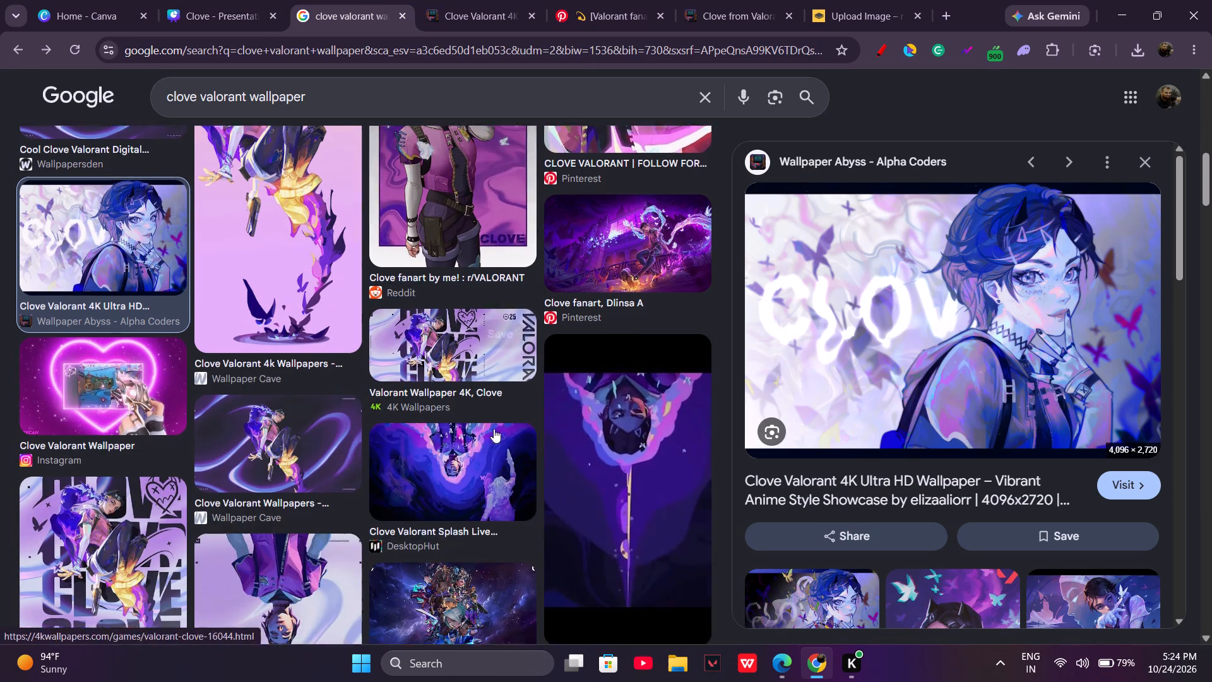
scroll(494, 429, down, 2)
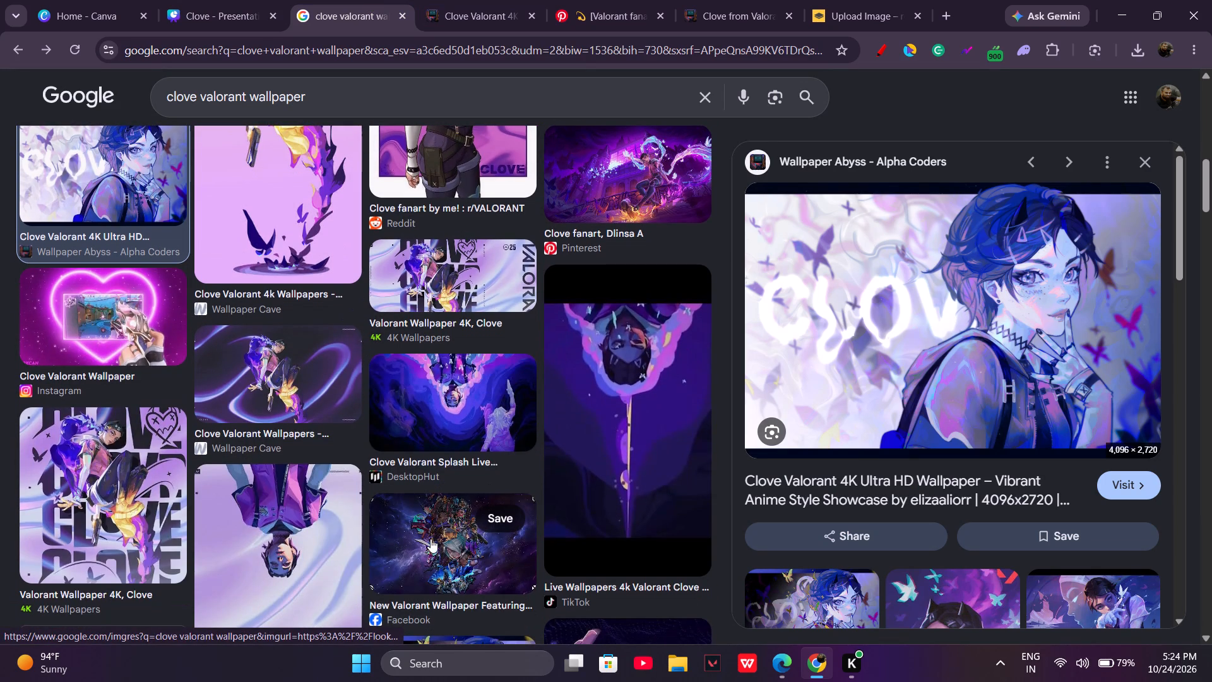
scroll(440, 580, down, 1)
scroll(345, 485, down, 3)
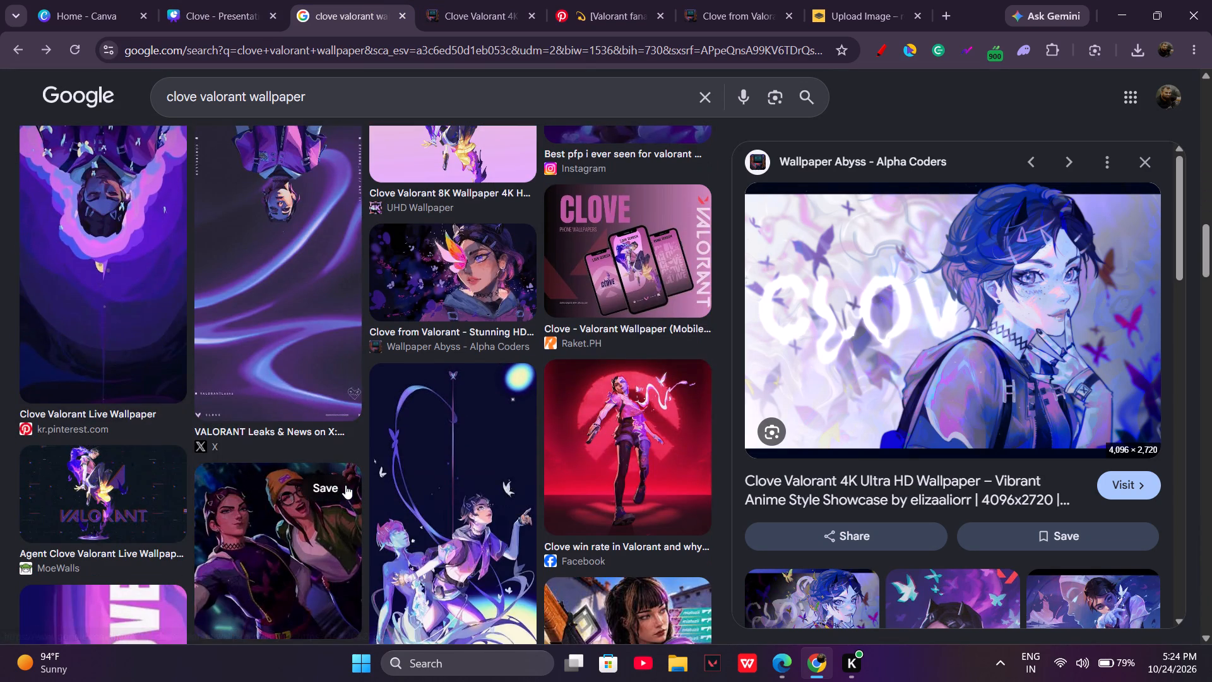
click(439, 263)
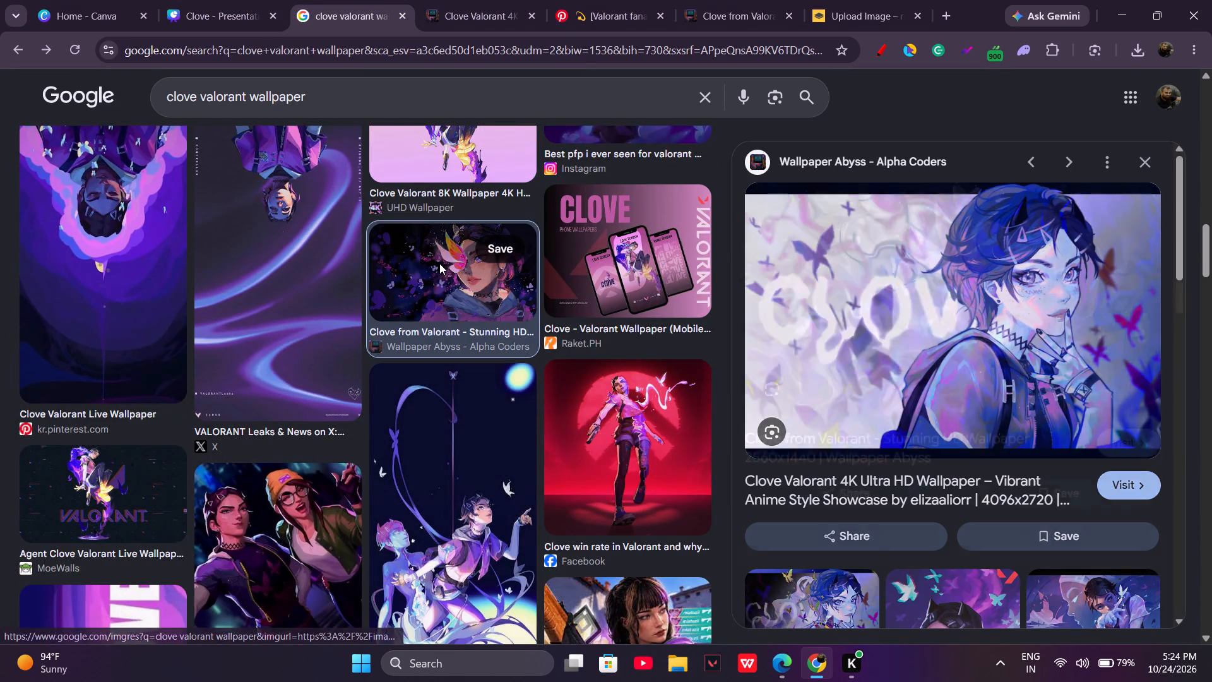
click(872, 330)
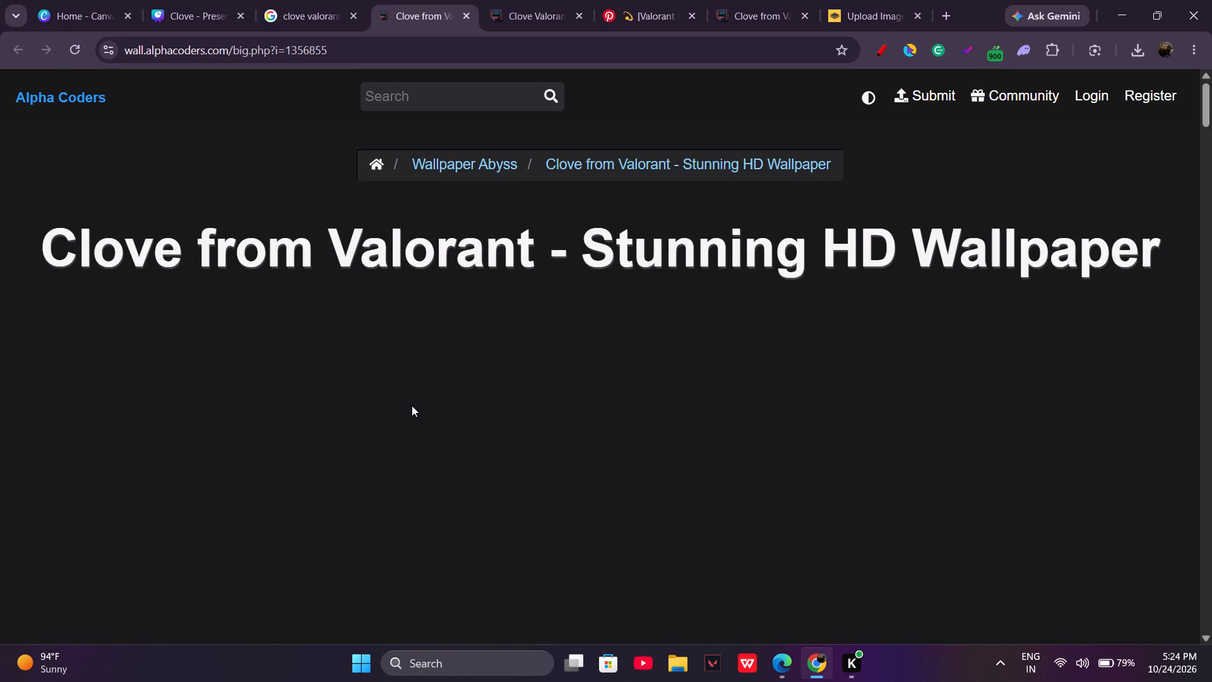
Find the butterfly-eye Clove artwork among the related wallpapers on Alpha Coders and open its page.
scroll(412, 405, down, 3)
scroll(446, 477, down, 5)
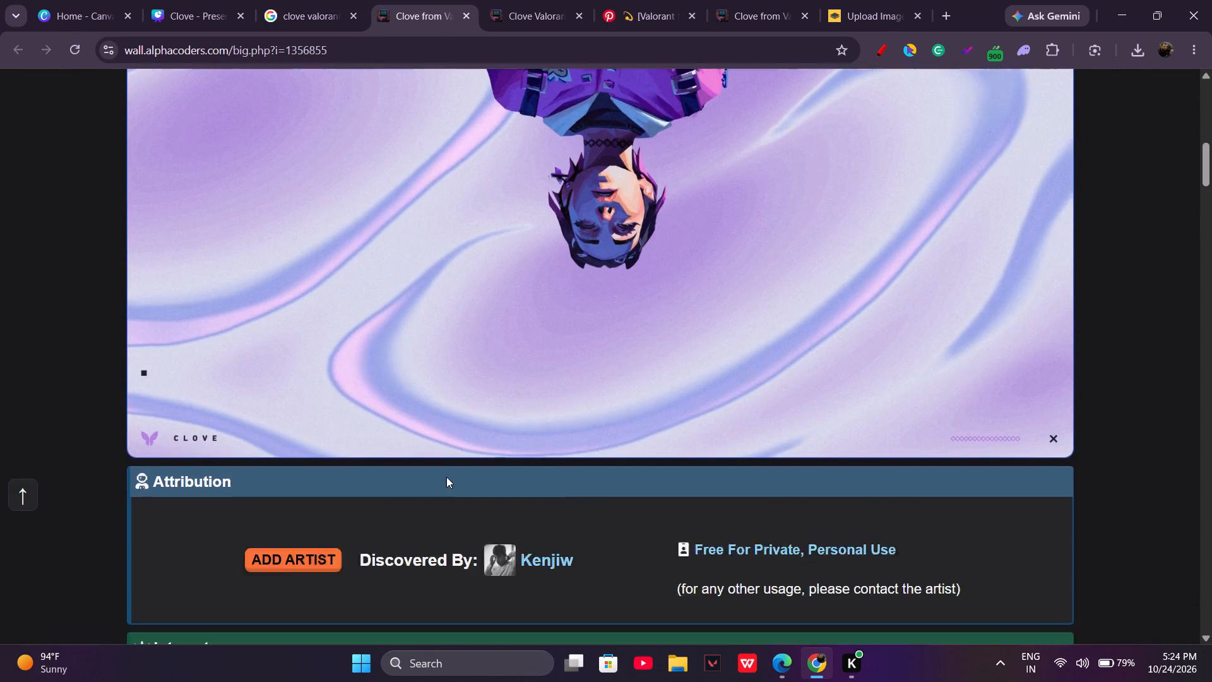
scroll(446, 477, down, 2)
scroll(446, 477, up, 6)
scroll(840, 412, up, 1)
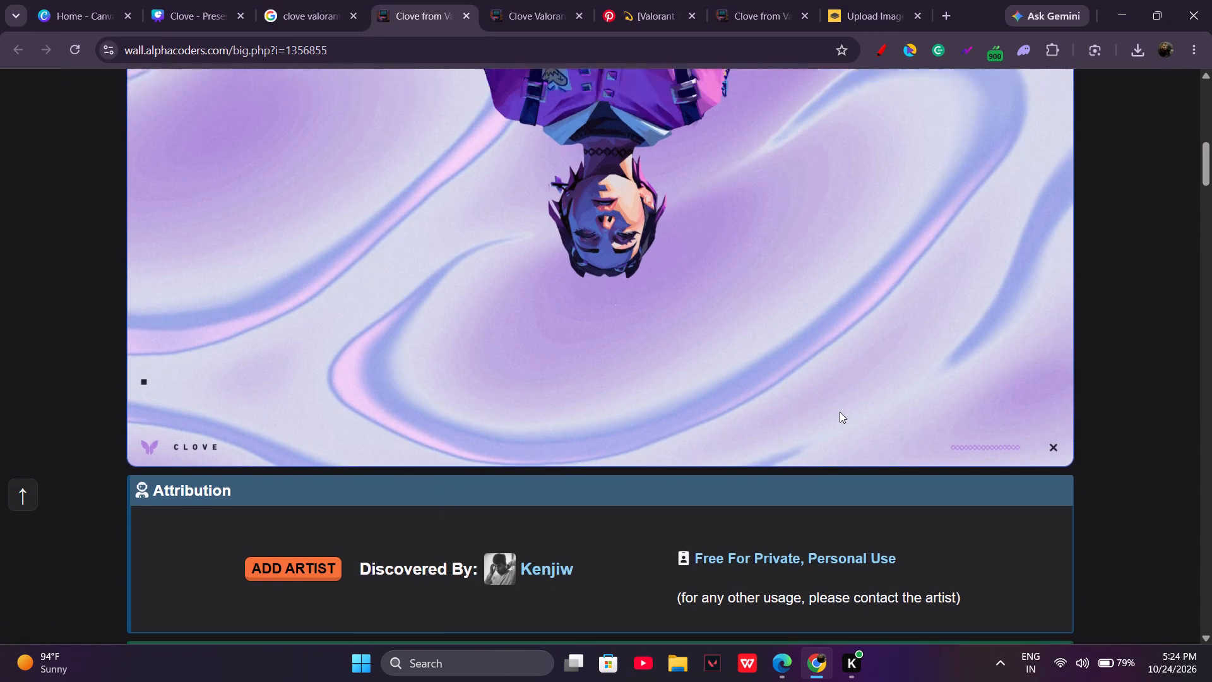
scroll(840, 412, up, 6)
scroll(840, 412, down, 10)
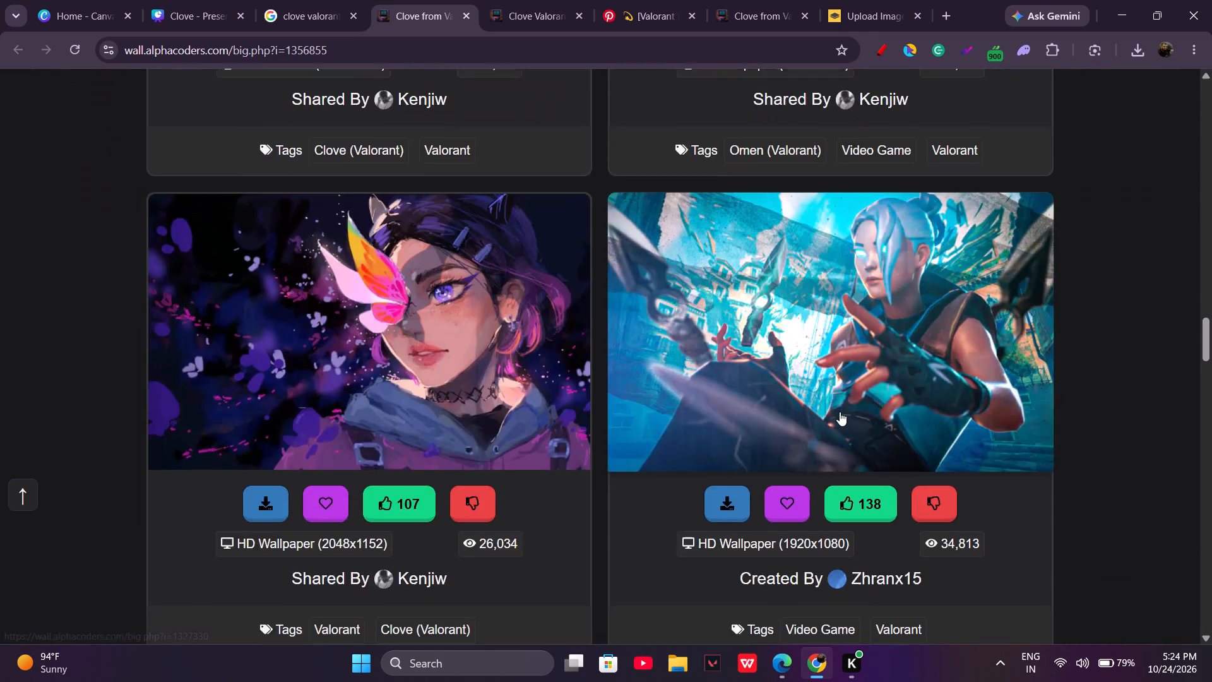
scroll(840, 412, up, 2)
scroll(840, 412, down, 1)
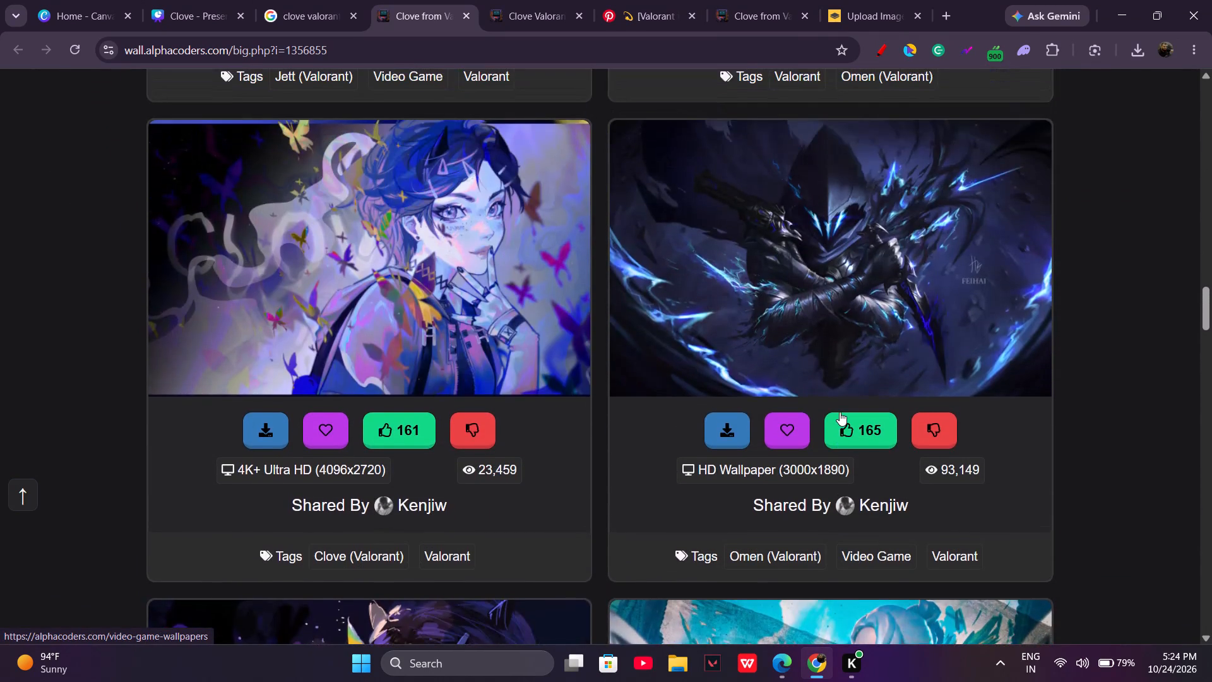
scroll(840, 412, down, 1)
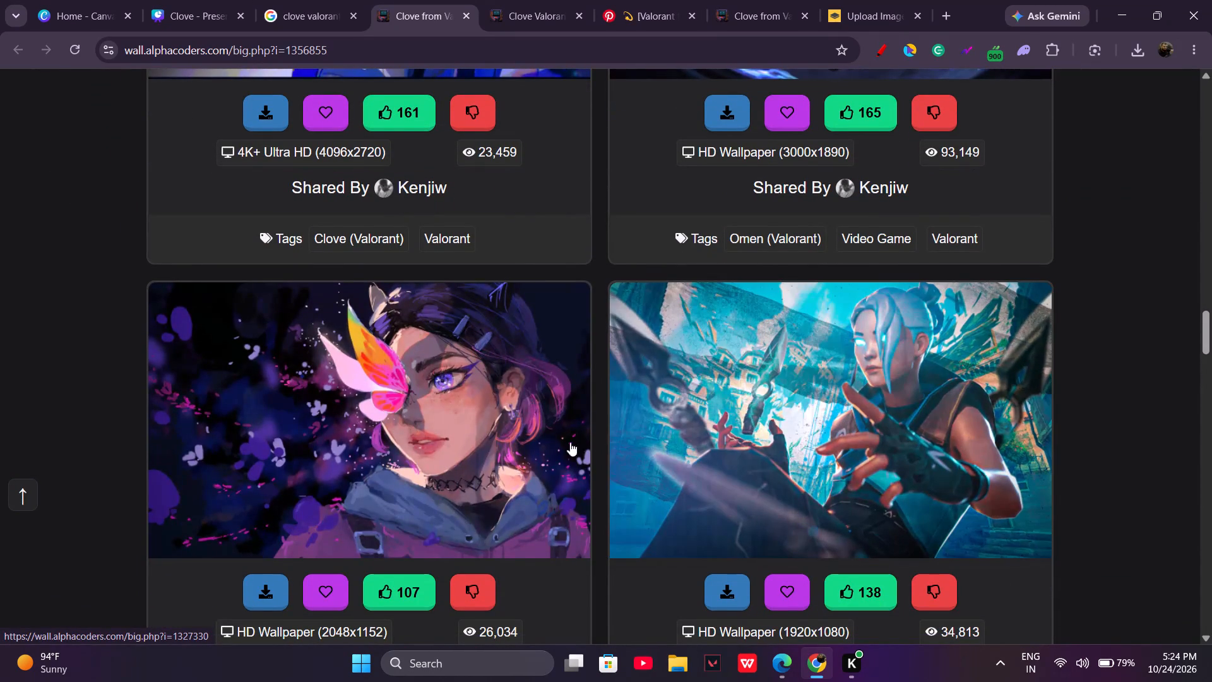
click(484, 452)
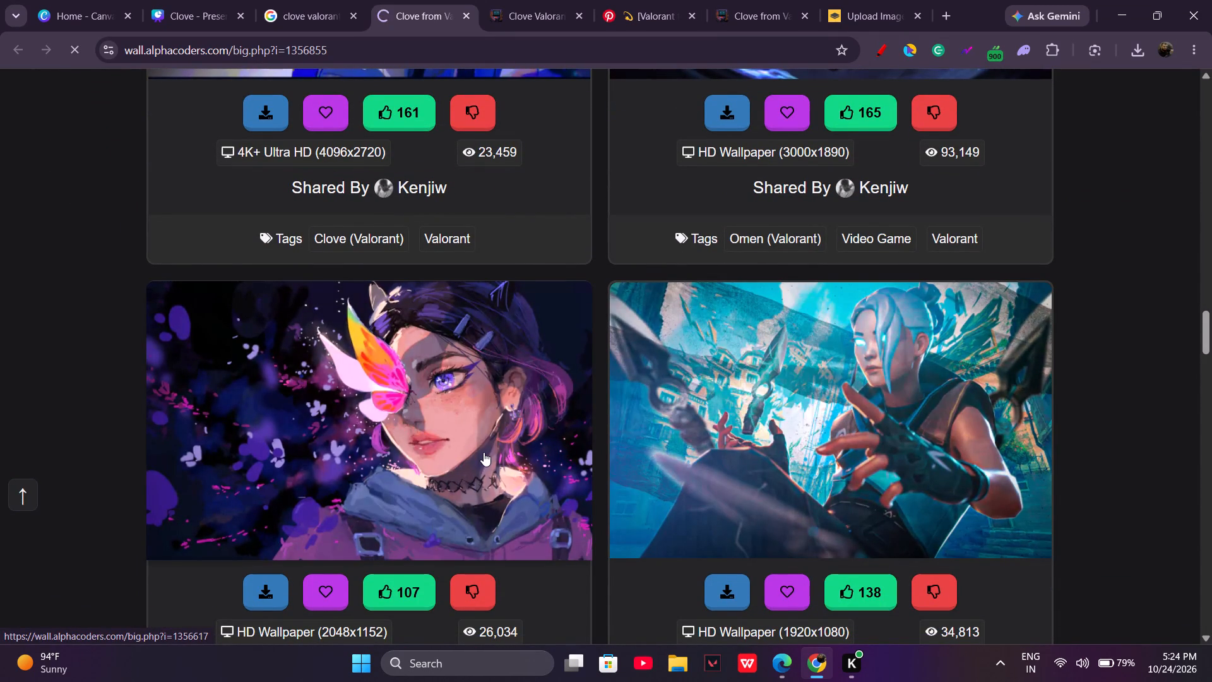
Download the butterfly-eye Clove wallpaper using the site's free download option.
scroll(663, 482, down, 5)
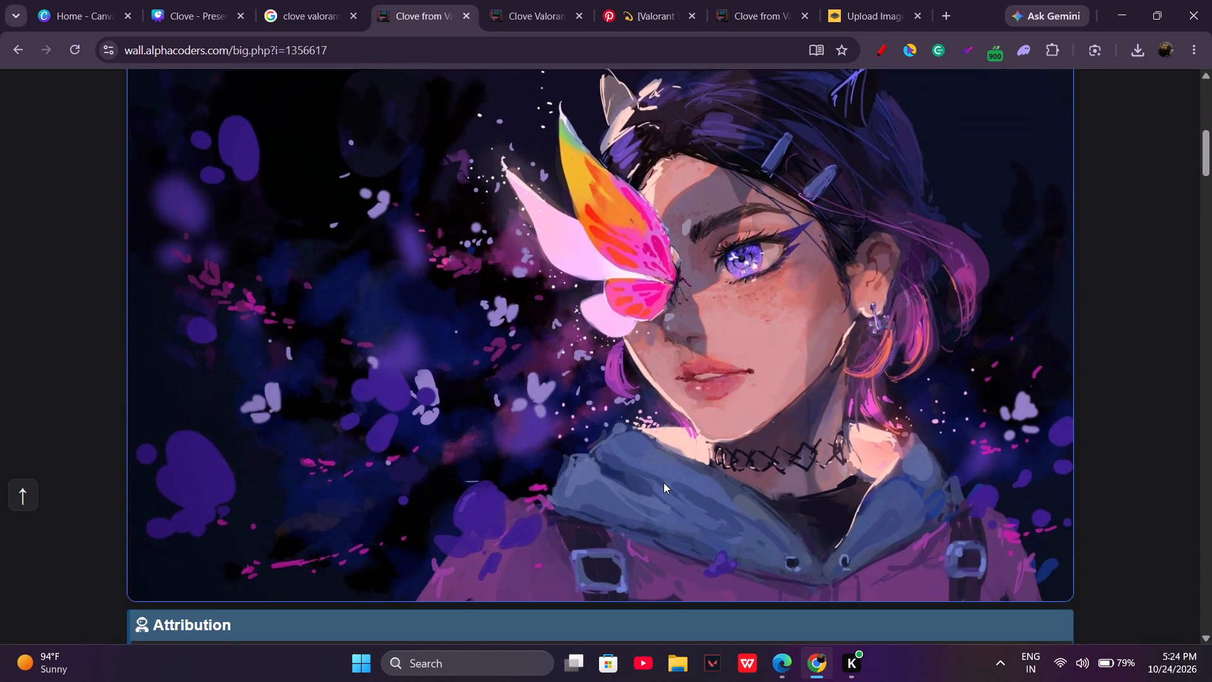
scroll(663, 482, down, 1)
scroll(489, 529, down, 2)
scroll(395, 527, down, 1)
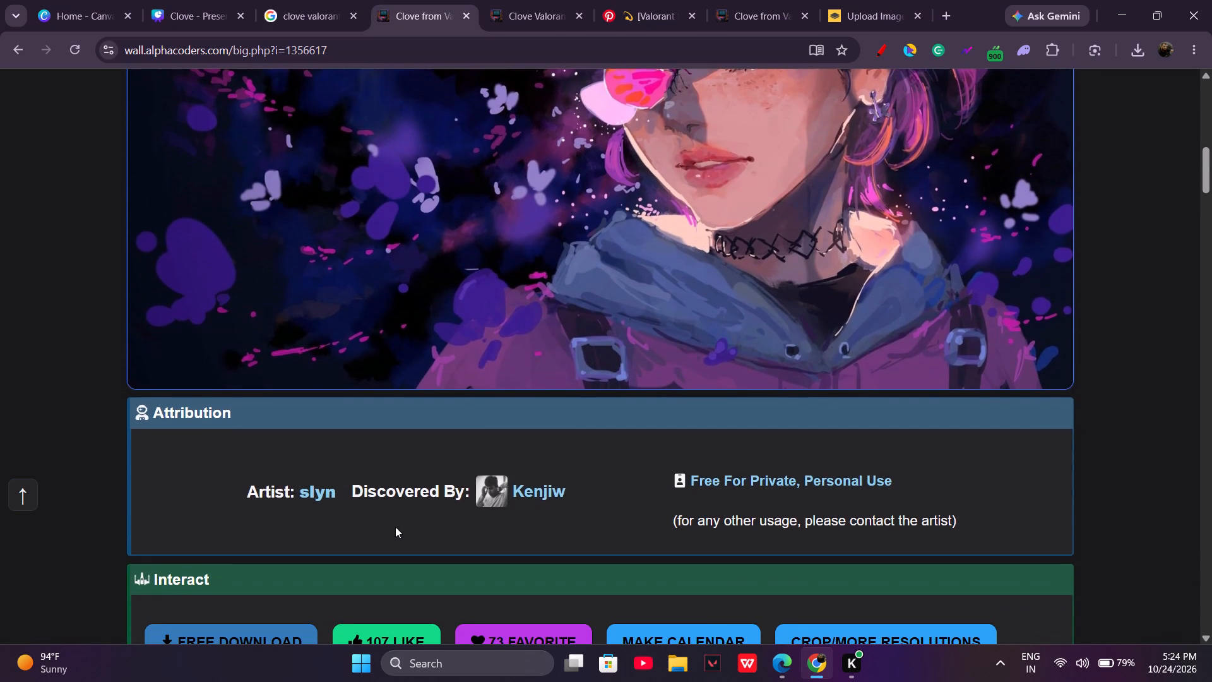
scroll(395, 527, down, 2)
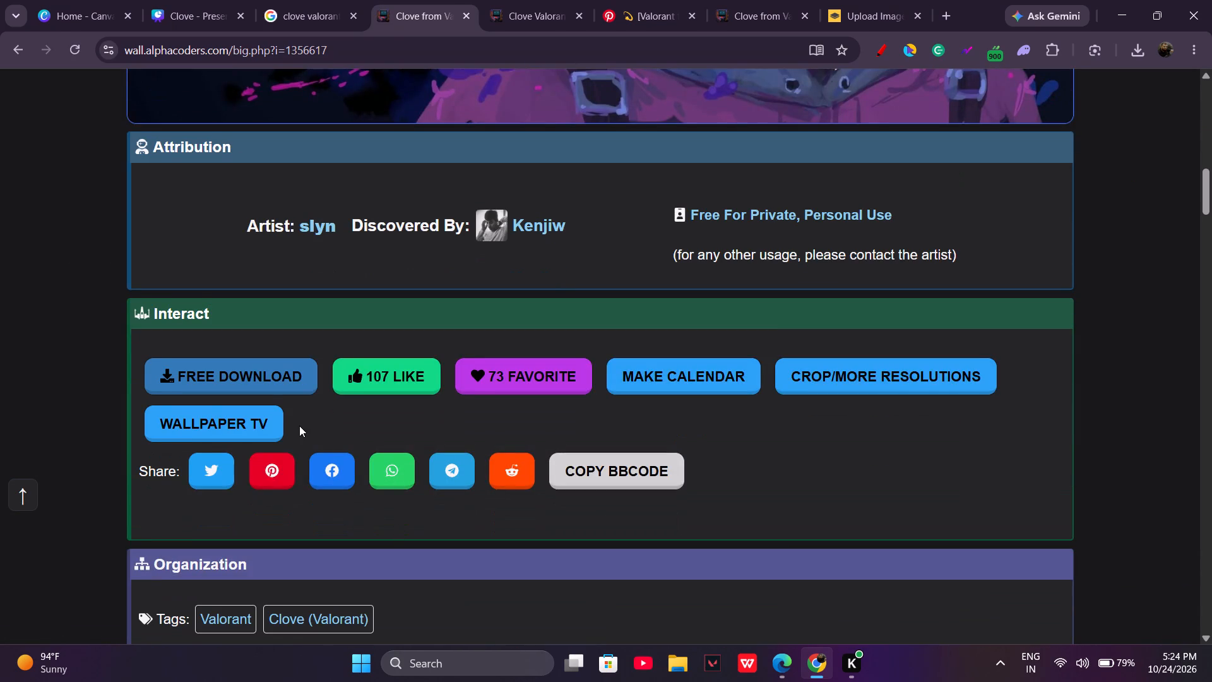
scroll(299, 426, down, 1)
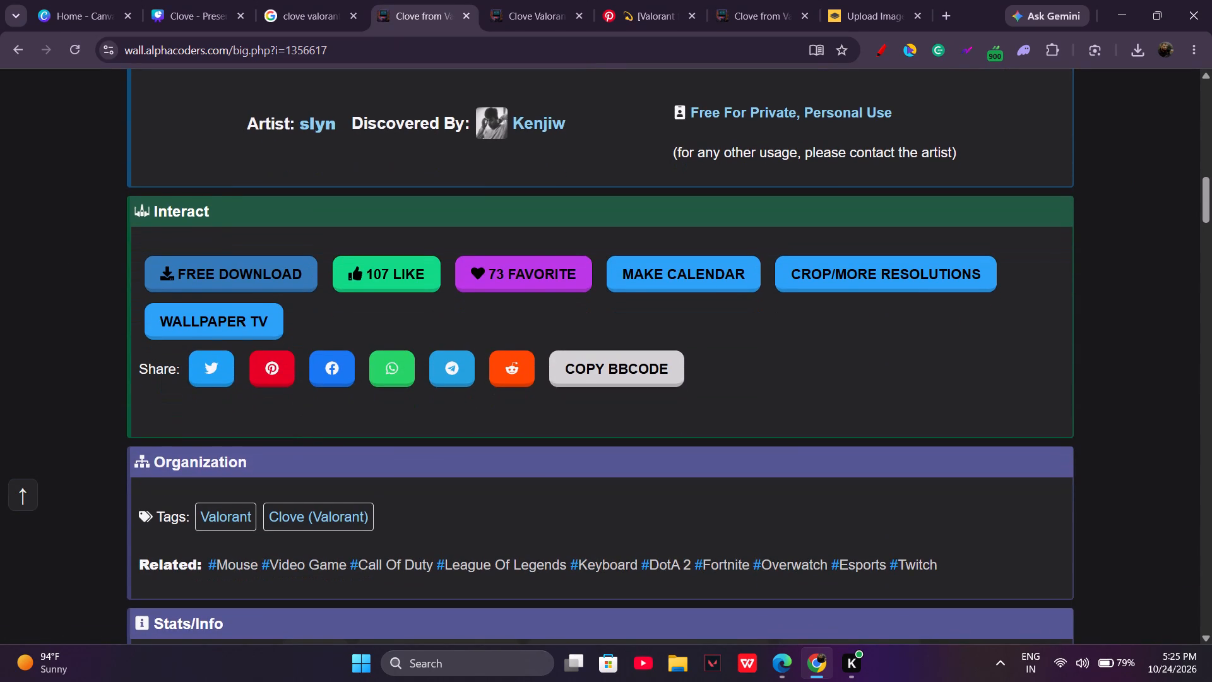
click(237, 270)
scroll(237, 270, down, 3)
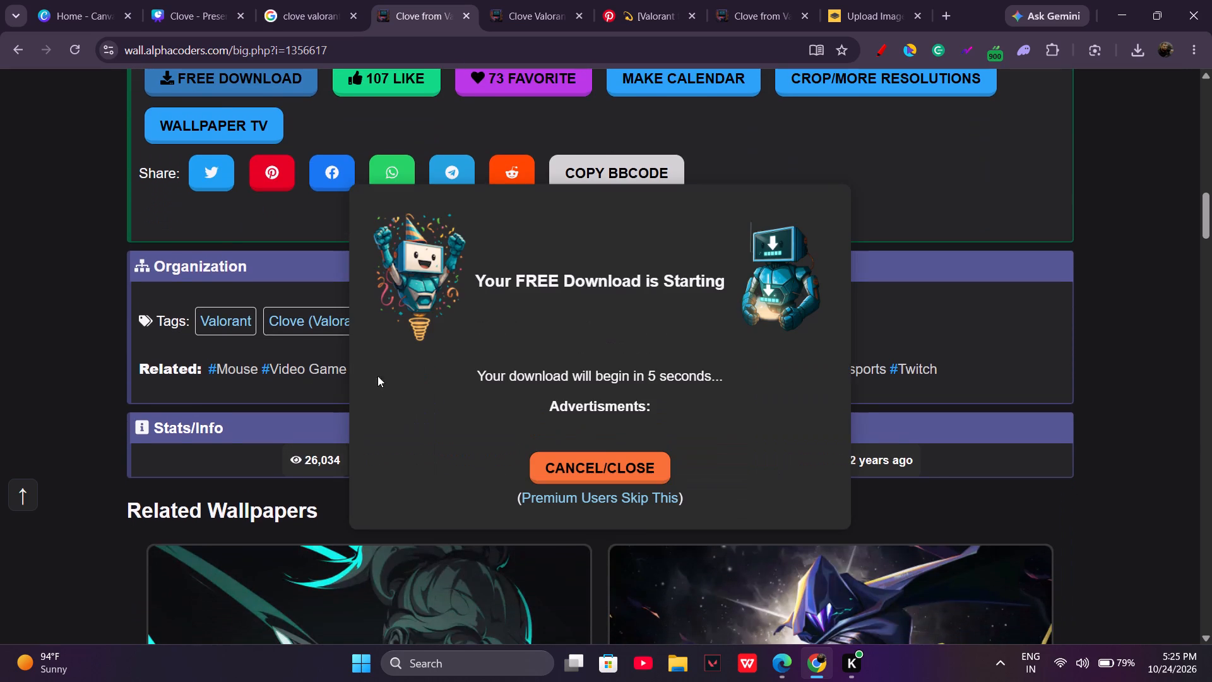
scroll(340, 453, up, 1)
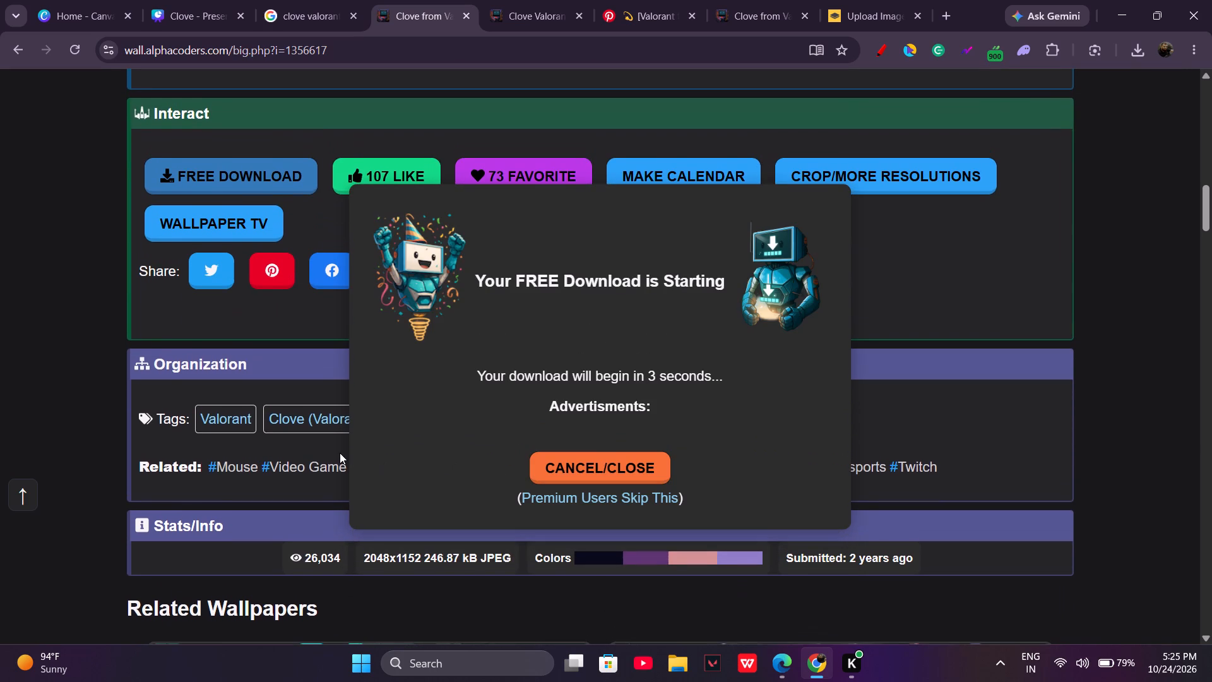
scroll(340, 453, up, 4)
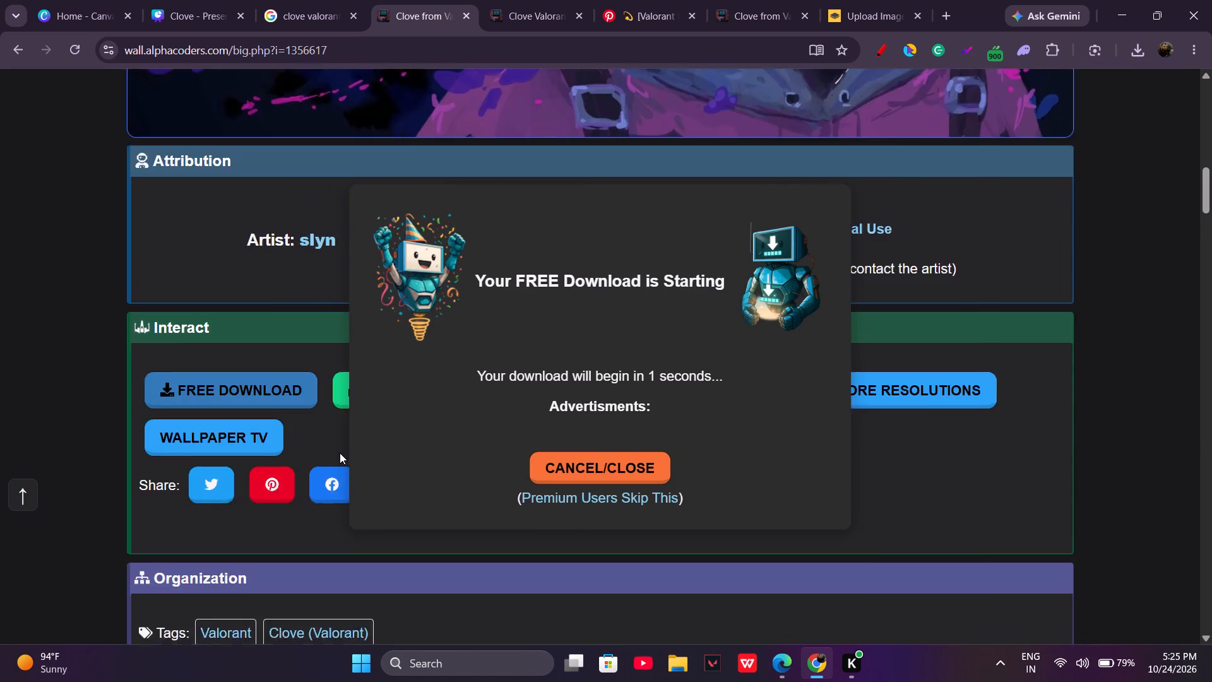
scroll(340, 453, up, 4)
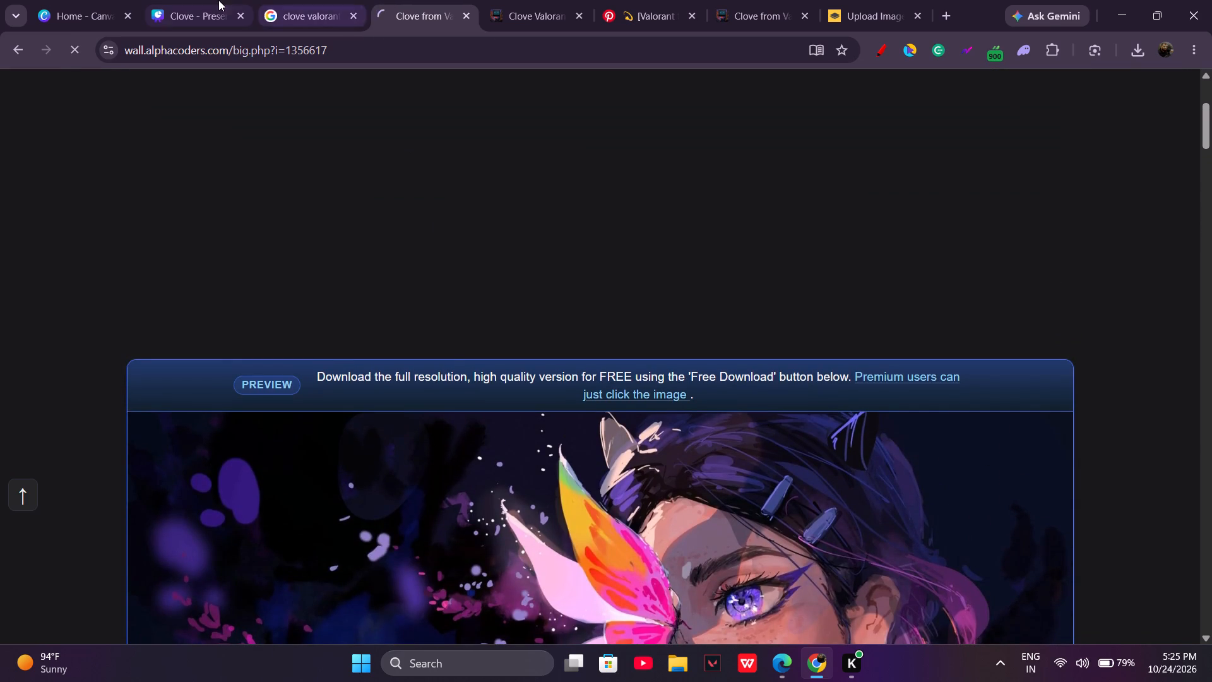
Return to the Clove presentation in Canva and add a blank page 5 after page 4.
click(218, 0)
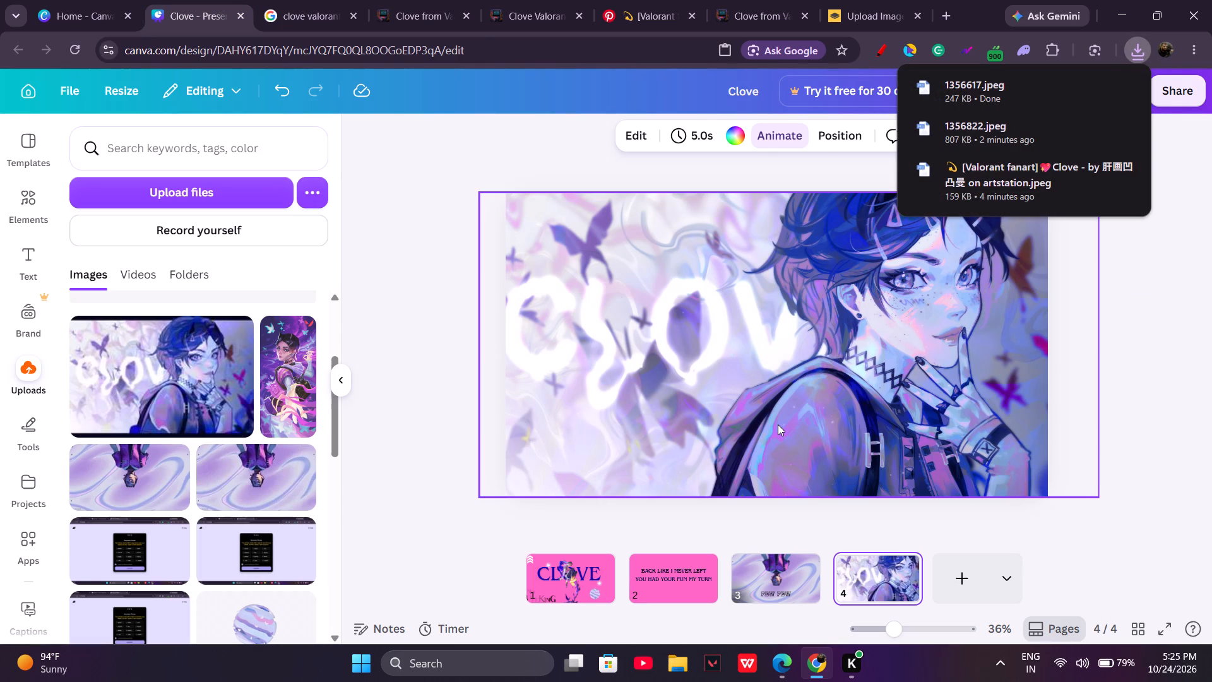
click(957, 558)
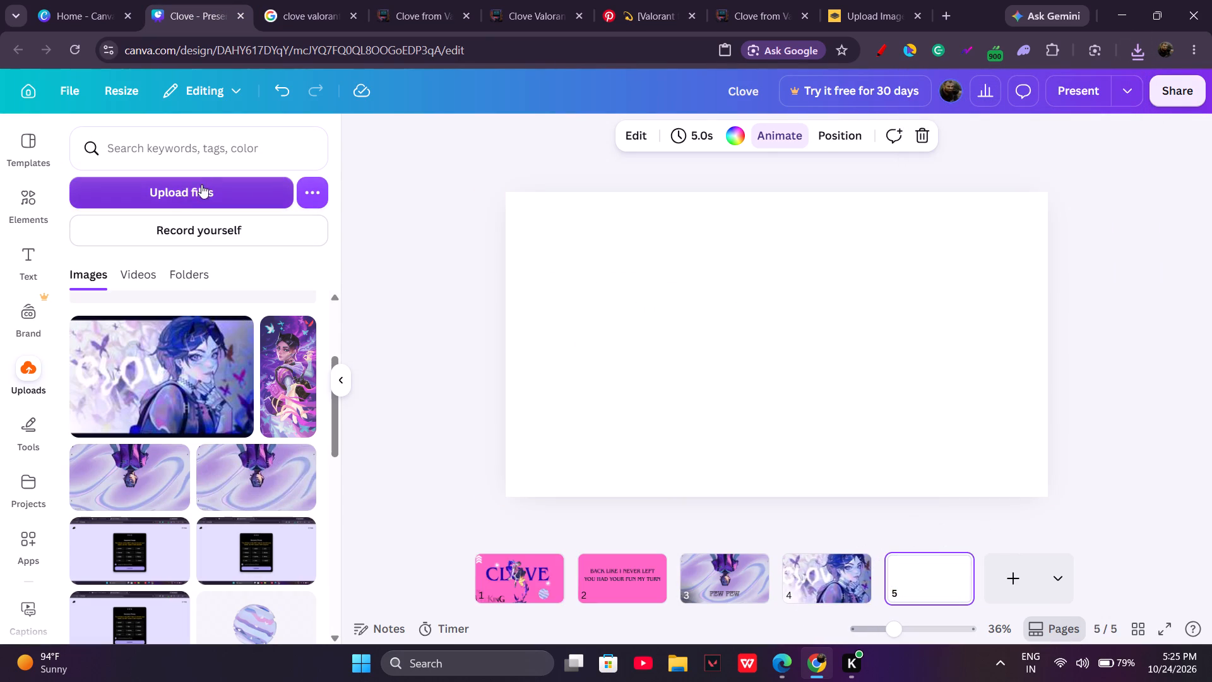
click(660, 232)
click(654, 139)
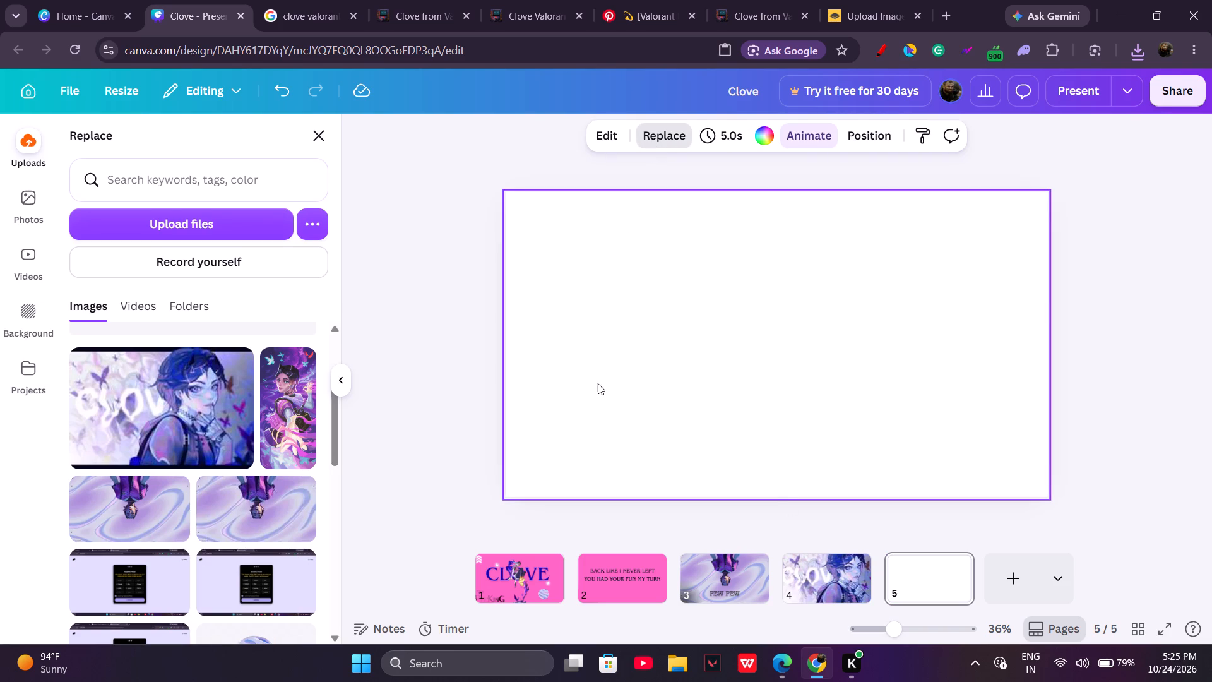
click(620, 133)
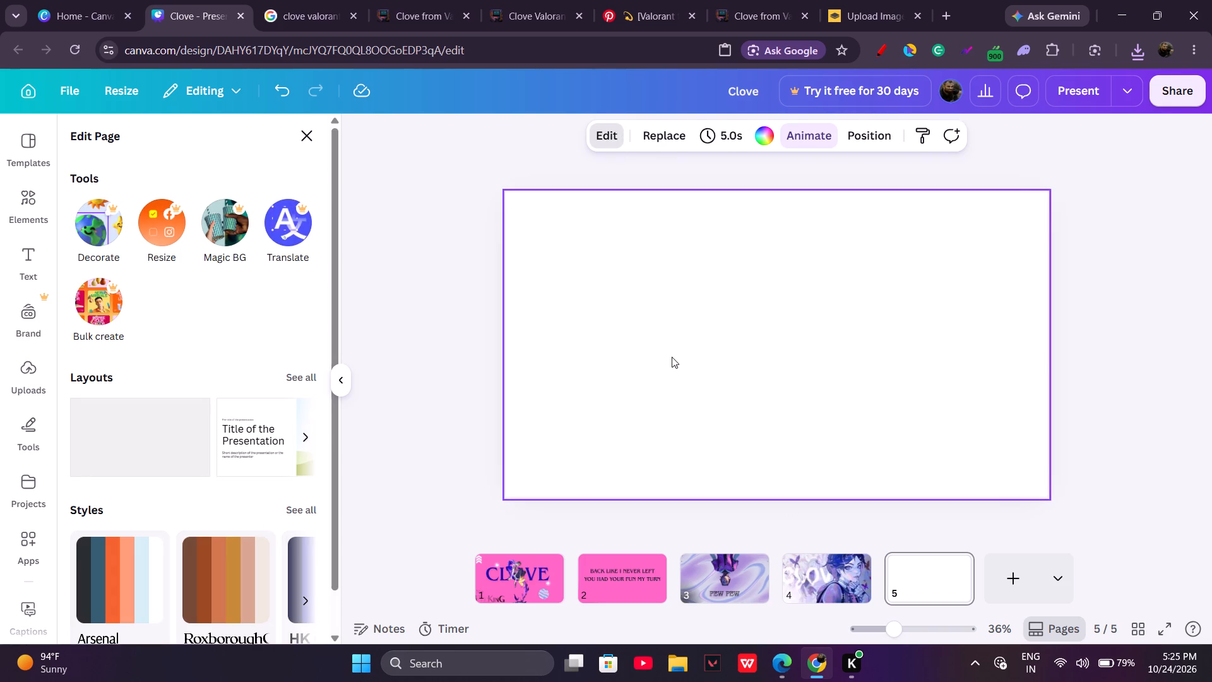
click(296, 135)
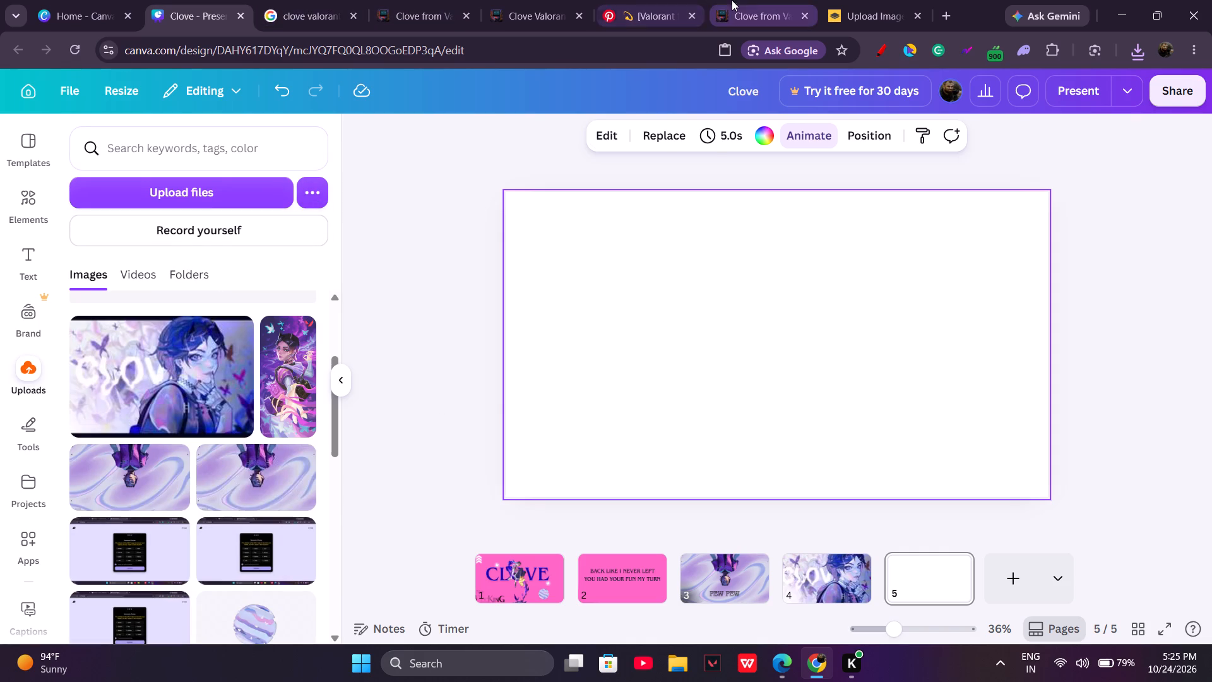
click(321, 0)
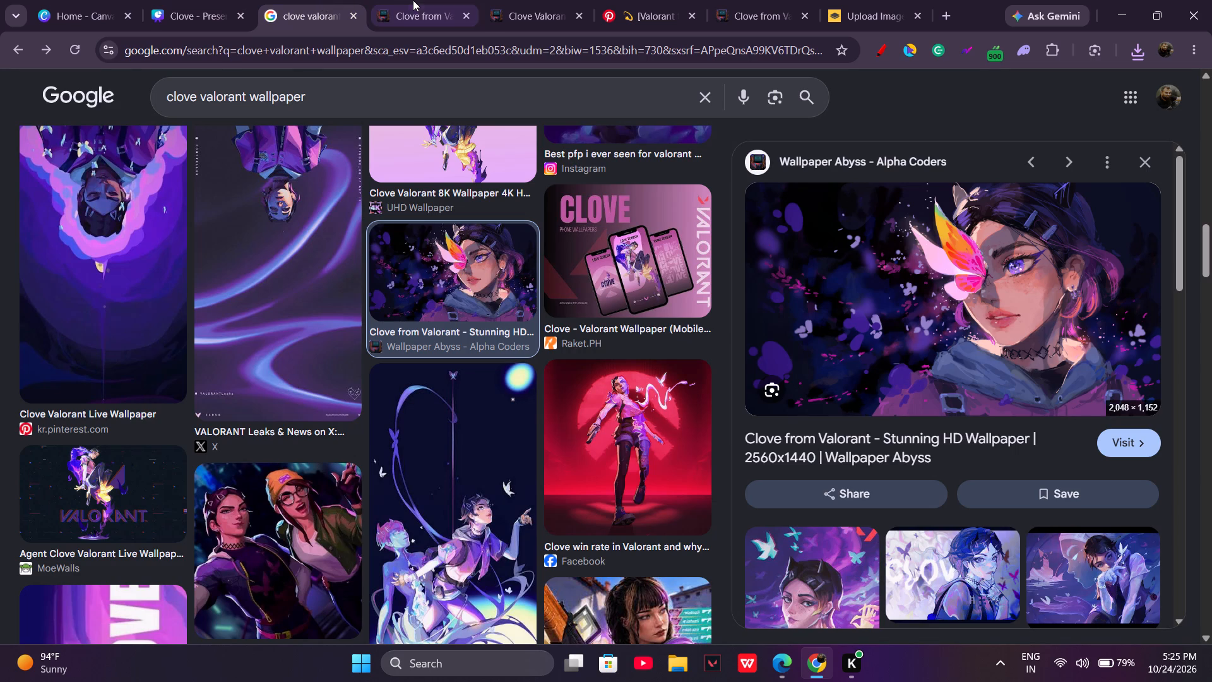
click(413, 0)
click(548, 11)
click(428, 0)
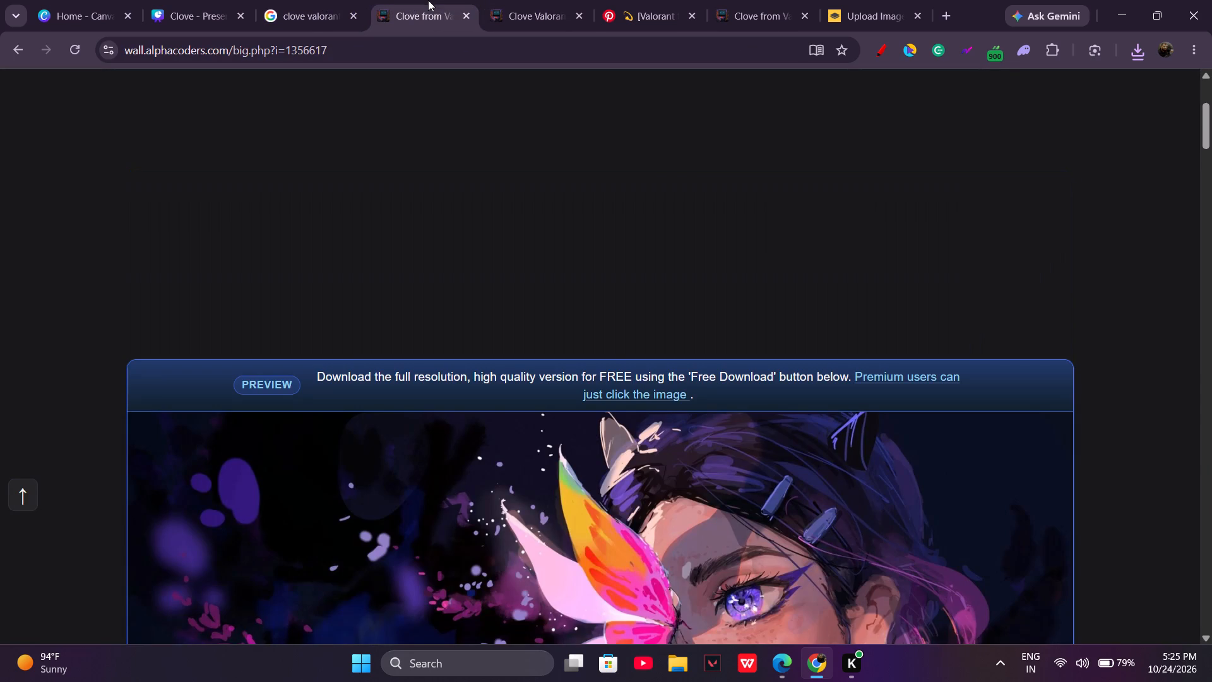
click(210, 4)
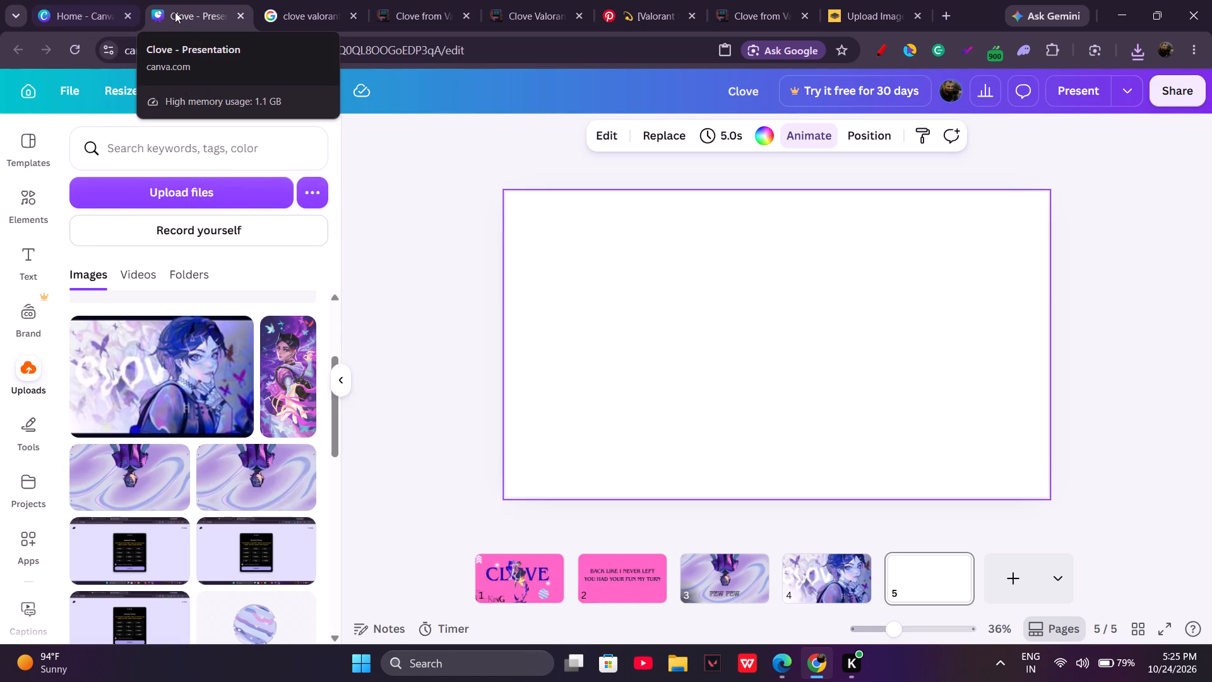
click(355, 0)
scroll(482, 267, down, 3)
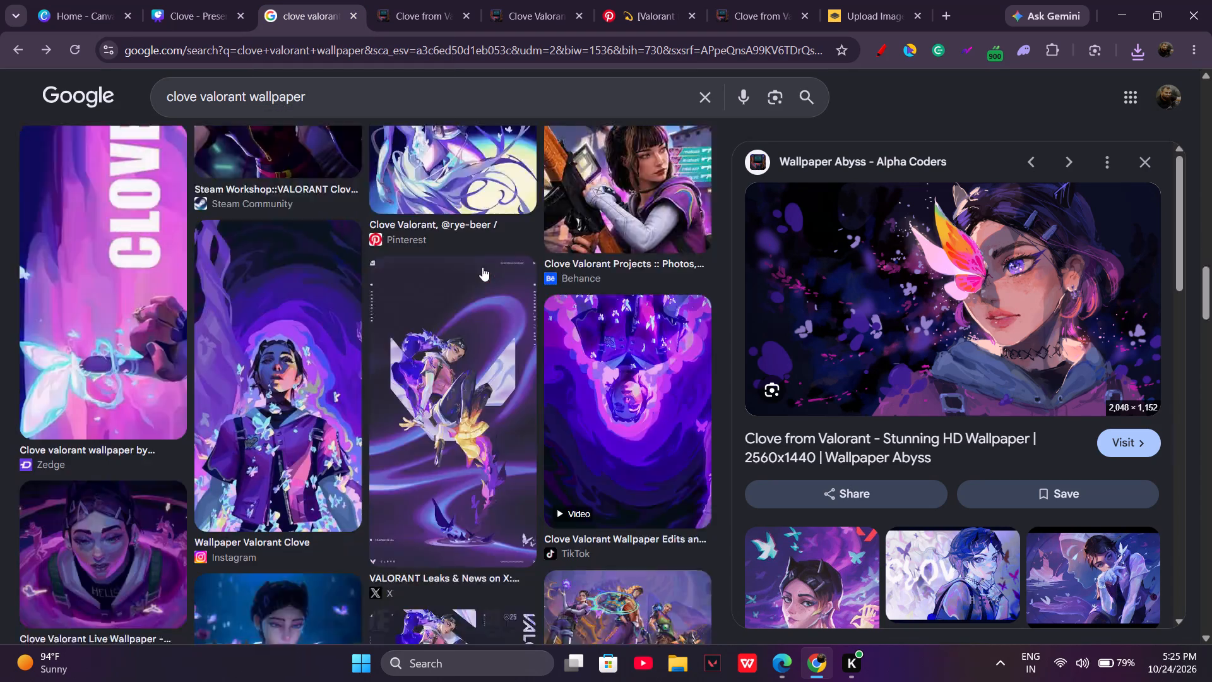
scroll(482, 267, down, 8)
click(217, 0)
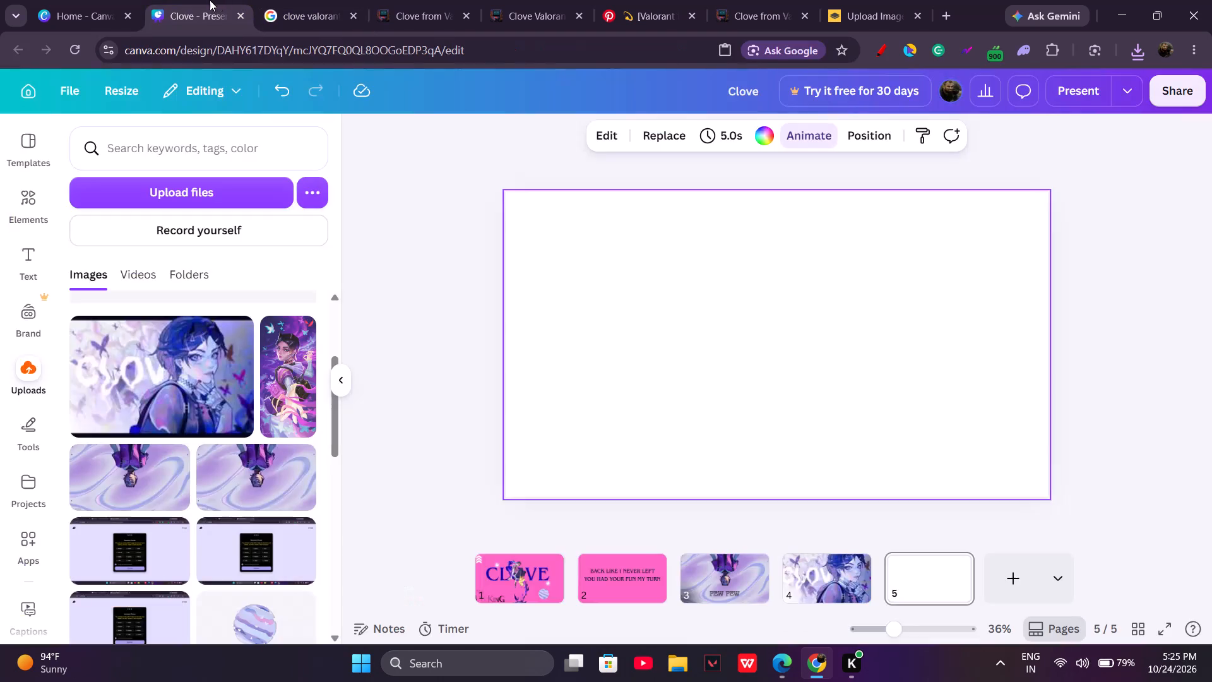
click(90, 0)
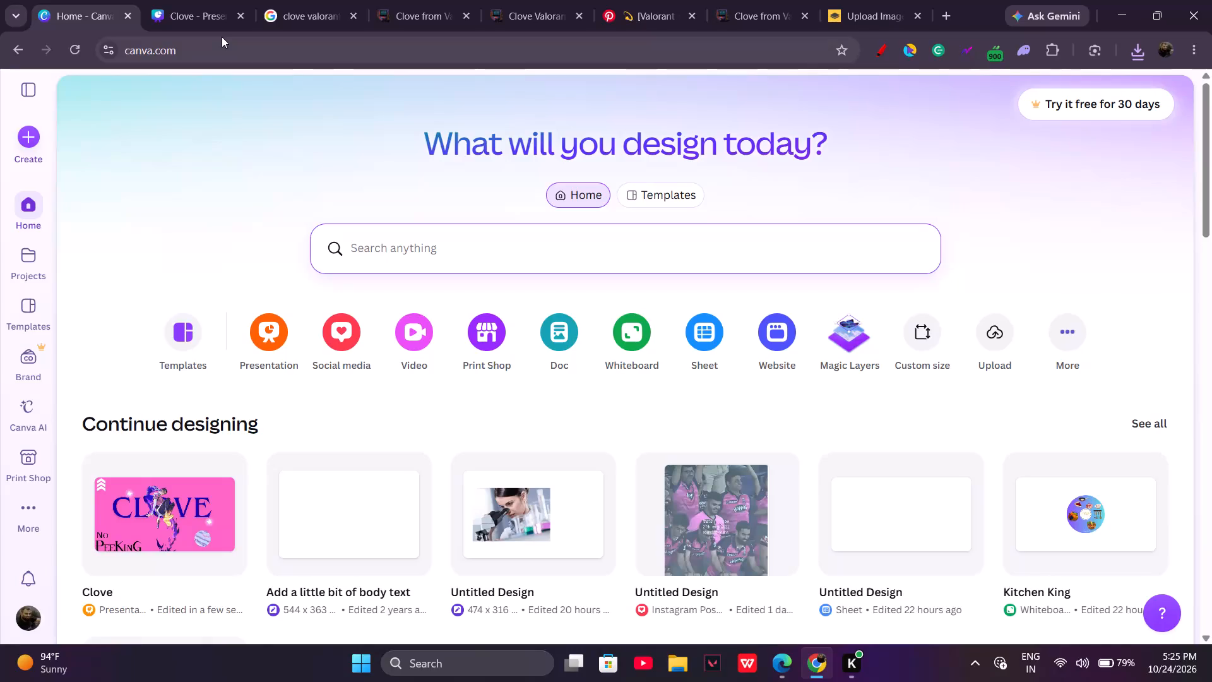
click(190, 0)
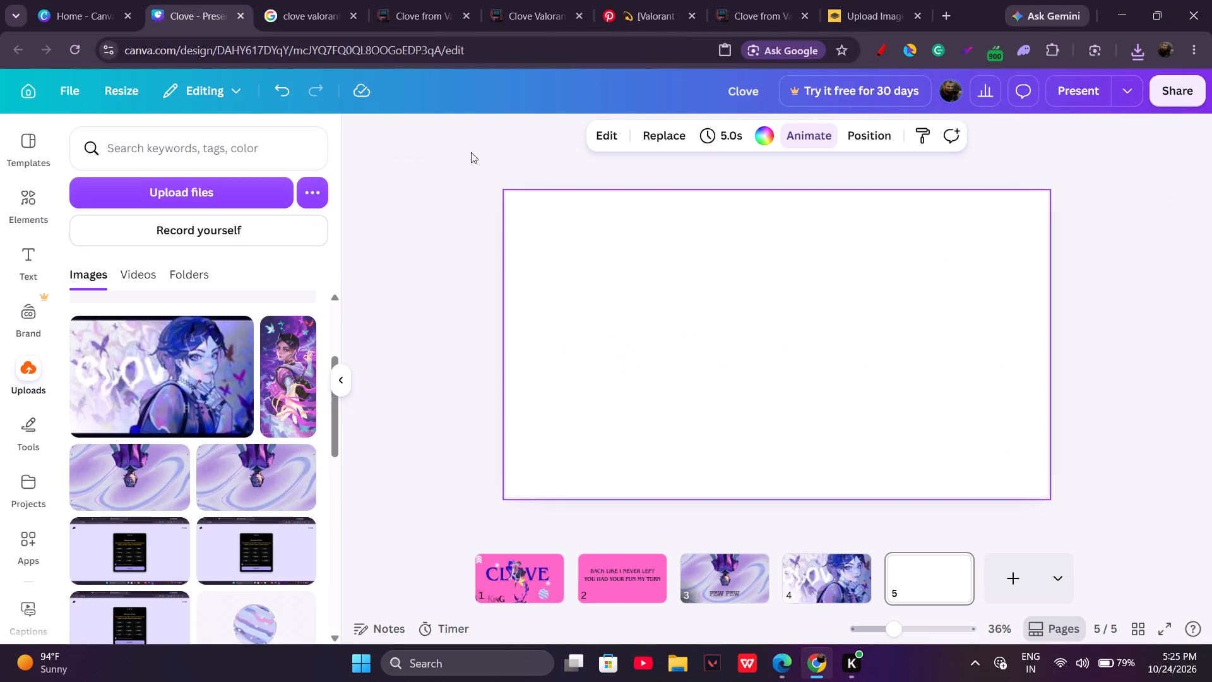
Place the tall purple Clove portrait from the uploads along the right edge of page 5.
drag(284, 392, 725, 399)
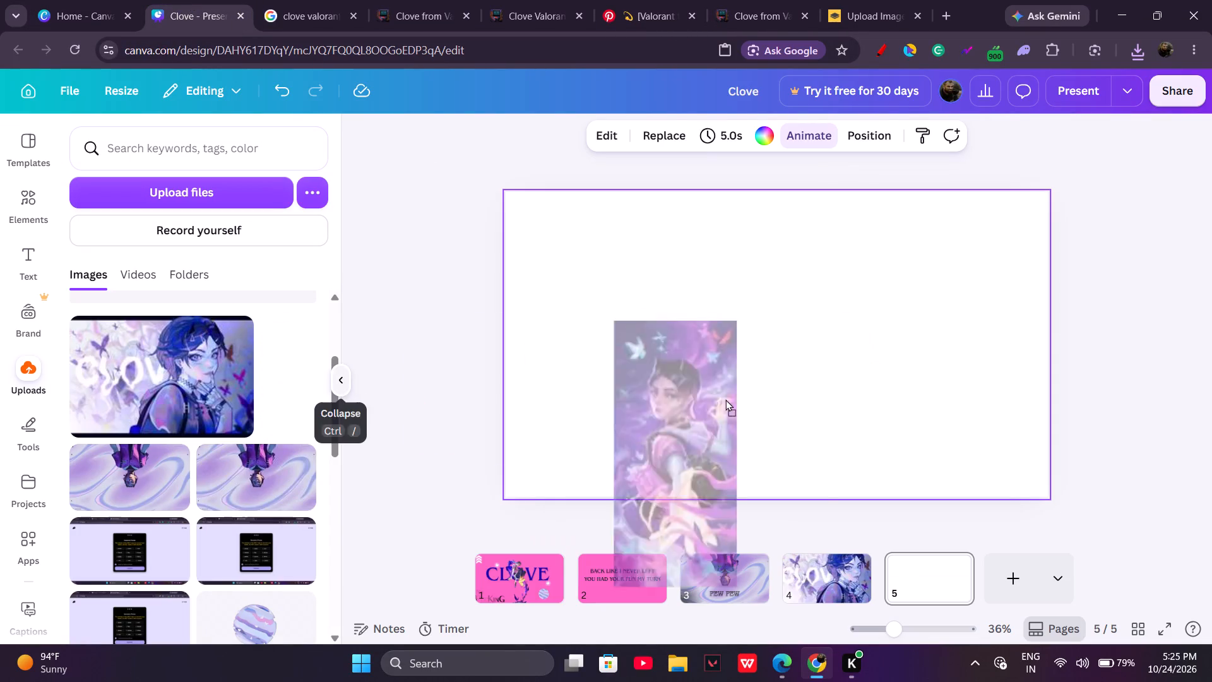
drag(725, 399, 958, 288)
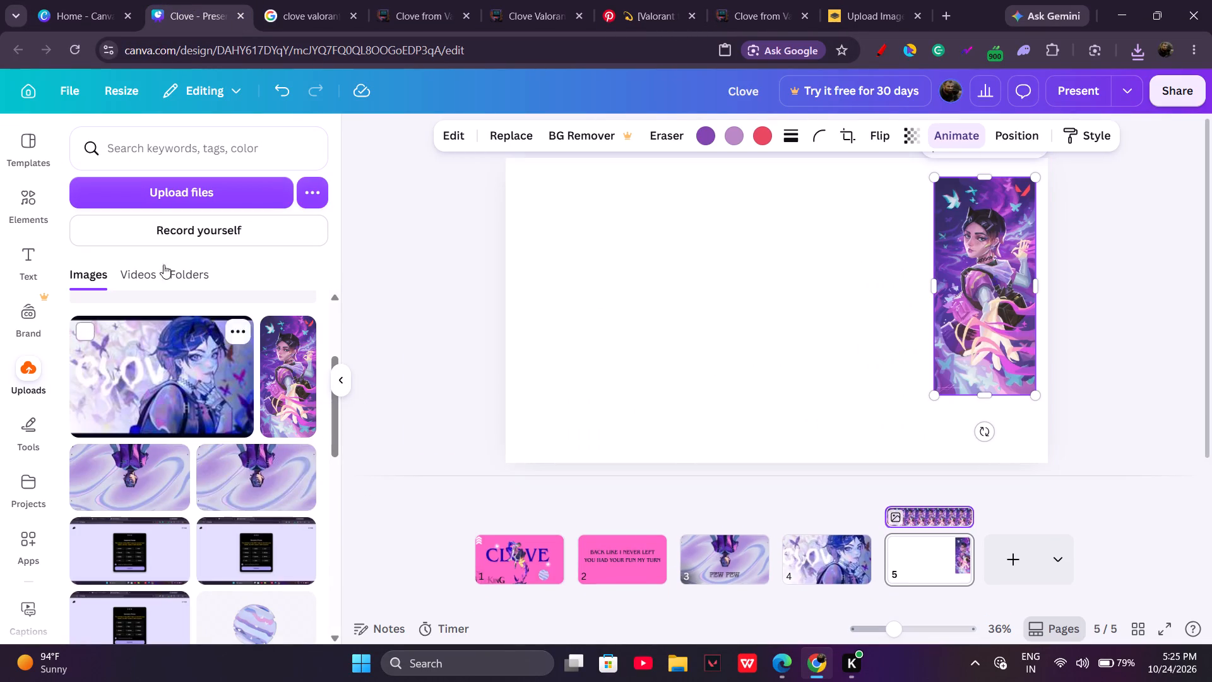
Upload the downloaded butterfly-eye Clove wallpaper from the Downloads folder.
click(153, 205)
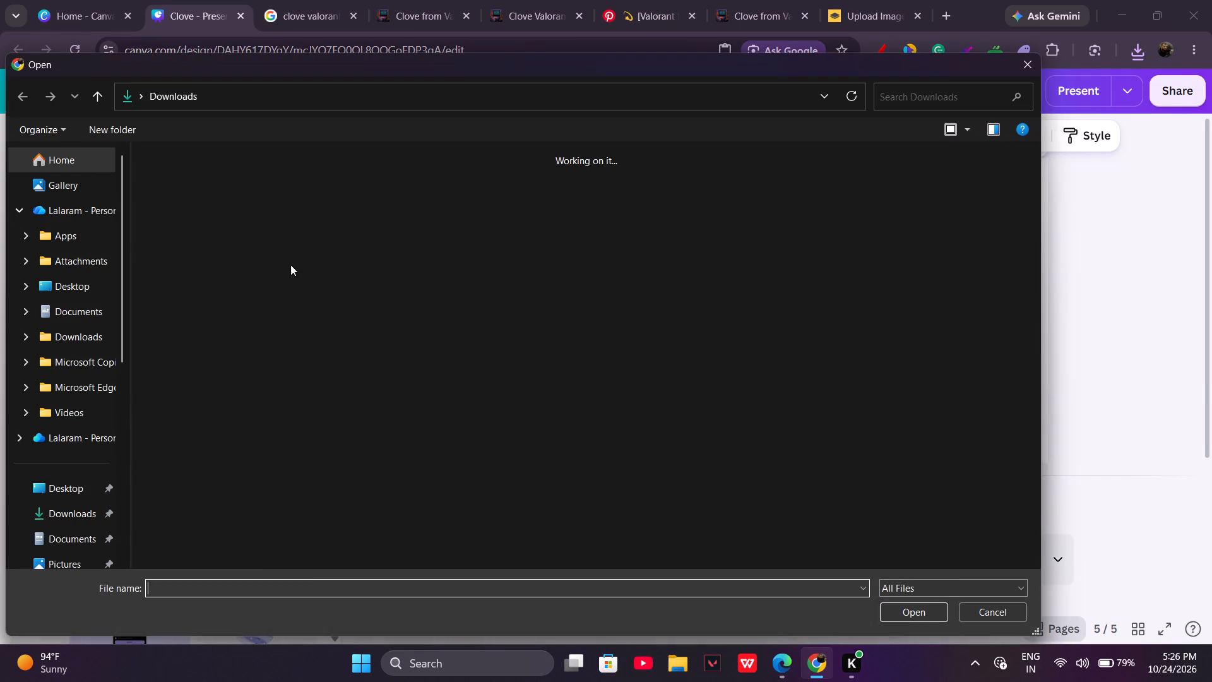
double_click(209, 250)
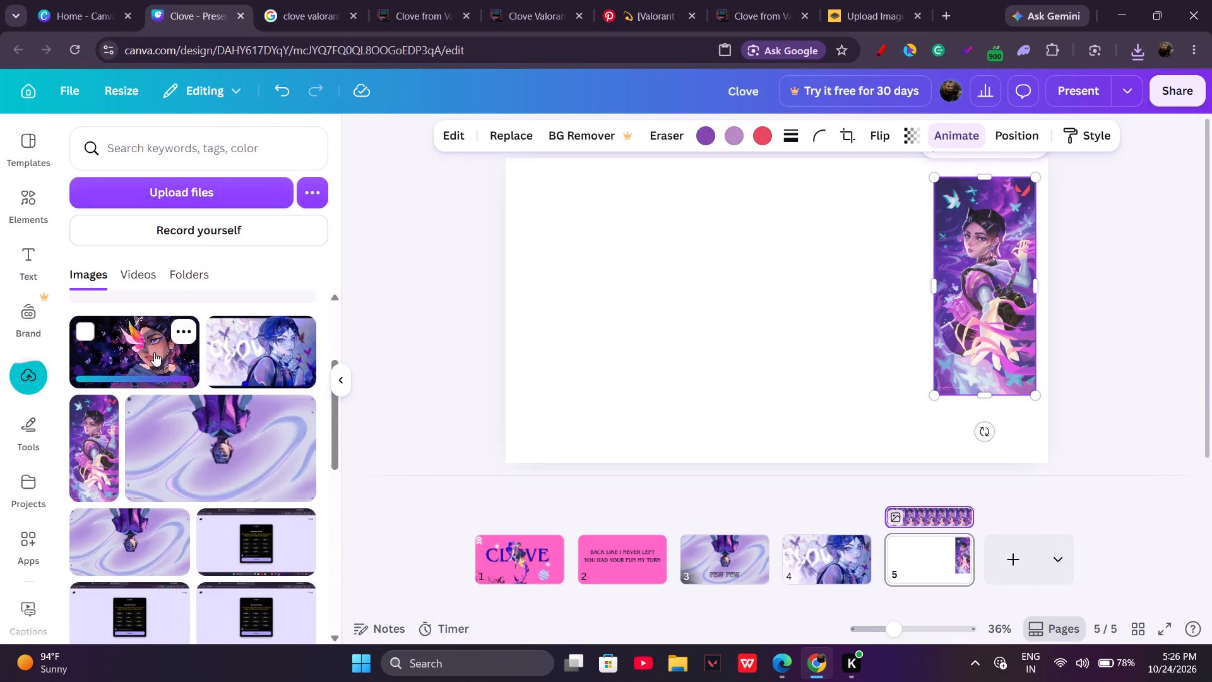
Place the uploaded butterfly-eye Clove wallpaper on page 5 and enlarge it slightly over the tall portrait.
drag(141, 360, 523, 388)
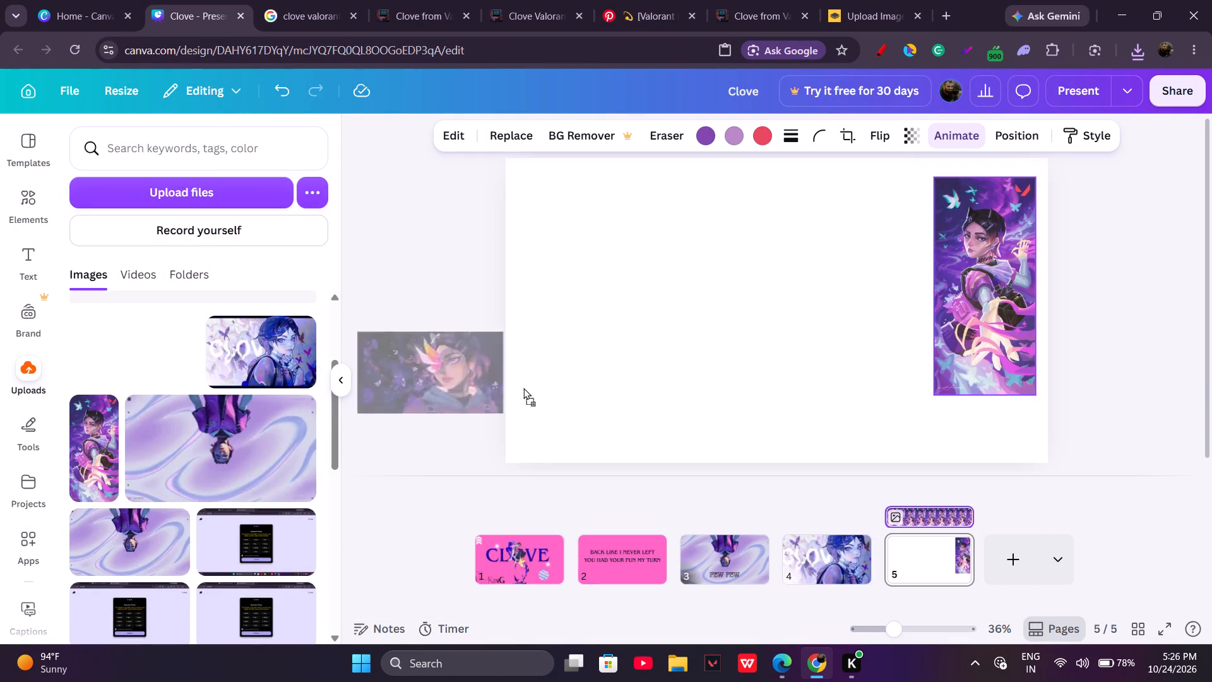
drag(523, 388, 634, 360)
drag(686, 356, 645, 245)
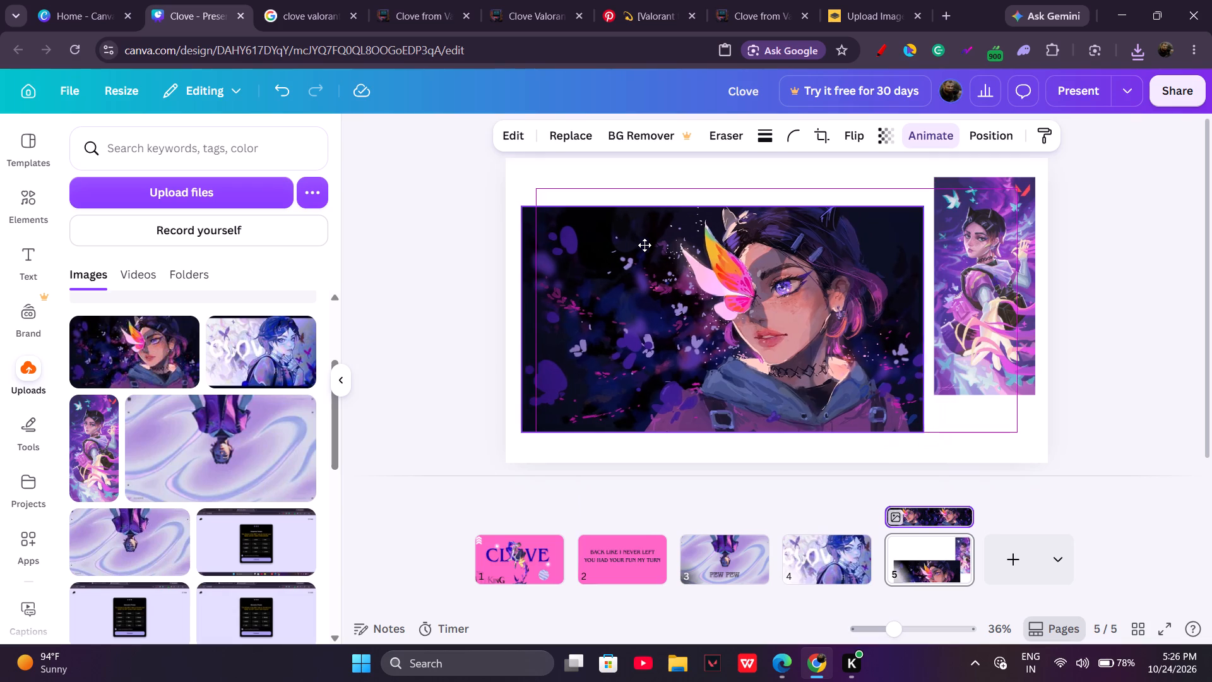
drag(645, 245, 643, 242)
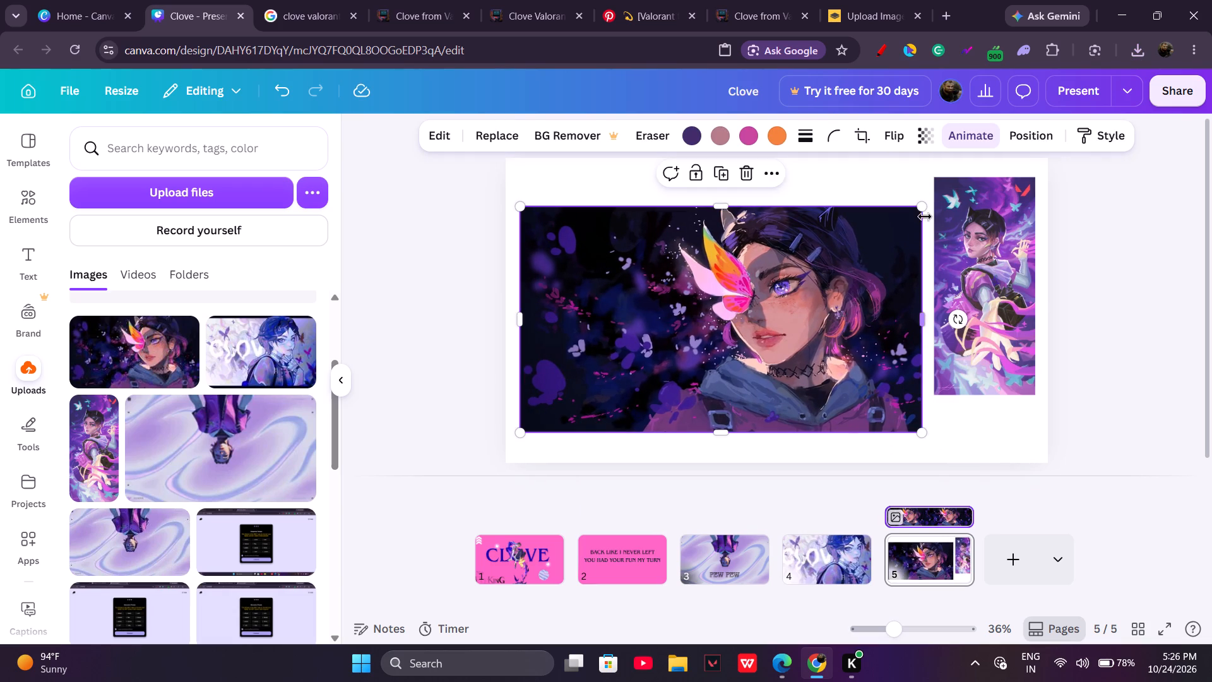
drag(924, 208, 953, 165)
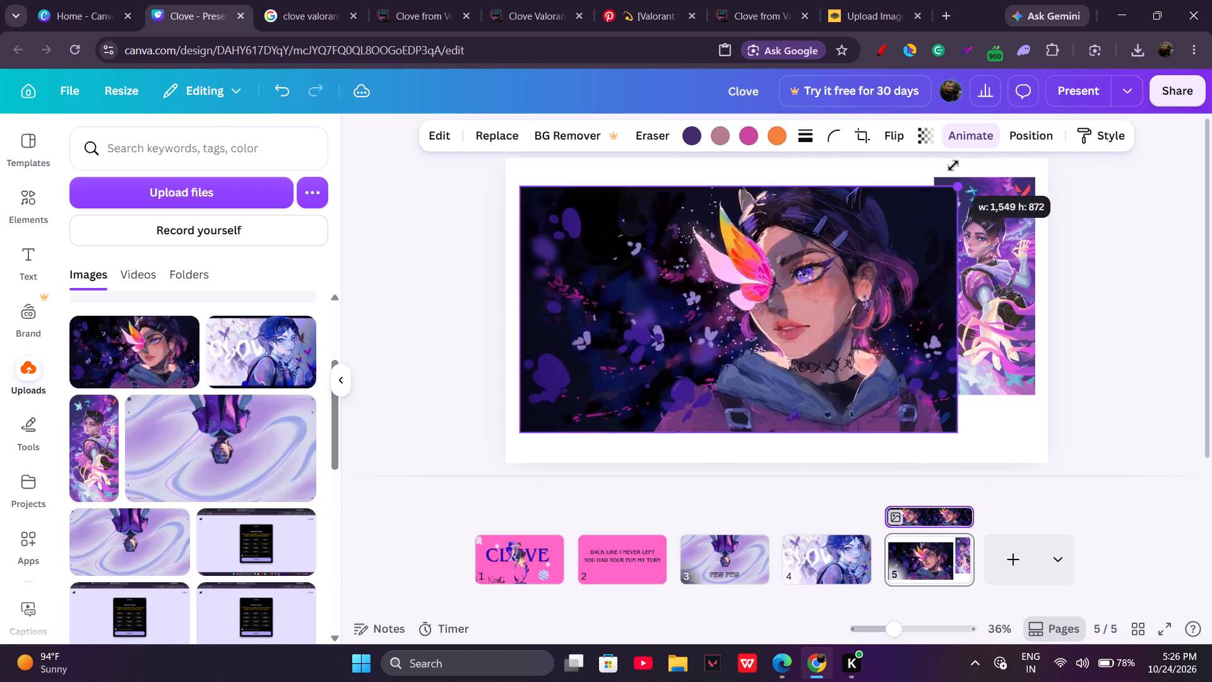
drag(953, 165, 946, 188)
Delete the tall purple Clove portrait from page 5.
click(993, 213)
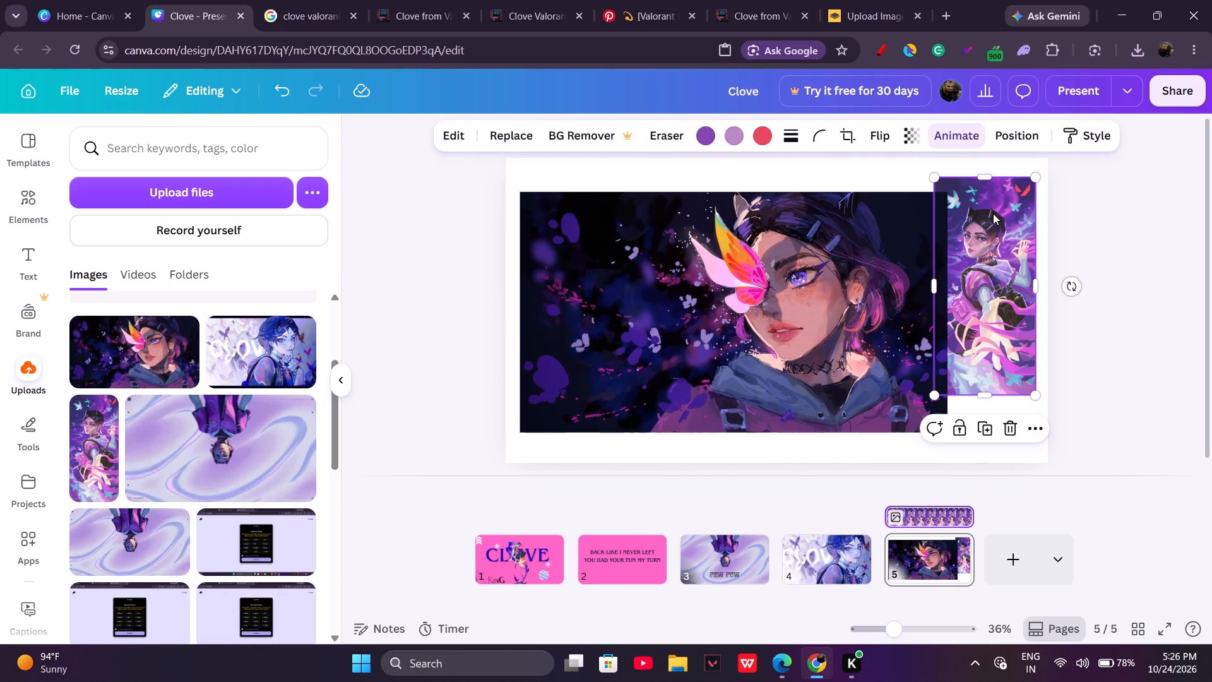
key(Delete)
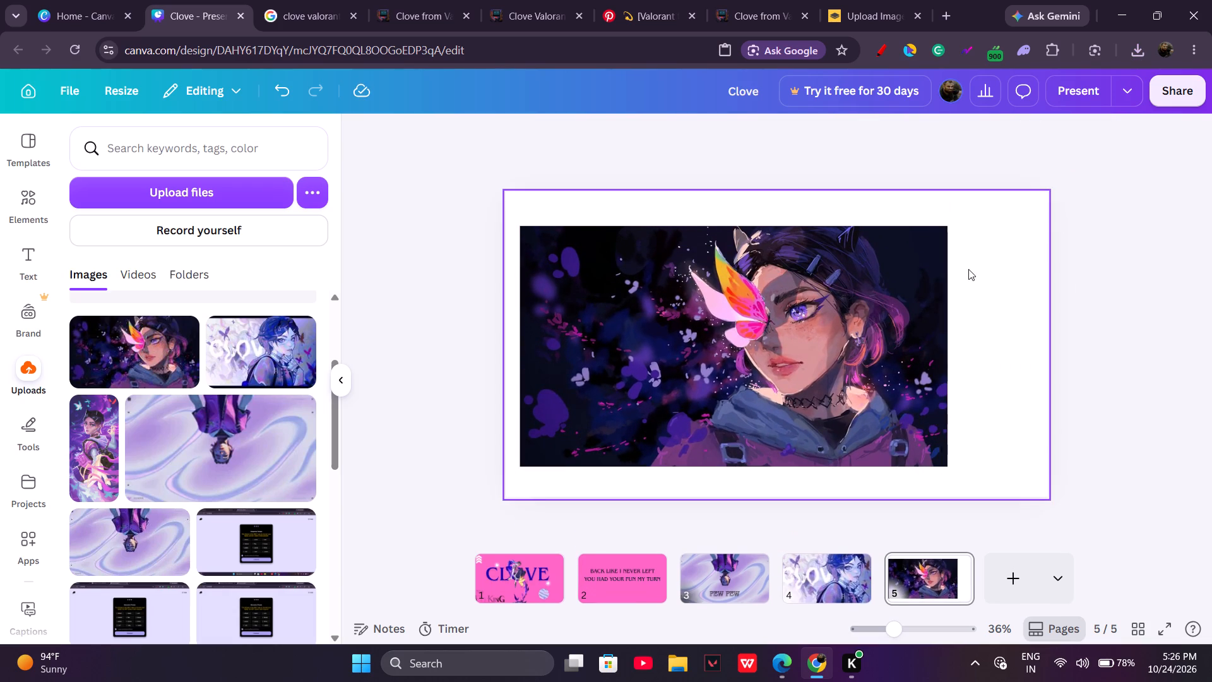
Enlarge the butterfly-eye Clove wallpaper from its corners until it covers nearly all of page 5.
click(934, 246)
drag(953, 196, 1008, 176)
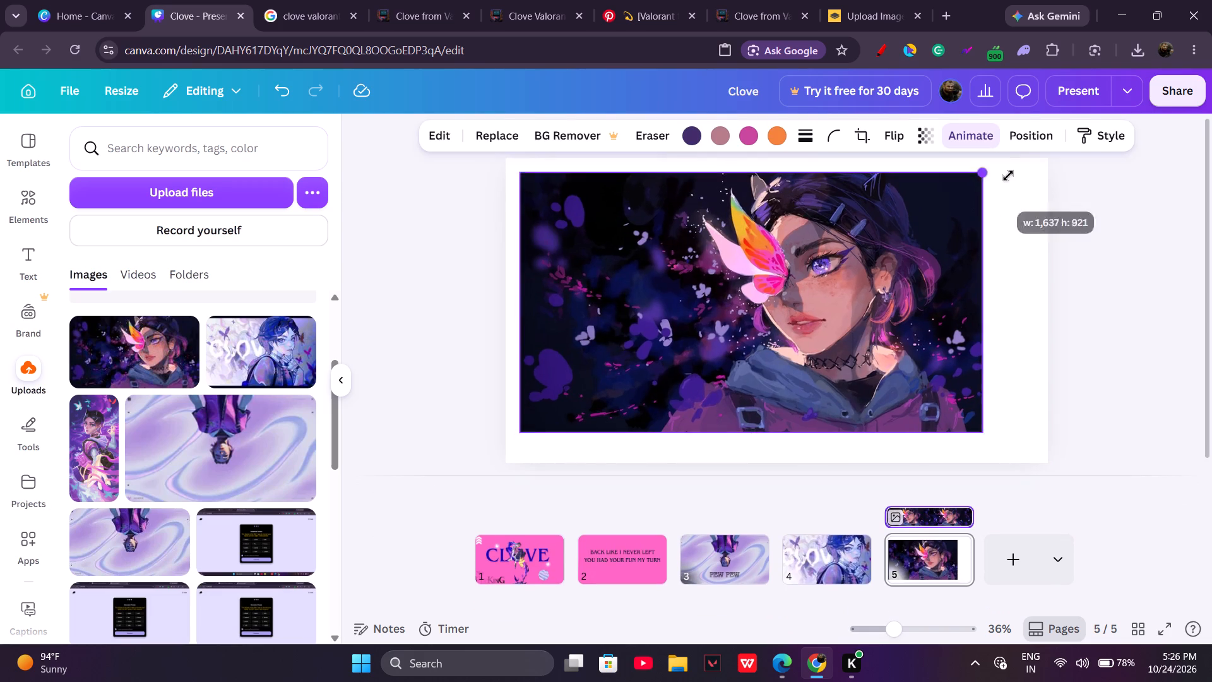
drag(1008, 176, 1059, 171)
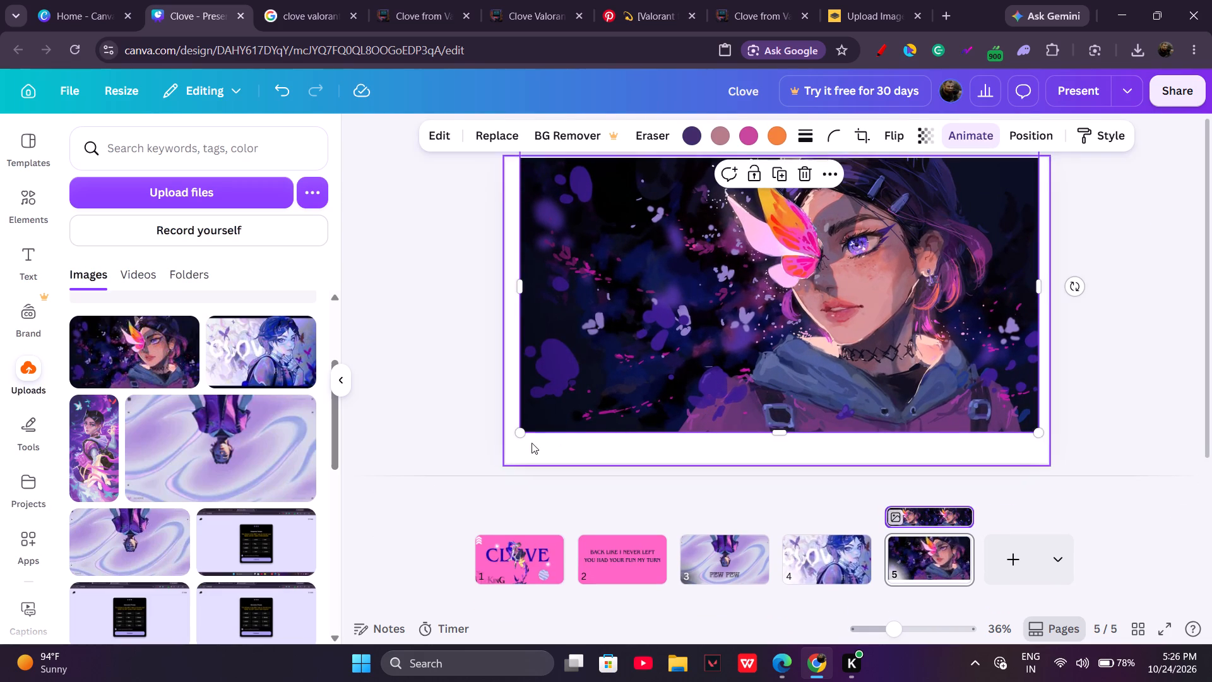
drag(520, 435, 502, 501)
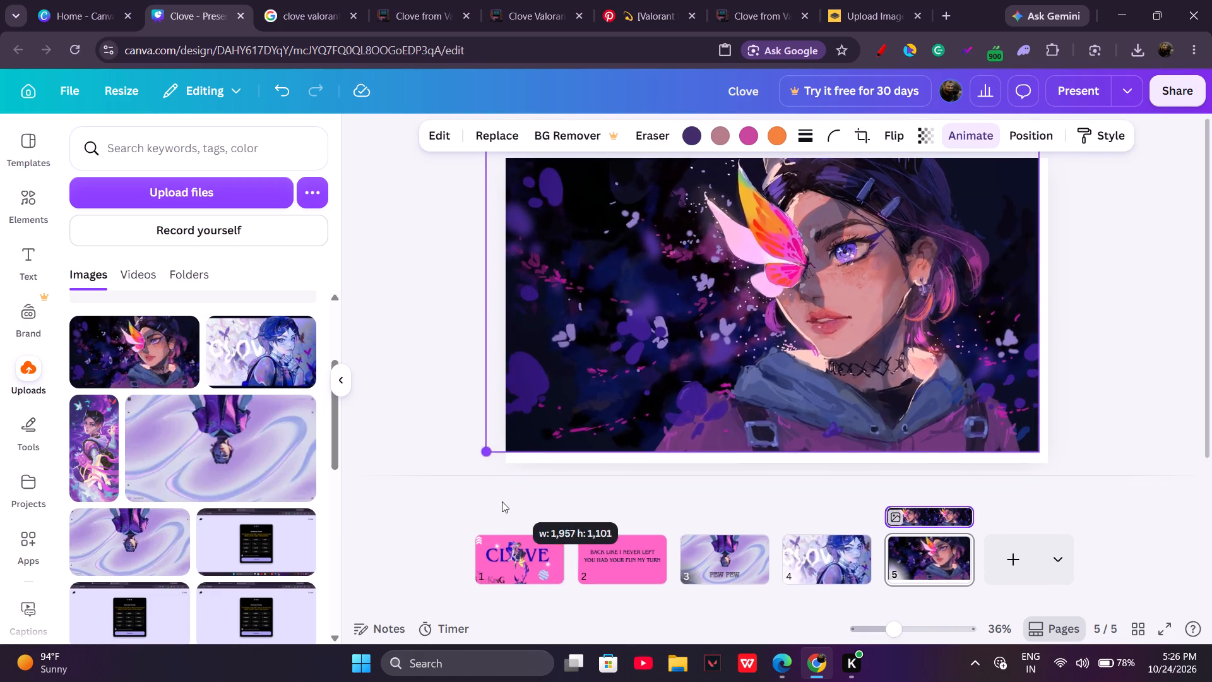
drag(502, 501, 499, 501)
click(750, 465)
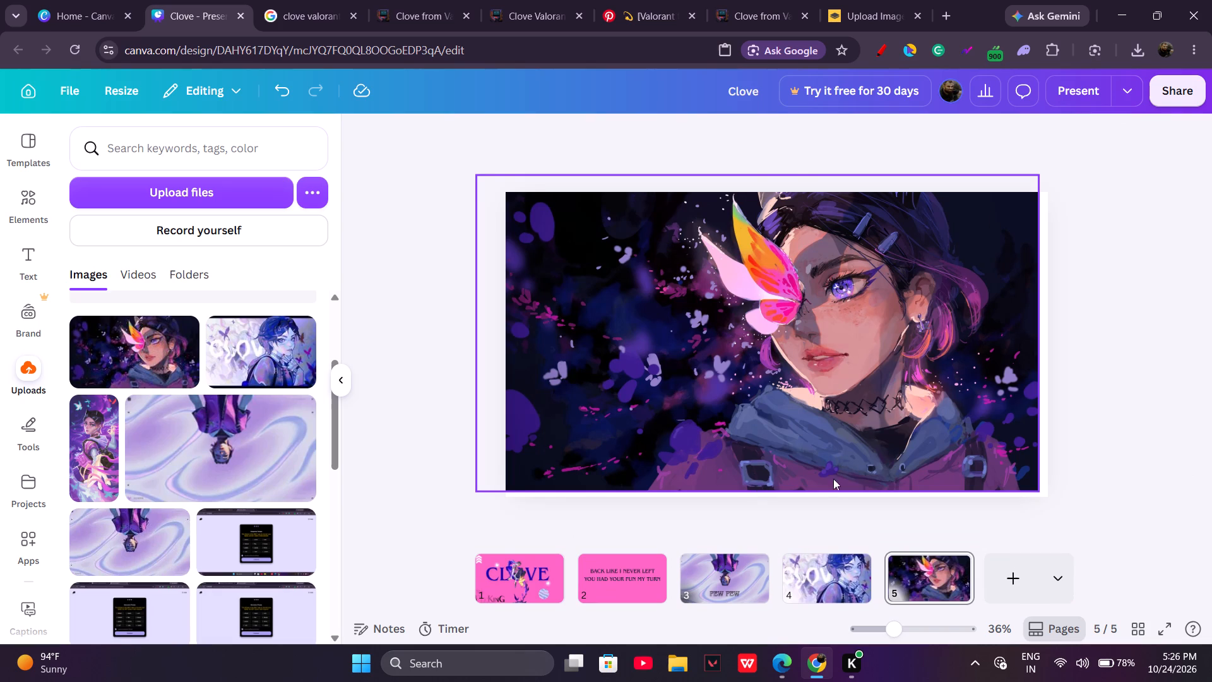
click(773, 482)
drag(761, 462, 763, 472)
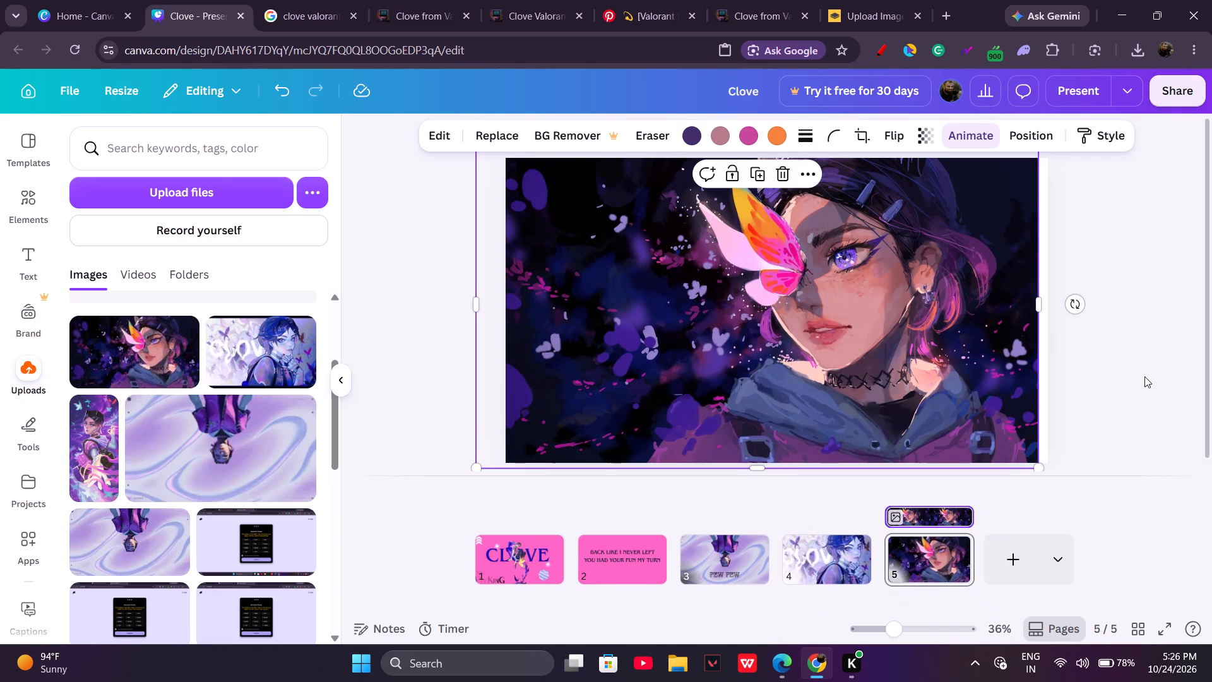
Apply the Breathe animation to the butterfly-eye wallpaper on page 5.
click(968, 142)
click(177, 324)
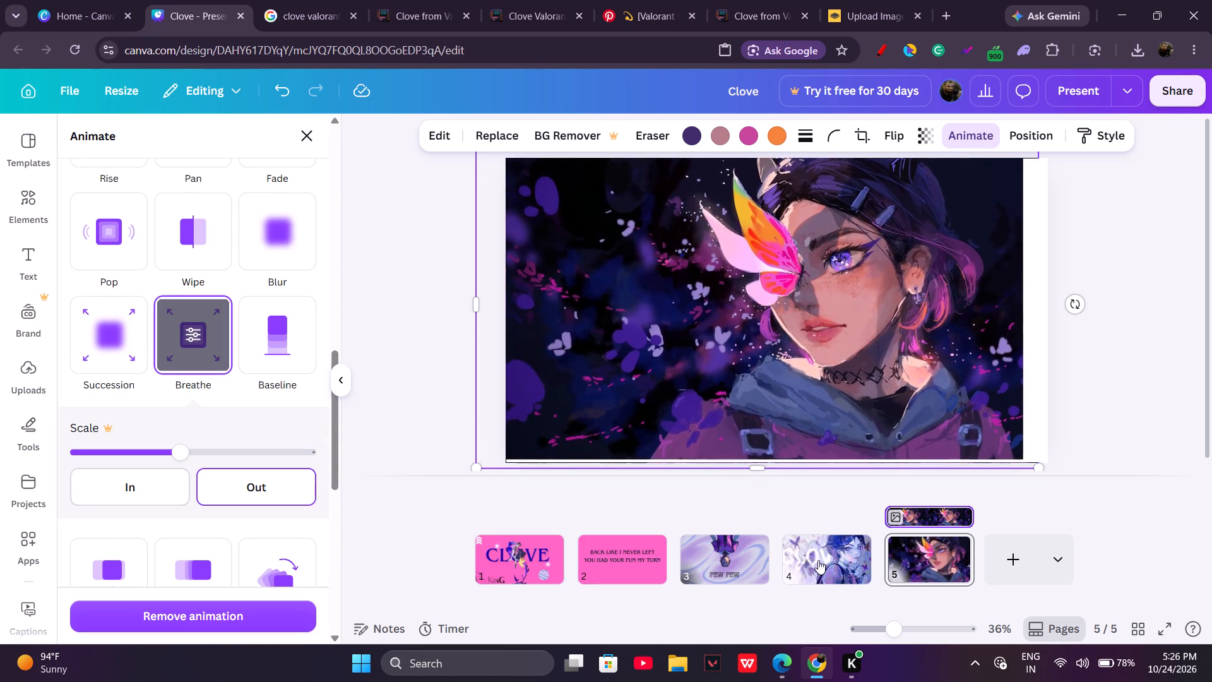
Try the Tectonic, Tumble and Baseline animations on page 4's blue-haired Clove wallpaper, finishing with Blur.
click(818, 560)
click(841, 313)
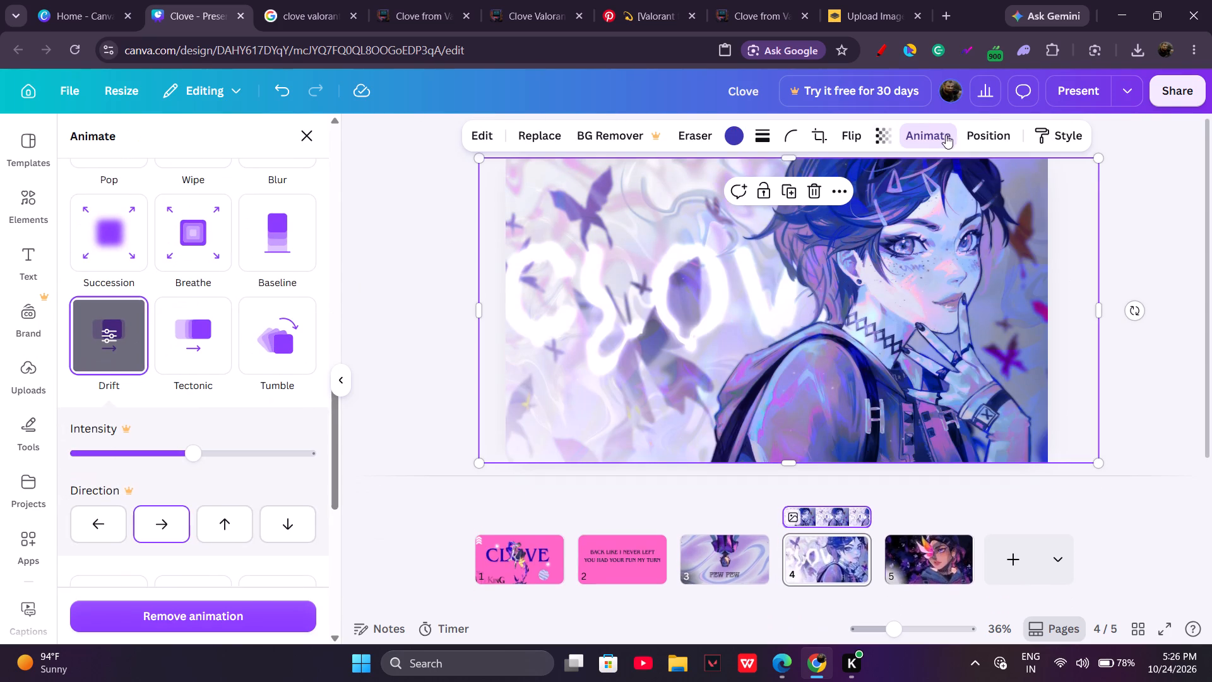
click(194, 330)
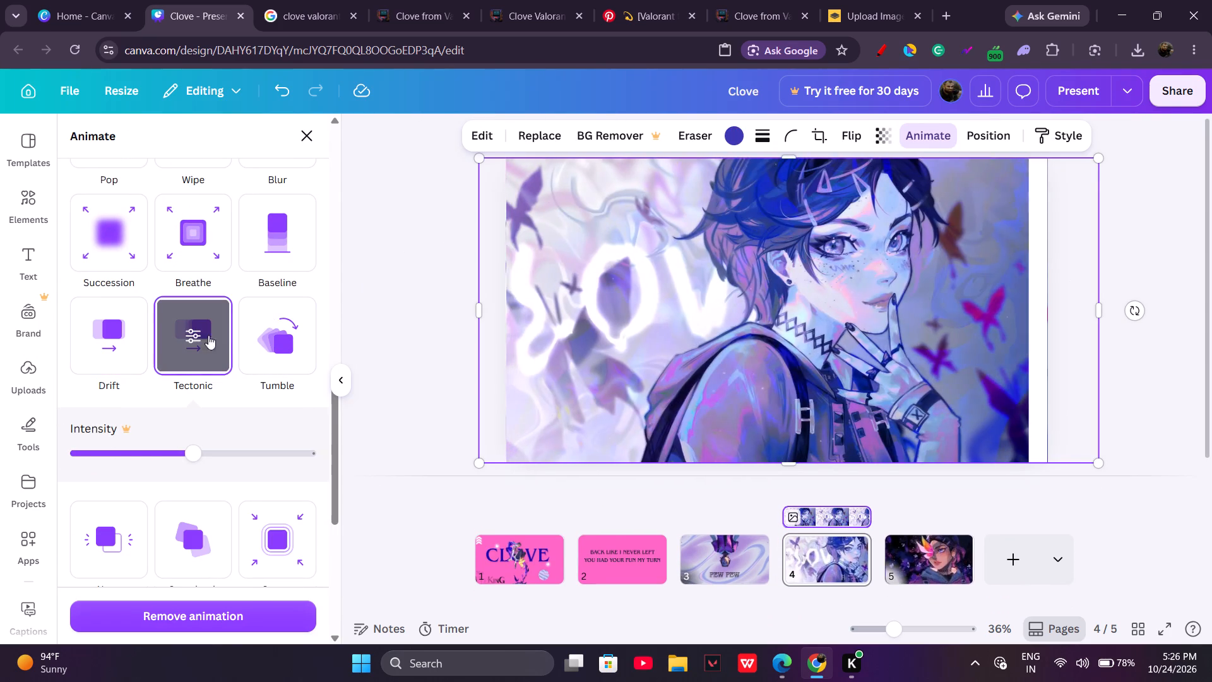
click(261, 349)
click(262, 193)
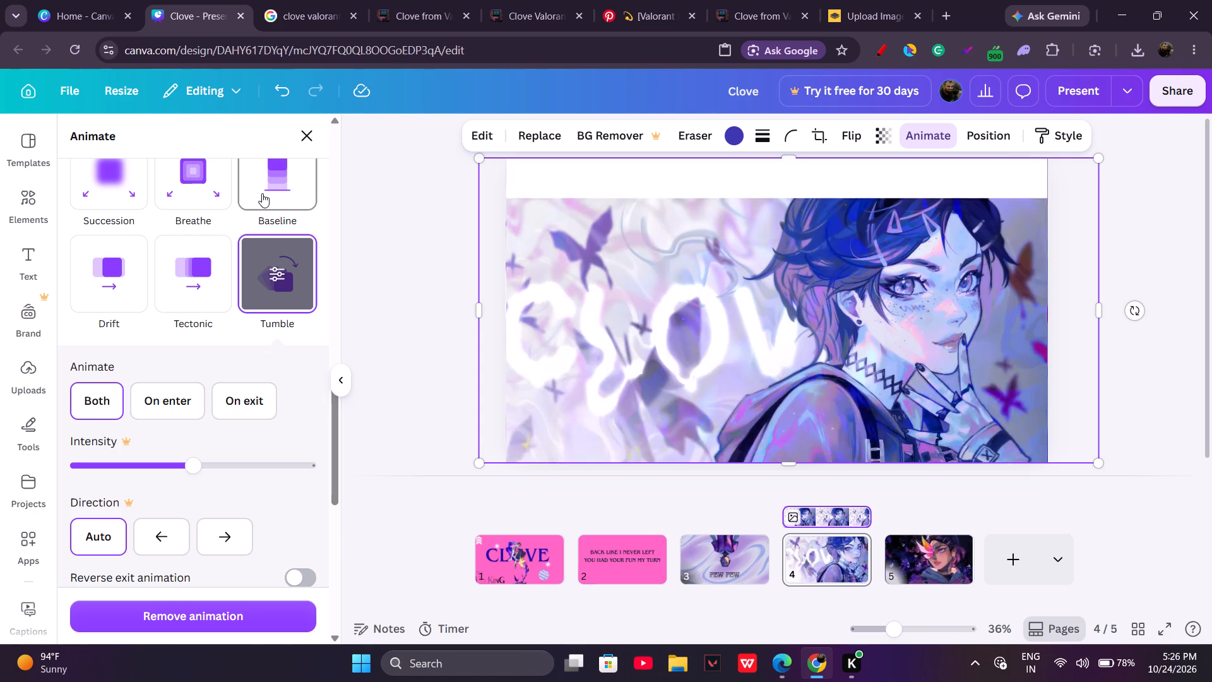
scroll(189, 291, up, 1)
click(283, 229)
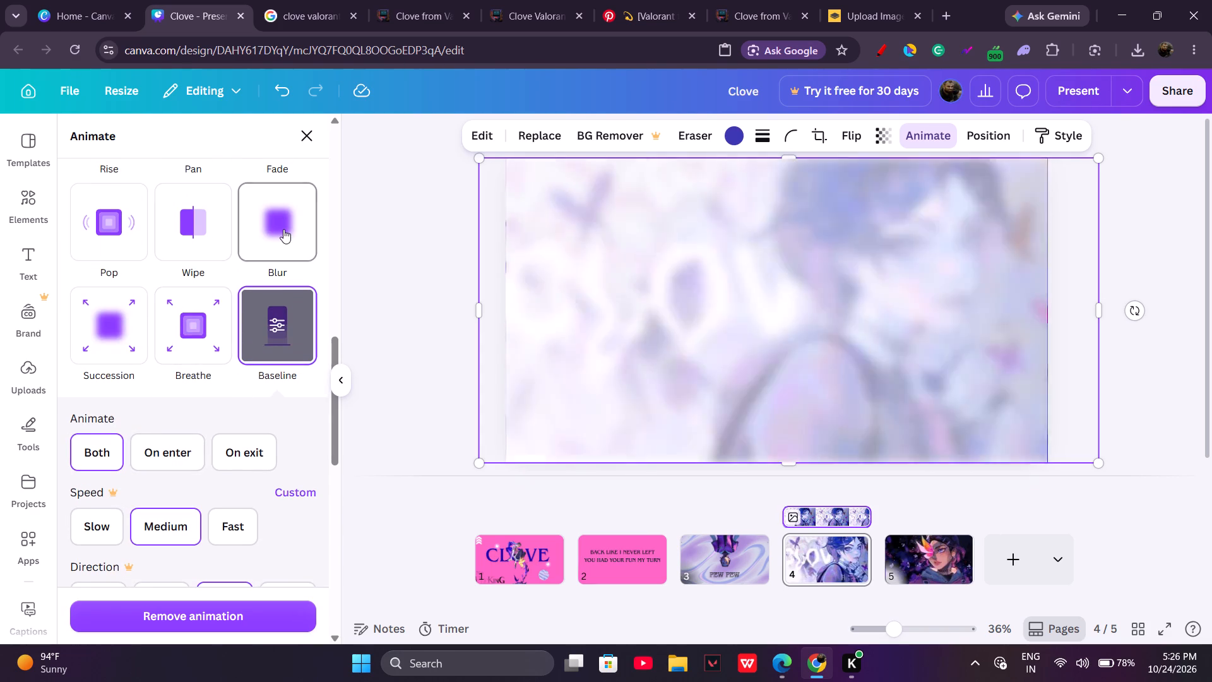
Present the design full screen from page 1, step through all five pages to check their animations, and exit.
click(513, 559)
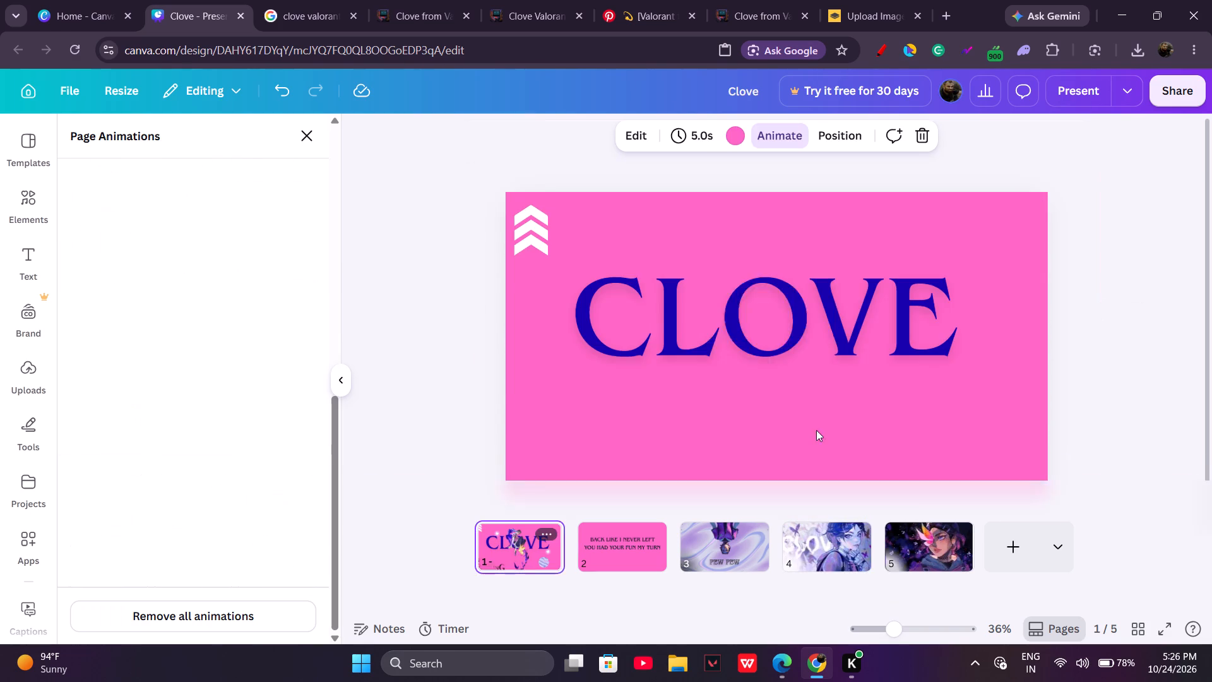
click(1098, 88)
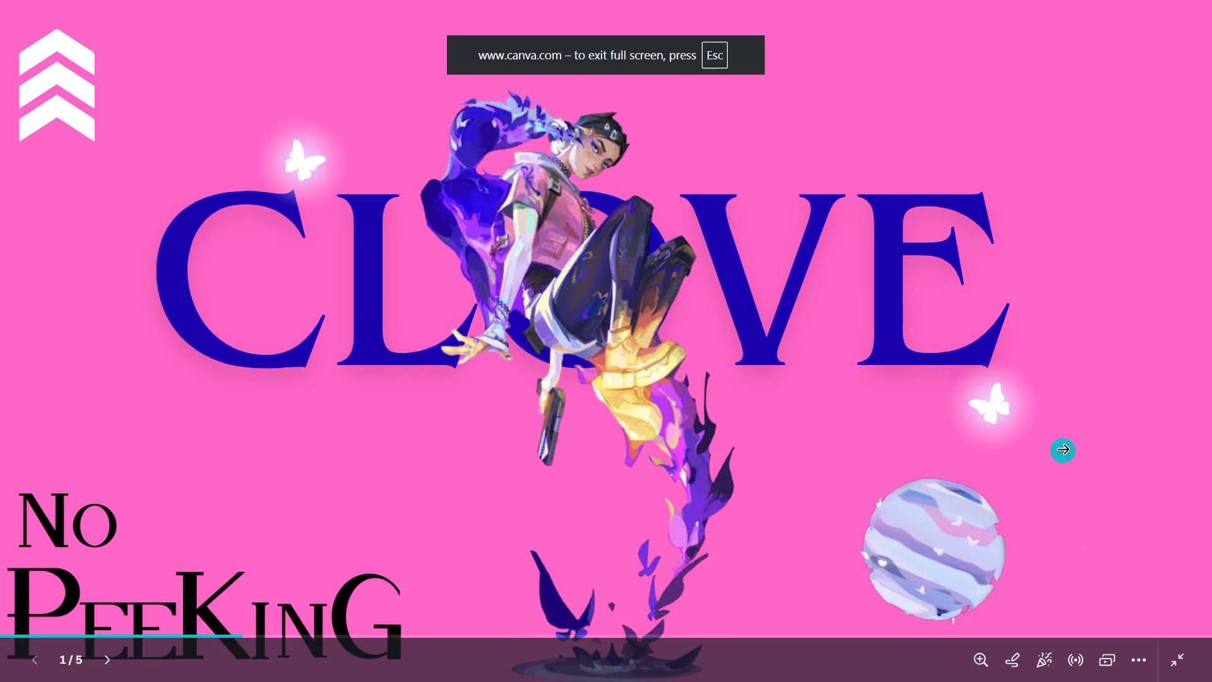
click(1062, 450)
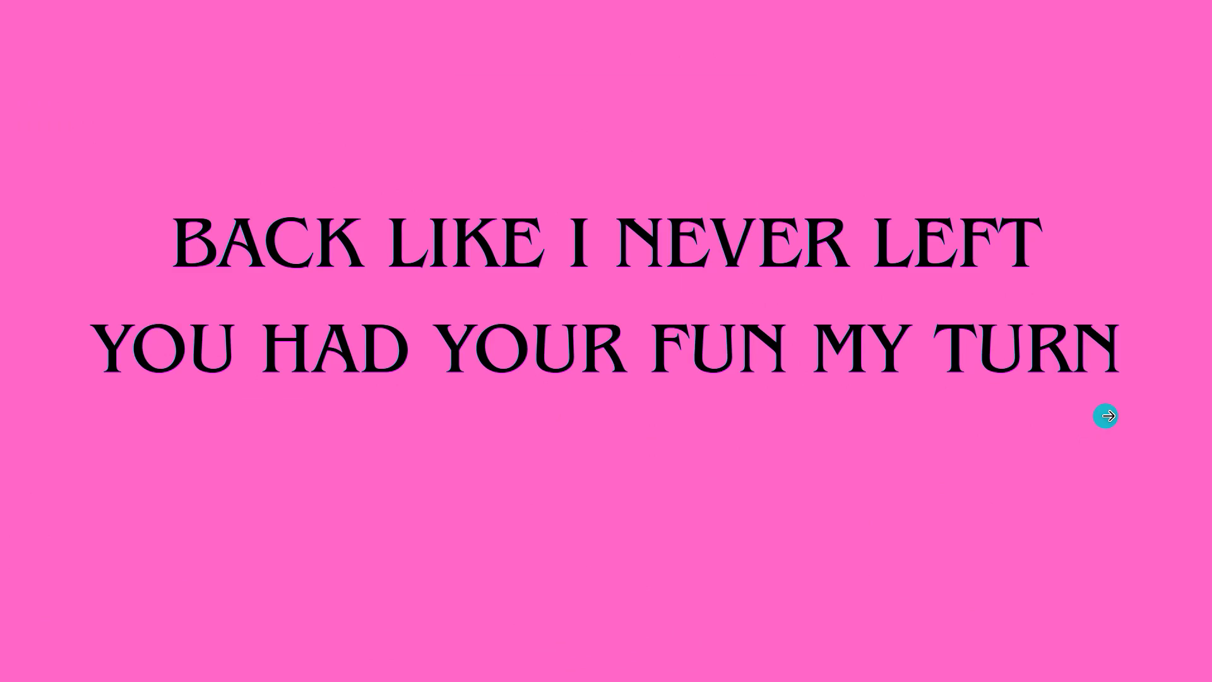
click(1108, 416)
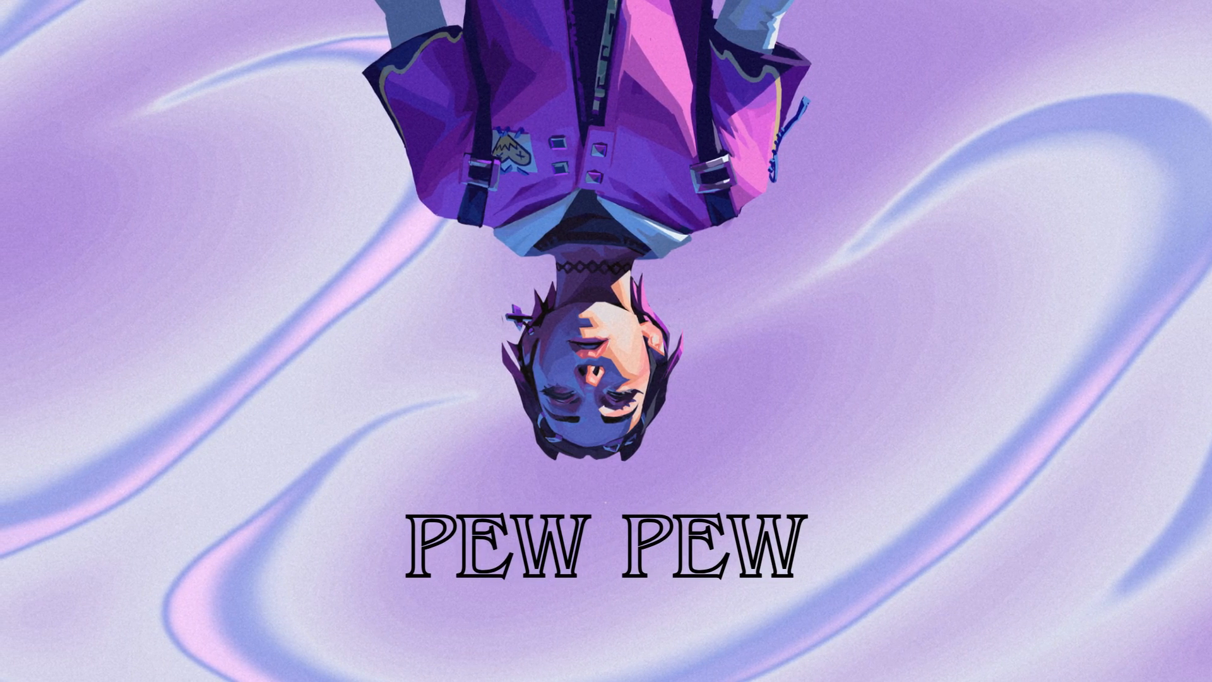
click(1112, 388)
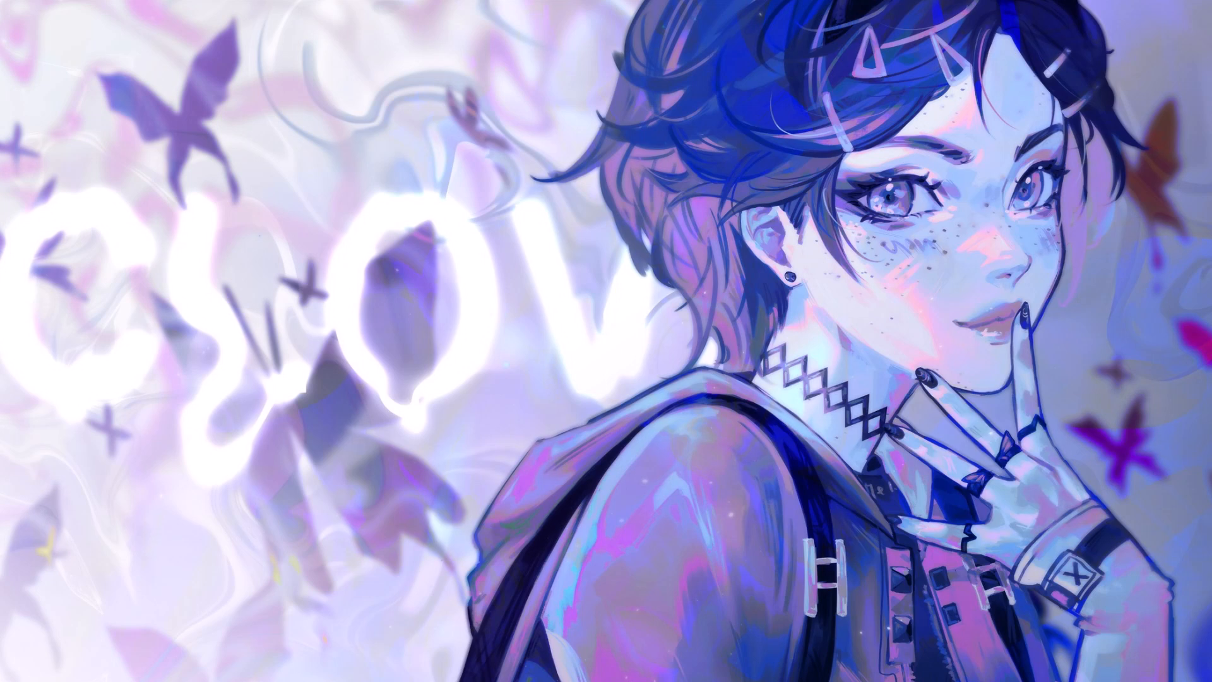
click(1112, 388)
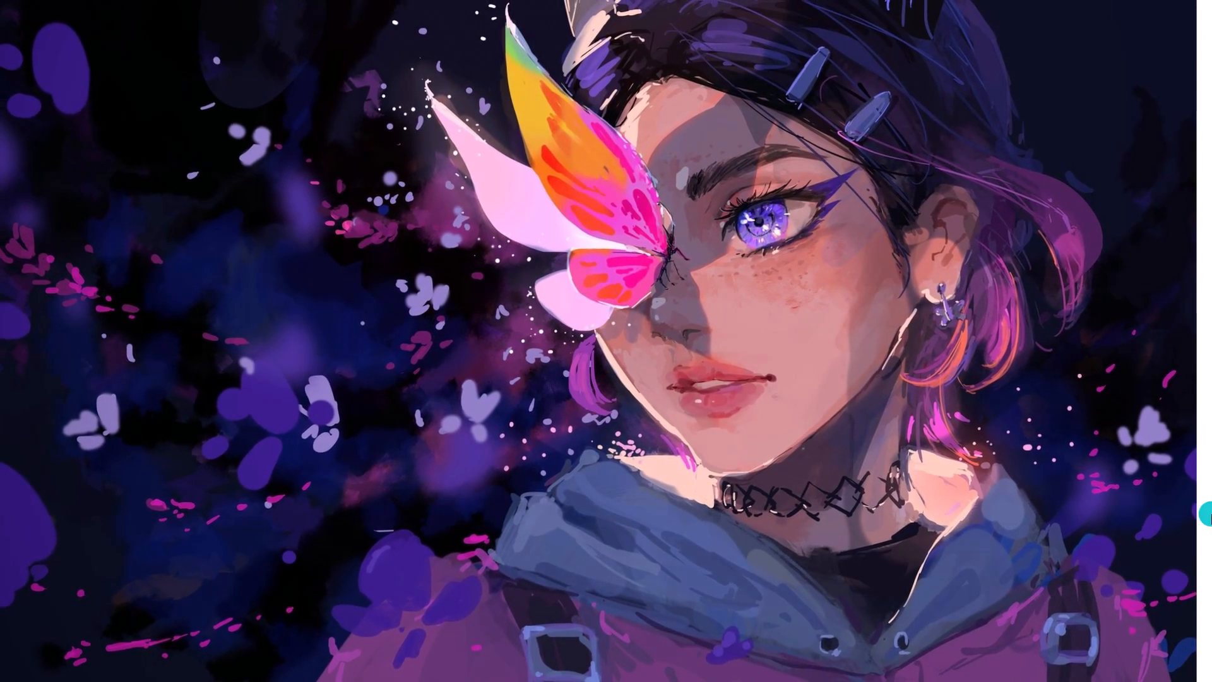
click(1179, 560)
click(1180, 664)
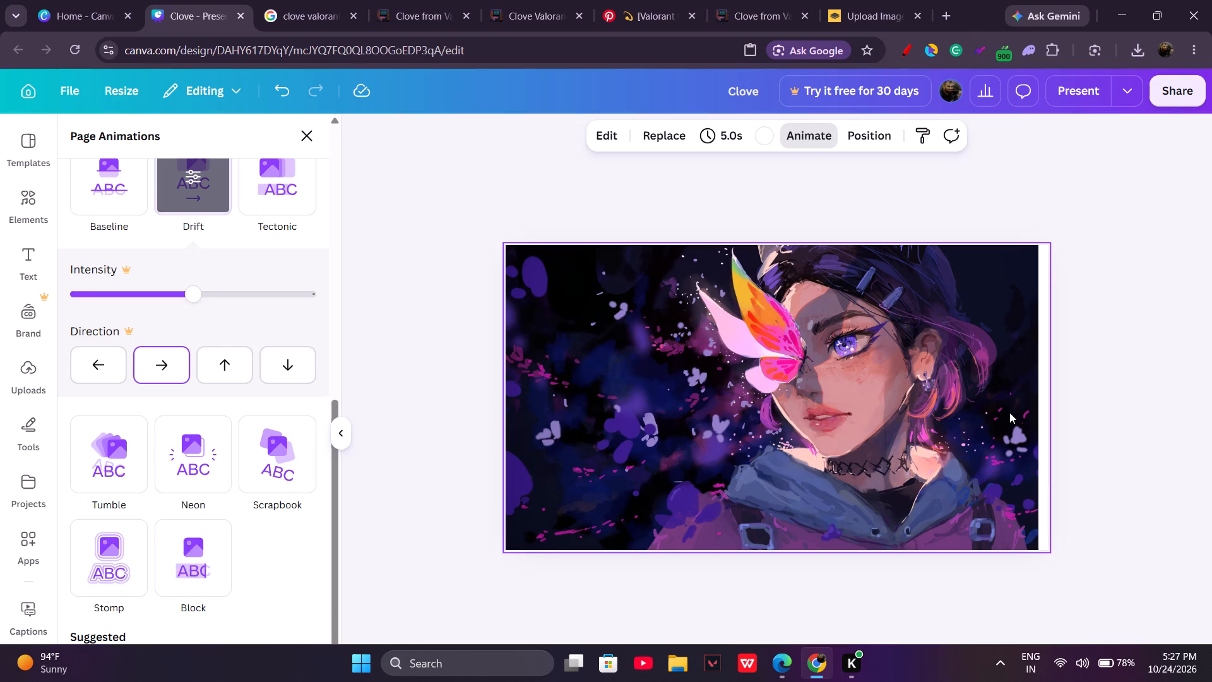
Set the timing of page 5, with the butterfly-eye wallpaper, to 6.5 seconds.
click(715, 126)
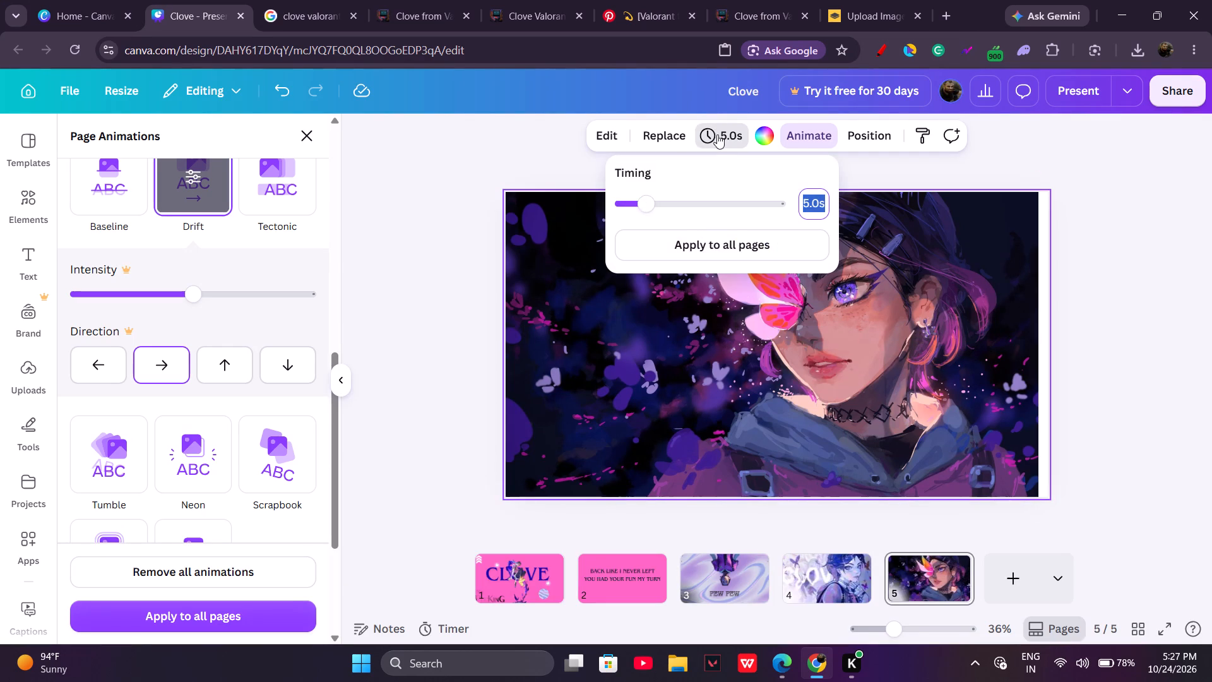
drag(645, 205, 655, 207)
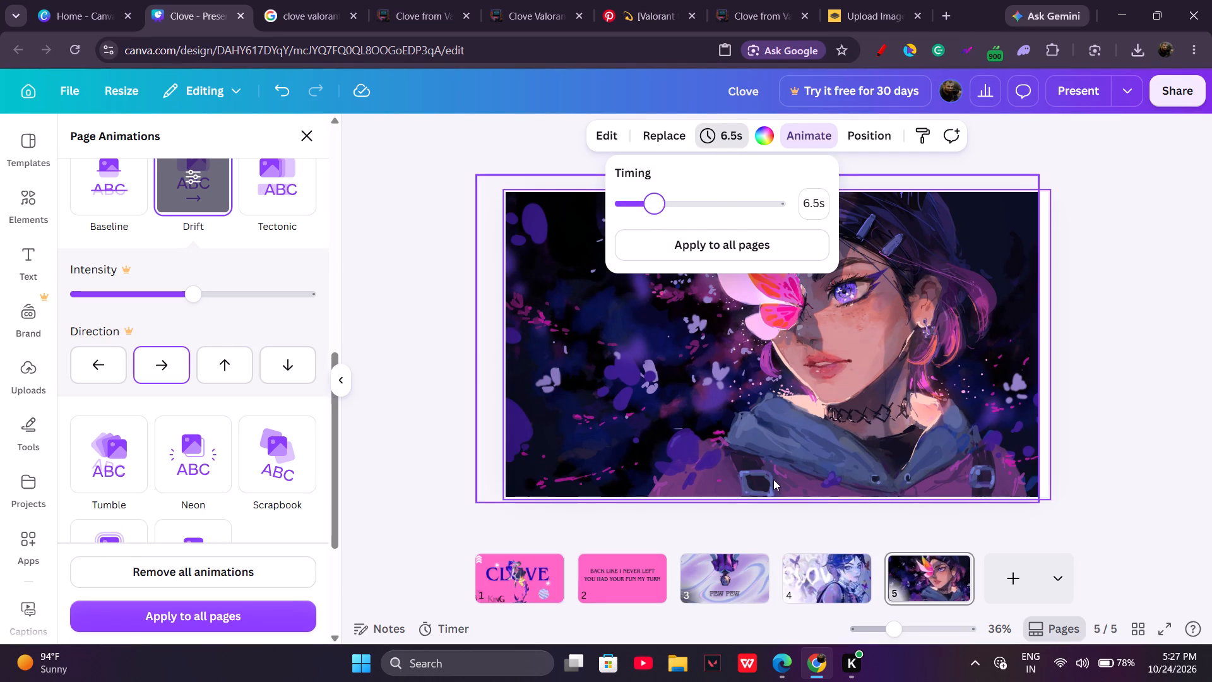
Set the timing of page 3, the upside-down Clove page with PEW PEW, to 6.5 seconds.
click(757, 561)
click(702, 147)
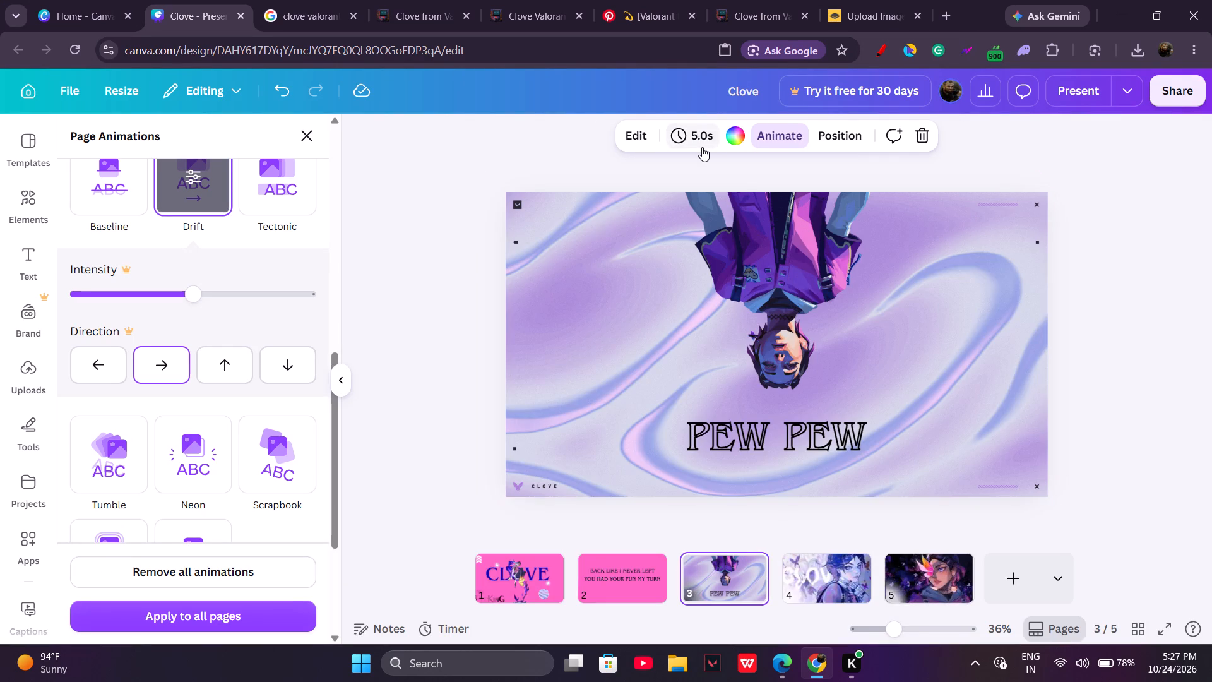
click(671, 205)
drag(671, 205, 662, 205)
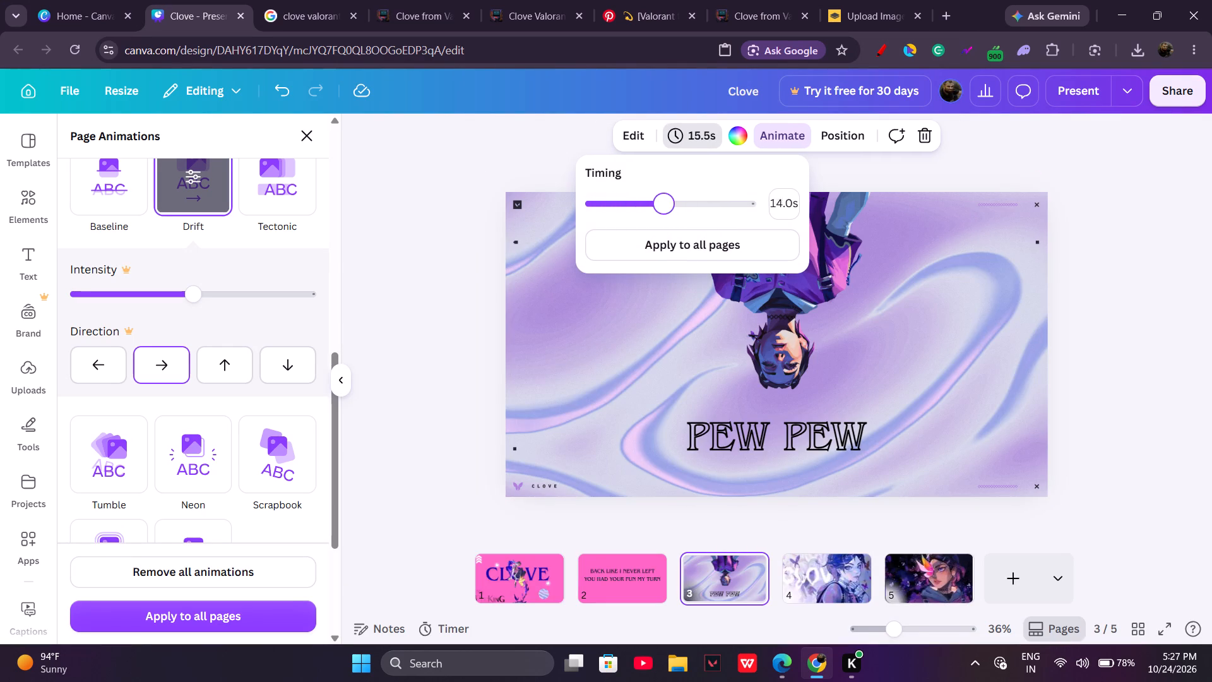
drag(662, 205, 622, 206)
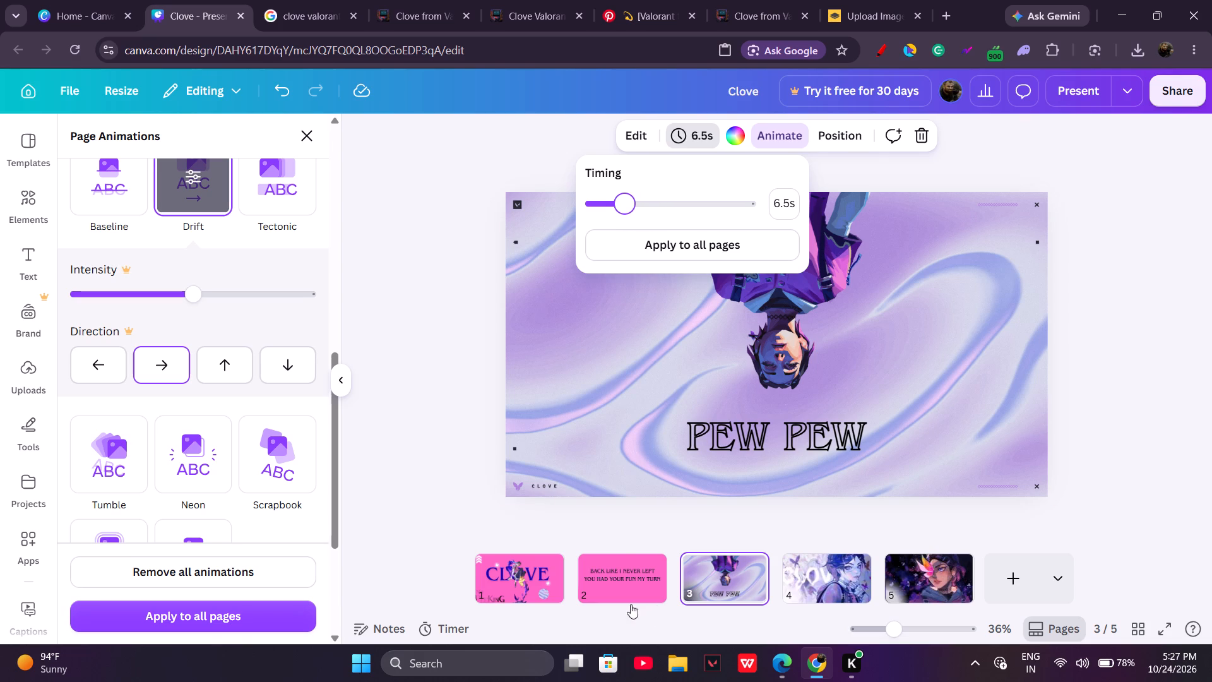
Shorten the timing of page 4, with the blue-haired Clove wallpaper, to 3.5 seconds.
click(842, 567)
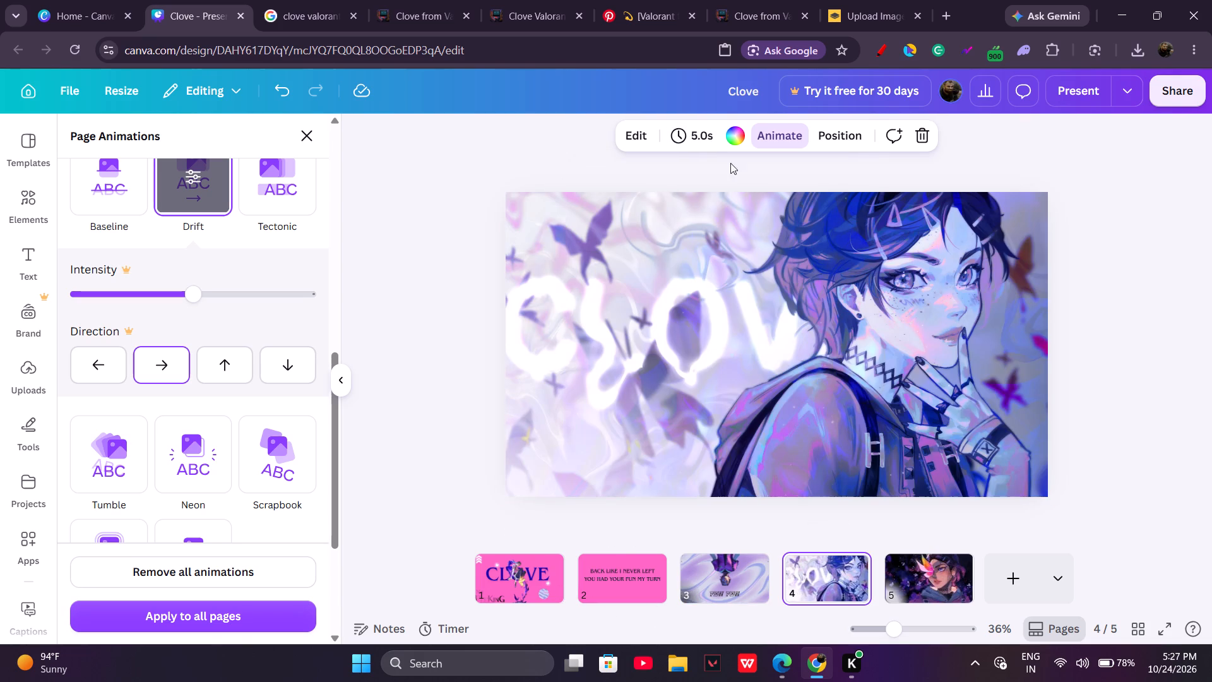
click(701, 140)
drag(618, 209, 614, 208)
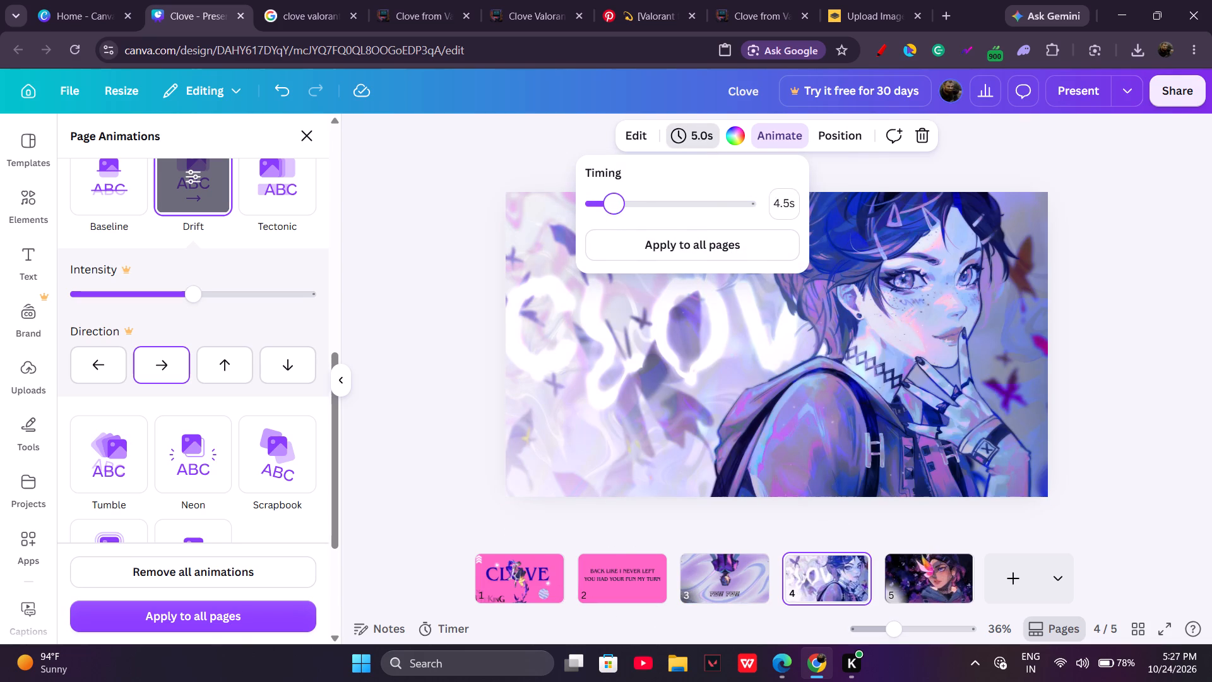
drag(614, 208, 607, 212)
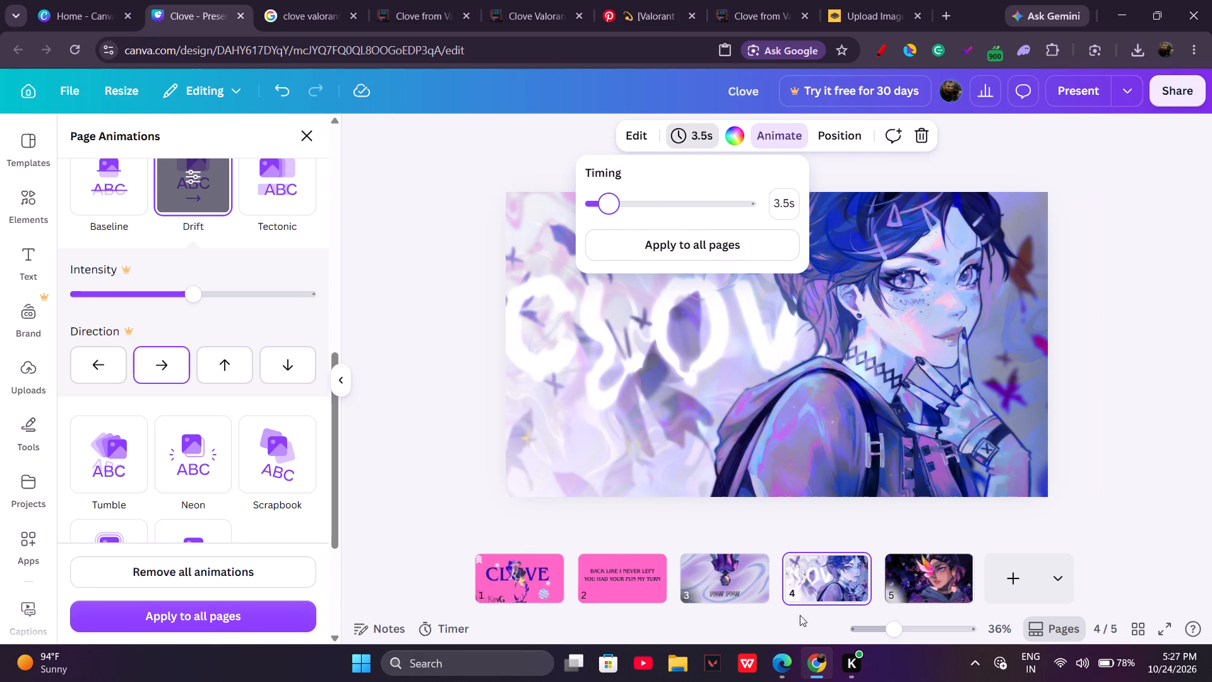
click(911, 585)
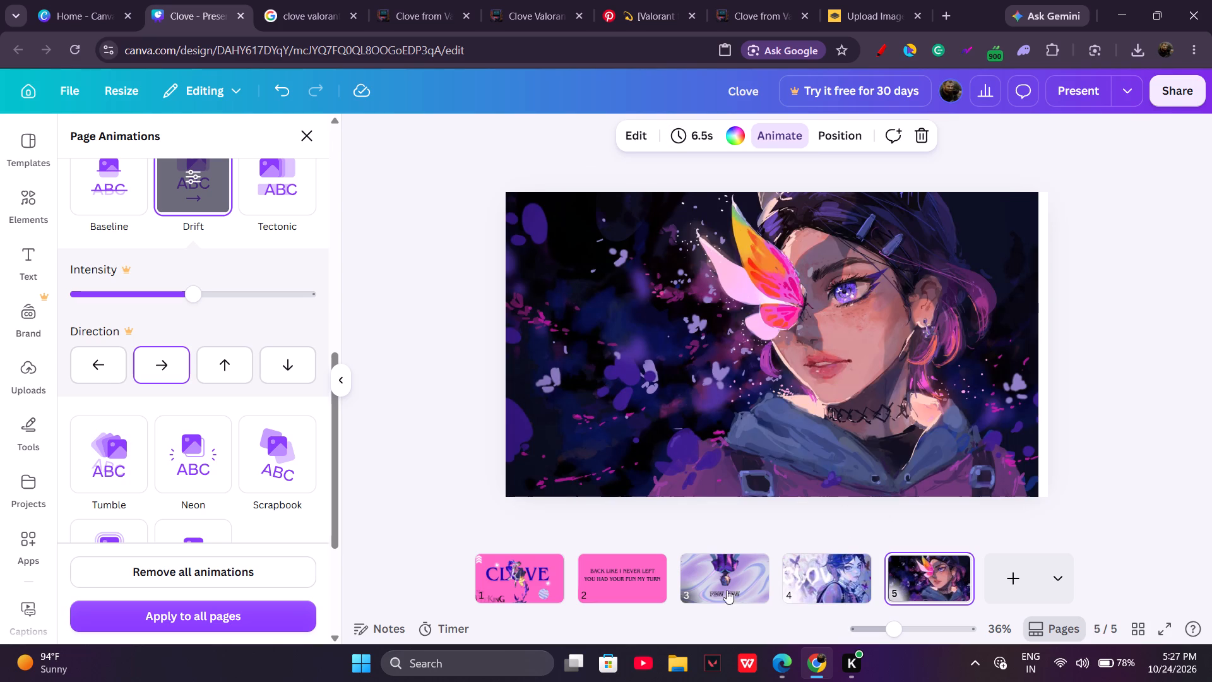
Lengthen the timing of page 3, the PEW PEW page, to 8.5 seconds.
click(738, 583)
click(688, 135)
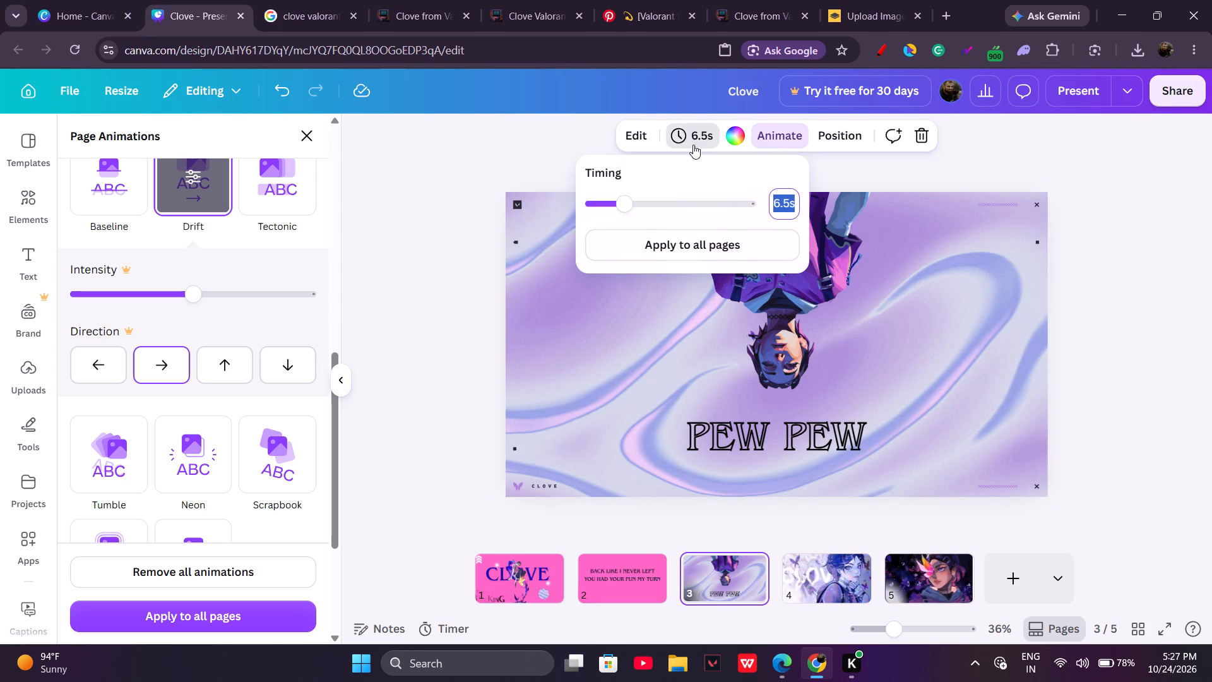
drag(623, 212, 635, 213)
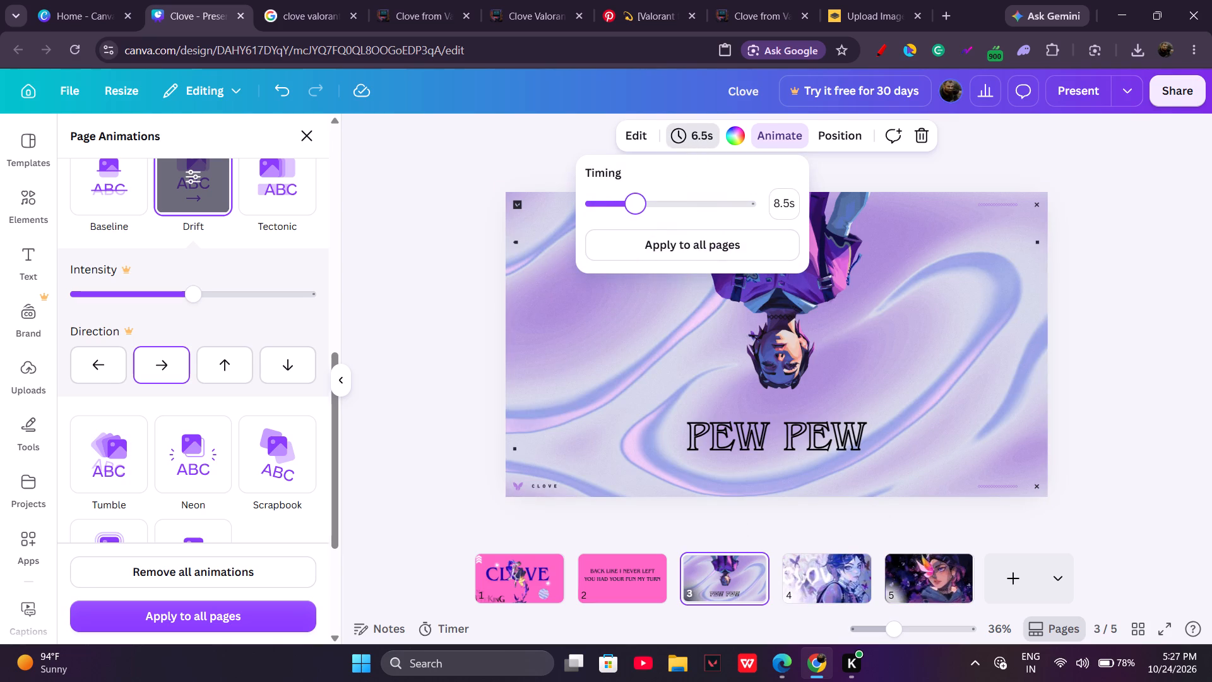
drag(635, 213, 636, 212)
click(527, 232)
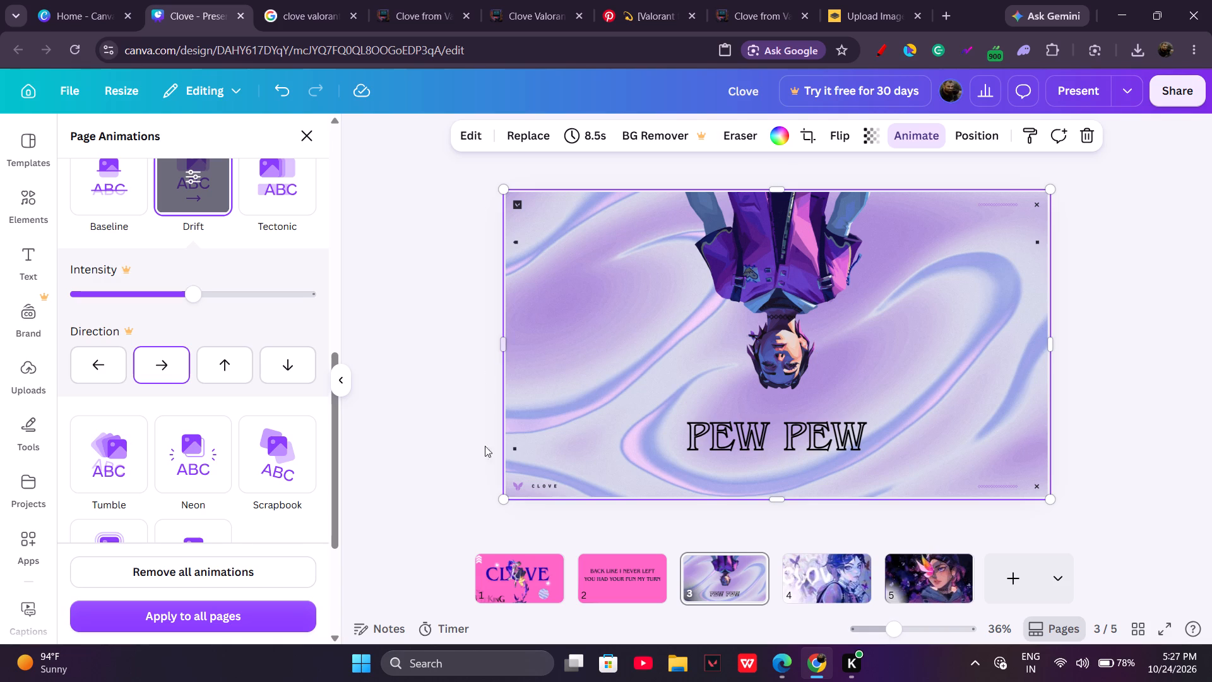
Present the design full screen from page 1 and advance through the pages to check animations and timing.
click(509, 565)
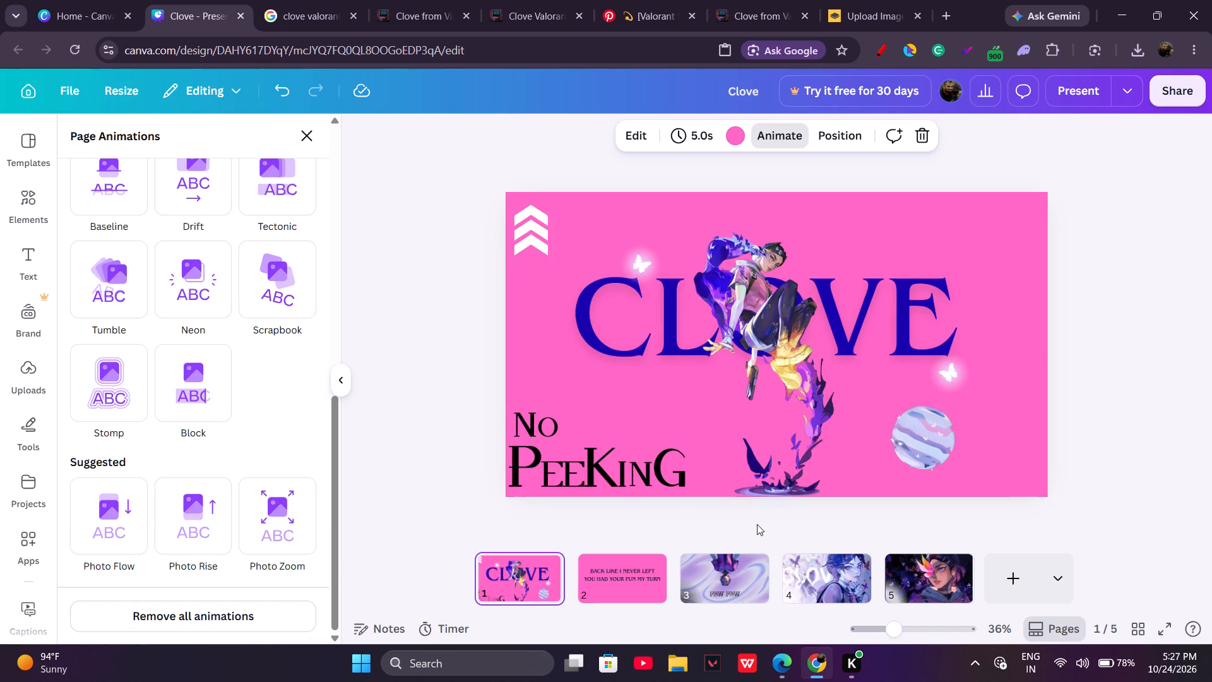
click(1053, 89)
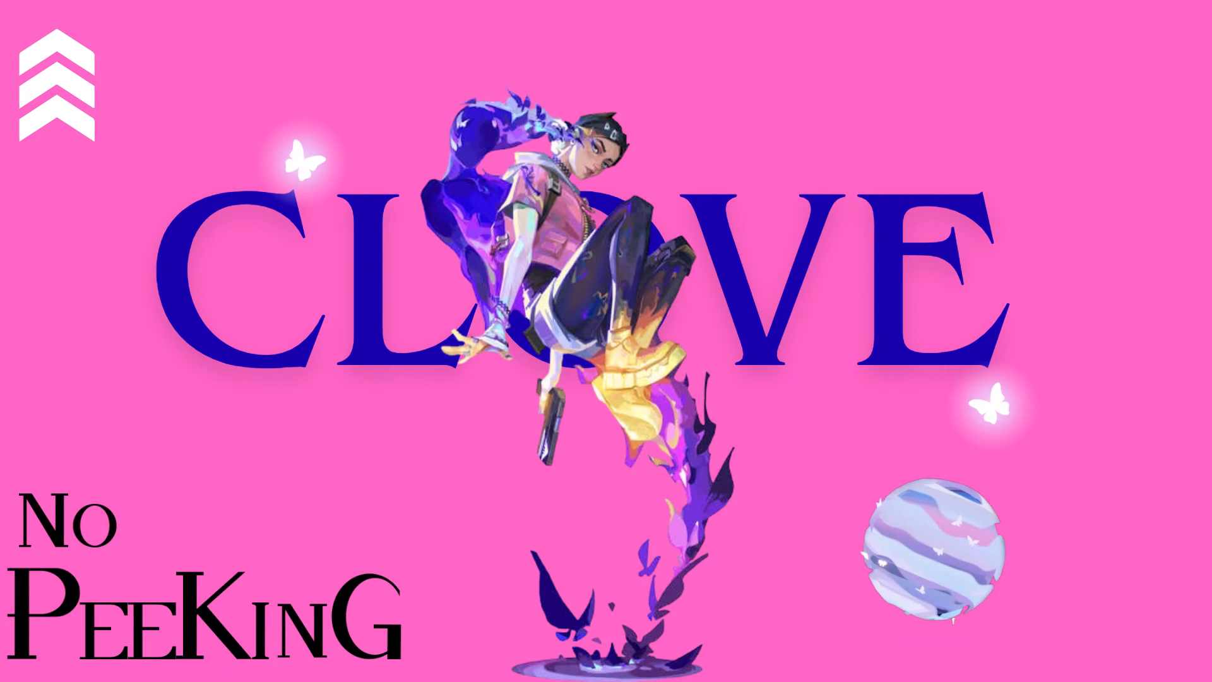
click(953, 273)
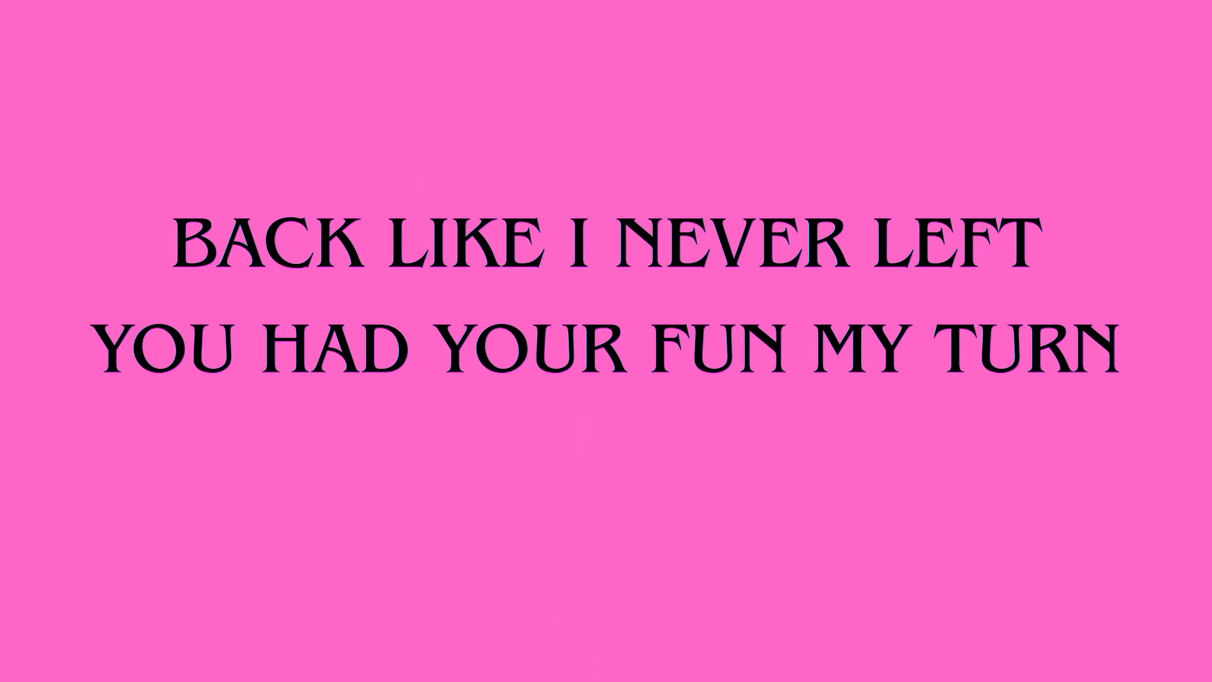
Advance the full-screen presentation from page 2 through page 5 to check the animations, and exit full screen.
click(1059, 338)
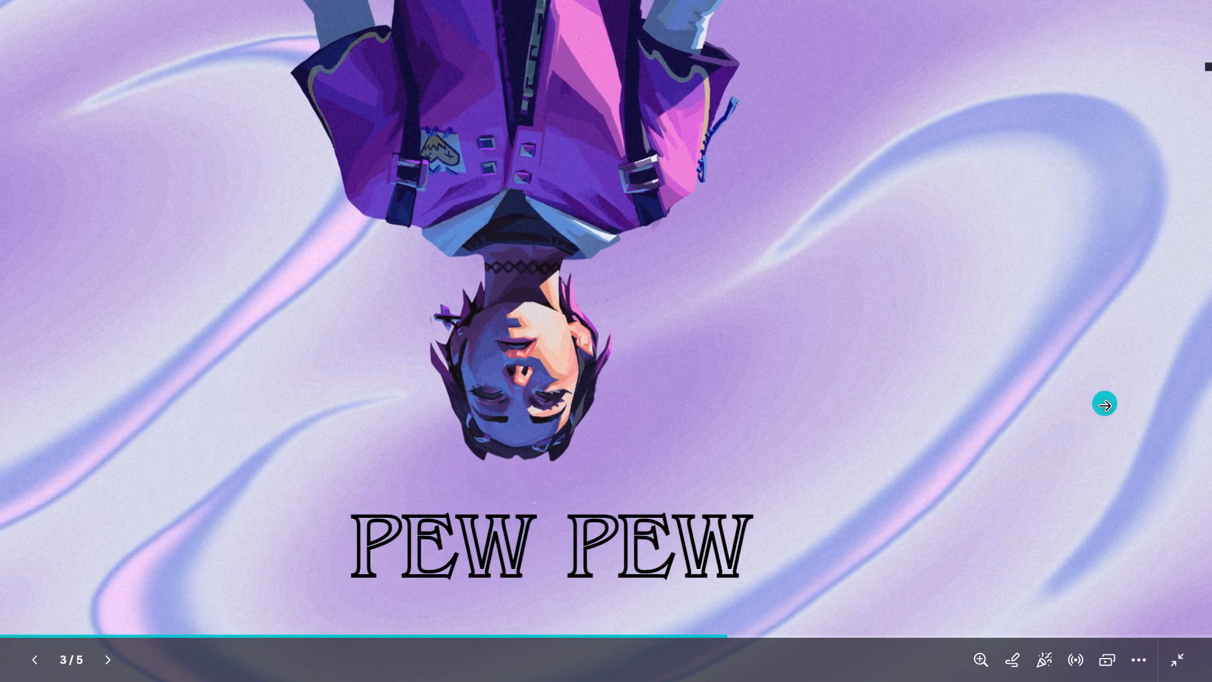
click(1138, 417)
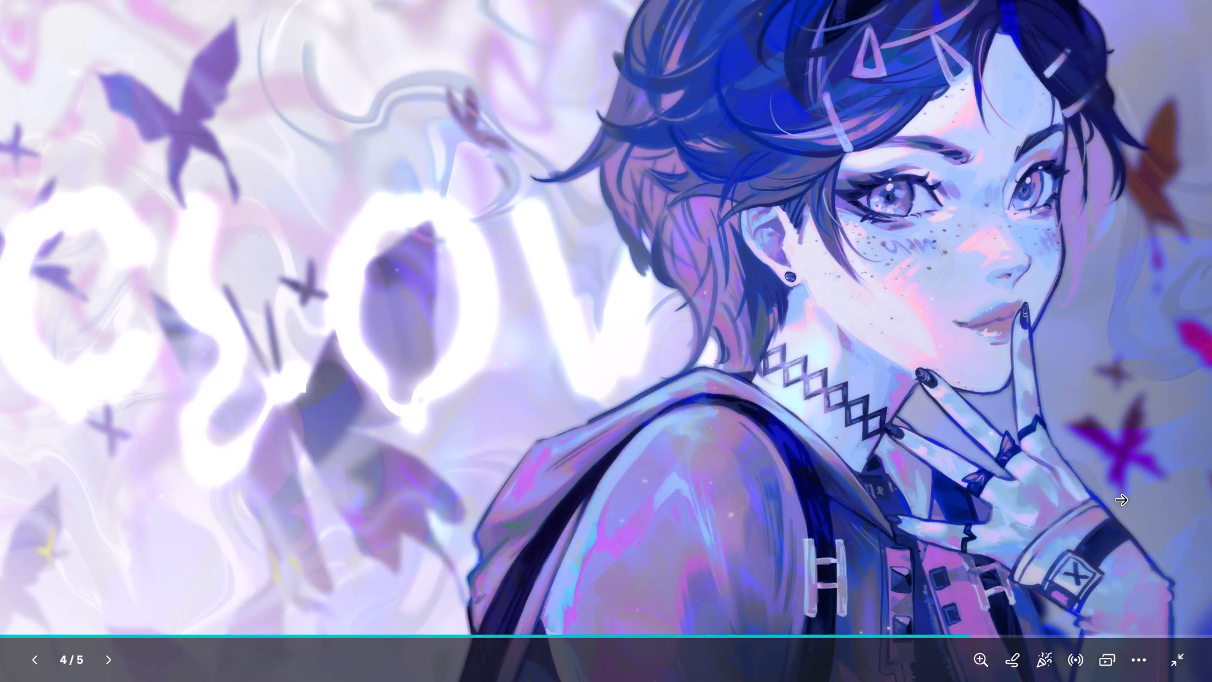
click(1147, 436)
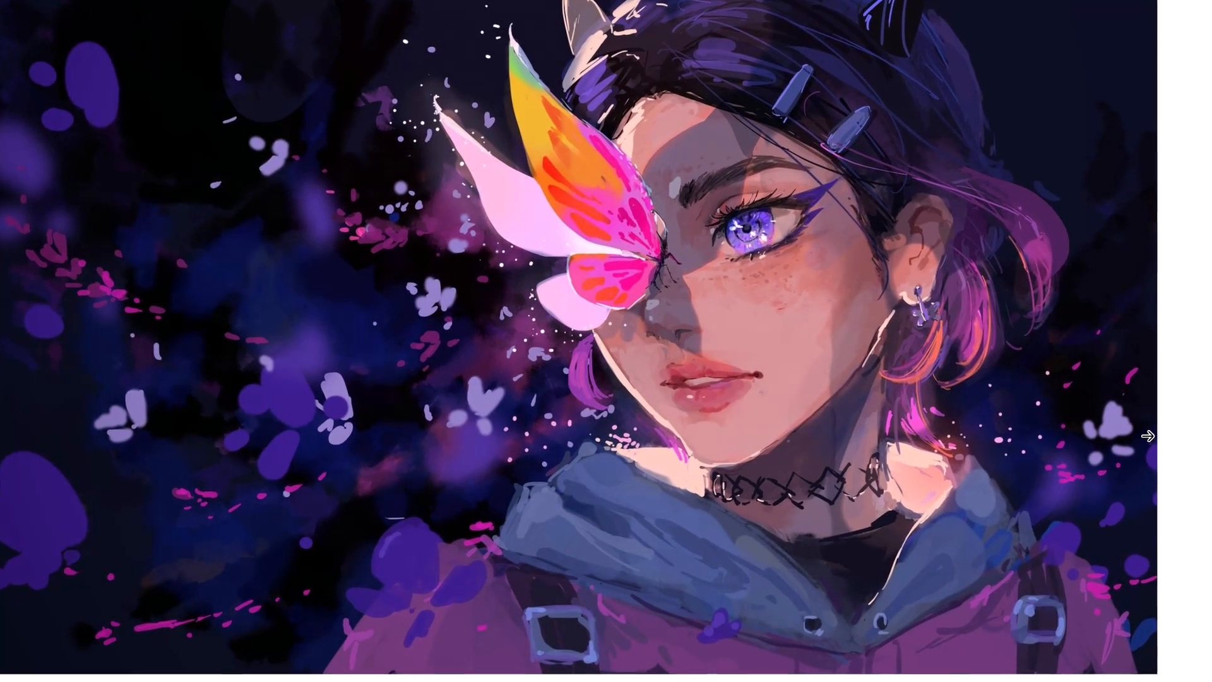
click(1153, 400)
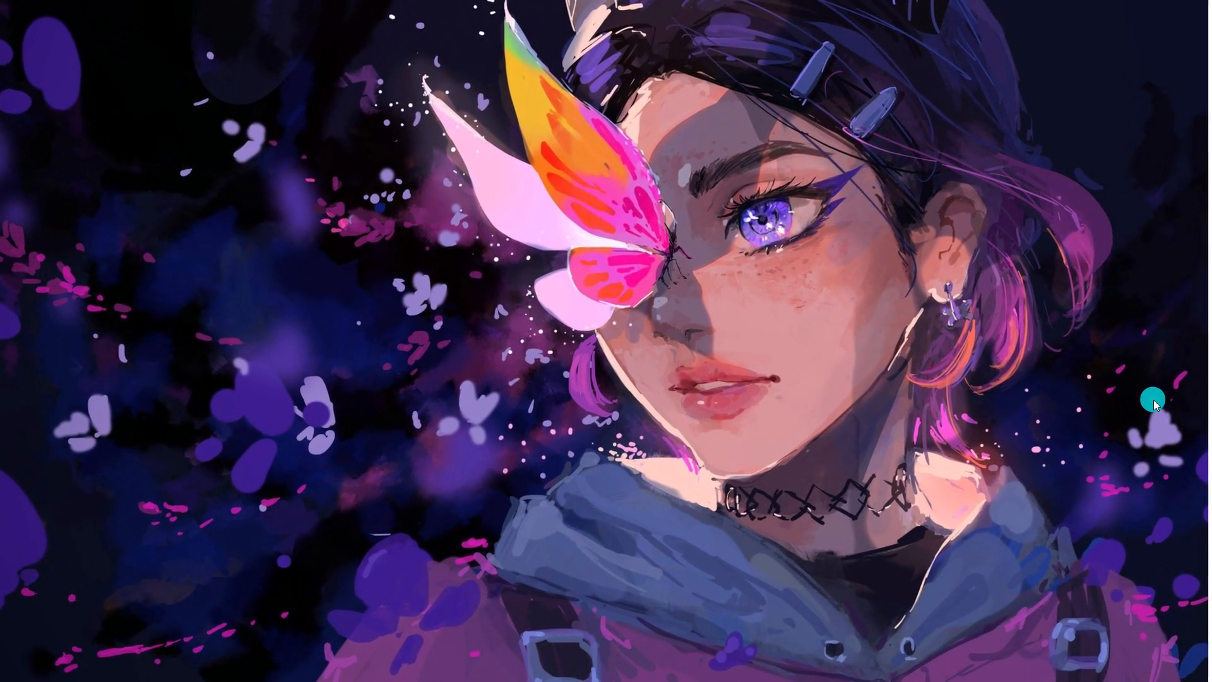
click(1151, 440)
click(1174, 657)
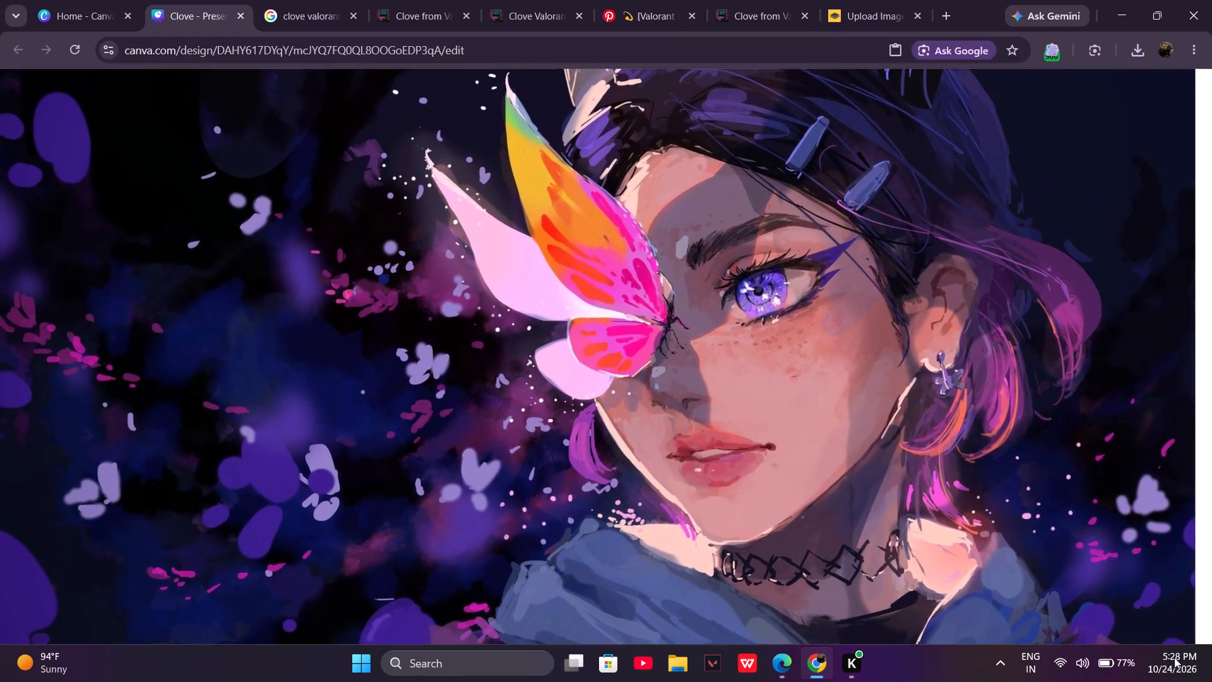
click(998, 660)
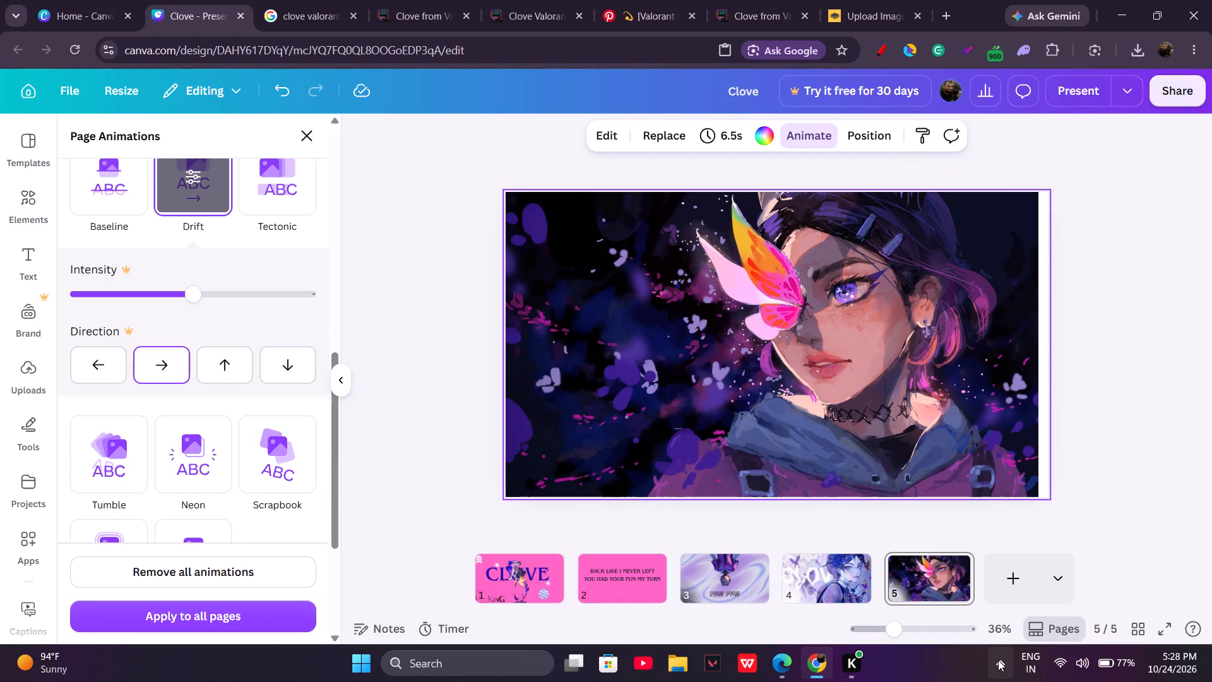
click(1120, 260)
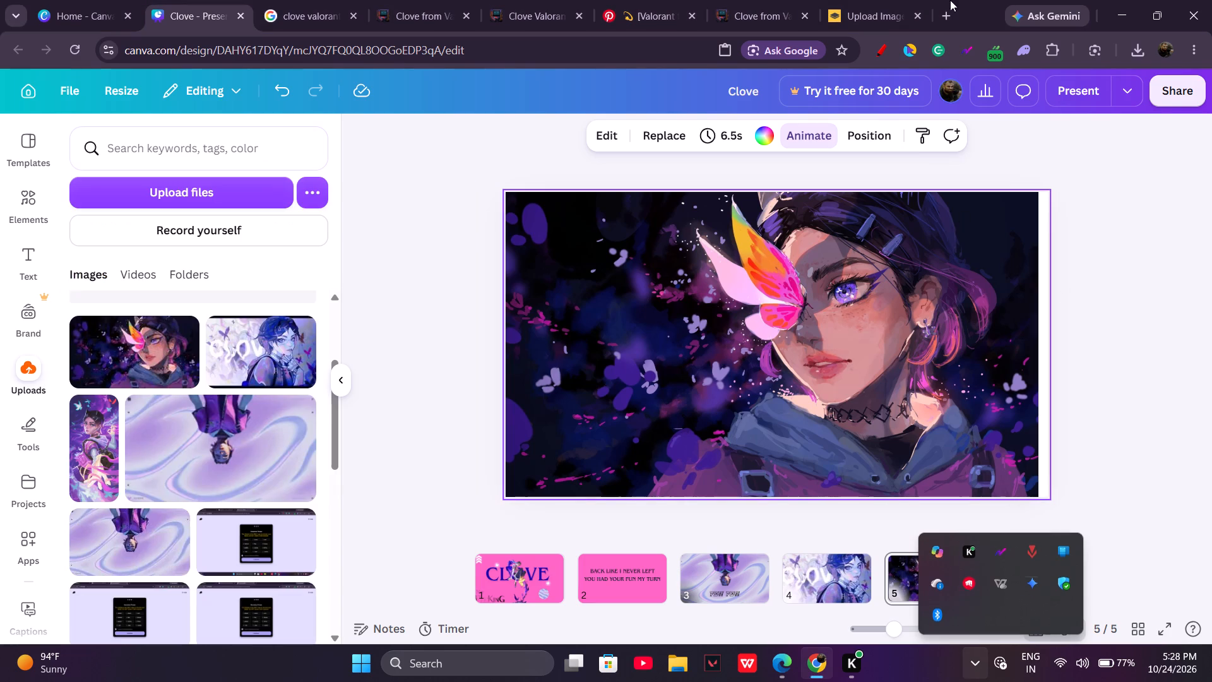
Open a new browser tab.
click(939, 17)
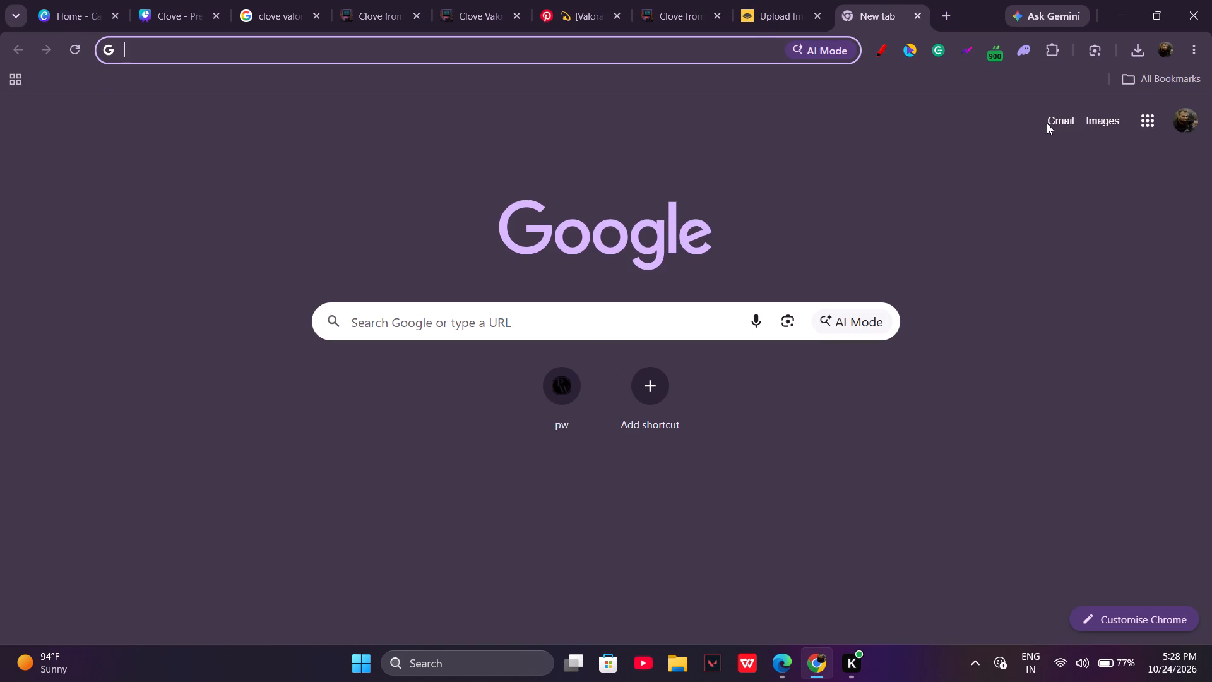
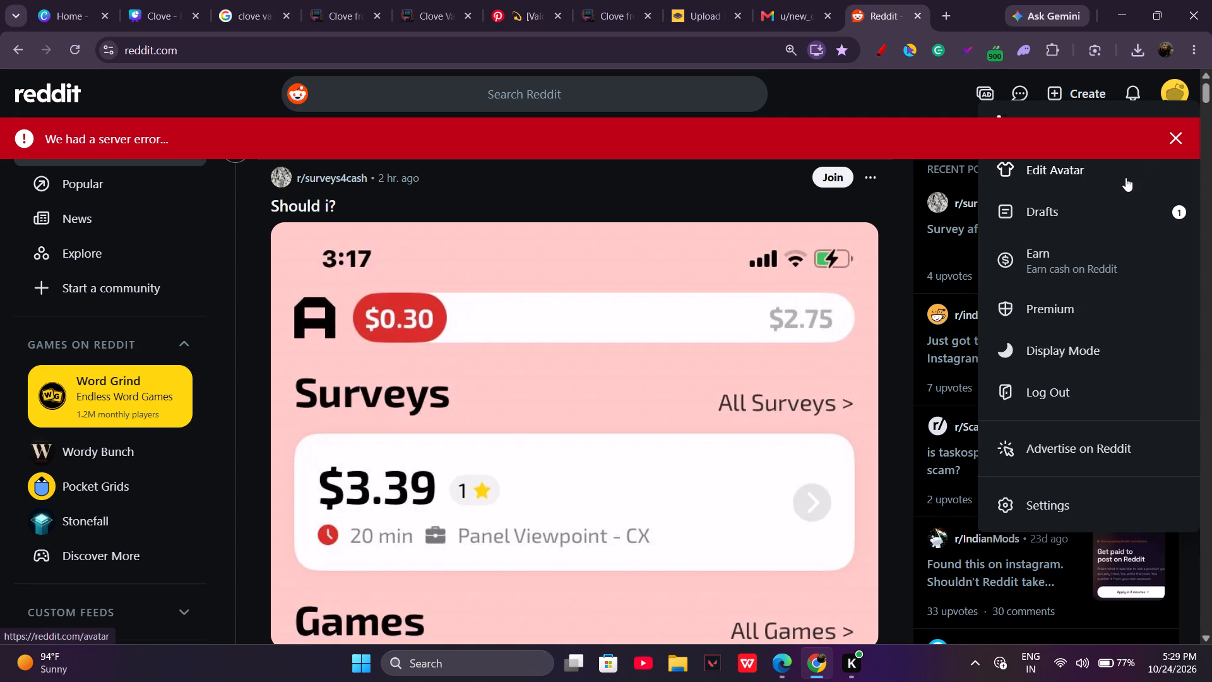
Dismiss the error banner on Reddit and open the signed-in account's own profile page.
click(1167, 137)
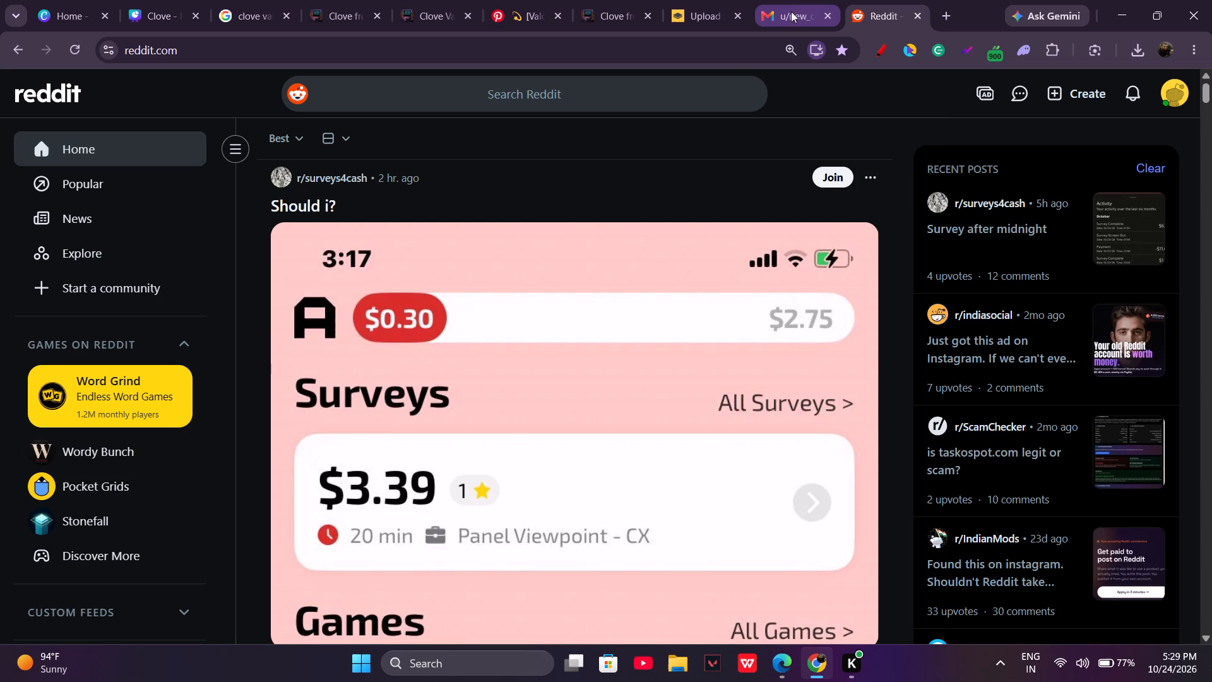
click(1175, 98)
click(1069, 128)
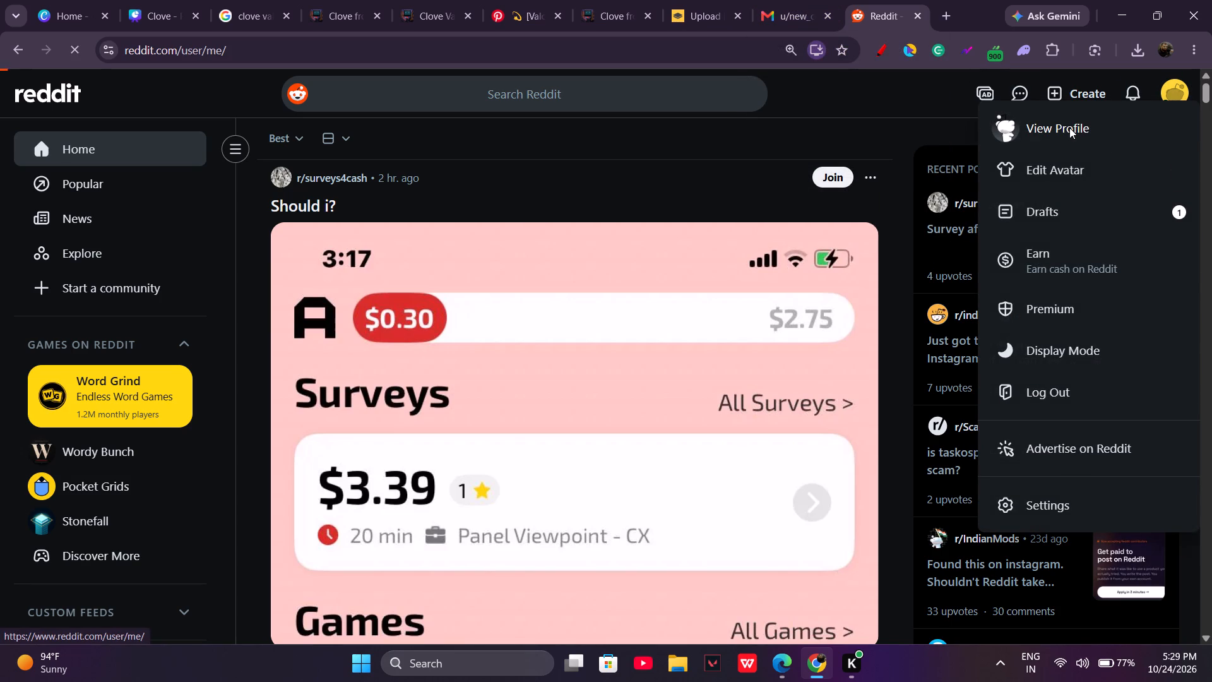